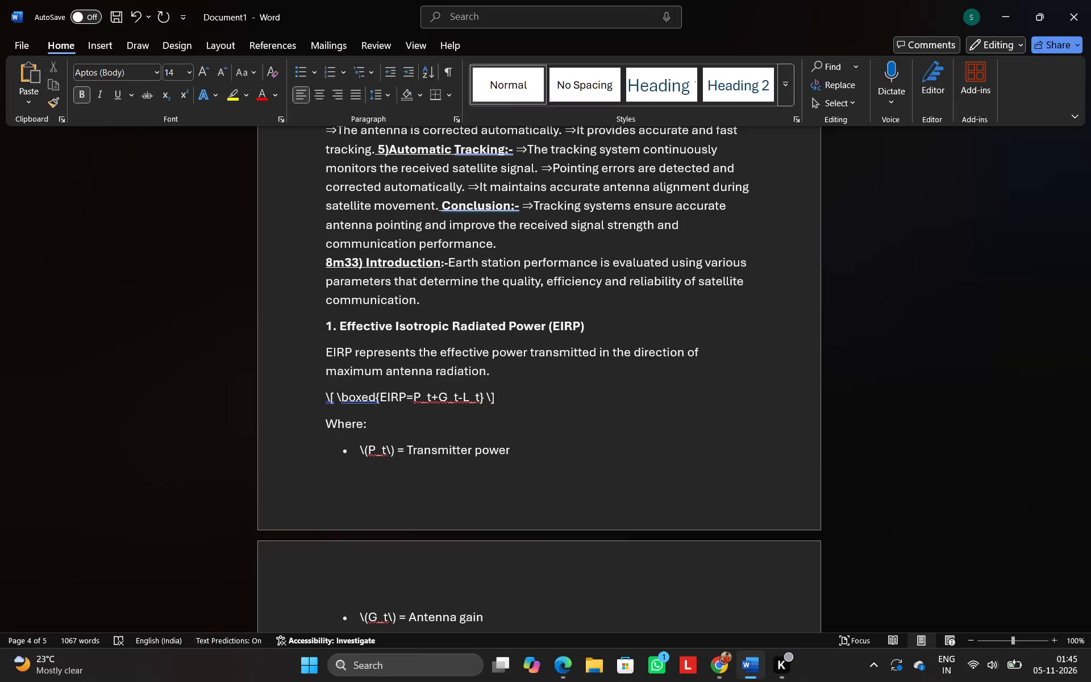
Renumber the Effective Isotropic Radiated Power heading as "1)" with no following space, and run it on from the introduction's last sentence.
click(335, 323)
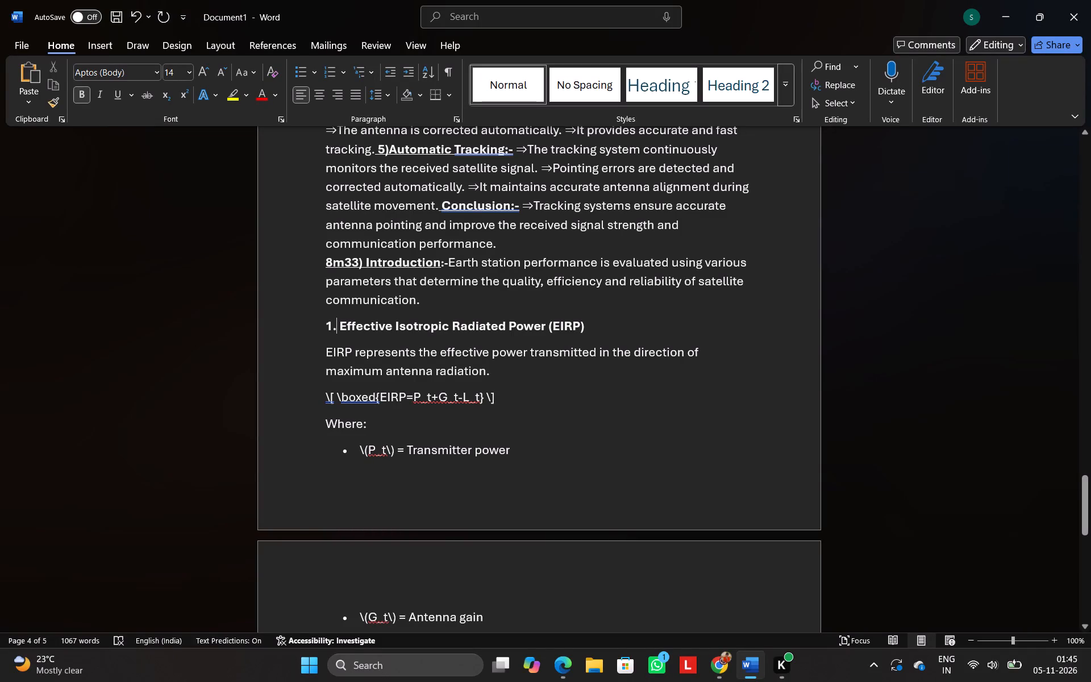
key(BackSpace)
key(BackSpace)
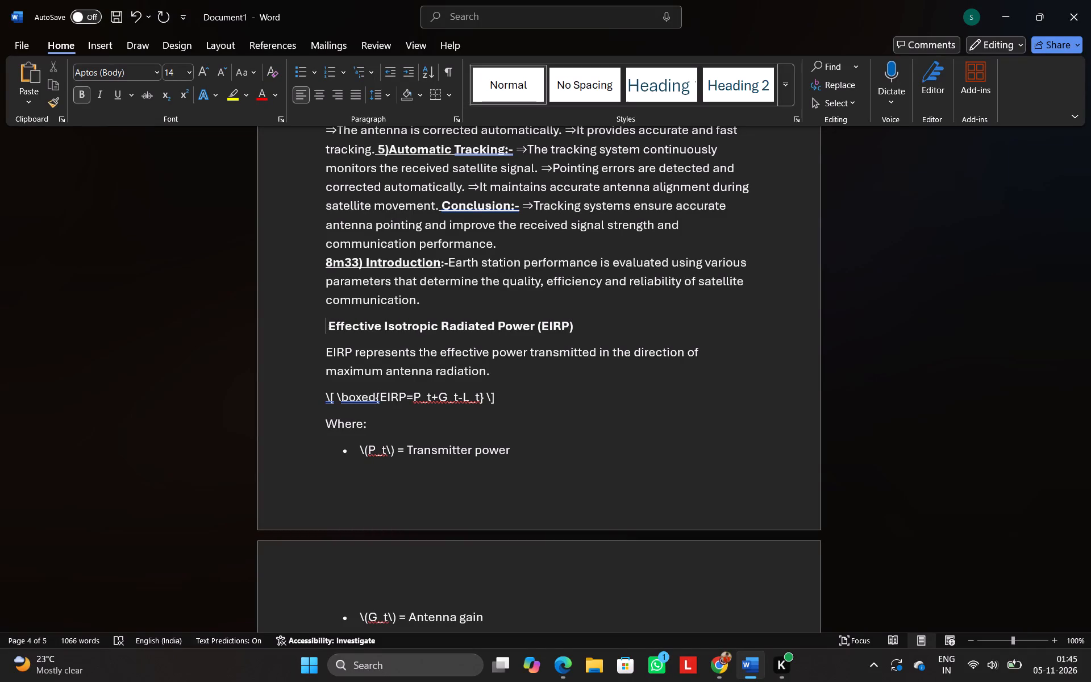
key(ctrl+z)
key(shift+parenright)
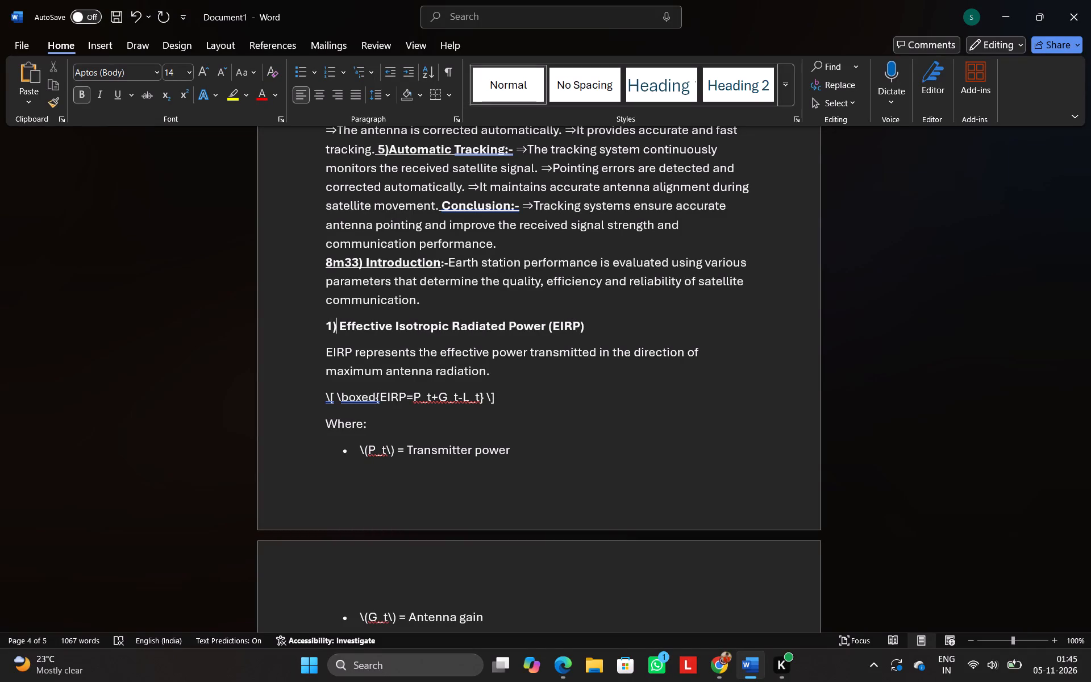
key(Right)
key(BackSpace)
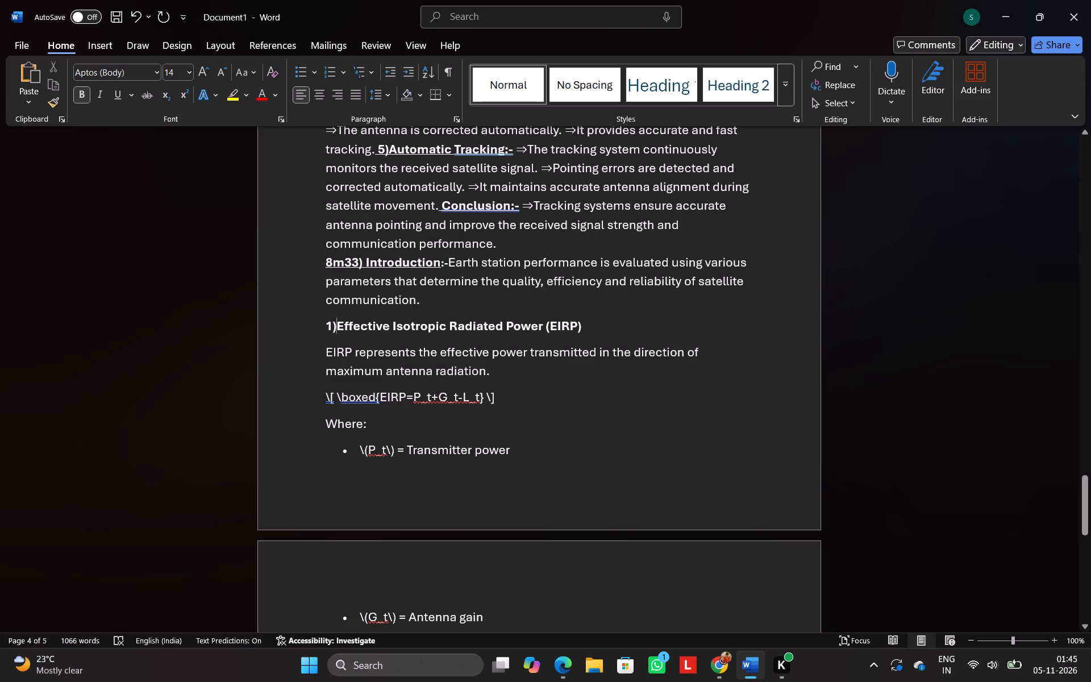
click(327, 328)
key(BackSpace)
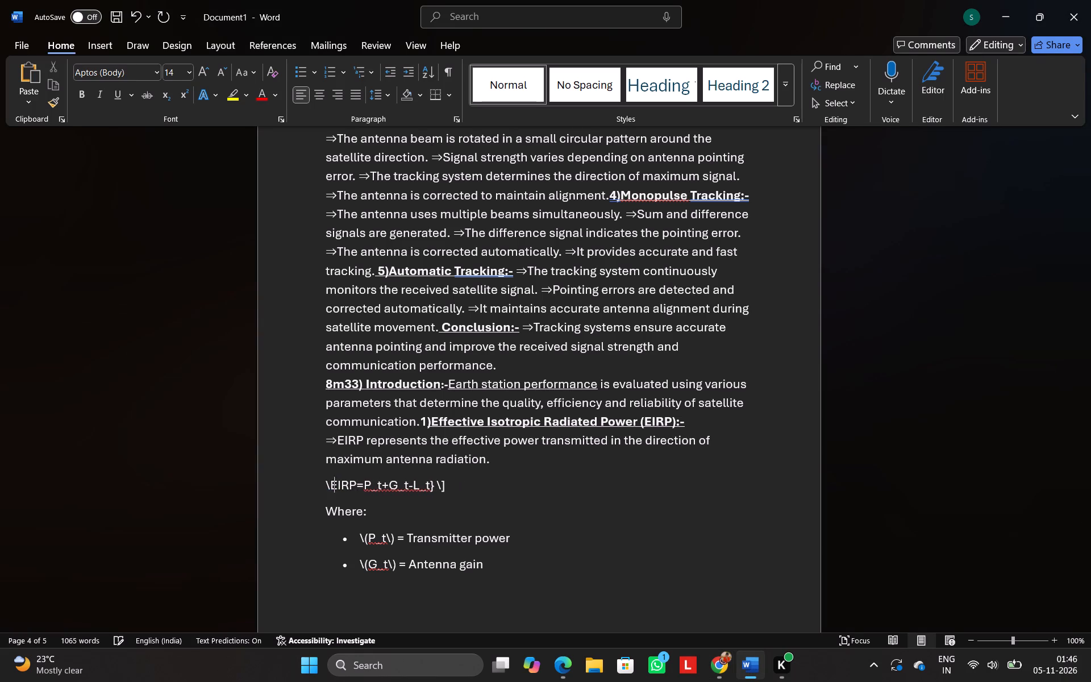
key(BackSpace)
key(BackSpace)
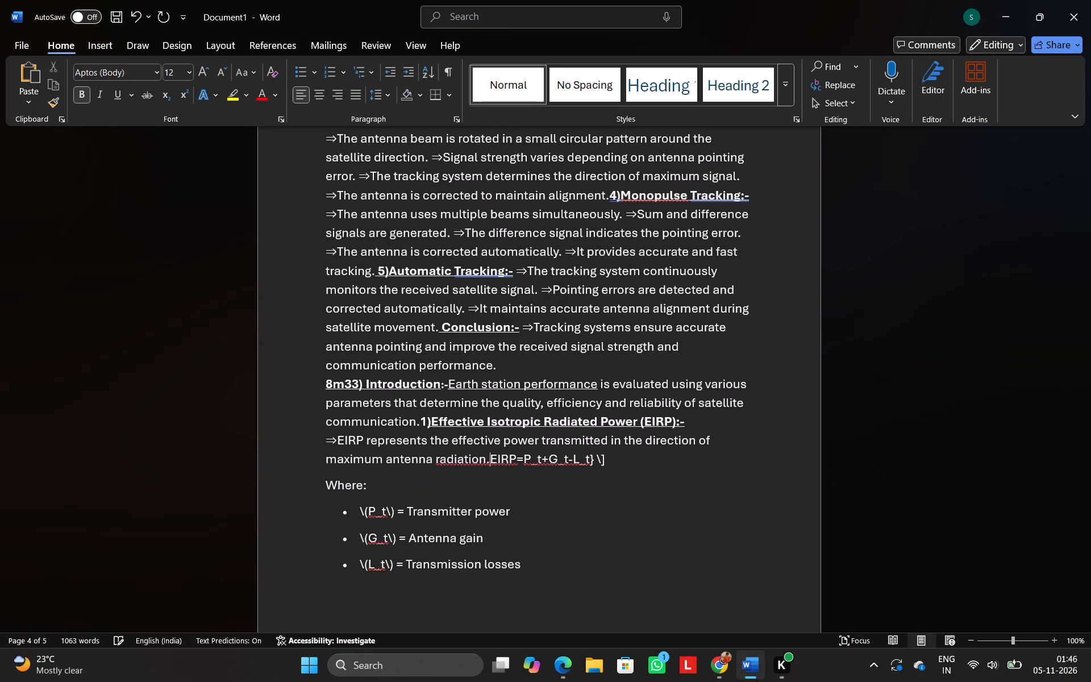
key(ctrl+v)
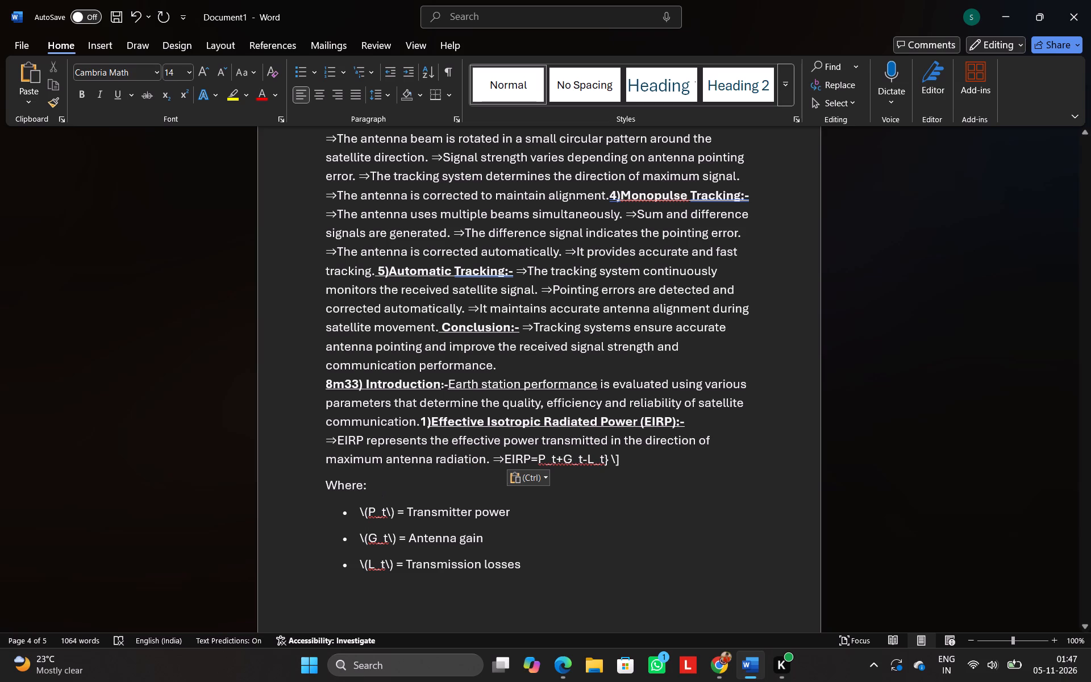
Rewrite P_t as Pt in the EIRP formula, with one space before the plus sign and two after it.
click(552, 468)
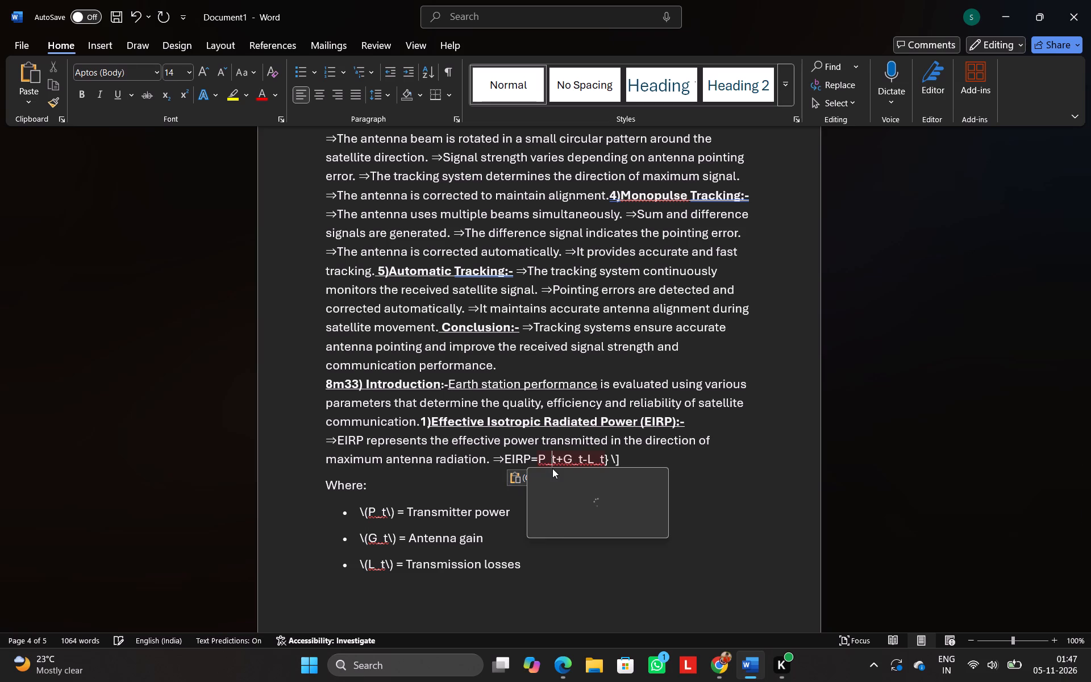
key(BackSpace)
key(Right)
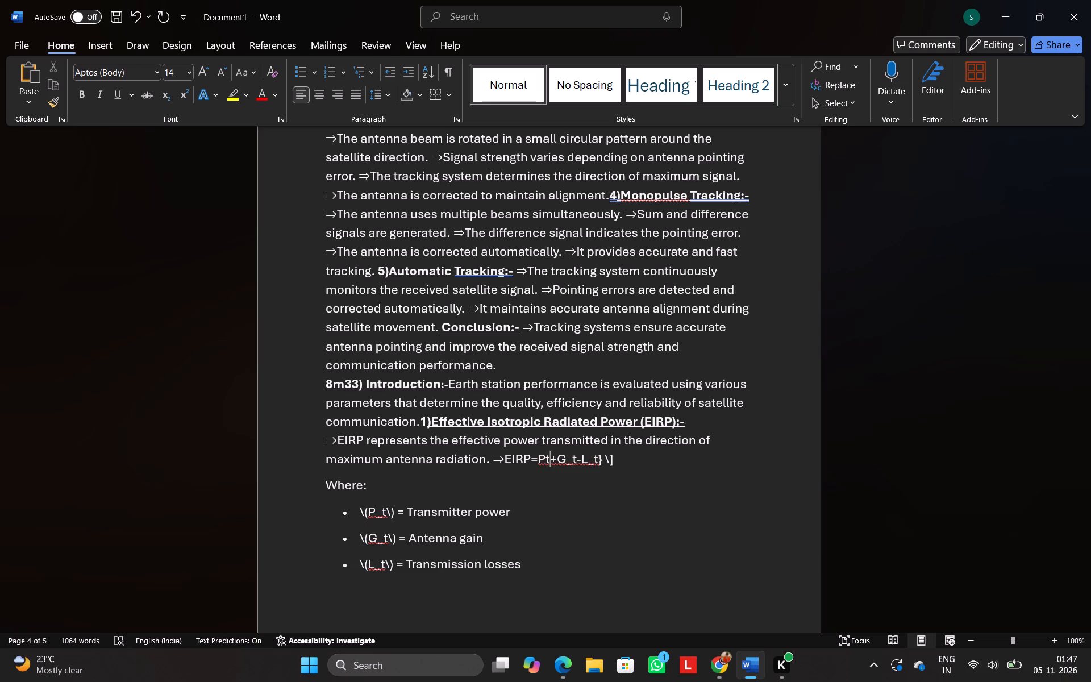
key(space)
key(Right)
key(space)
key(space)
Rewrite G_t as Gt in the EIRP formula.
key(Right)
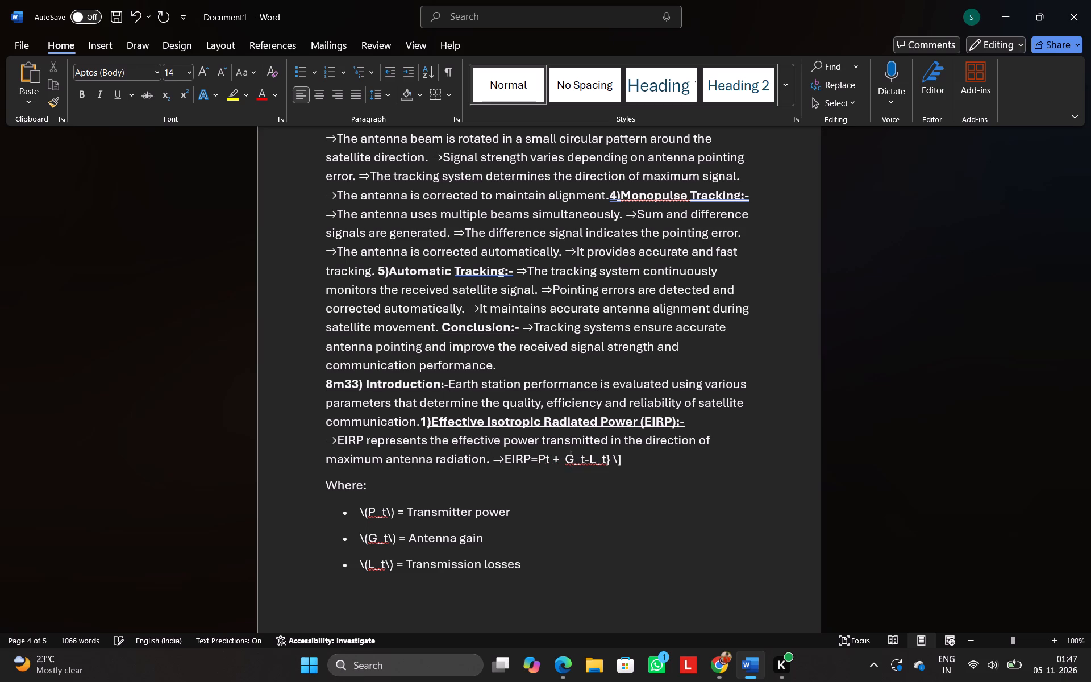
key(Right)
key(BackSpace)
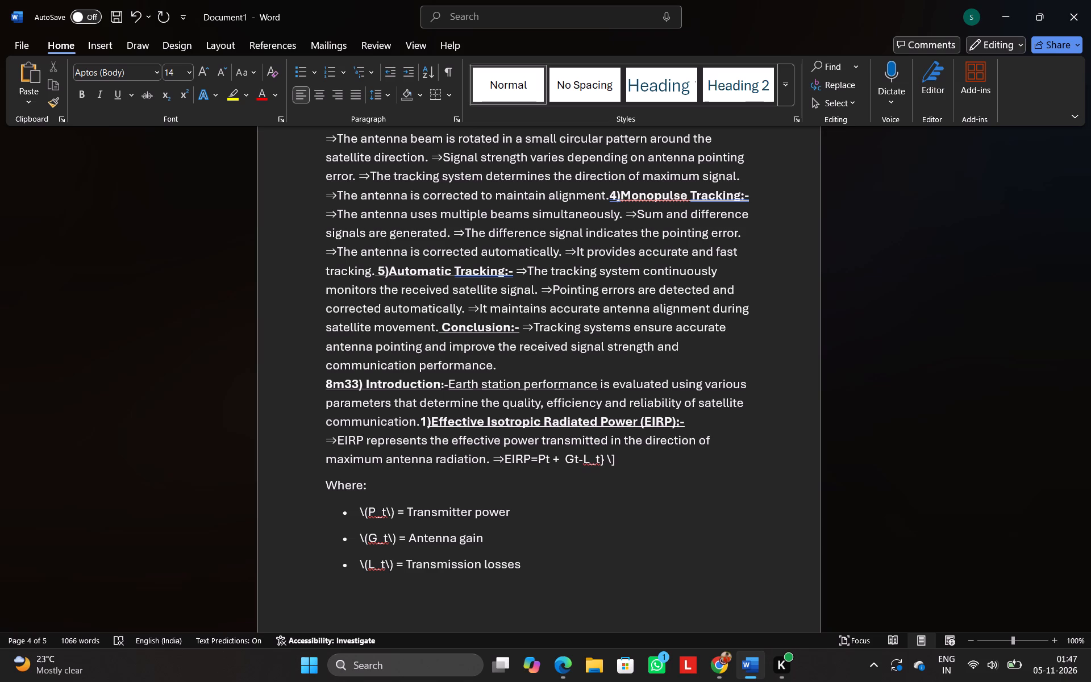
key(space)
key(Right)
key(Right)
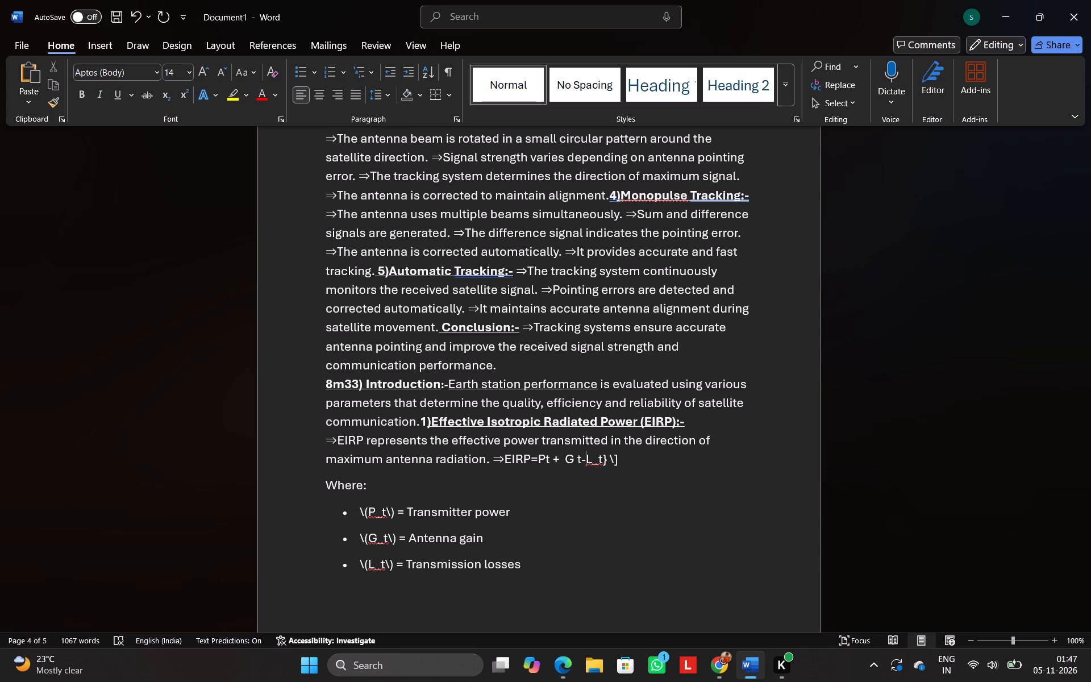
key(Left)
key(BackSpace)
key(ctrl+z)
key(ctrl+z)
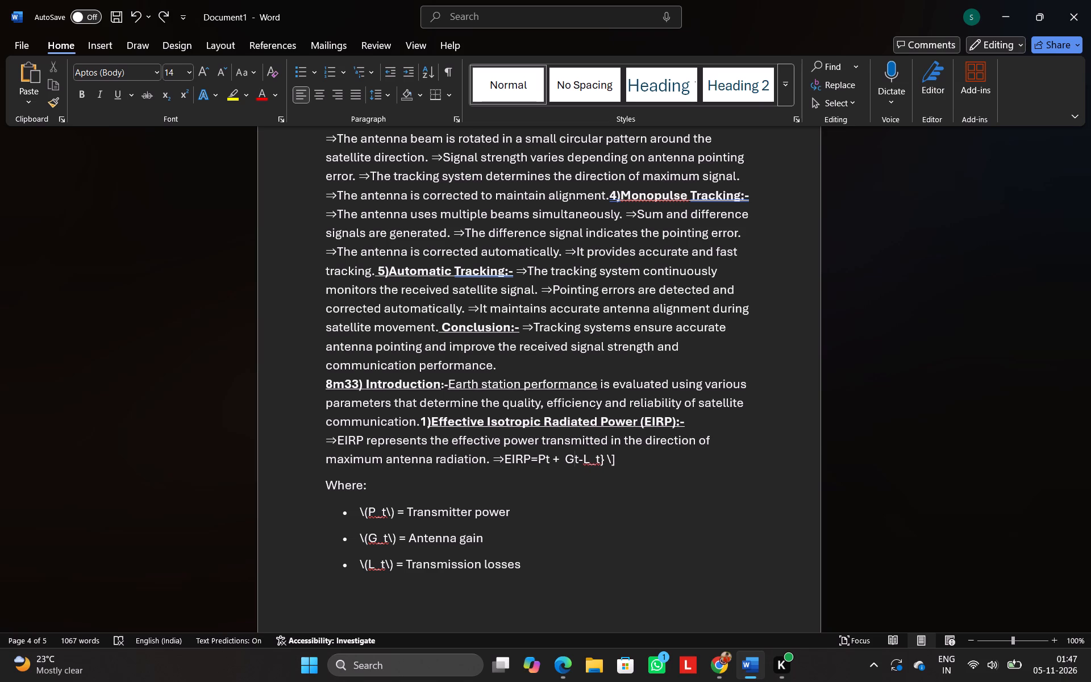
Put one space on each side of the minus sign in the EIRP formula and rewrite L_t as Lt.
key(Right)
key(space)
key(Right)
key(space)
key(Right)
key(Right)
key(BackSpace)
Replace the leftover closing brace and bracket code at the end of the EIRP formula with a full stop.
key(Right)
key(Right)
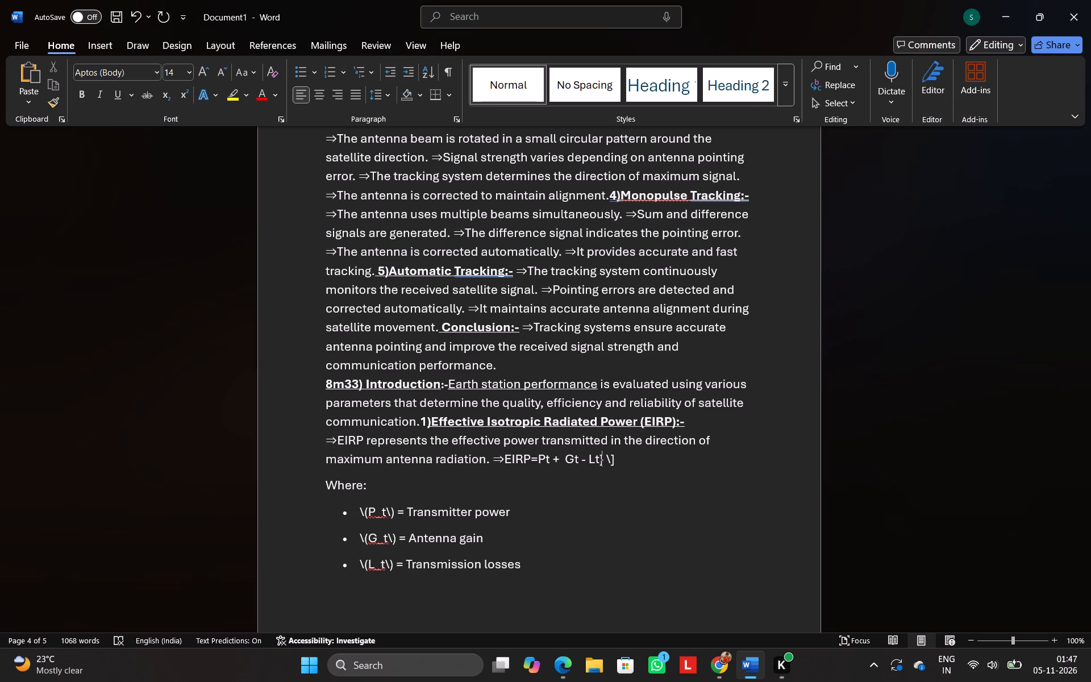
key(Right)
key(Right)
key(Right)
key(BackSpace)
key(BackSpace)
key(BackSpace)
key(BackSpace)
key(period)
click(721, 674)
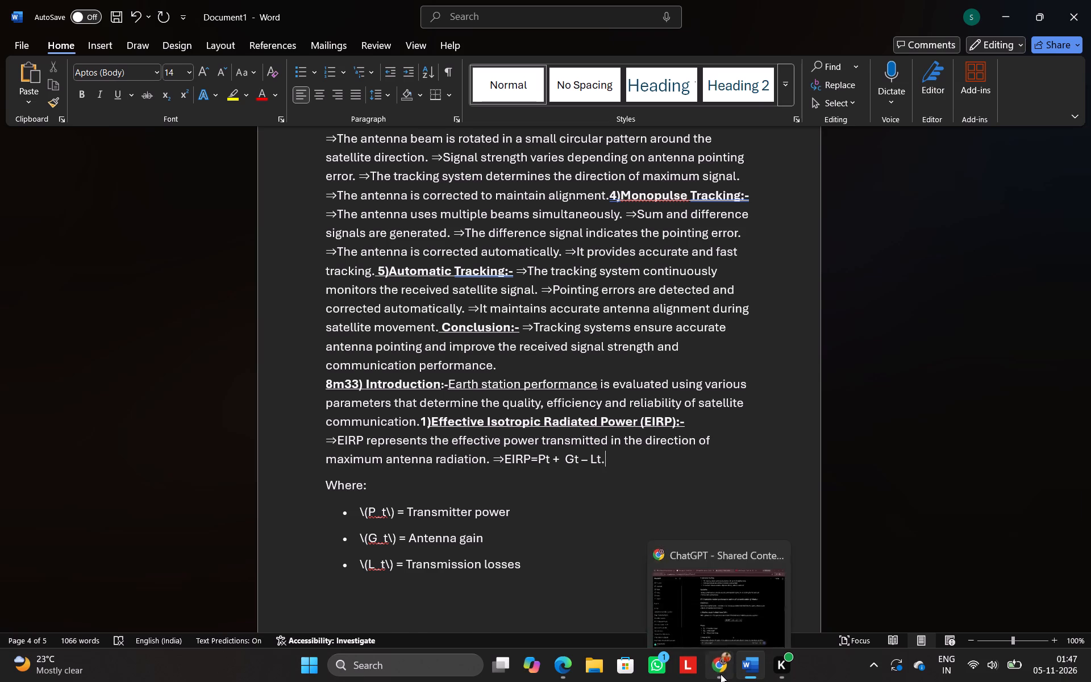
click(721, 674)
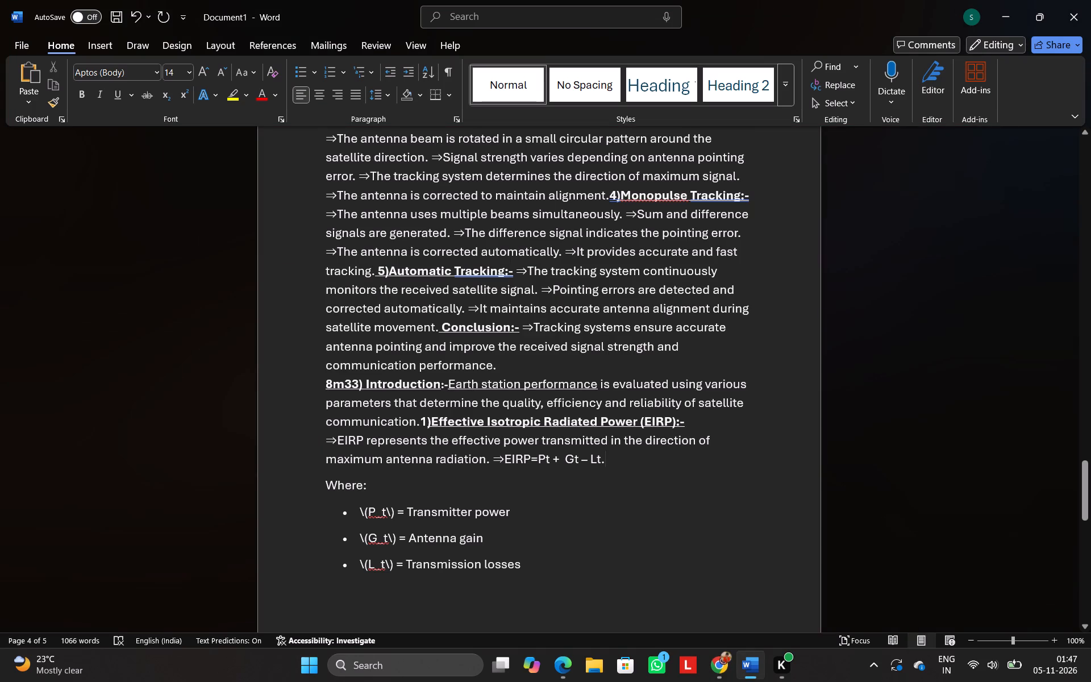
Insert three spaces between the ⇒ arrow and 'EIRP=' at the start of the formula.
click(504, 461)
key(space)
key(space)
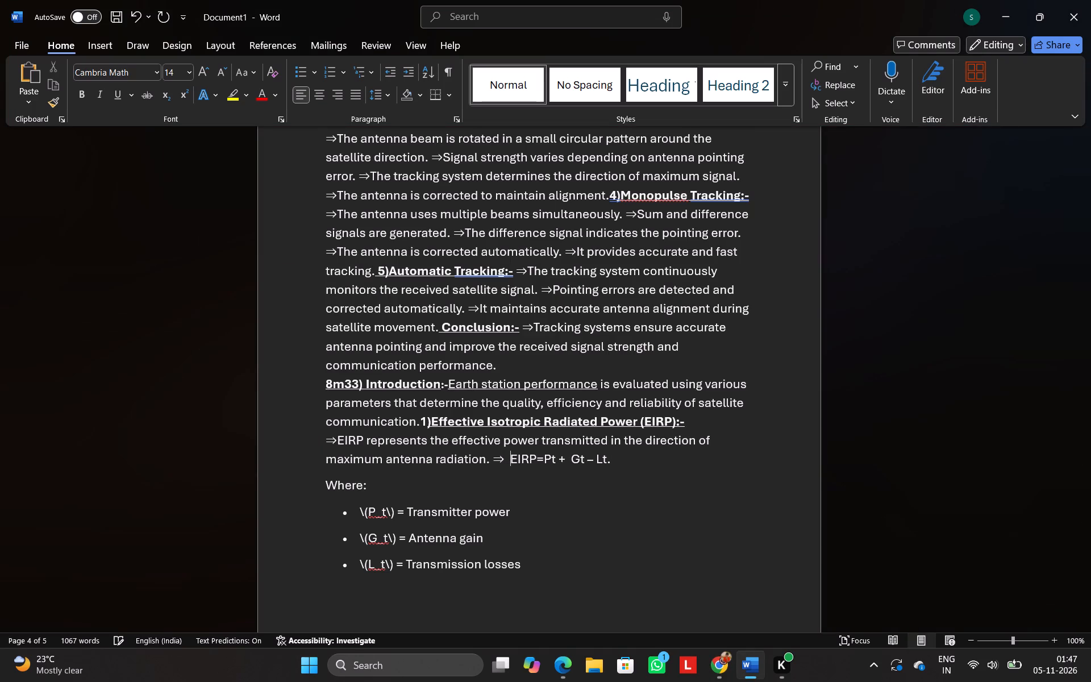
key(space)
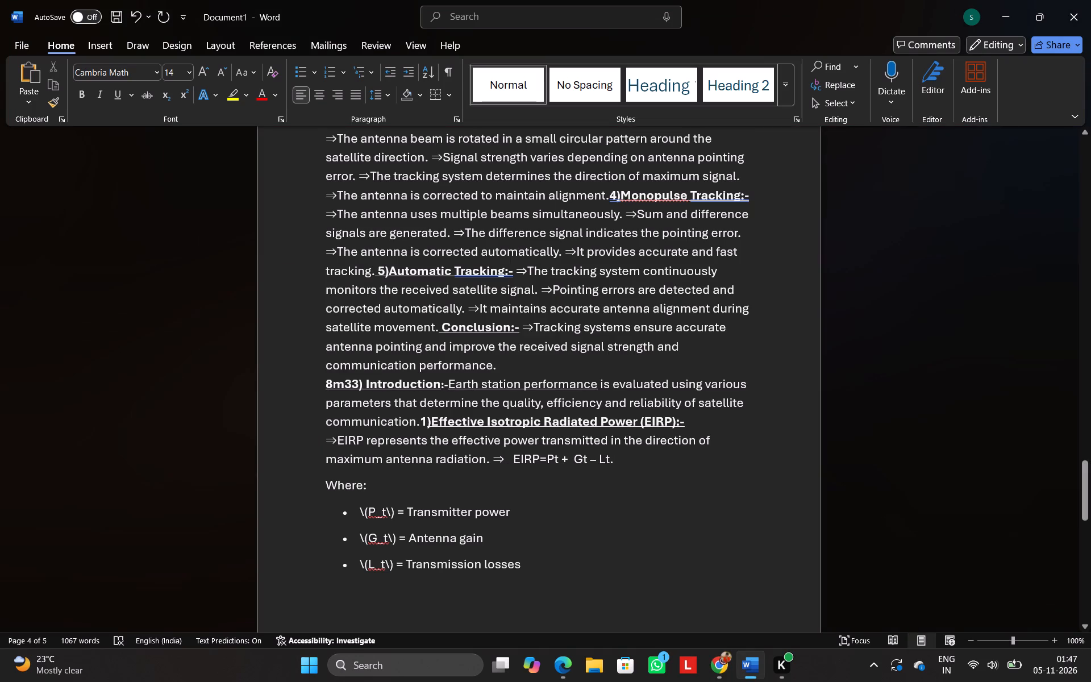
Replace the paragraph break before 'Where:' with a line break so it sits directly below the EIRP formula.
click(327, 486)
key(BackSpace)
key(shift+Return)
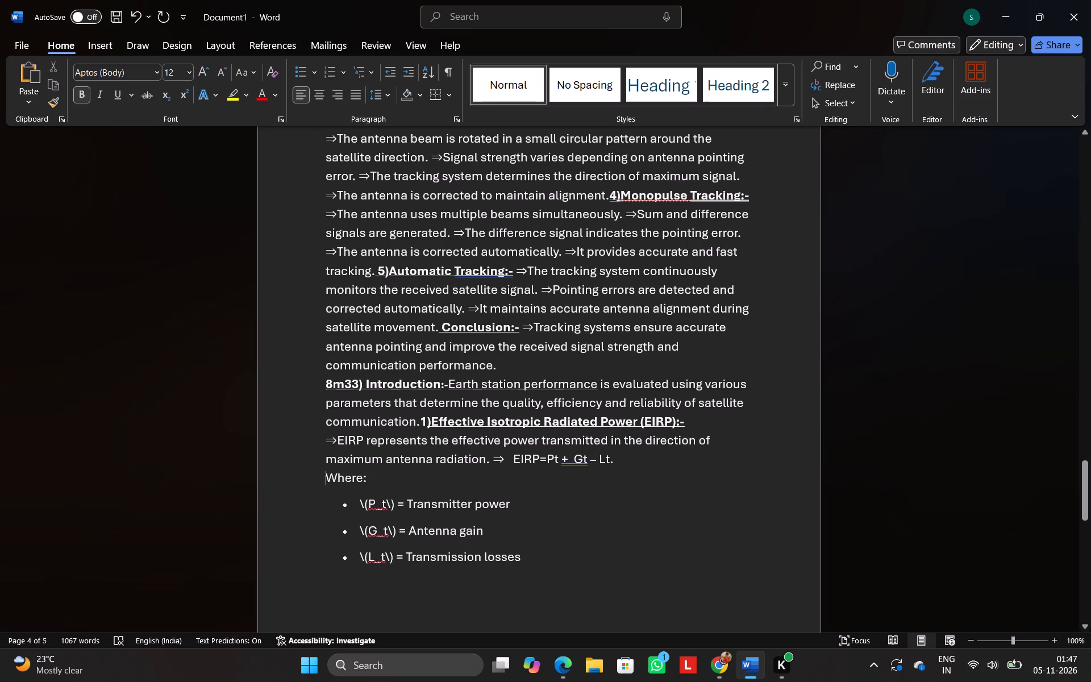
Make the word 'Where' bold and underlined, and add a hyphen after its colon.
drag(327, 477, 364, 479)
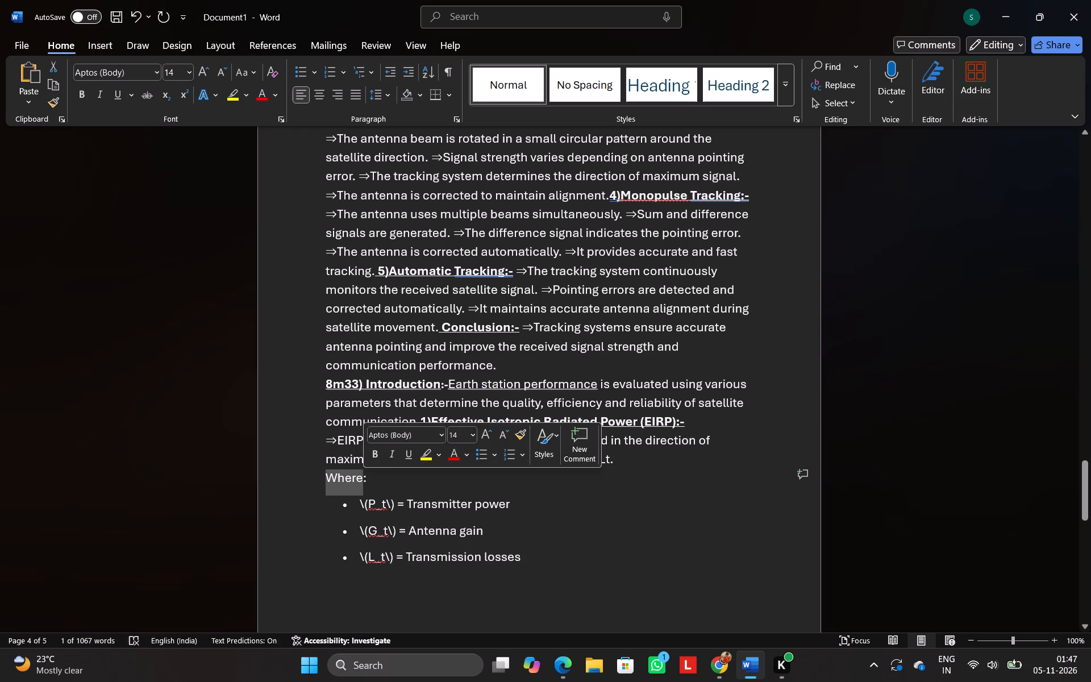
click(403, 451)
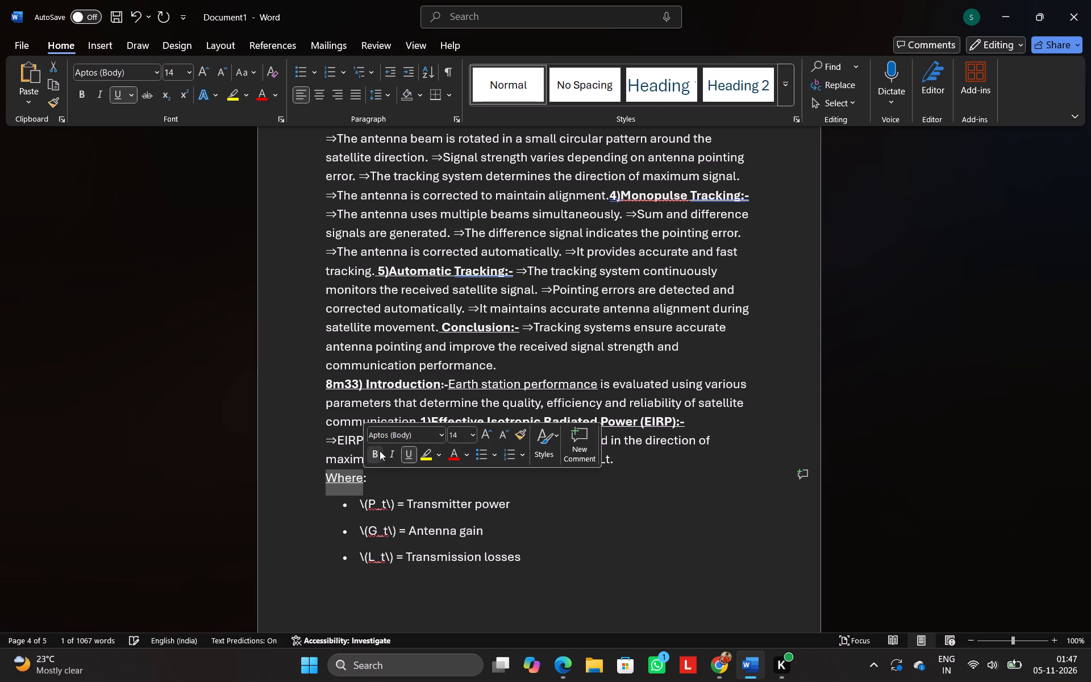
click(377, 451)
click(382, 479)
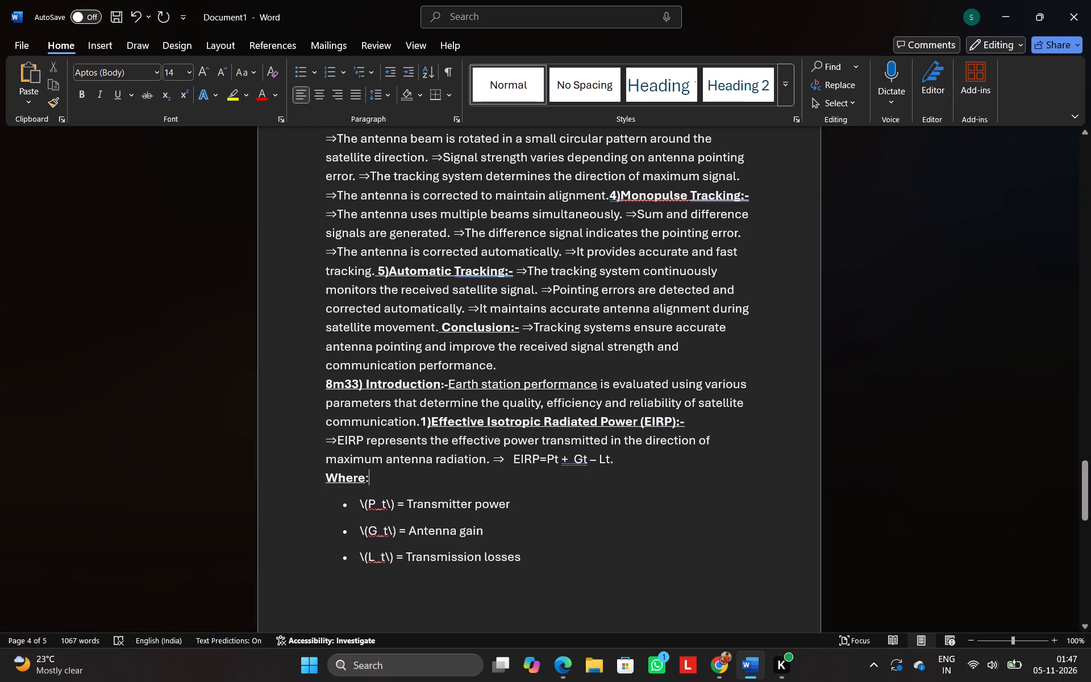
key(minus)
Strip the LaTeX code from the transmitter power bullet so it reads 'Pt = Transmitter power'.
click(367, 515)
key(Right)
key(Right)
key(Right)
key(Right)
key(Right)
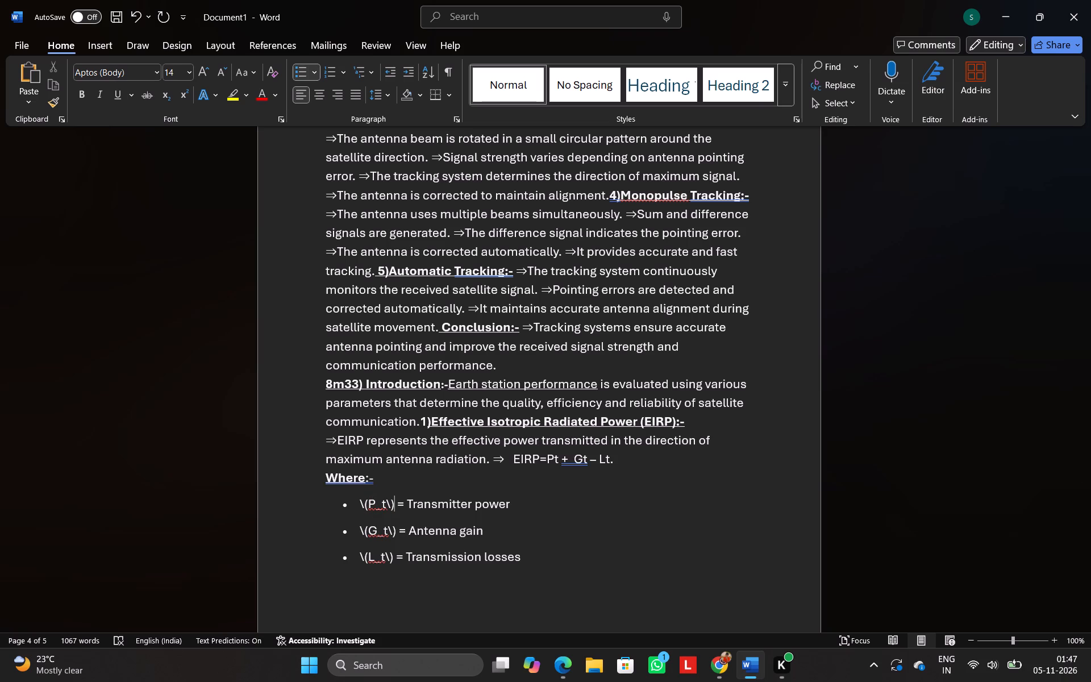
key(BackSpace)
key(BackSpace)
key(Left)
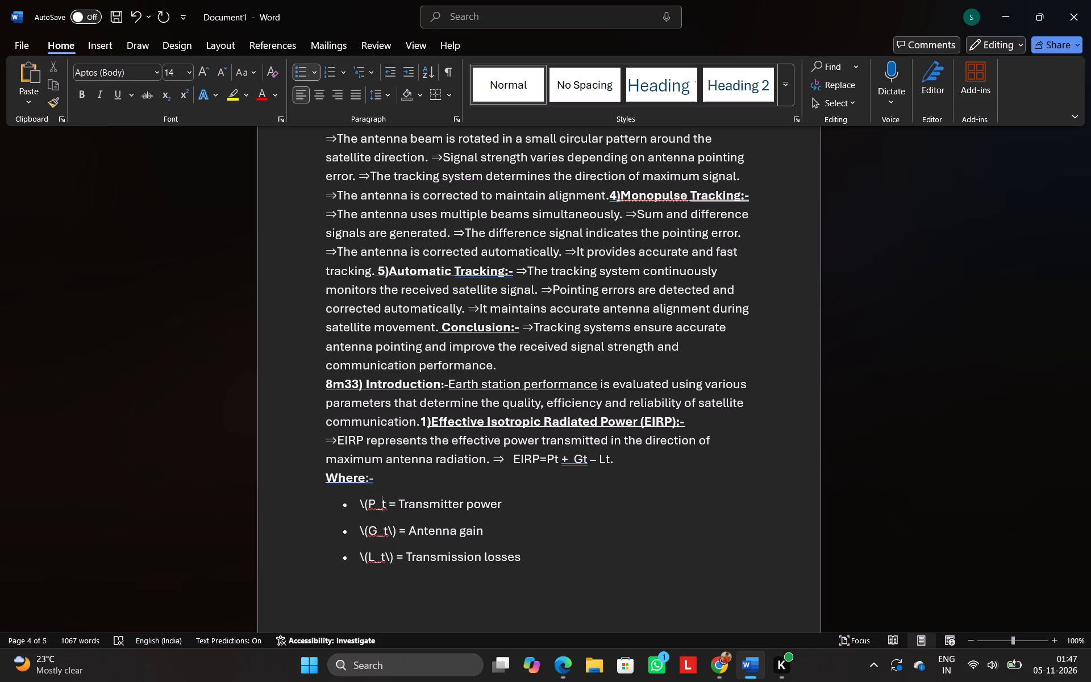
key(BackSpace)
key(Left)
key(Left)
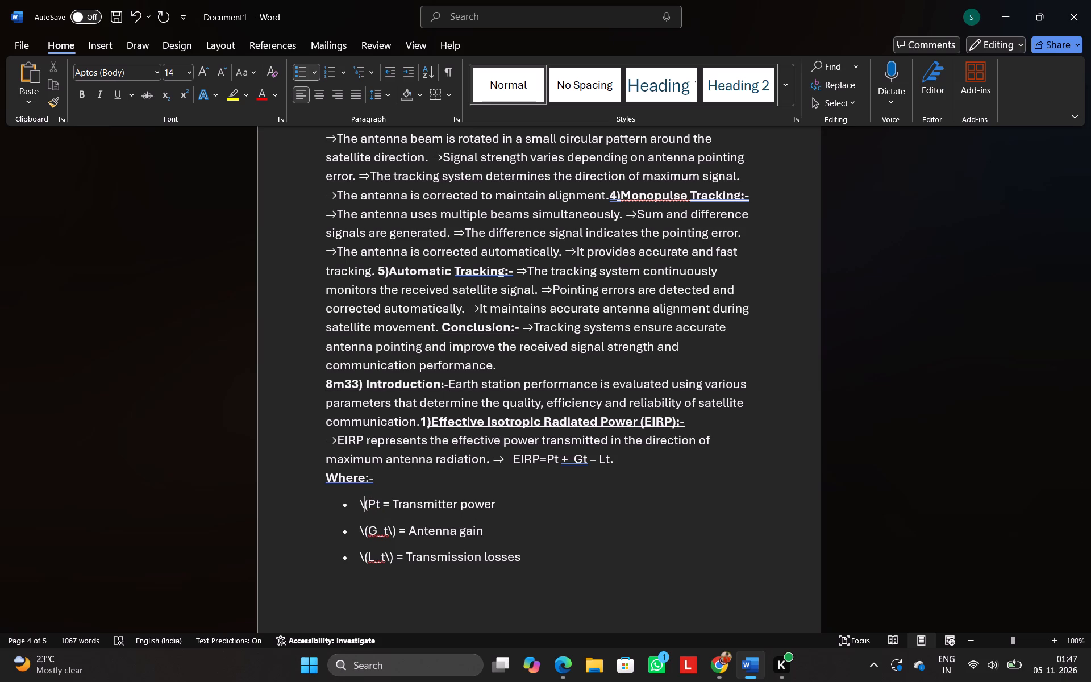
key(Right)
key(BackSpace)
key(BackSpace)
Remove the bullet from the Pt item and run it on after 'Where:-' with an ⇒ arrow in front.
key(BackSpace)
key(BackSpace)
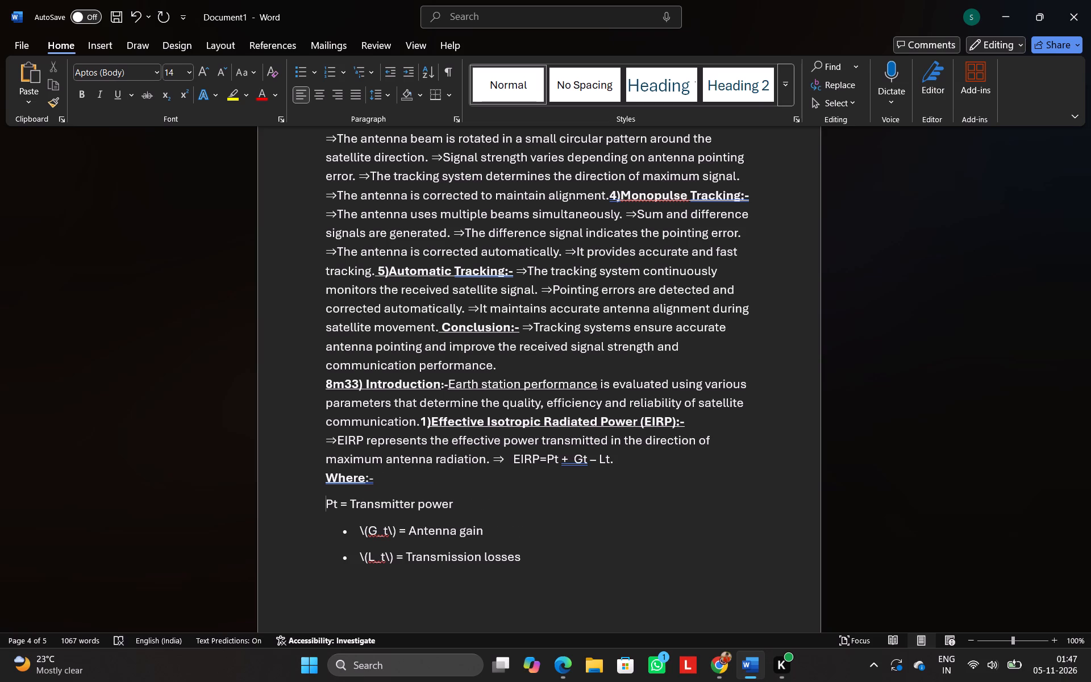
key(BackSpace)
key(ctrl+v)
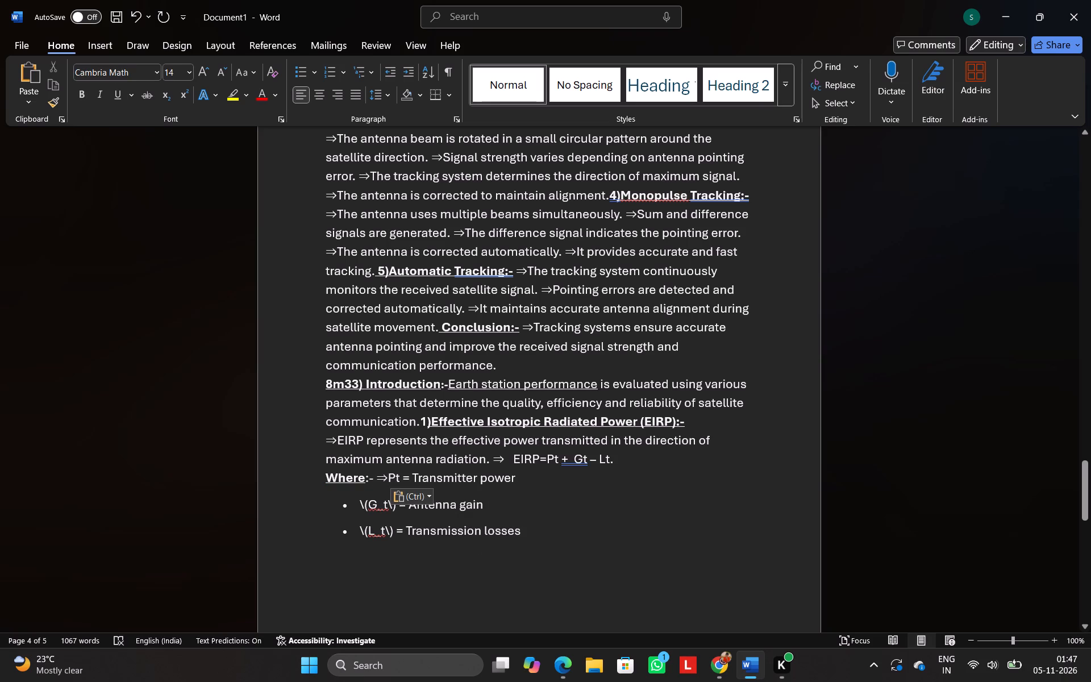
Remove the bullet and the LaTeX code from the antenna gain item so it reads 'Gt = Antenna gain'.
click(363, 514)
key(BackSpace)
key(BackSpace)
key(BackSpace)
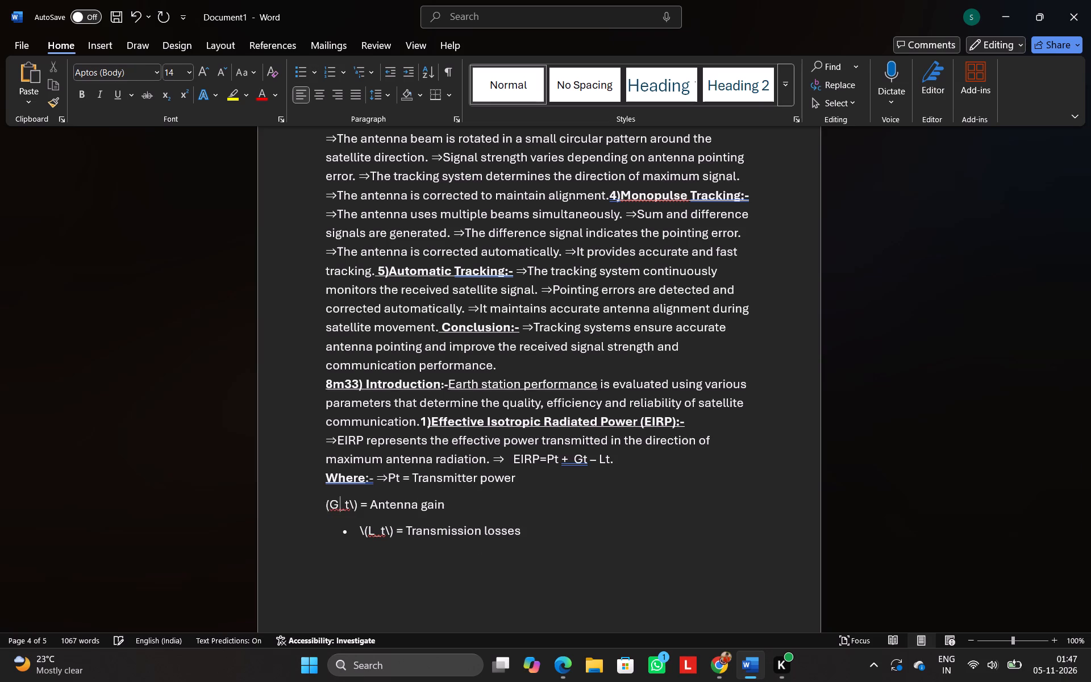
key(Right)
key(BackSpace)
key(Right)
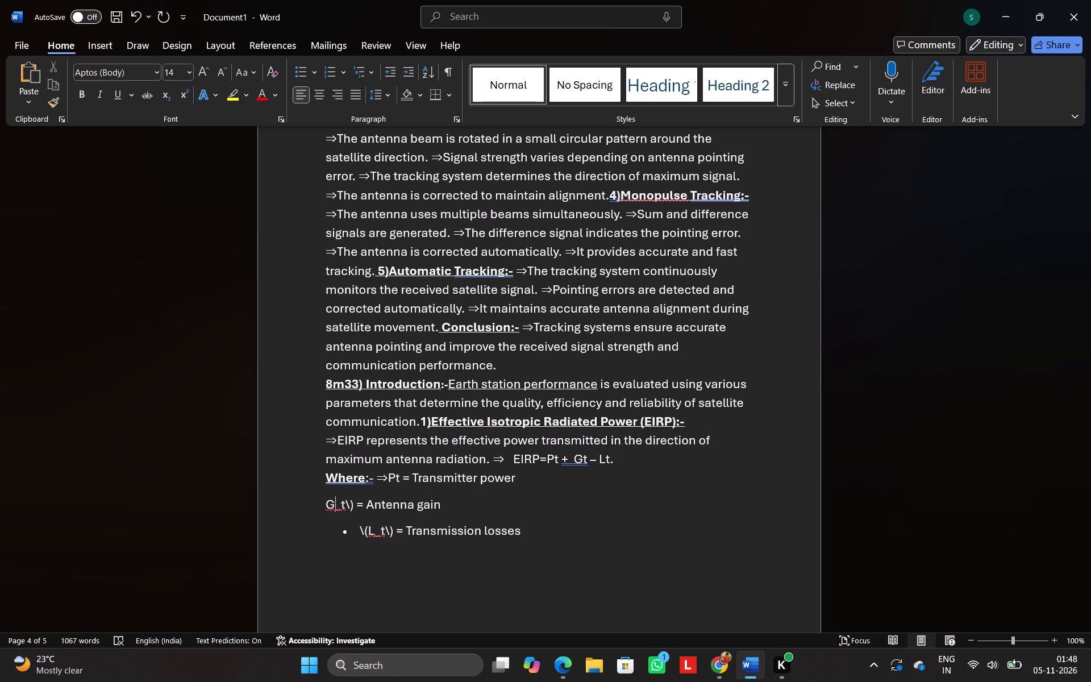
key(Right)
key(BackSpace)
key(Right)
key(Right)
key(Right)
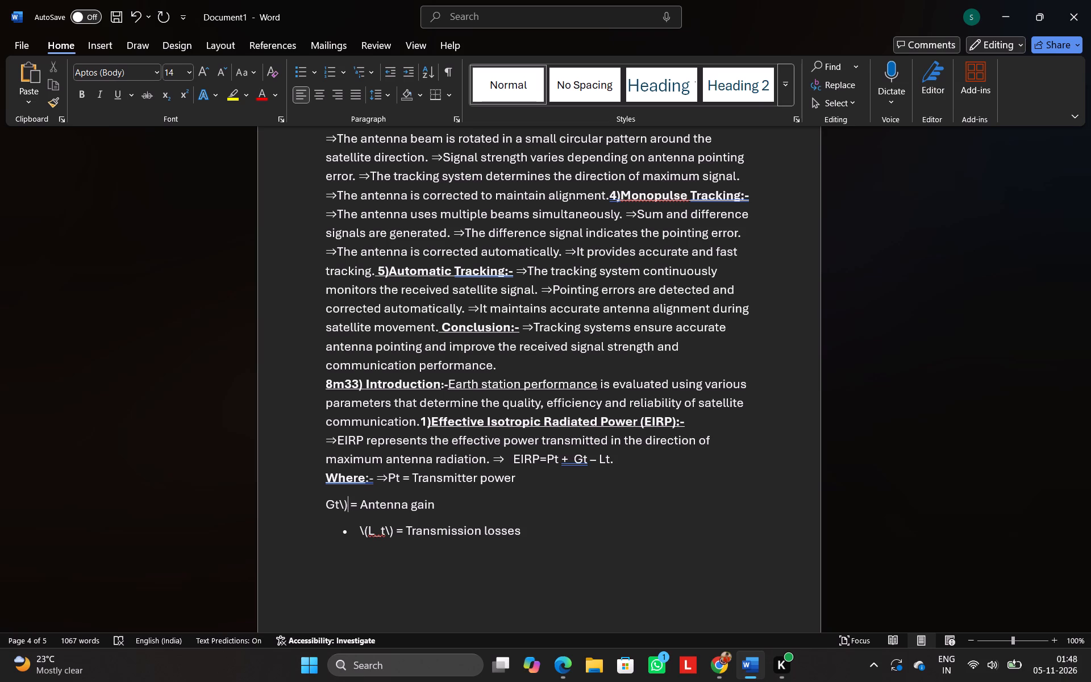
key(BackSpace)
key(BackSpace)
Join the Gt item to the end of 'Transmitter power', separated by a full stop and an ⇒ arrow.
key(Left)
key(Left)
key(BackSpace)
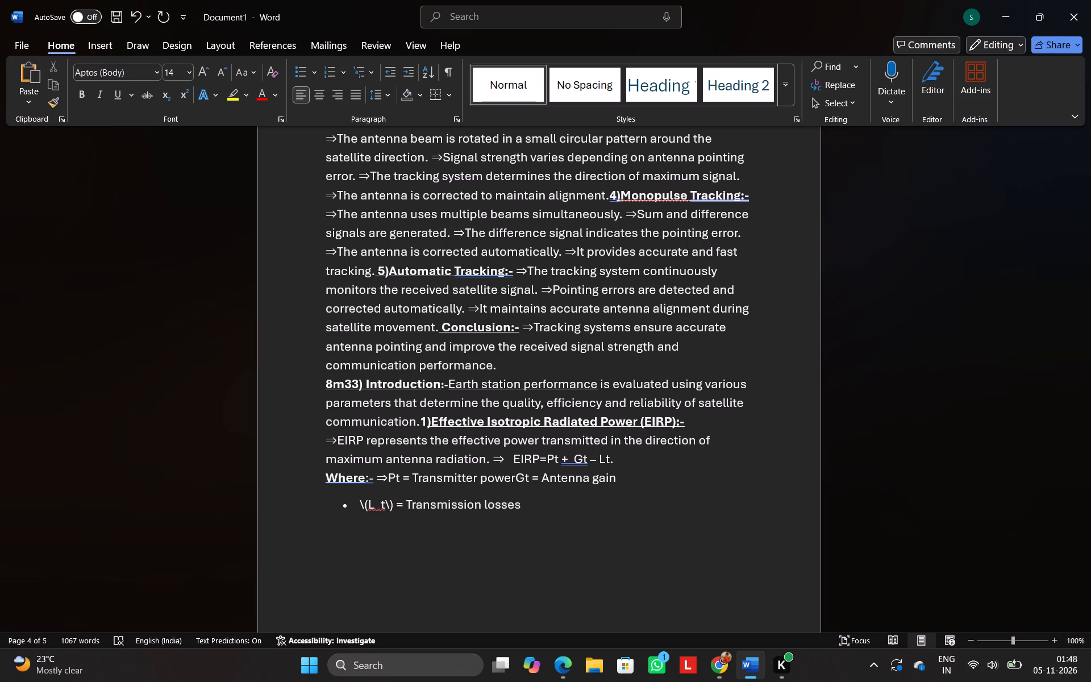
key(period)
key(ctrl+v)
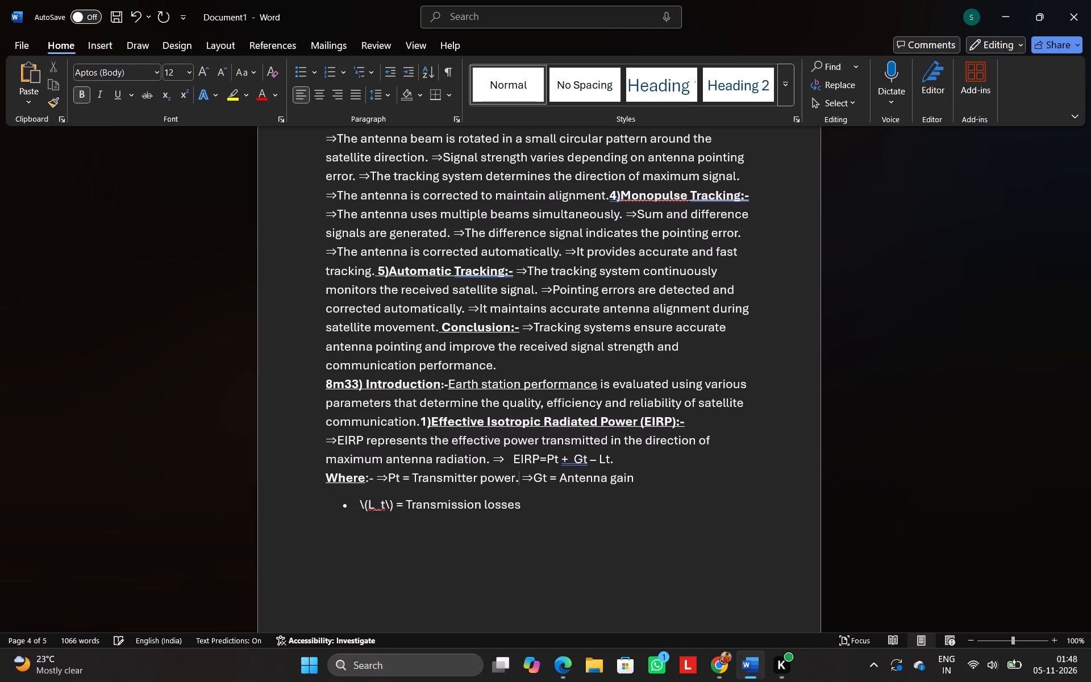
Strip the LaTeX code from the transmission losses bullet so it reads 'Lt= Transmission losses'.
click(399, 509)
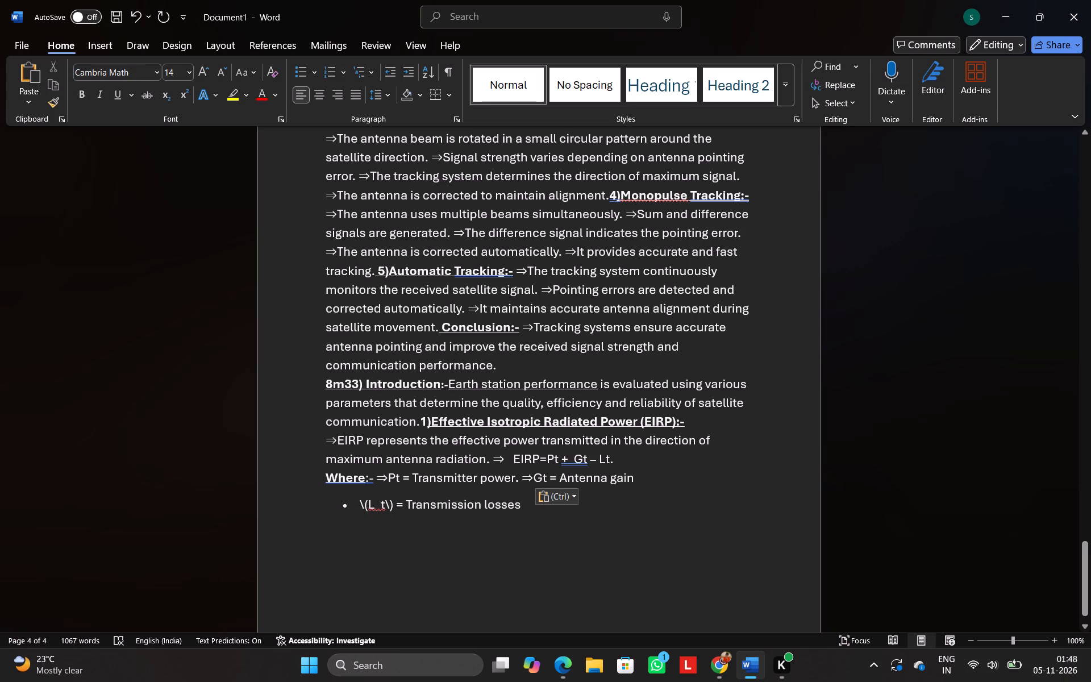
key(BackSpace)
key(BackSpace)
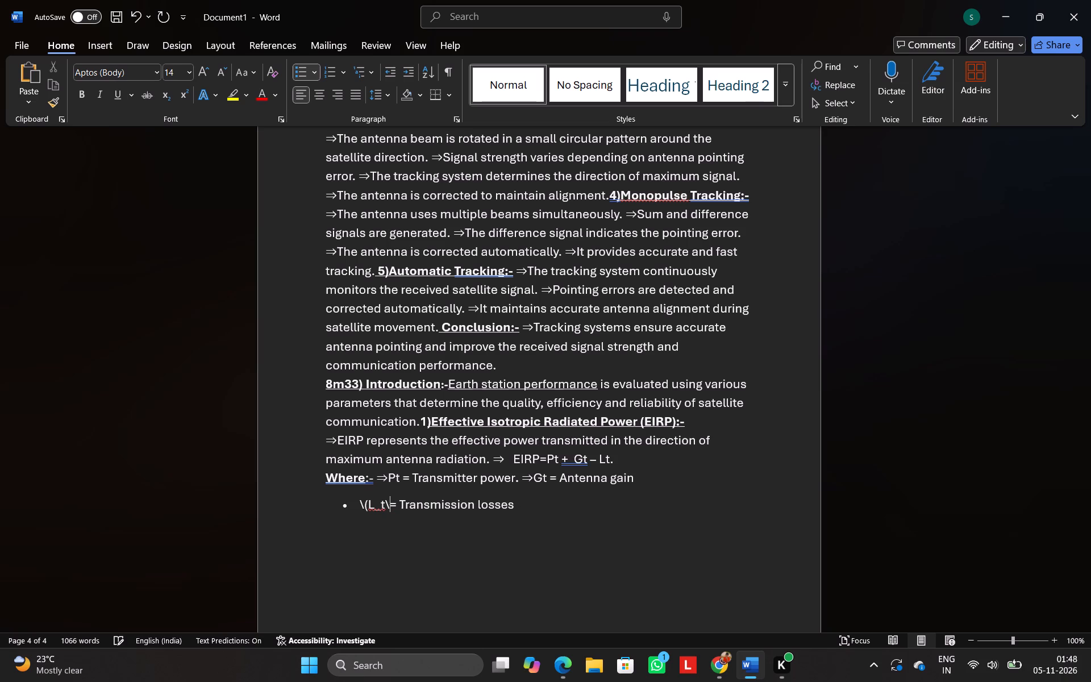
key(BackSpace)
key(Left)
key(BackSpace)
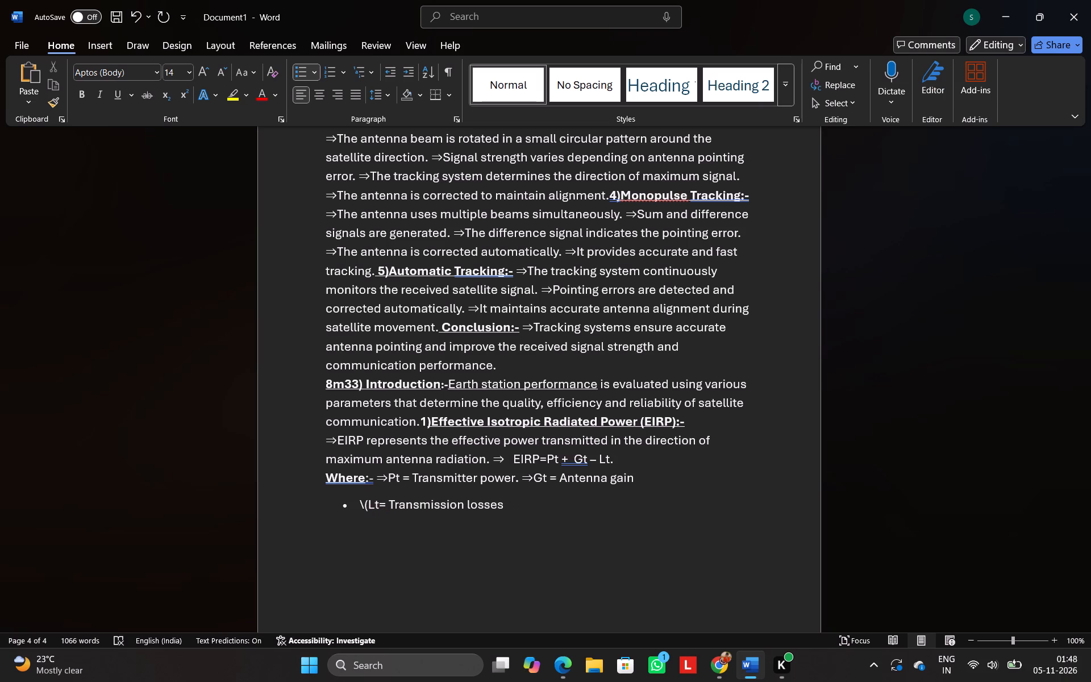
key(Left)
key(BackSpace)
key(BackSpace)
Remove the bullet and stray '\(' from the Lt item and run it on after 'Antenna gain' with an ⇒ arrow in front.
key(BackSpace)
key(BackSpace)
key(BackSpace)
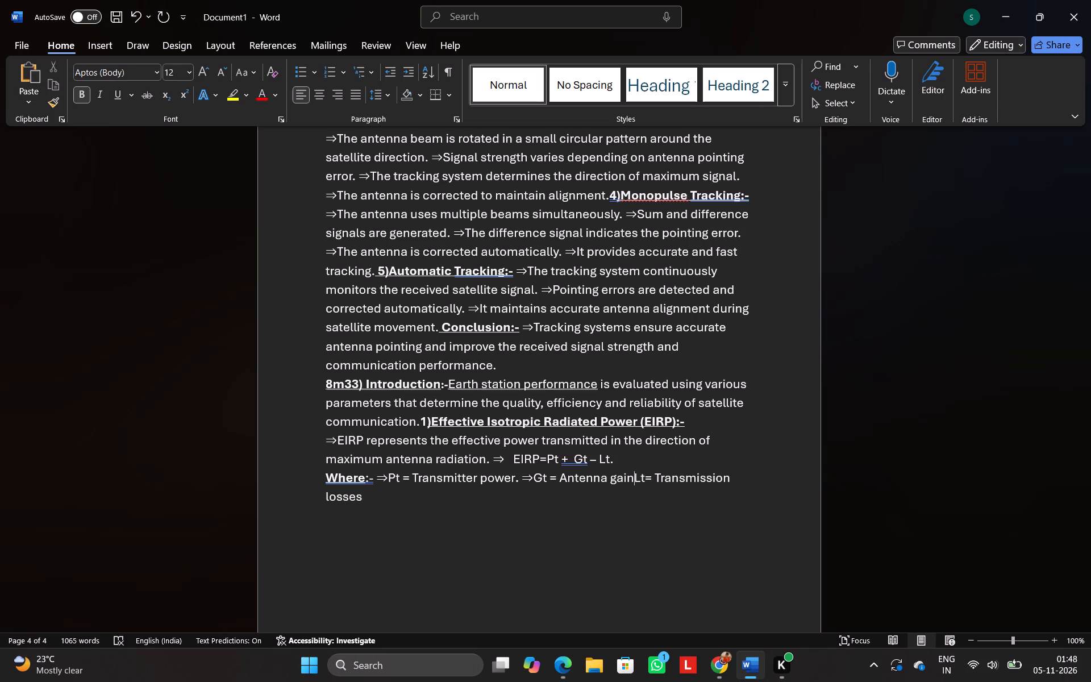
key(ctrl+v)
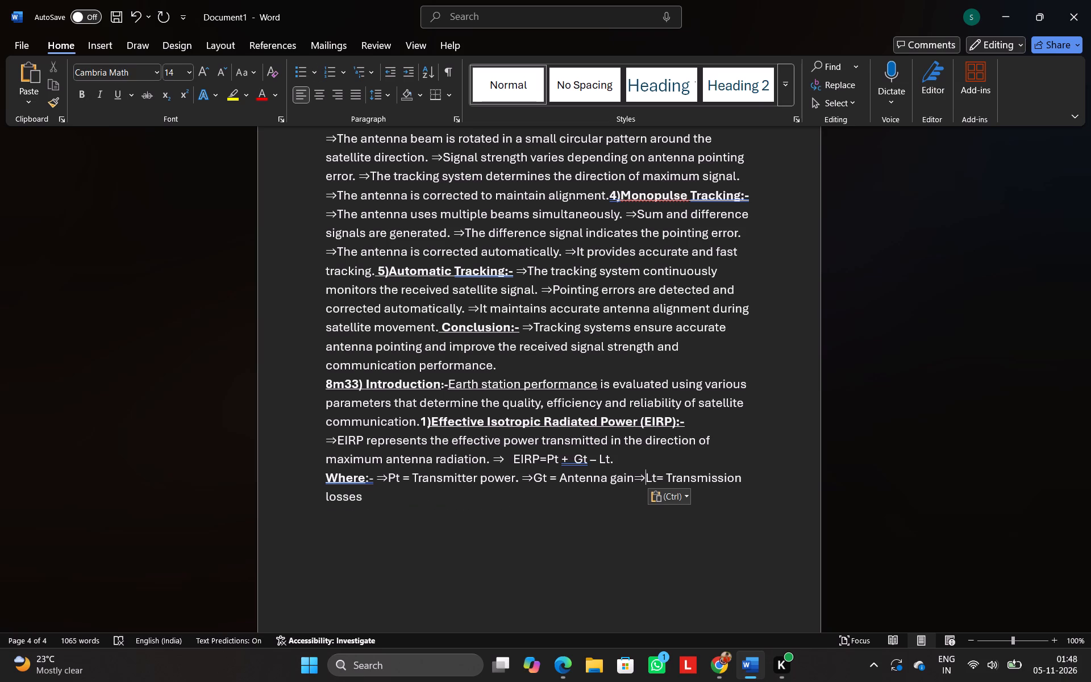
Run the 'Where:-' line on after the EIRP formula, with two spaces between 'Lt' and its full stop.
click(373, 484)
click(326, 476)
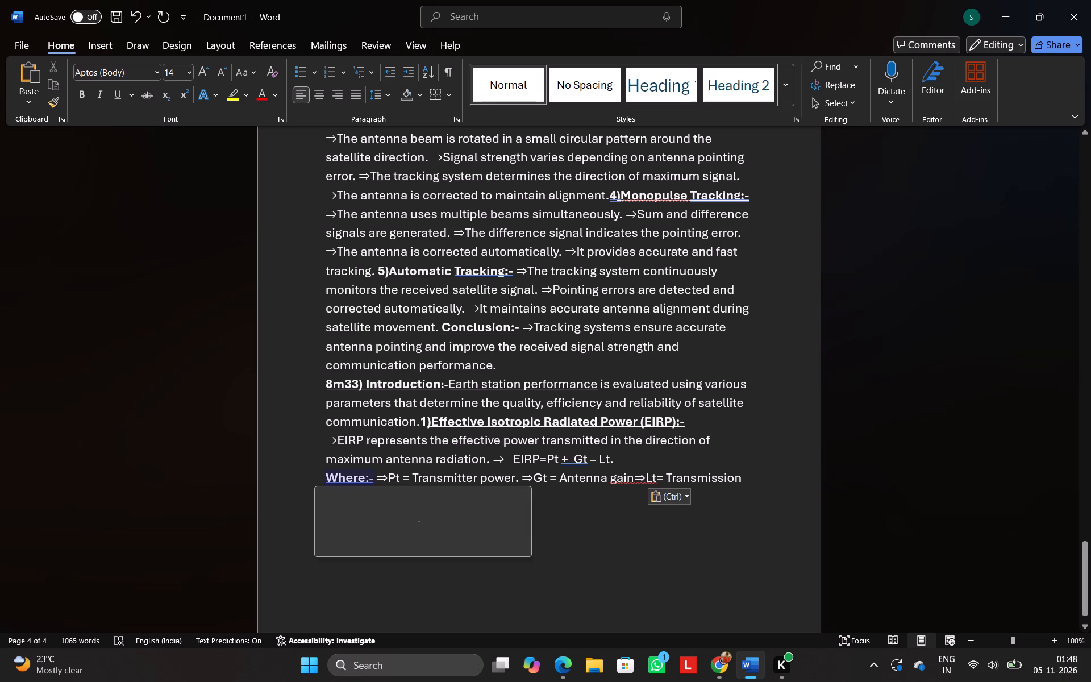
click(578, 588)
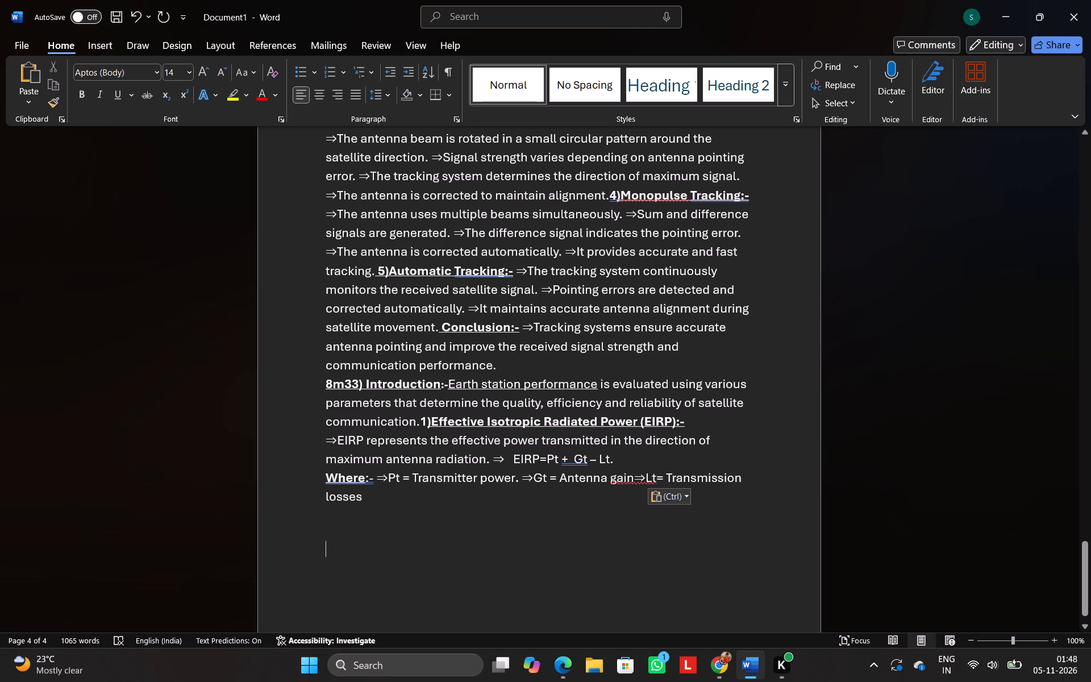
click(317, 467)
click(326, 472)
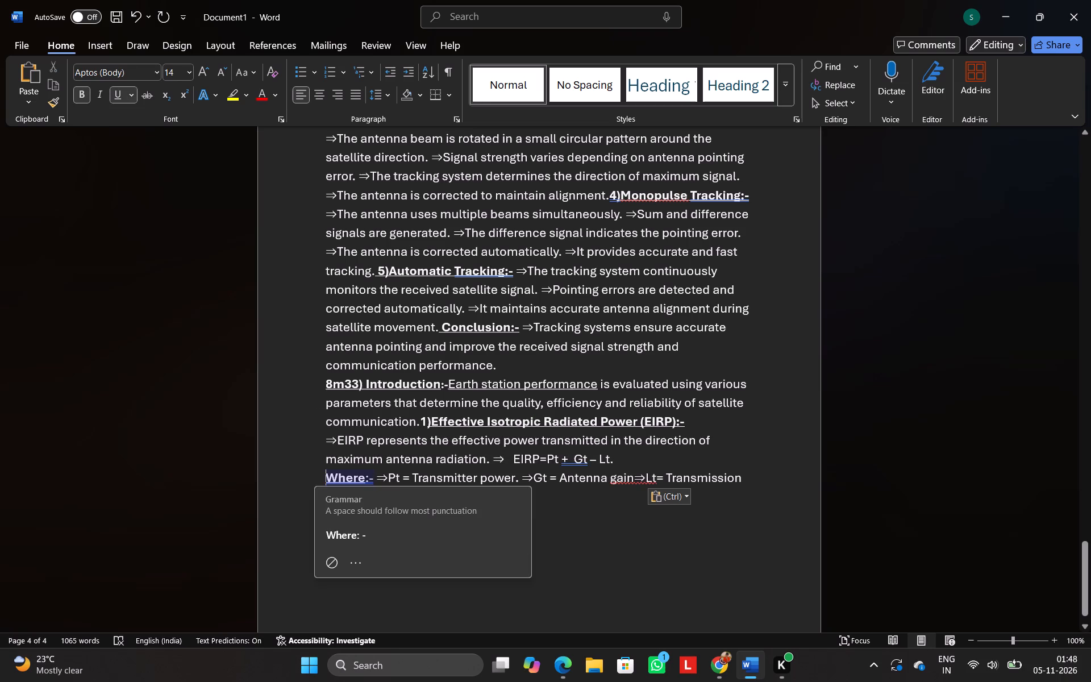
click(578, 558)
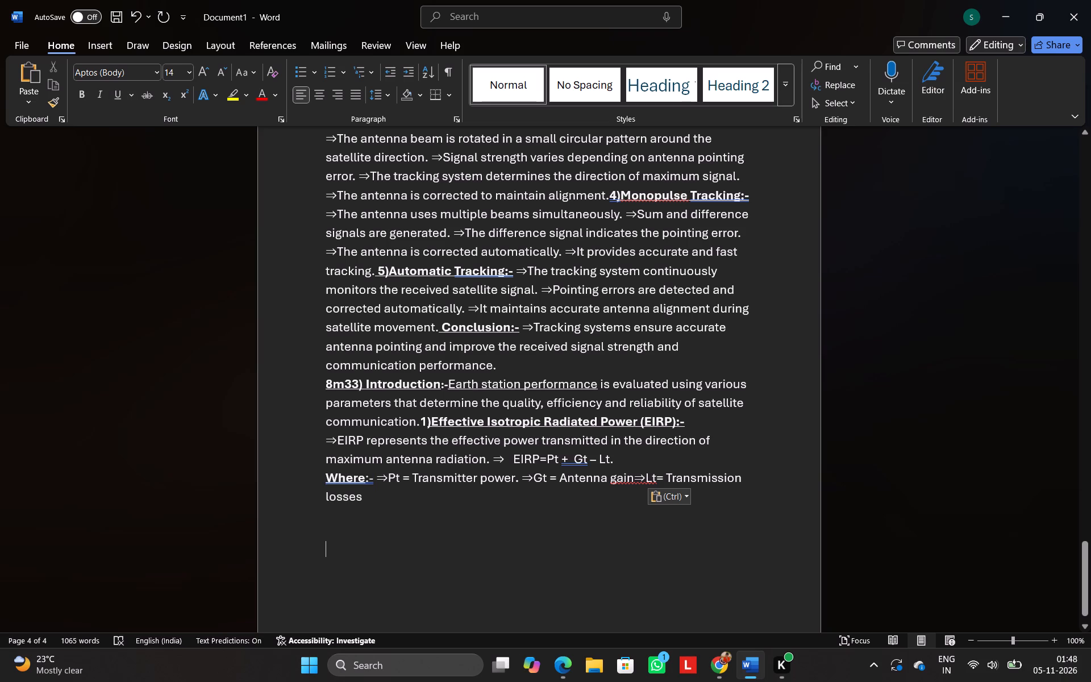
click(325, 481)
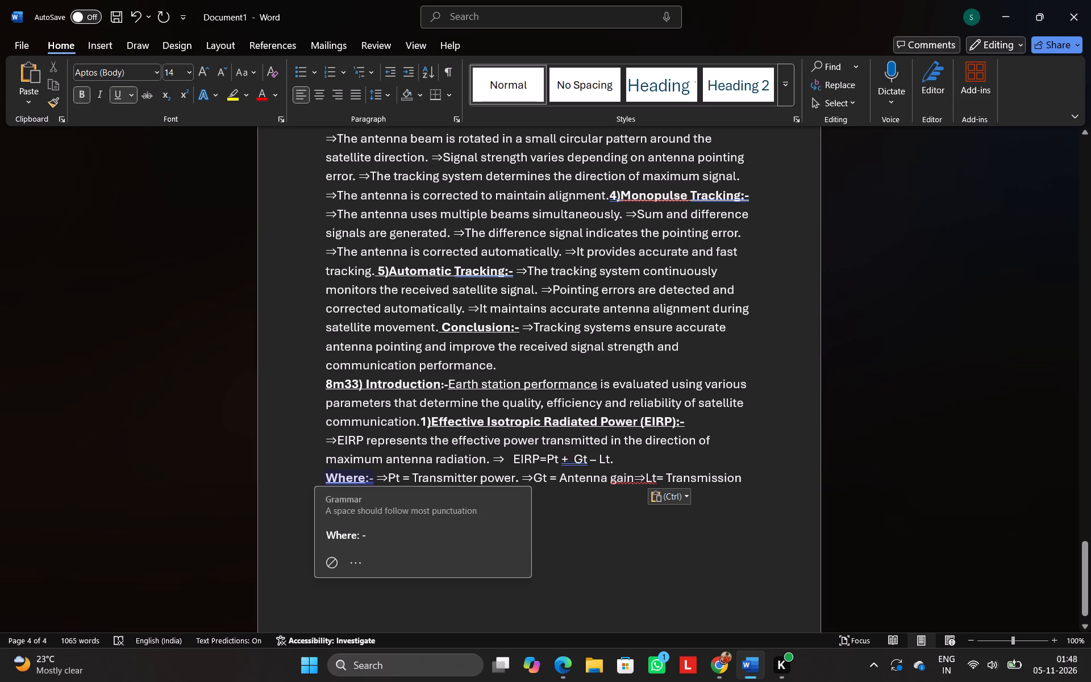
key(BackSpace)
key(BackSpace)
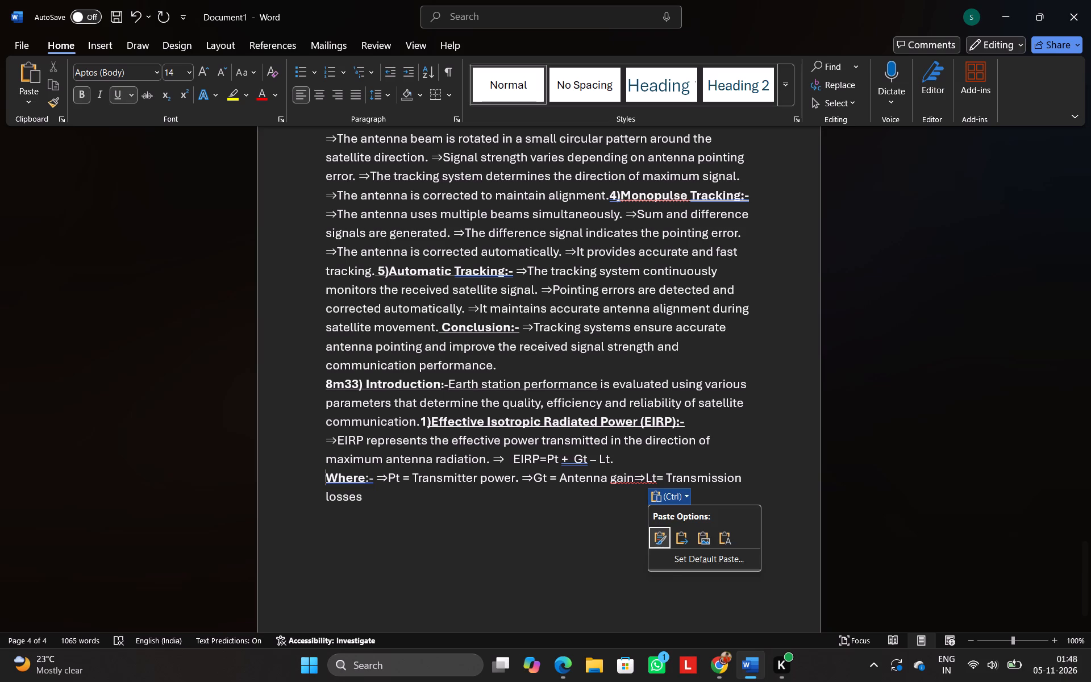
key(BackSpace)
click(386, 535)
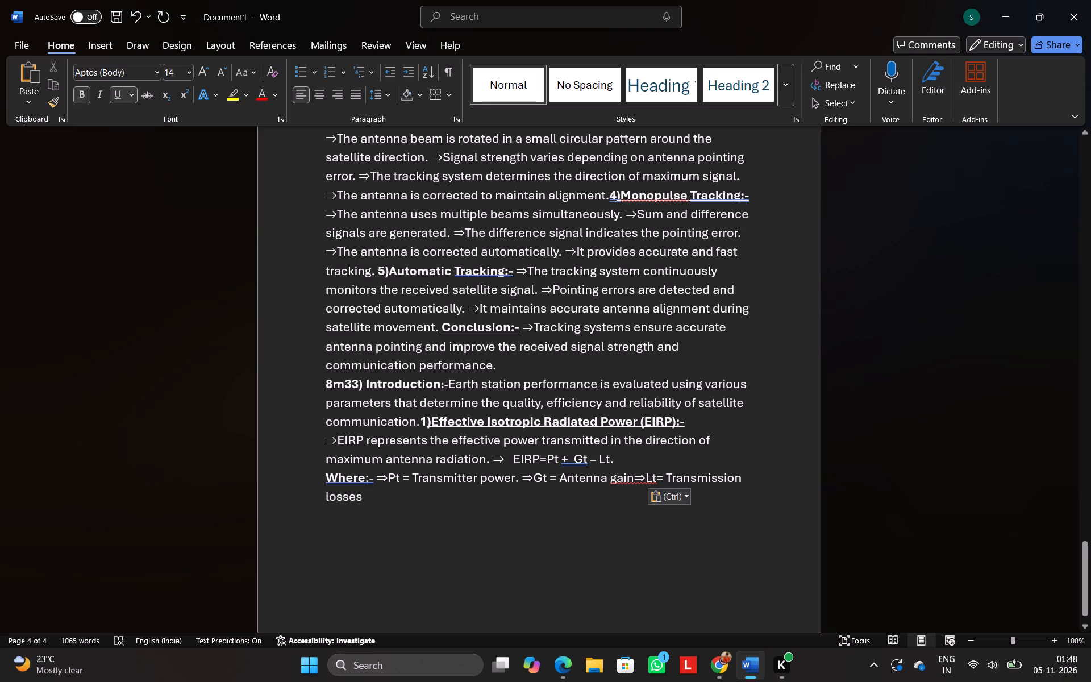
key(BackSpace)
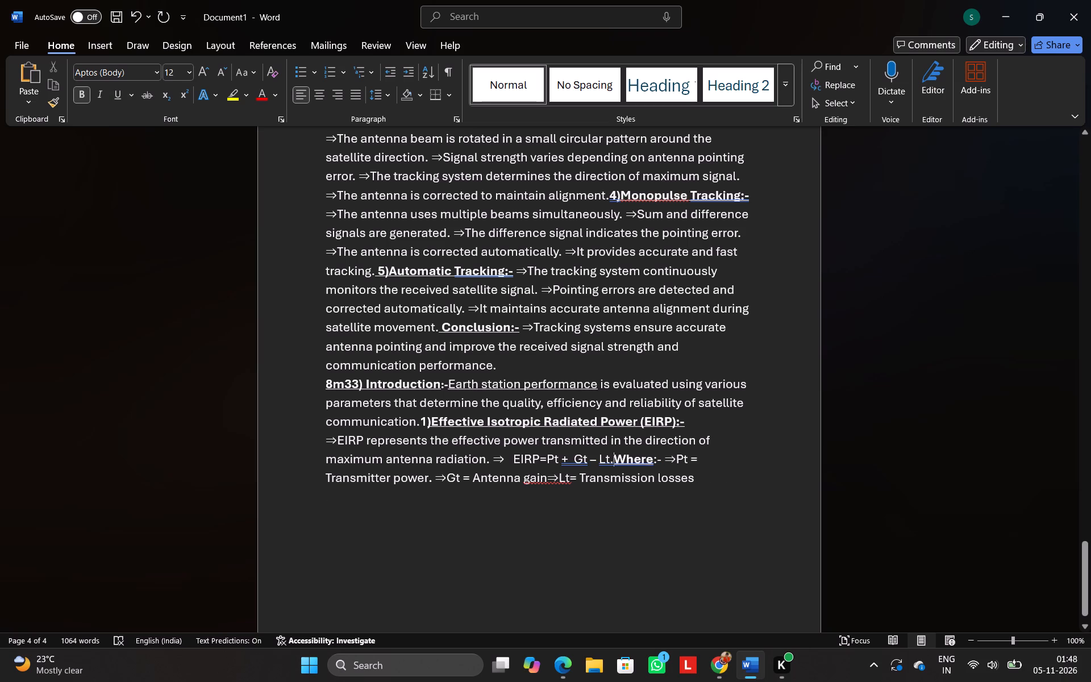
key(Left)
key(space)
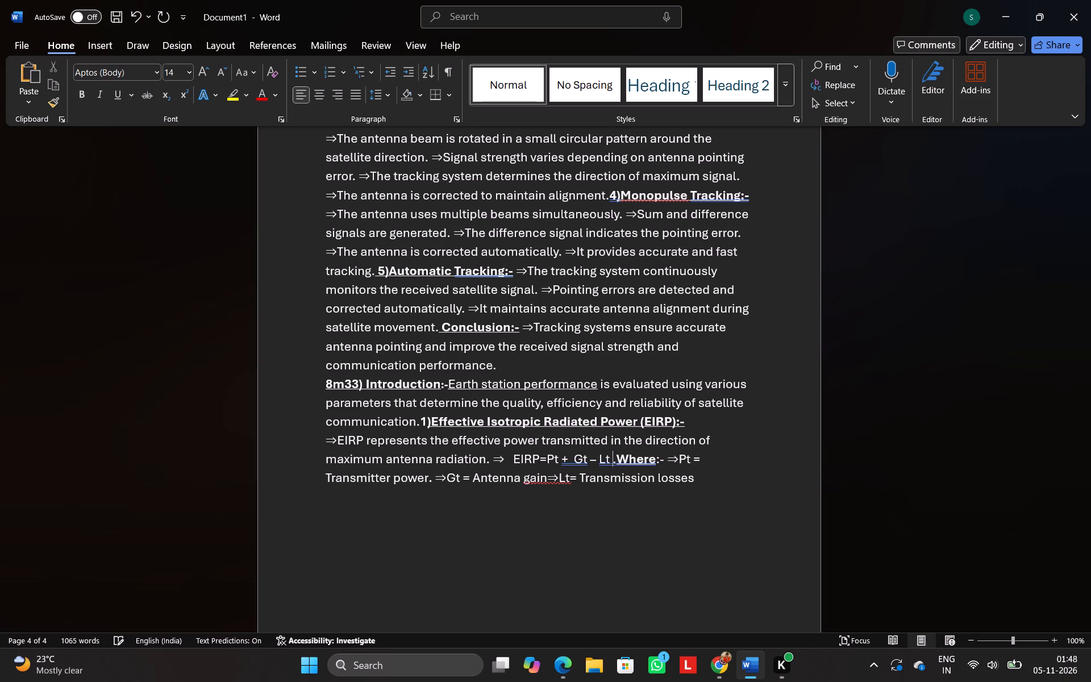
key(space)
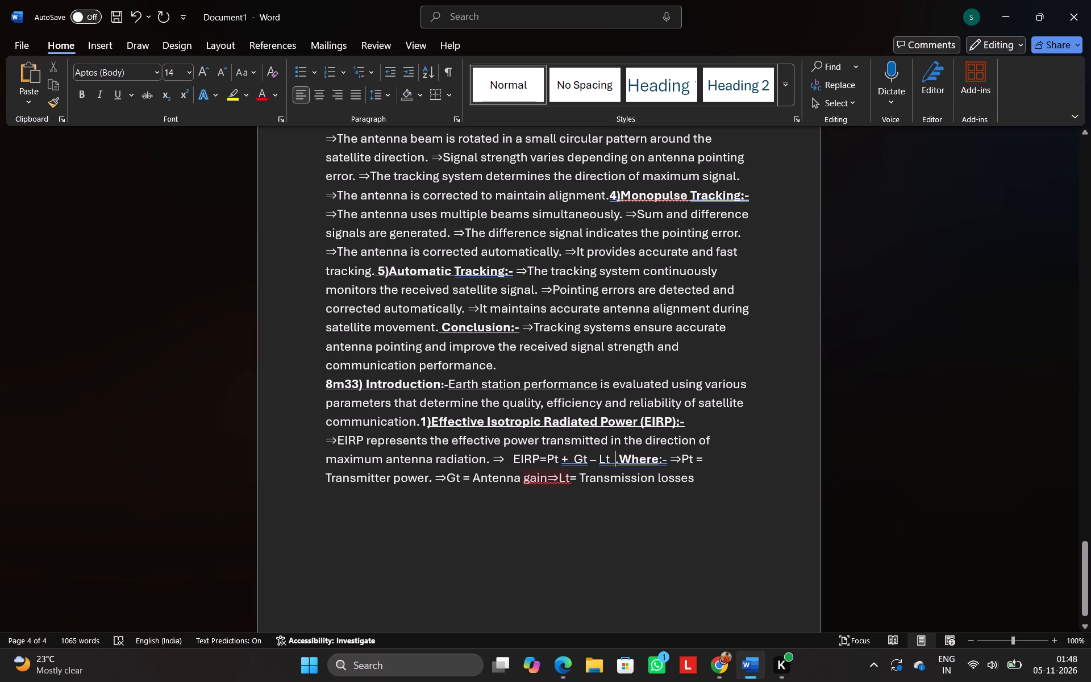
Add a full stop and space after 'Antenna gain' and a full stop after 'Transmission losses'.
click(546, 481)
key(period)
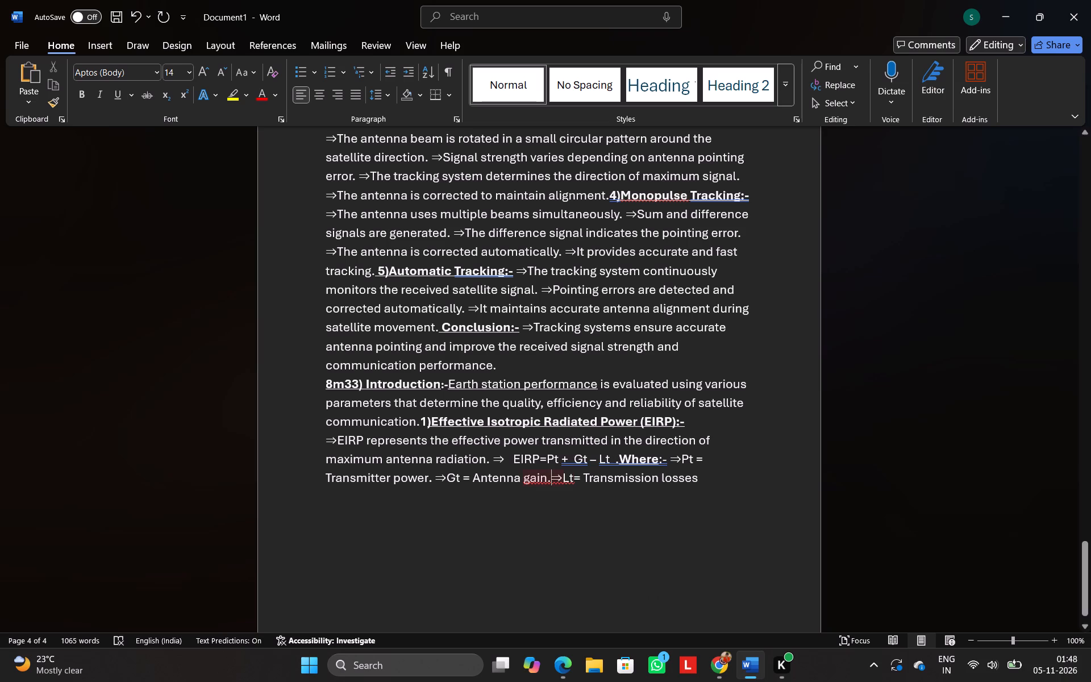
key(space)
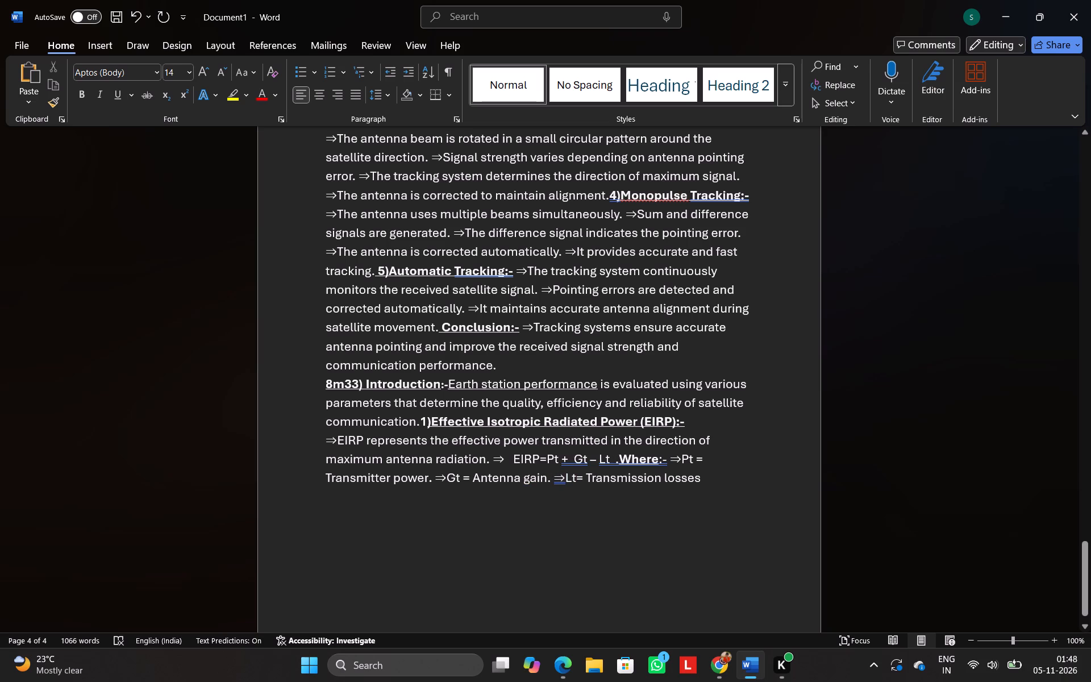
click(711, 485)
key(period)
key(shift+Return)
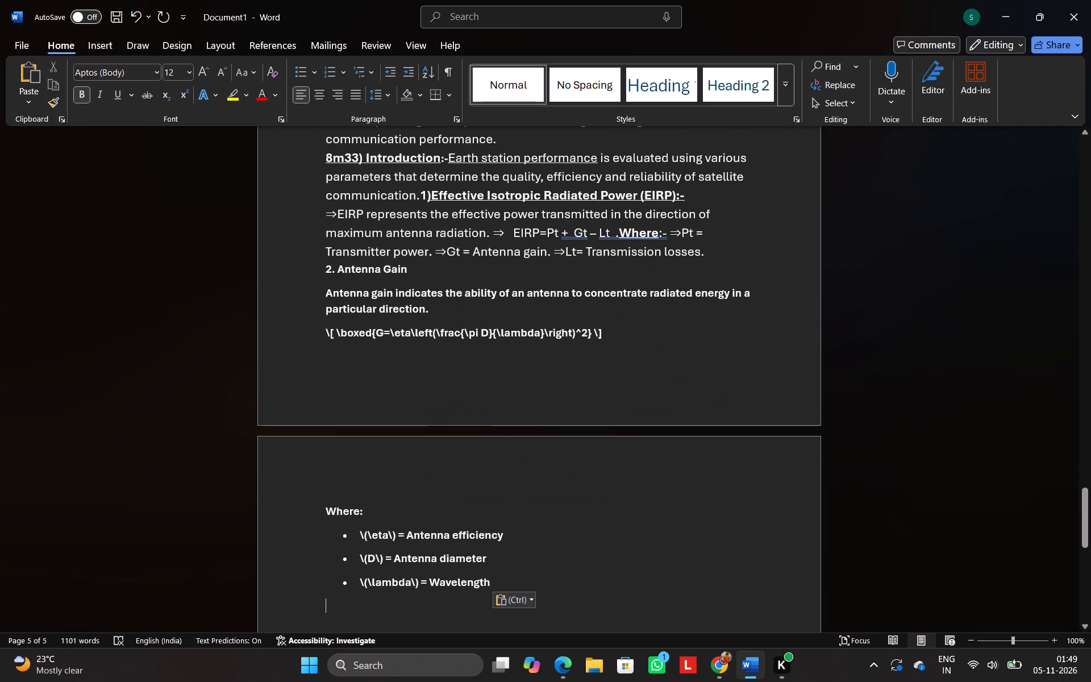
Set the font size of the whole pasted Antenna Gain section, including its bulleted definitions, to 14.
drag(326, 267, 567, 211)
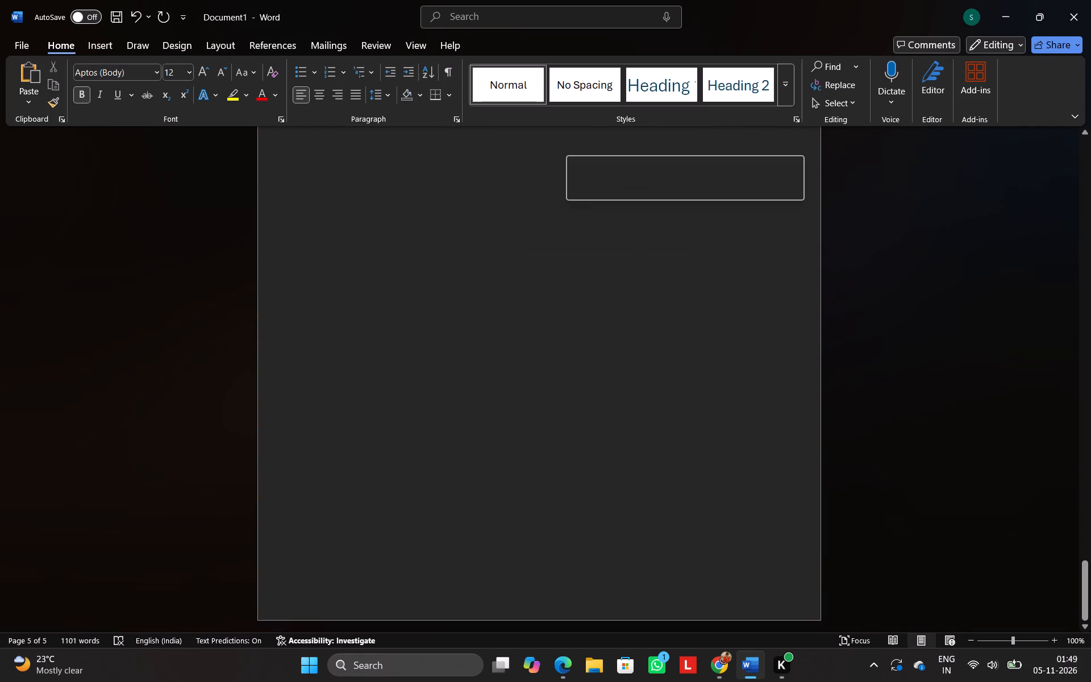
scroll(567, 211, up, 3)
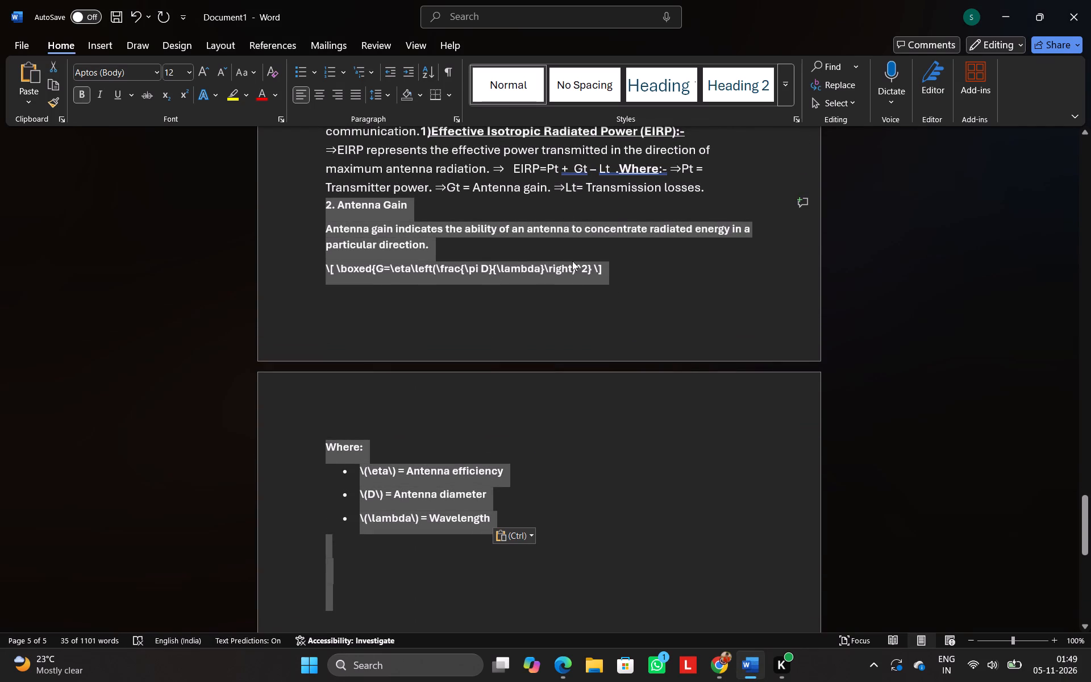
click(323, 199)
drag(323, 199, 543, 562)
drag(543, 562, 540, 600)
click(634, 553)
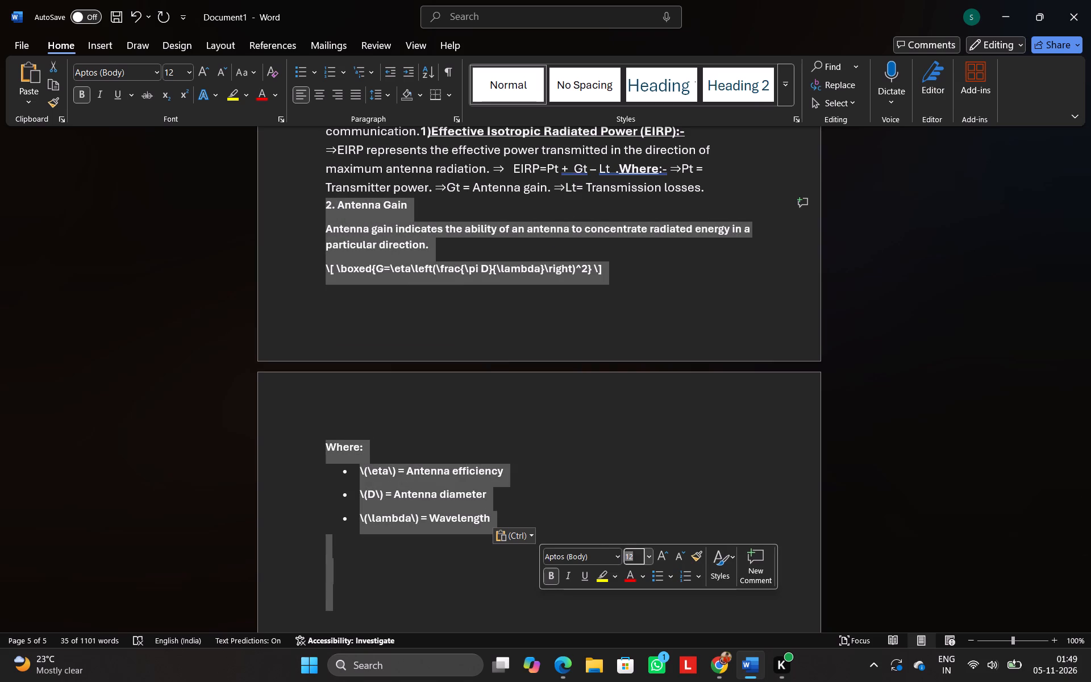
key(BackSpace)
text(14)
click(674, 523)
Set the font size of the 8m33 text, from 'Introduction' through 'Transmission losses.', to a uniform 14.
scroll(614, 448, up, 2)
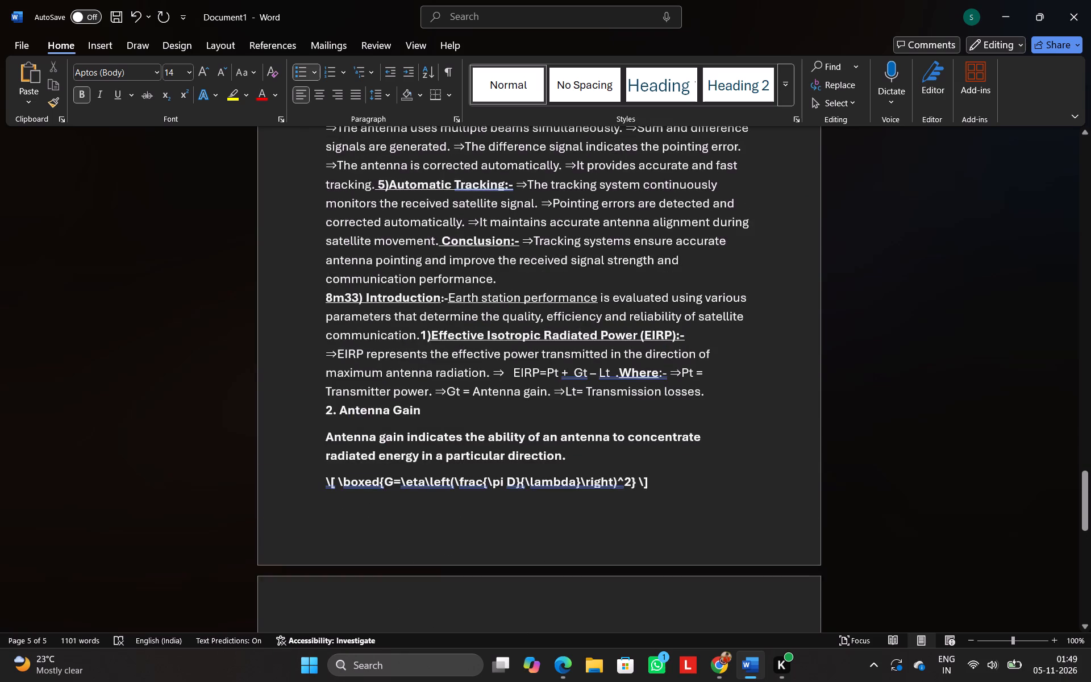
scroll(614, 448, up, 1)
drag(322, 334, 453, 443)
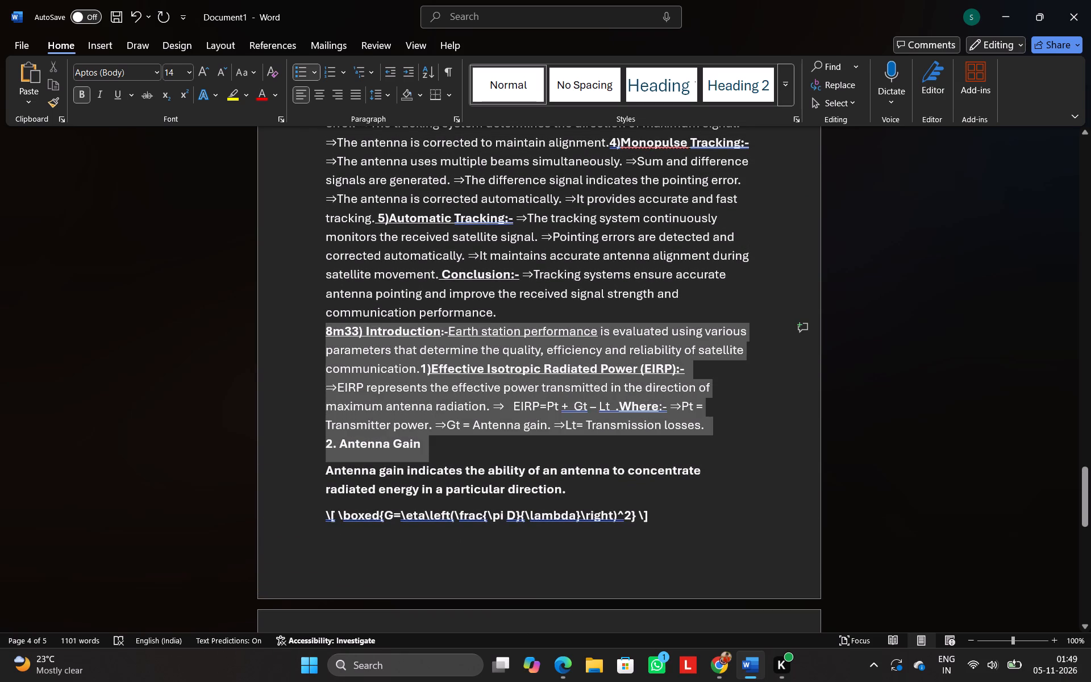
drag(453, 443, 682, 435)
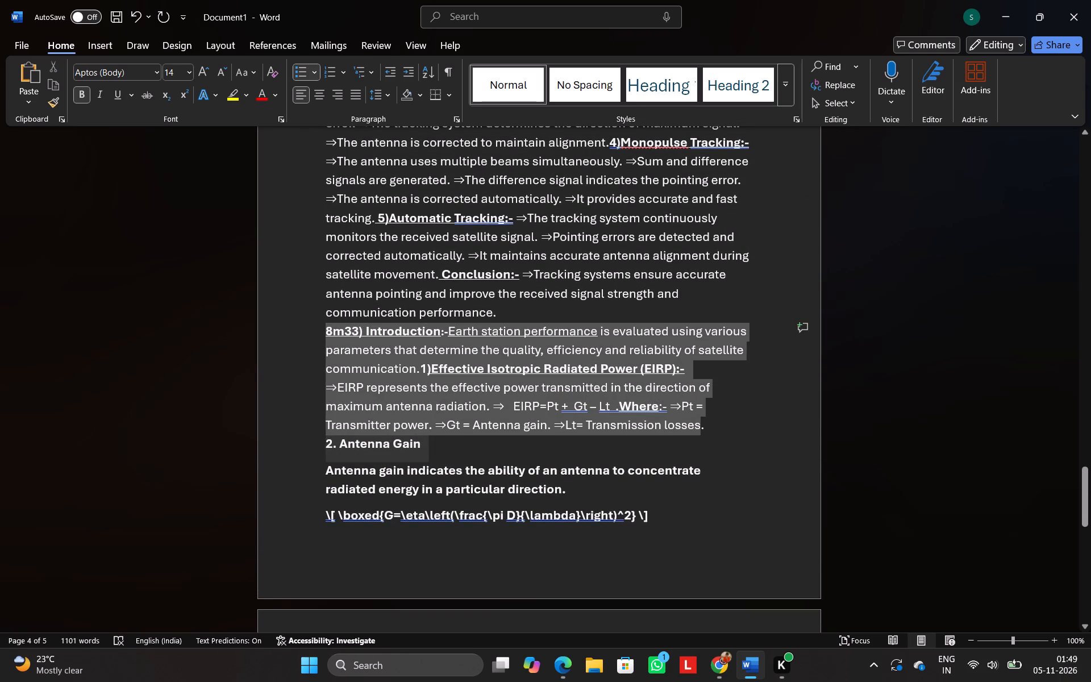
drag(682, 435, 711, 429)
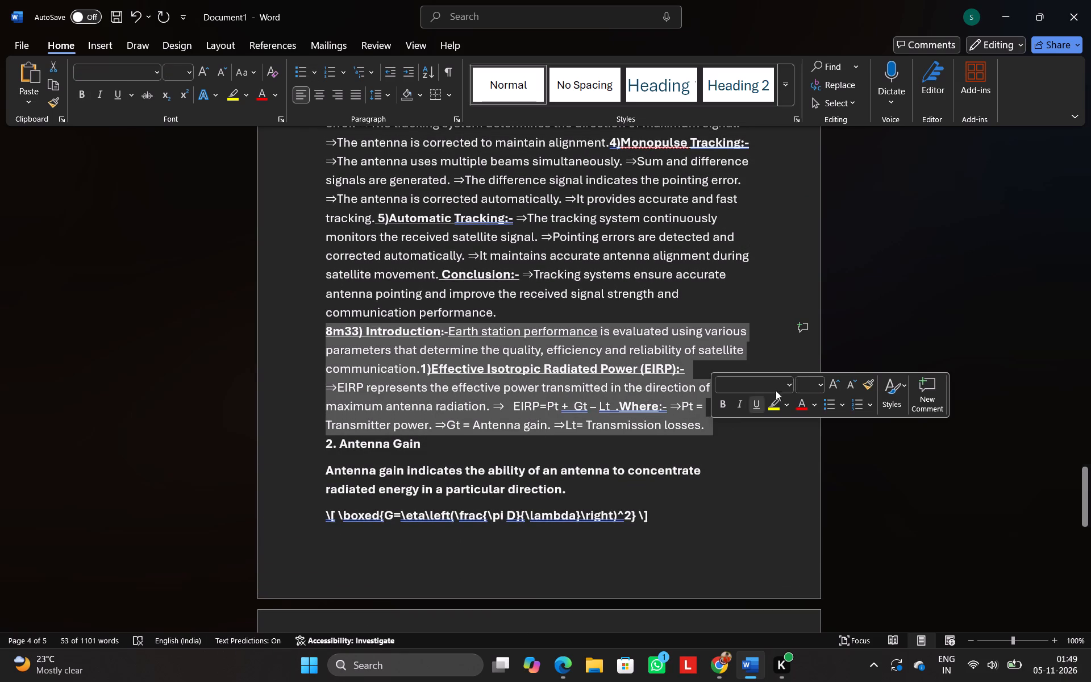
click(806, 380)
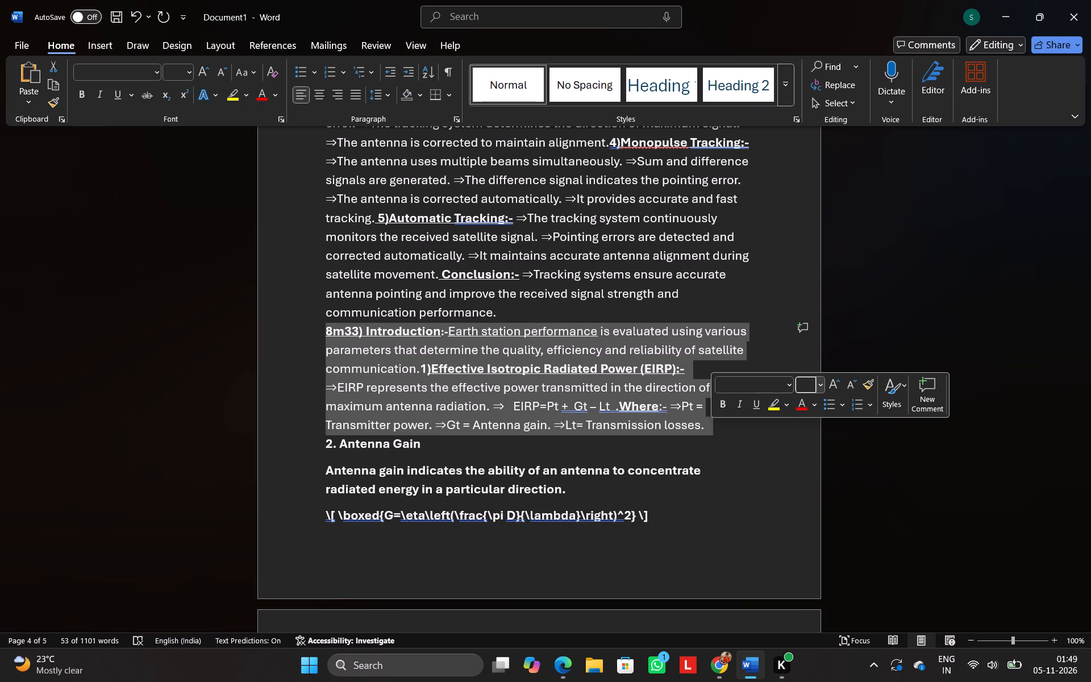
triple_click(806, 380)
click(806, 386)
text(14)
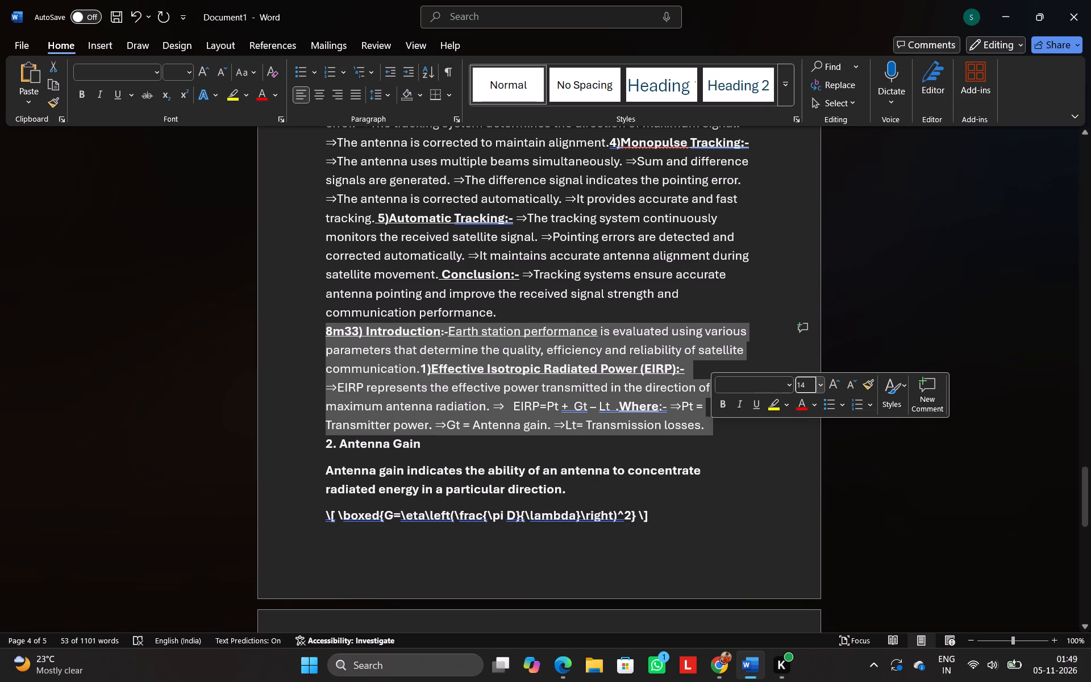
click(786, 460)
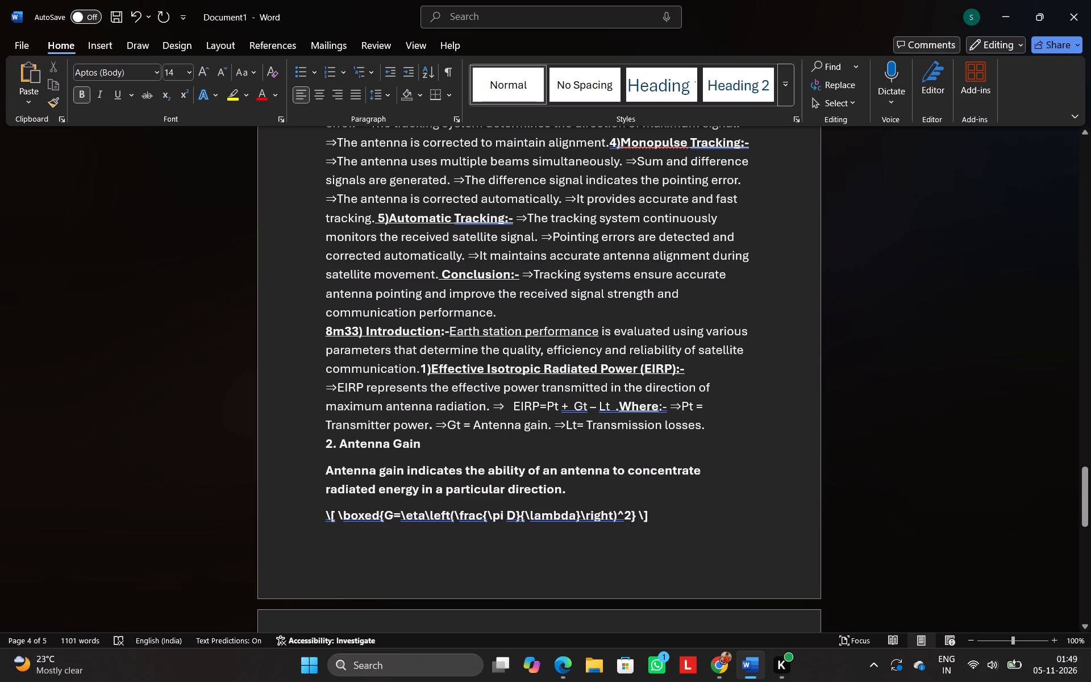
Change the '2. Antenna Gain' heading to '2)Antenna Gain:-' and underline it.
click(340, 447)
key(BackSpace)
key(BackSpace)
key(shift+parenright)
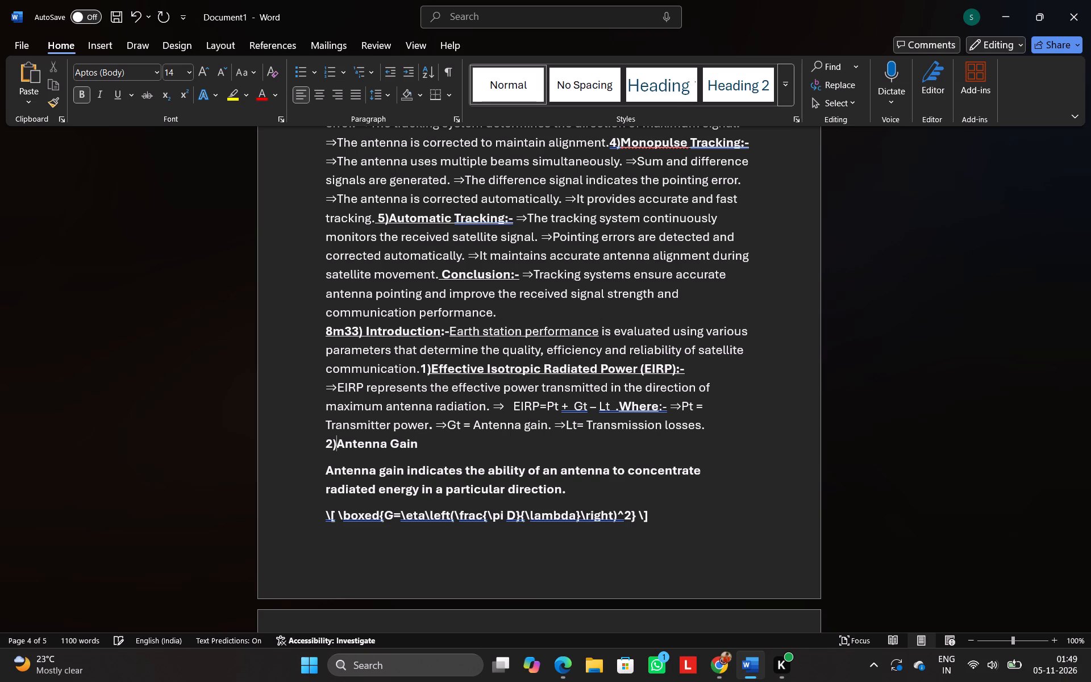
drag(324, 440, 404, 444)
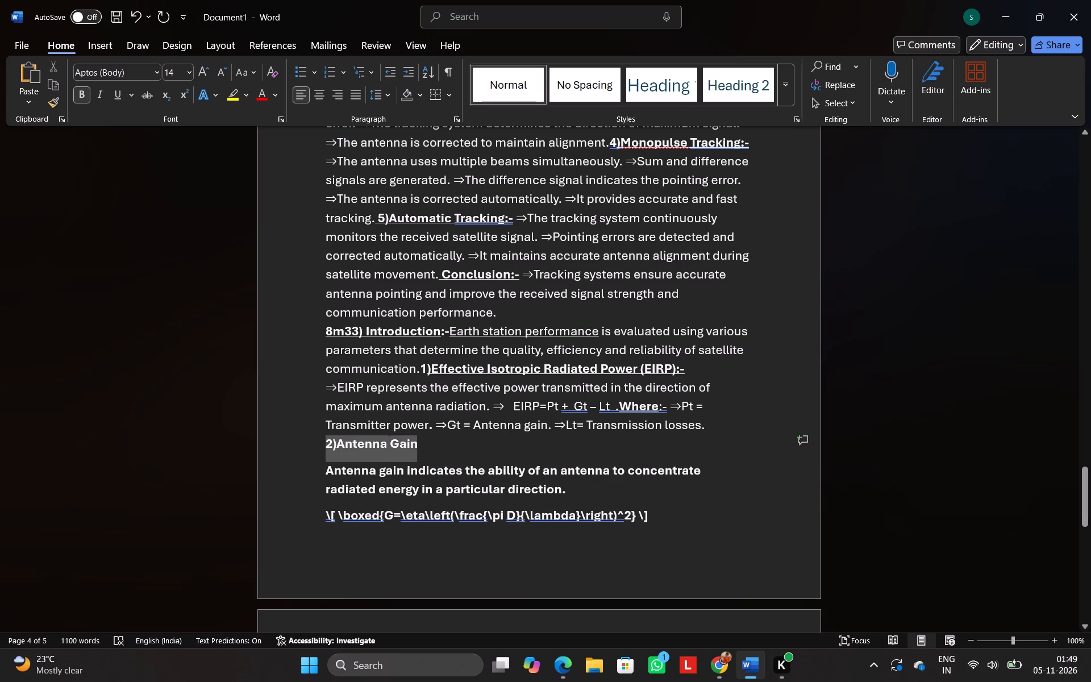
drag(404, 444, 409, 444)
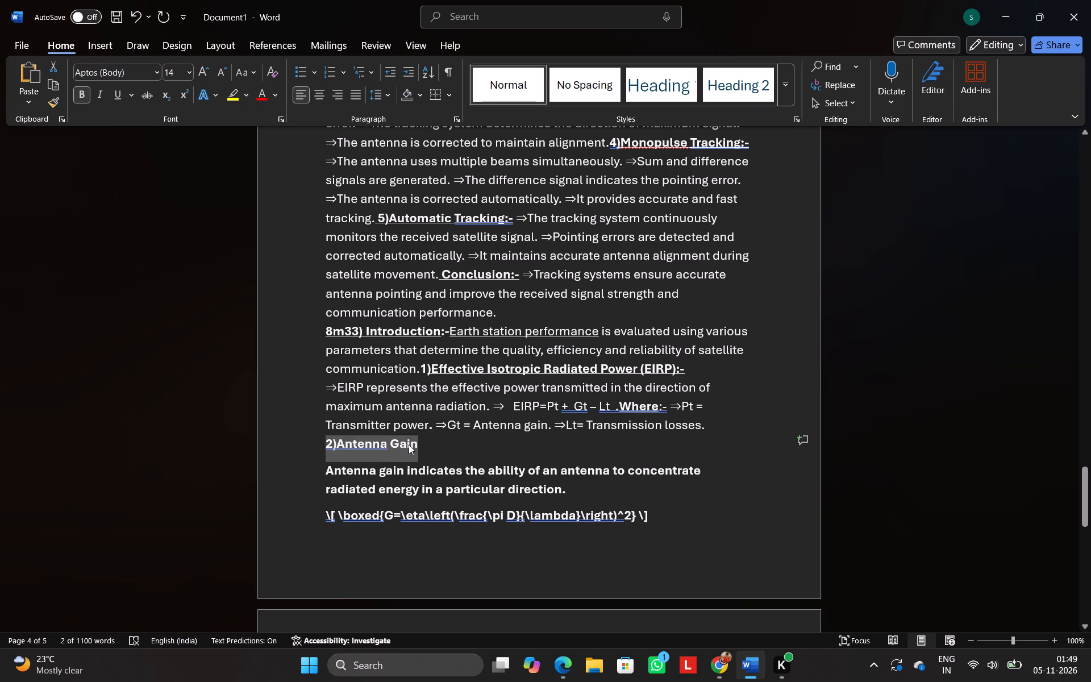
drag(426, 447, 350, 438)
drag(350, 438, 322, 438)
click(367, 414)
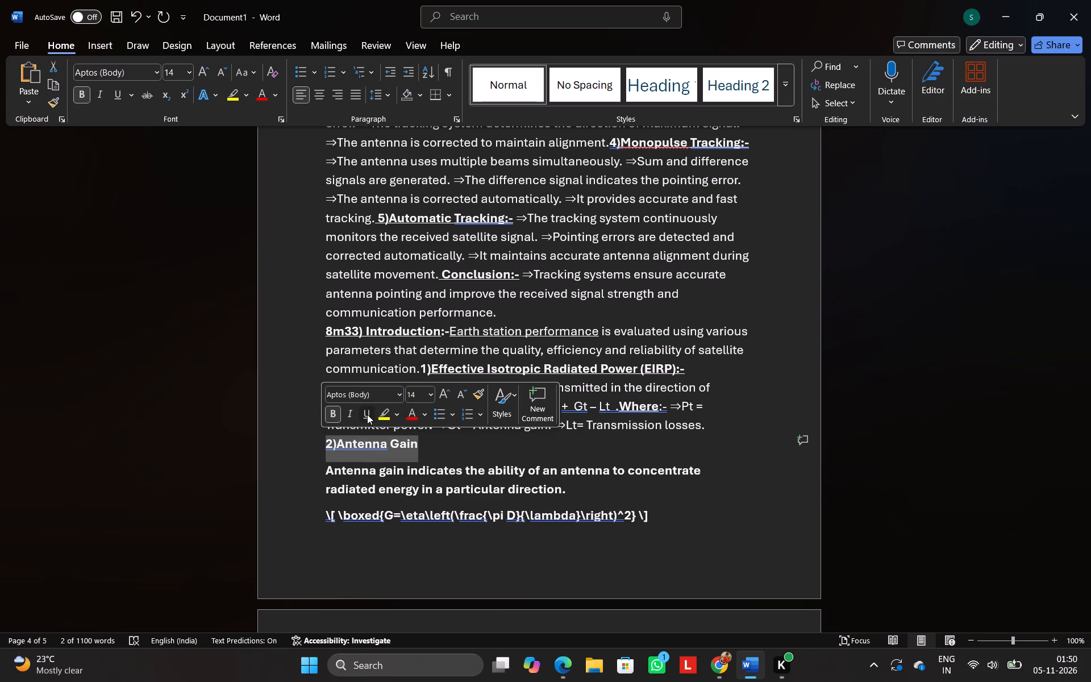
click(441, 455)
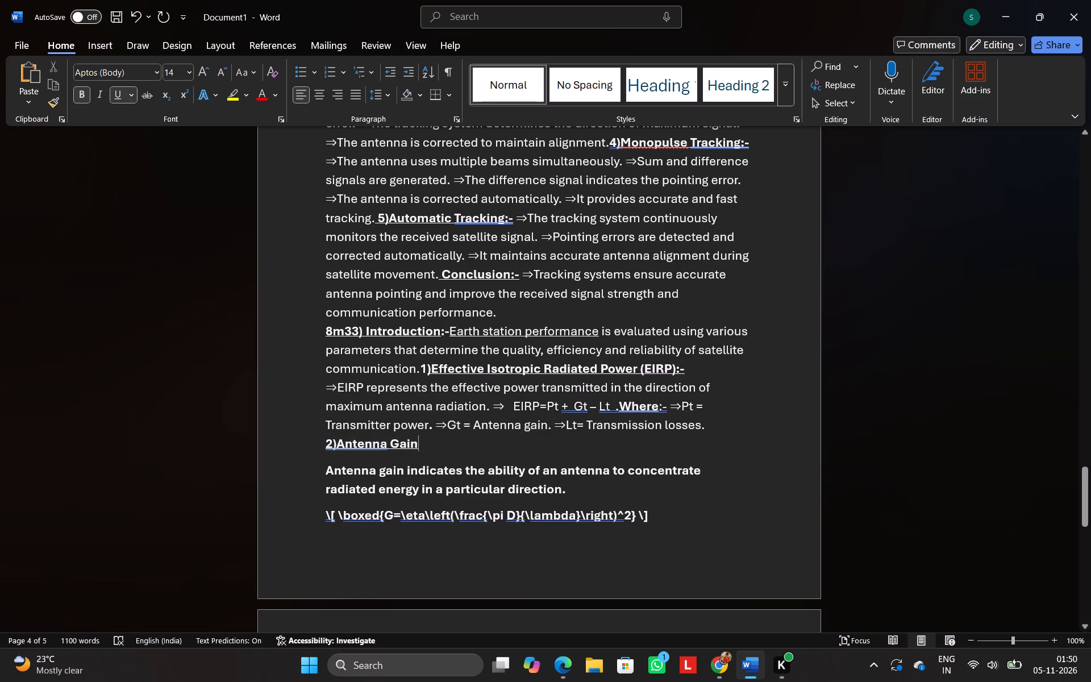
text(:-)
Remove the bold formatting from the antenna gain description and the raw formula line below it.
drag(326, 468, 645, 660)
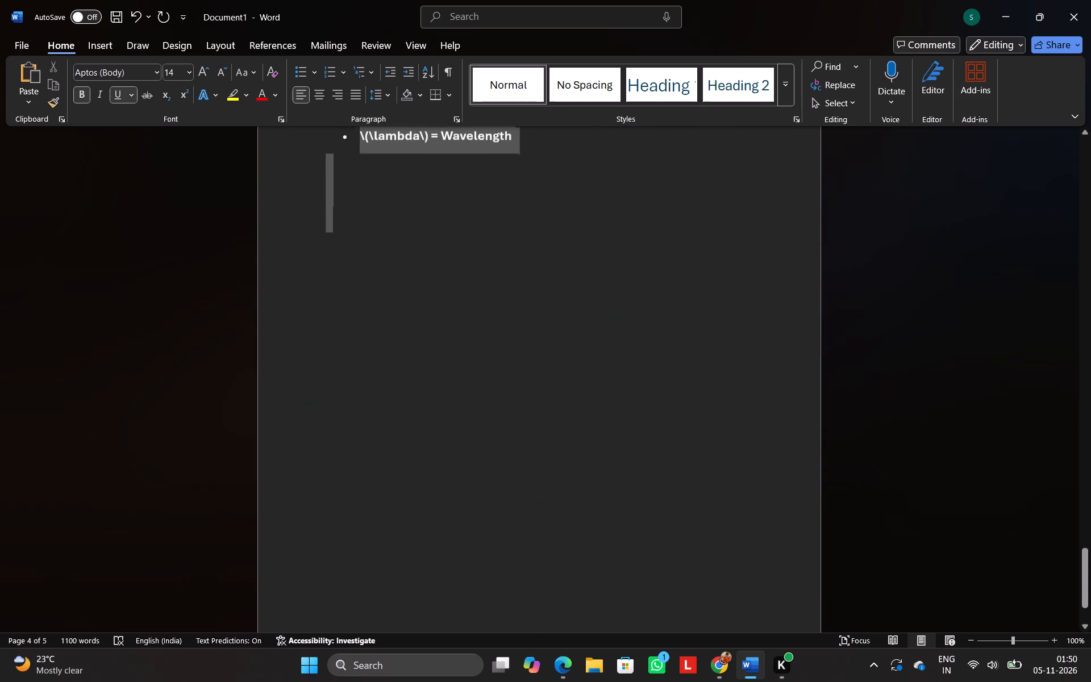
drag(645, 660, 517, 212)
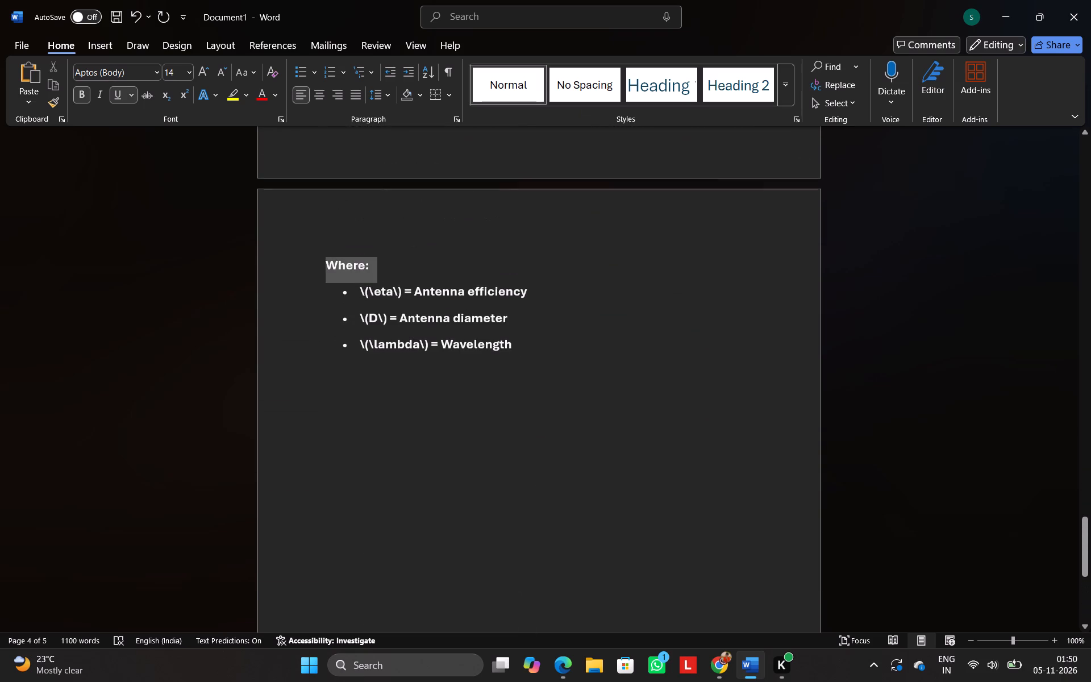
drag(517, 212, 318, 238)
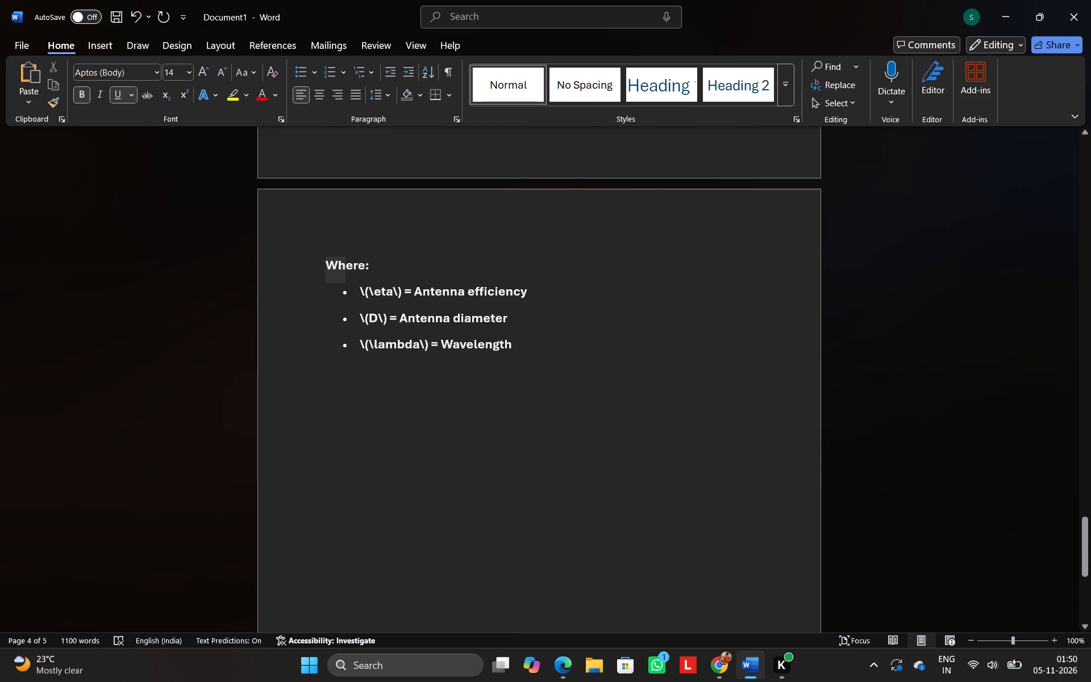
drag(318, 238, 321, 237)
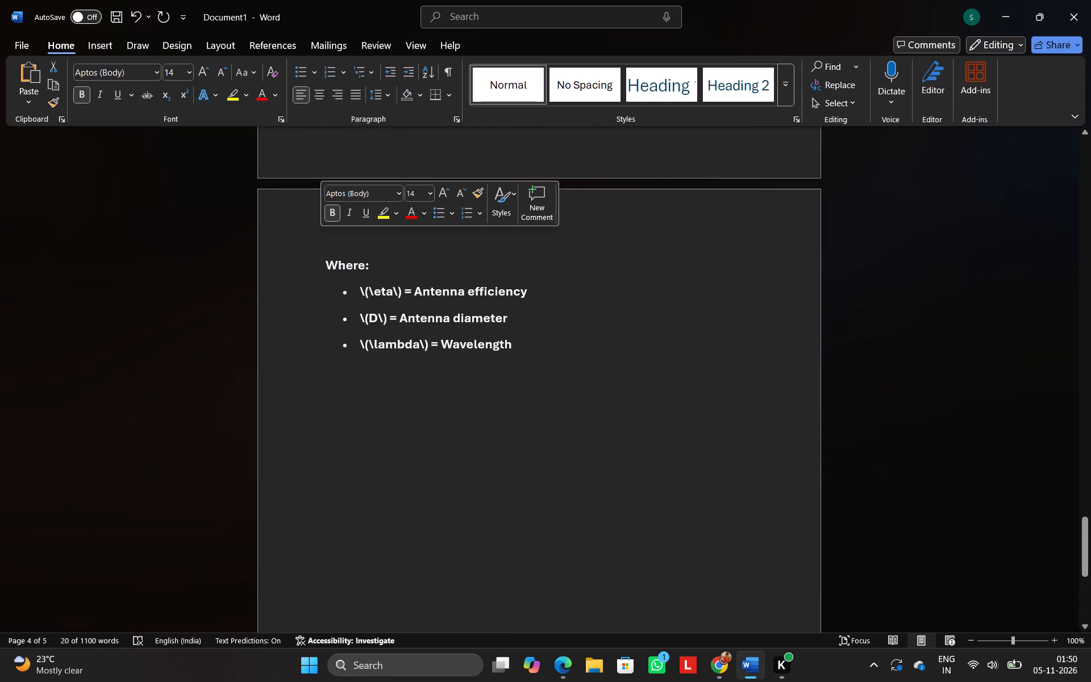
click(330, 211)
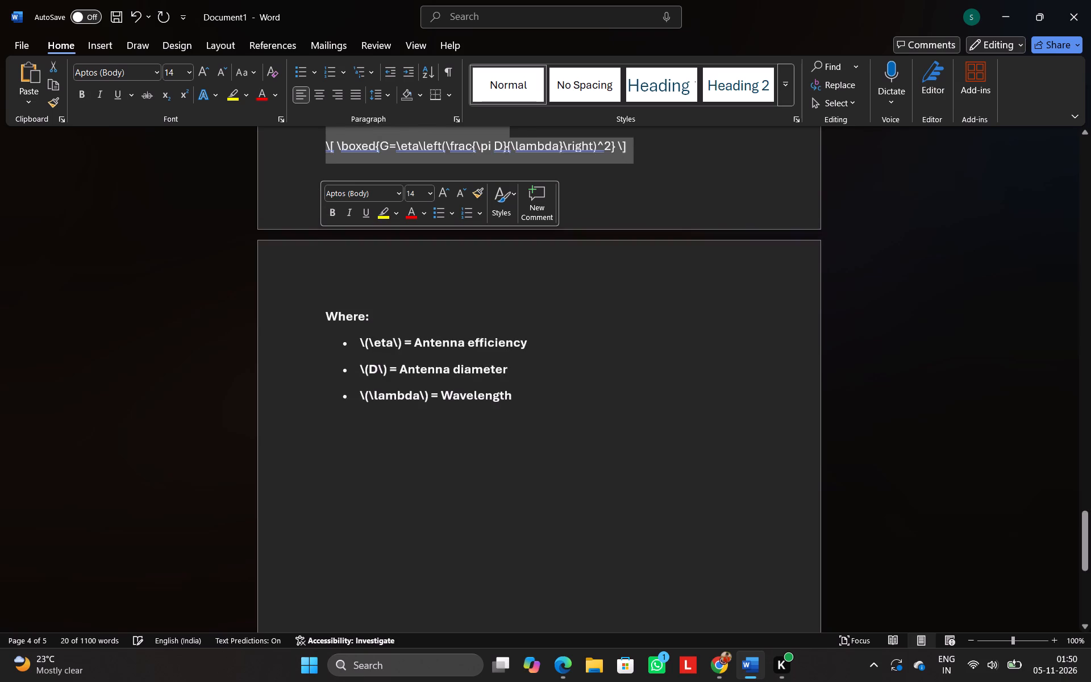
scroll(541, 335, up, 1)
click(621, 440)
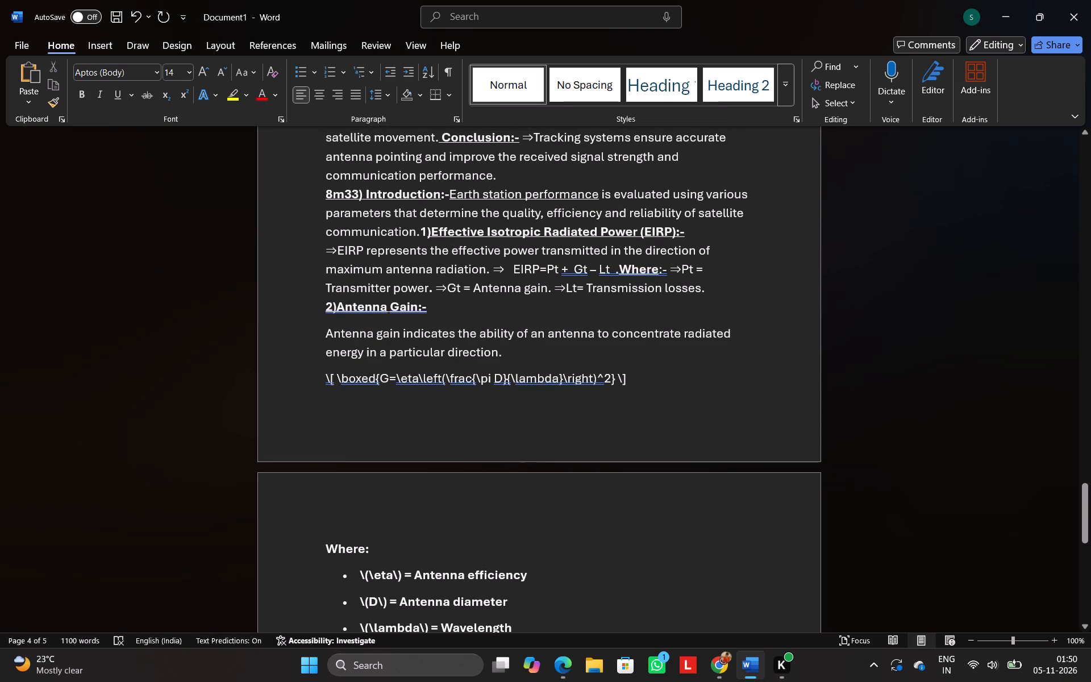
Join the antenna gain description onto the '2)Antenna Gain:-' heading line and insert a copied ⇒ arrow before it.
double_click(328, 247)
key(ctrl+c)
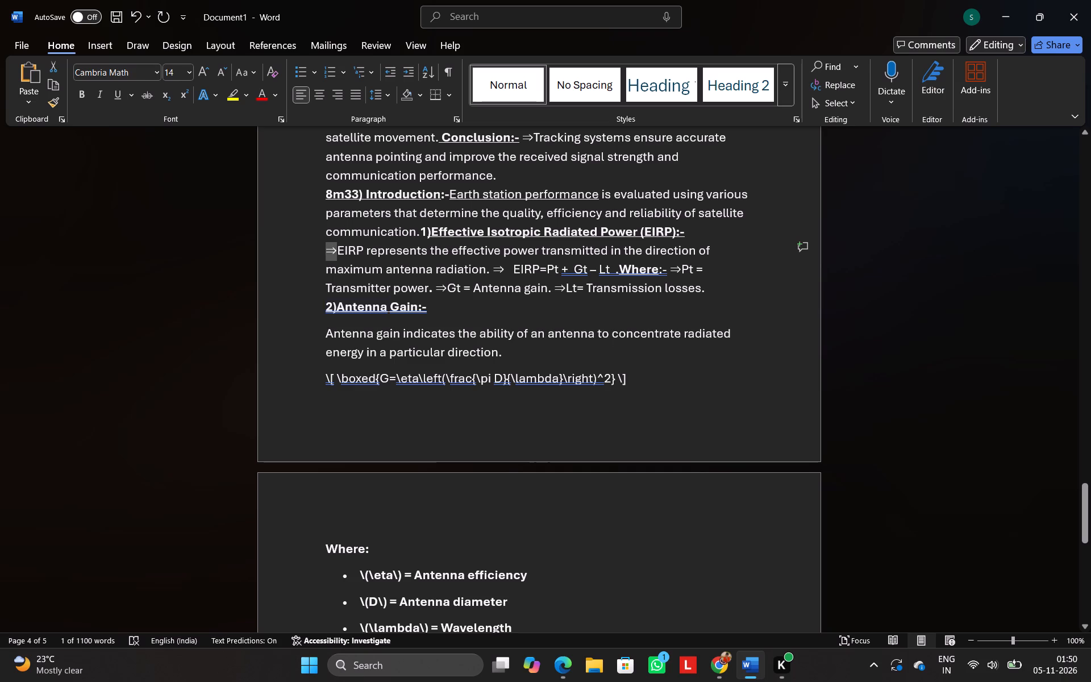
click(324, 330)
key(BackSpace)
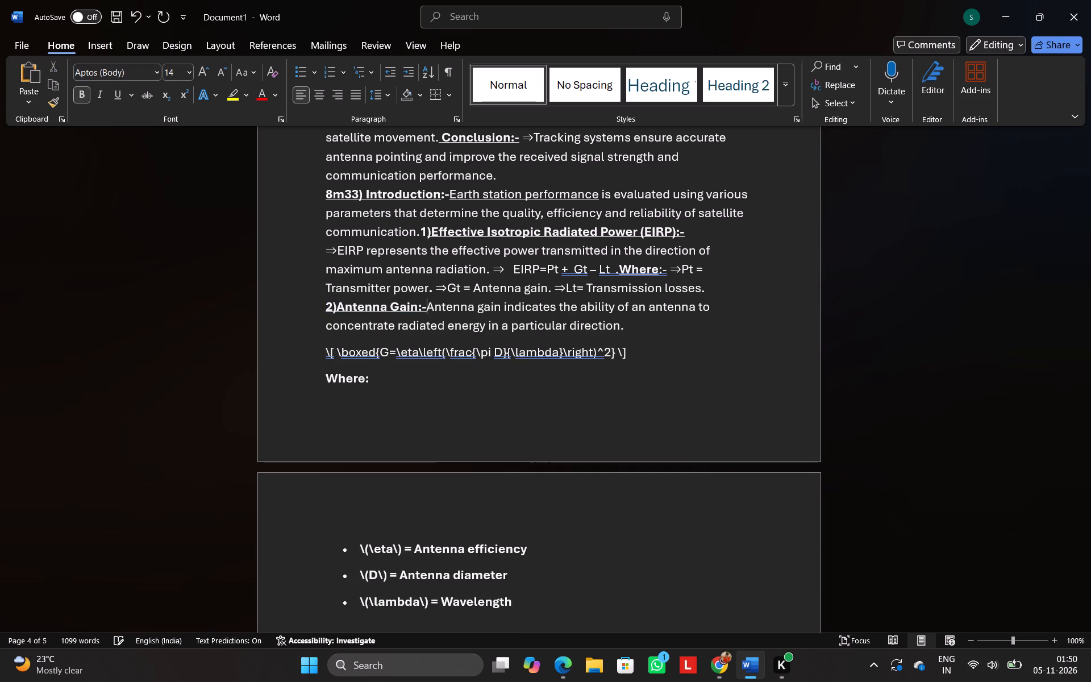
key(ctrl+v)
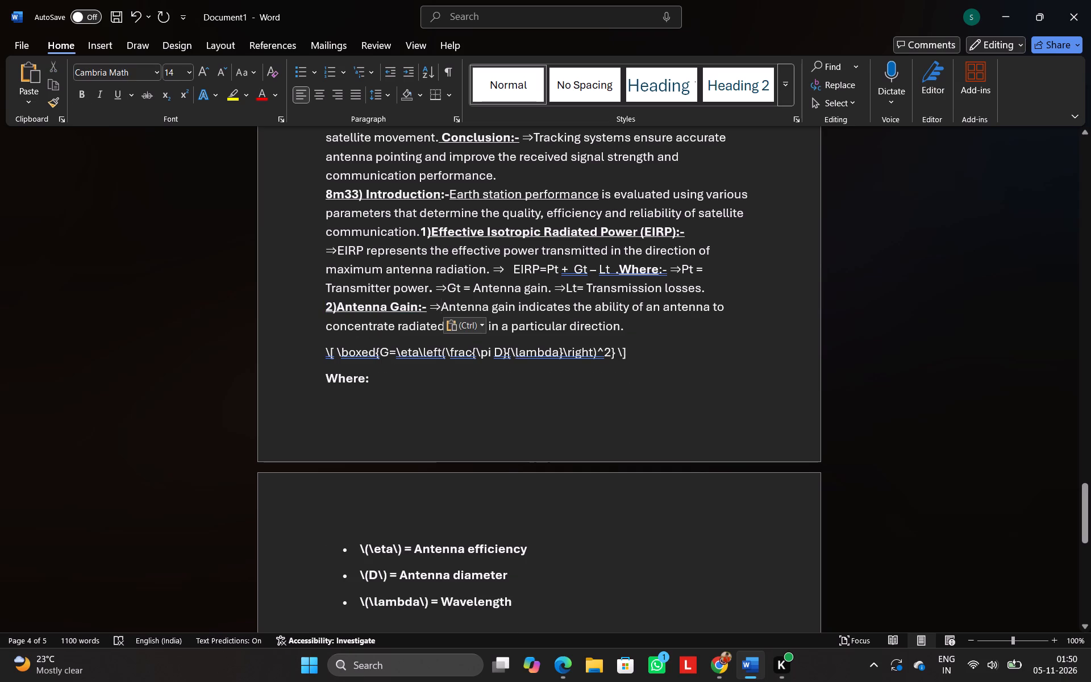
Delete the raw LaTeX gain formula and leave one empty line between the antenna gain description and 'Where:'.
drag(326, 349, 584, 348)
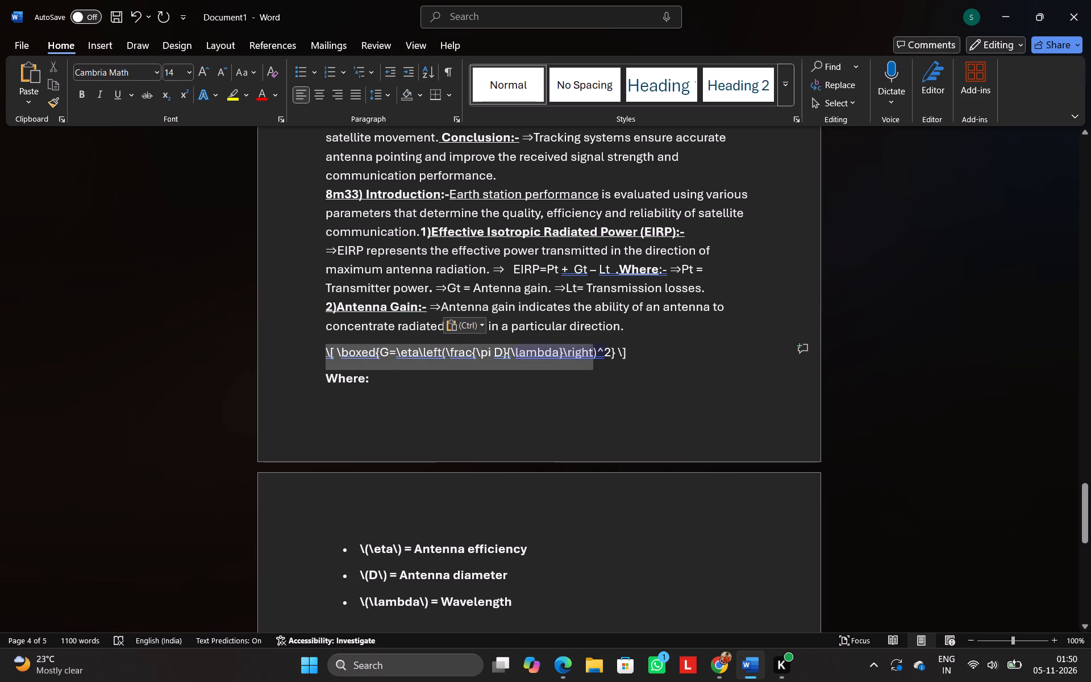
drag(584, 348, 627, 352)
key(BackSpace)
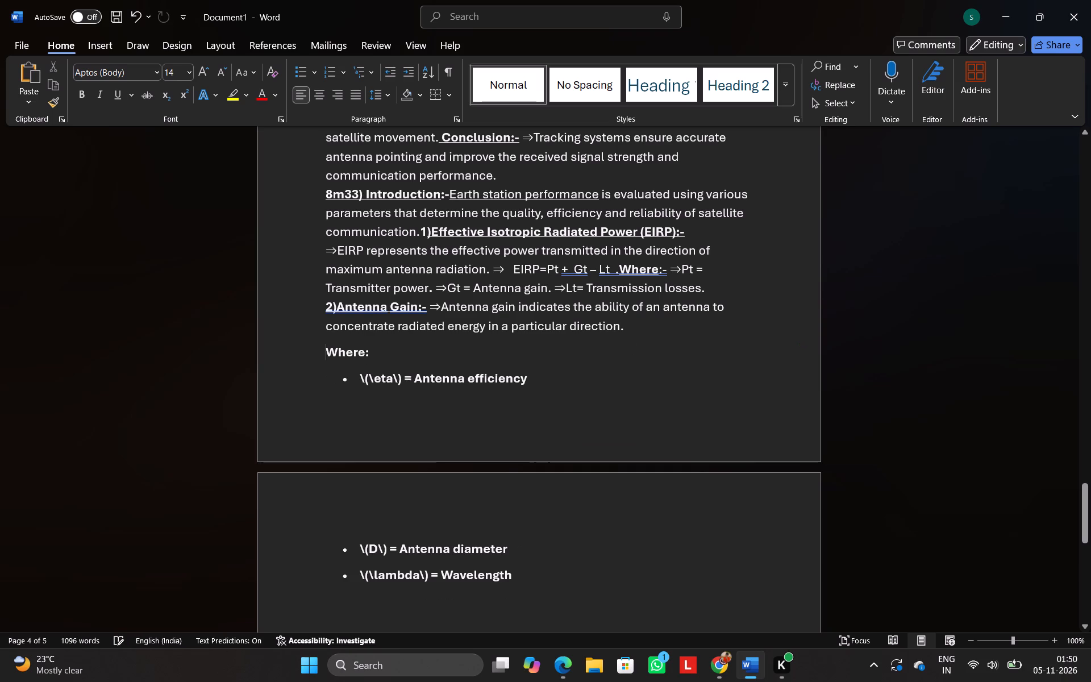
key(BackSpace)
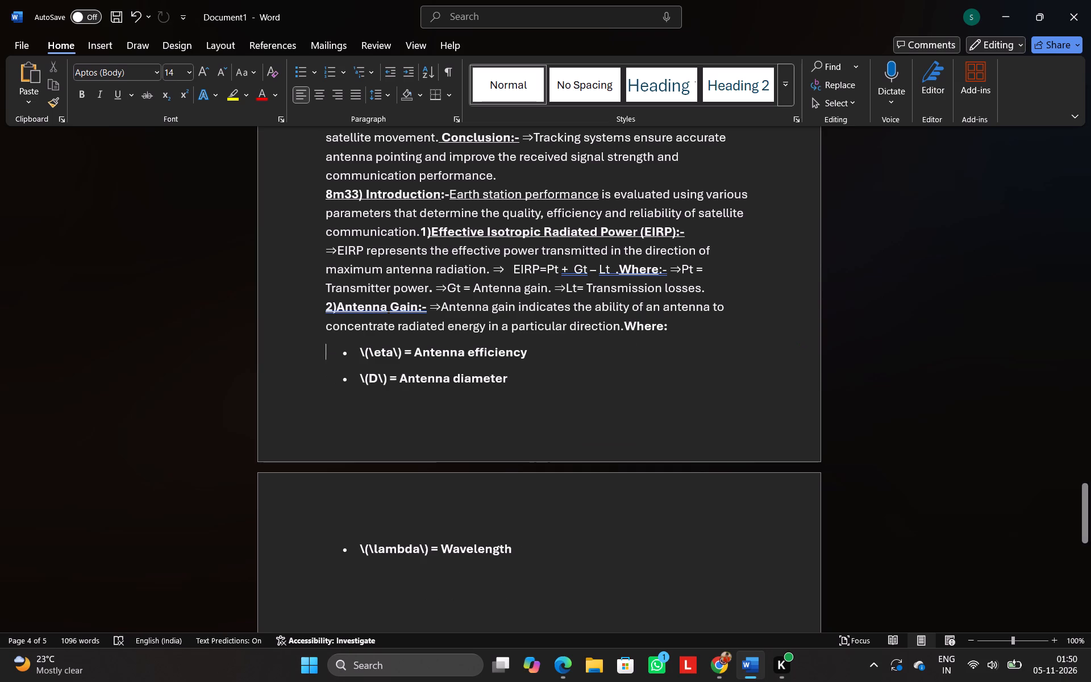
key(shift+Return)
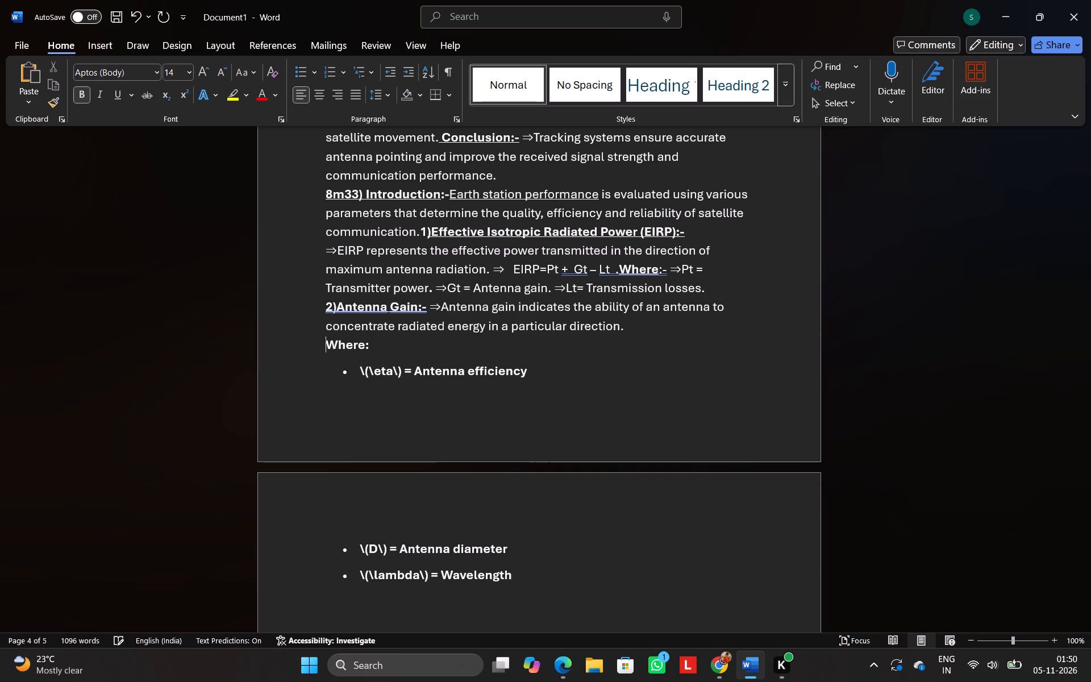
key(shift+Return)
key(Up)
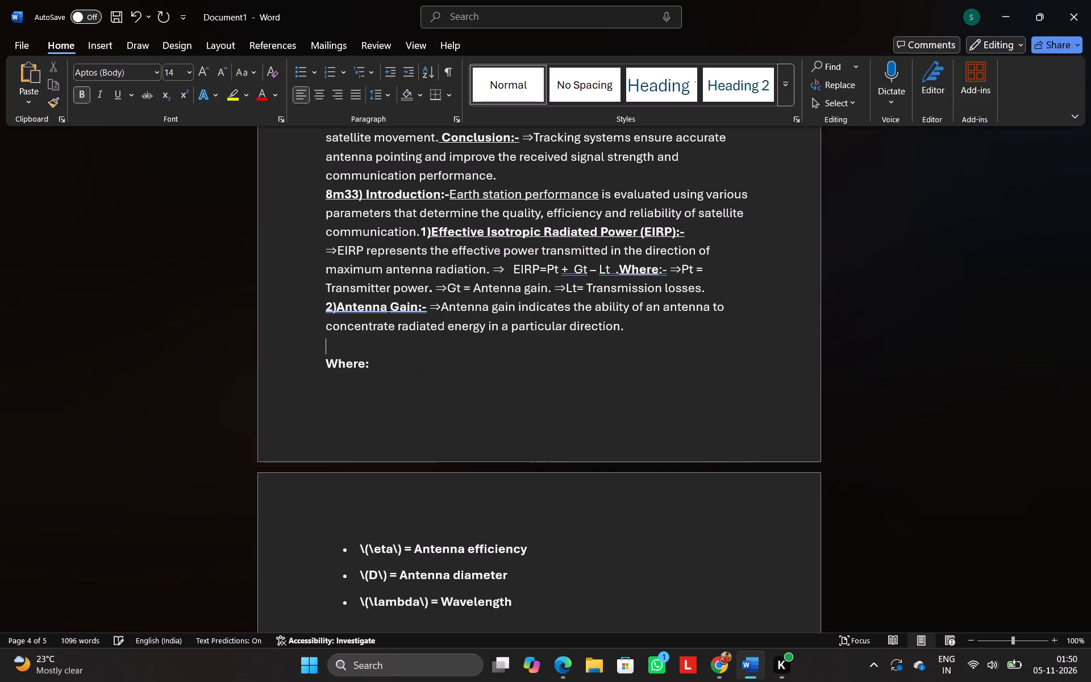
click(723, 667)
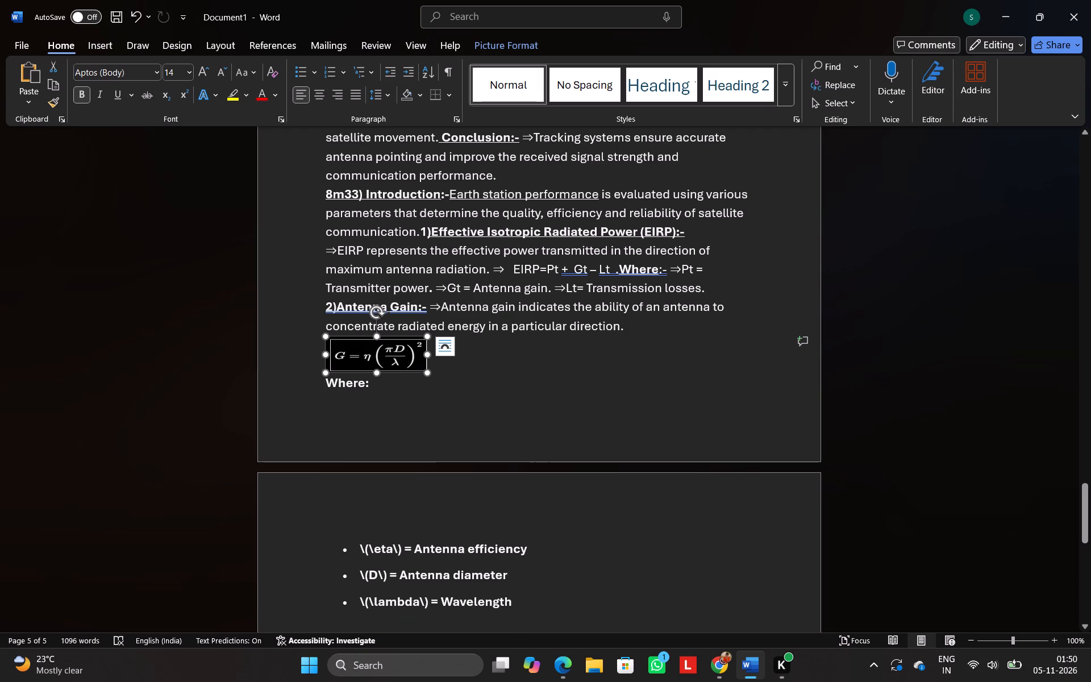
key(BackSpace)
key(BackSpace)
key(BackSpace)
key(BackSpace)
key(BackSpace)
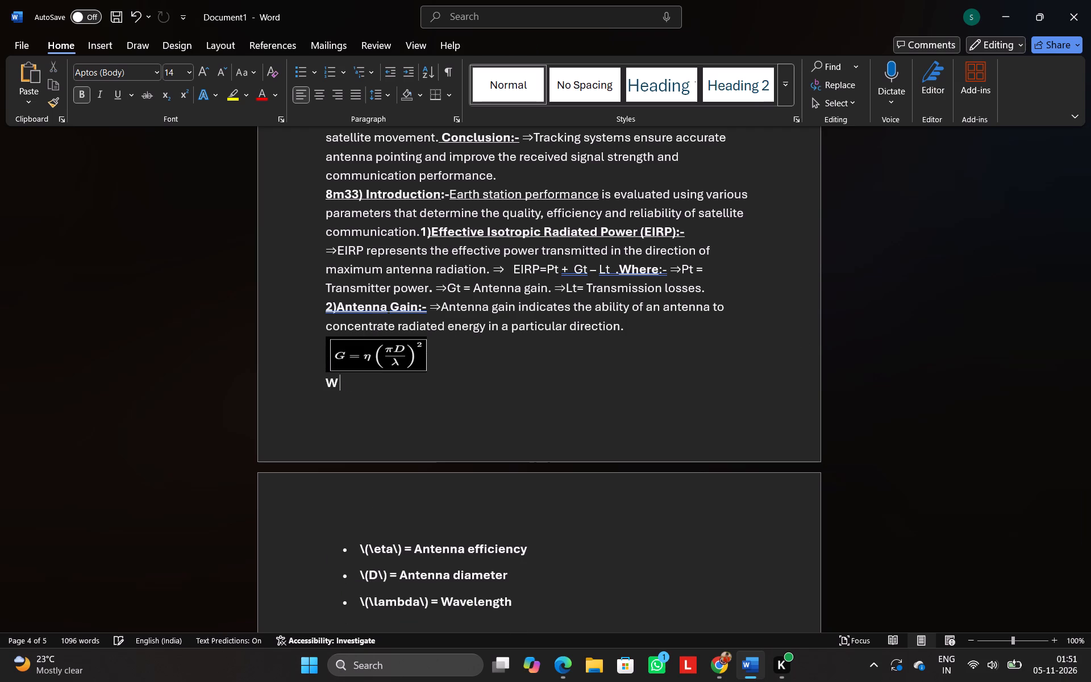
key(BackSpace)
key(BackSpace)
key(BackSpace)
key(BackSpace)
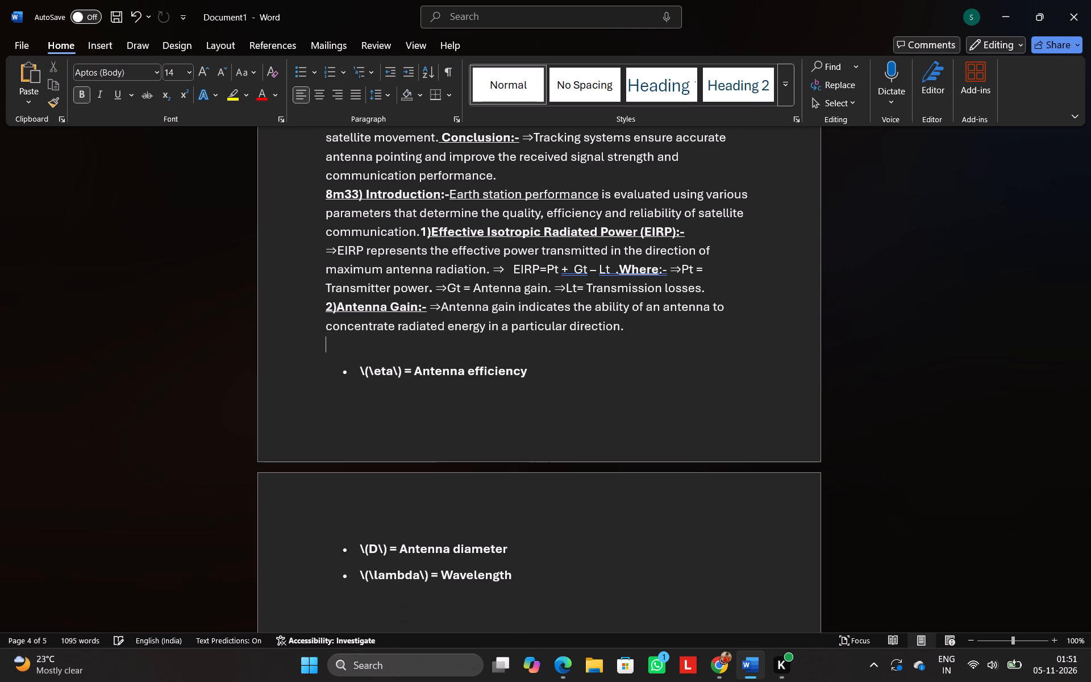
key(ctrl+z)
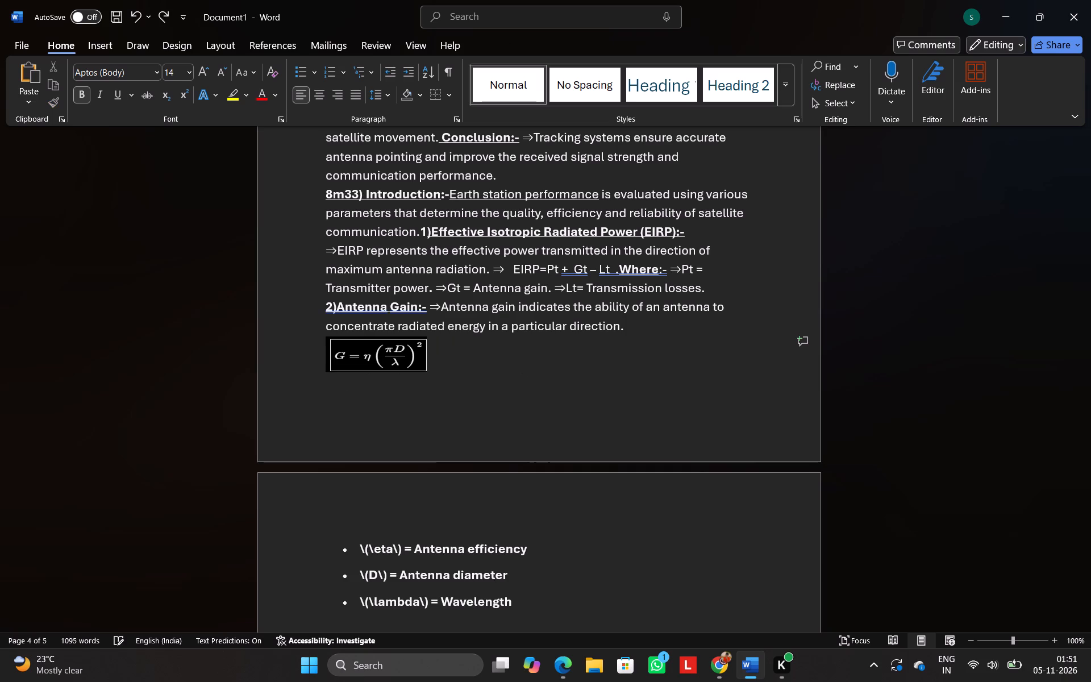
click(464, 372)
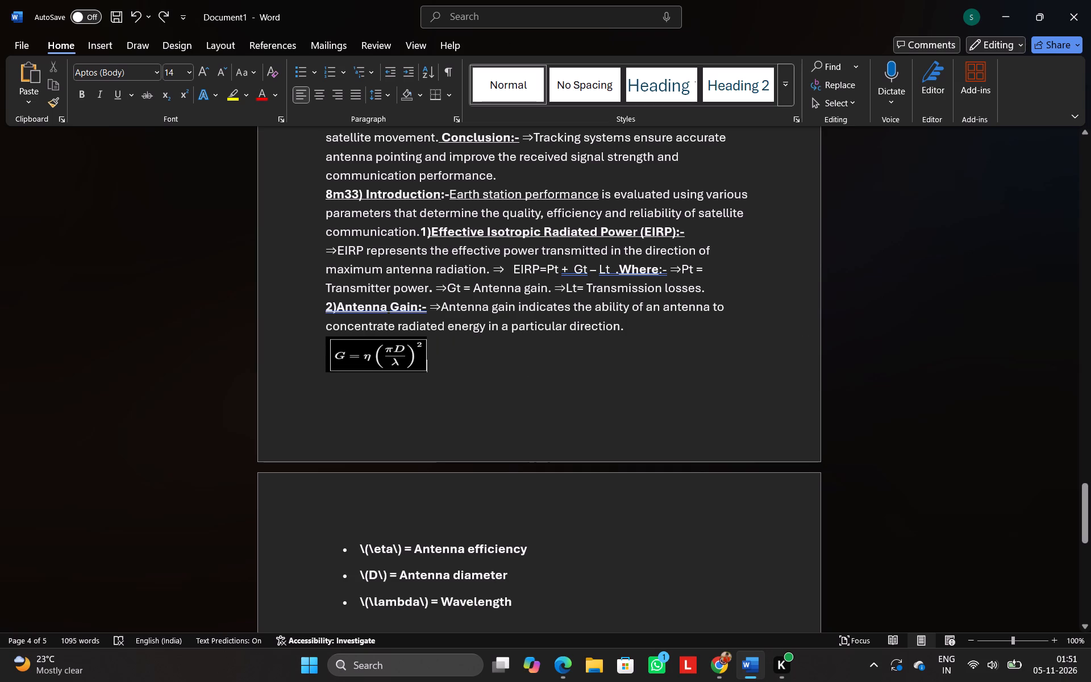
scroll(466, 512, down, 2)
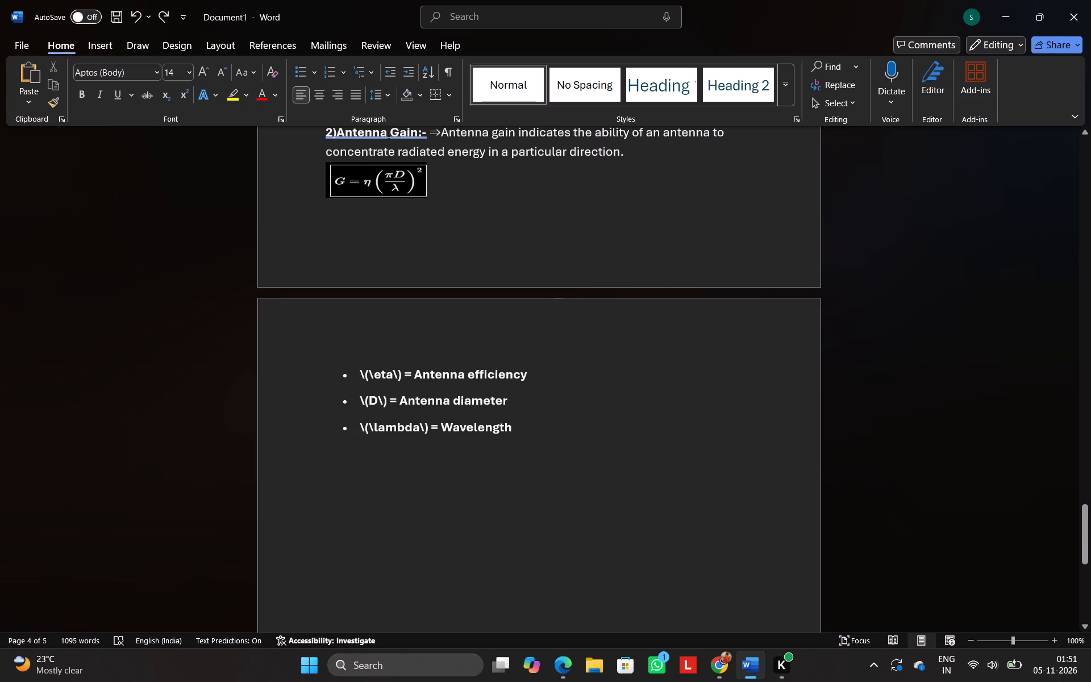
Undo the 'Where:' deletion and the formula picture's resizing and insertion, back to the empty line above 'Where:'.
key(ctrl+z)
key(ctrl+z)
key(ctrl+z)
key(ctrl+z)
key(ctrl+z)
key(ctrl+z)
key(ctrl+z)
key(ctrl+z)
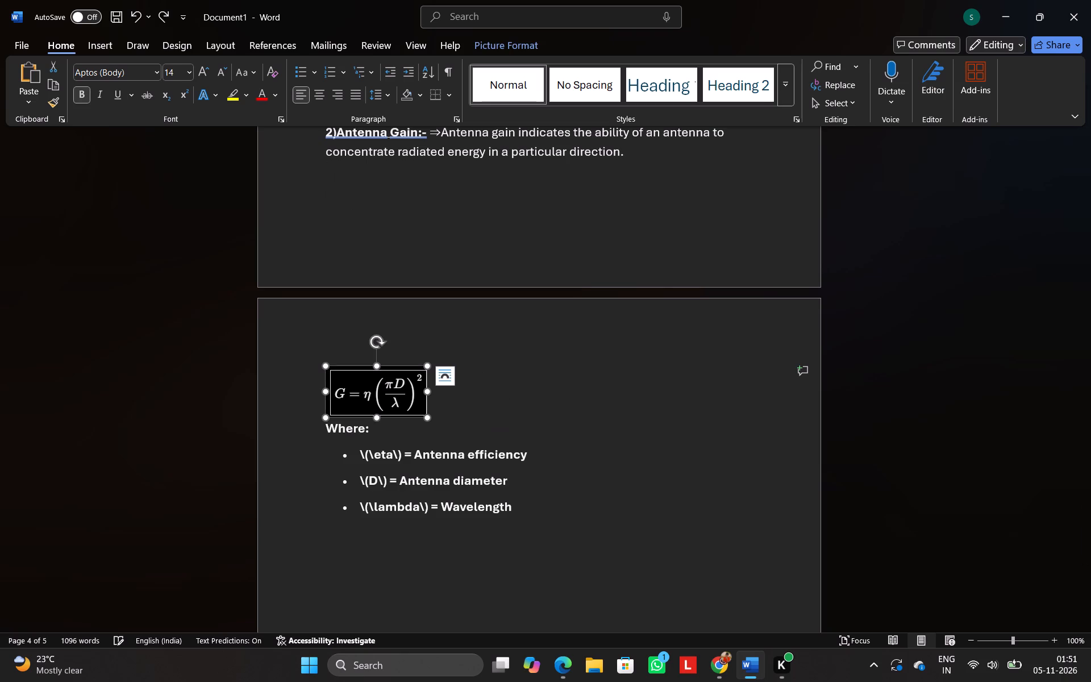
key(ctrl+z)
key(ctrl+z)
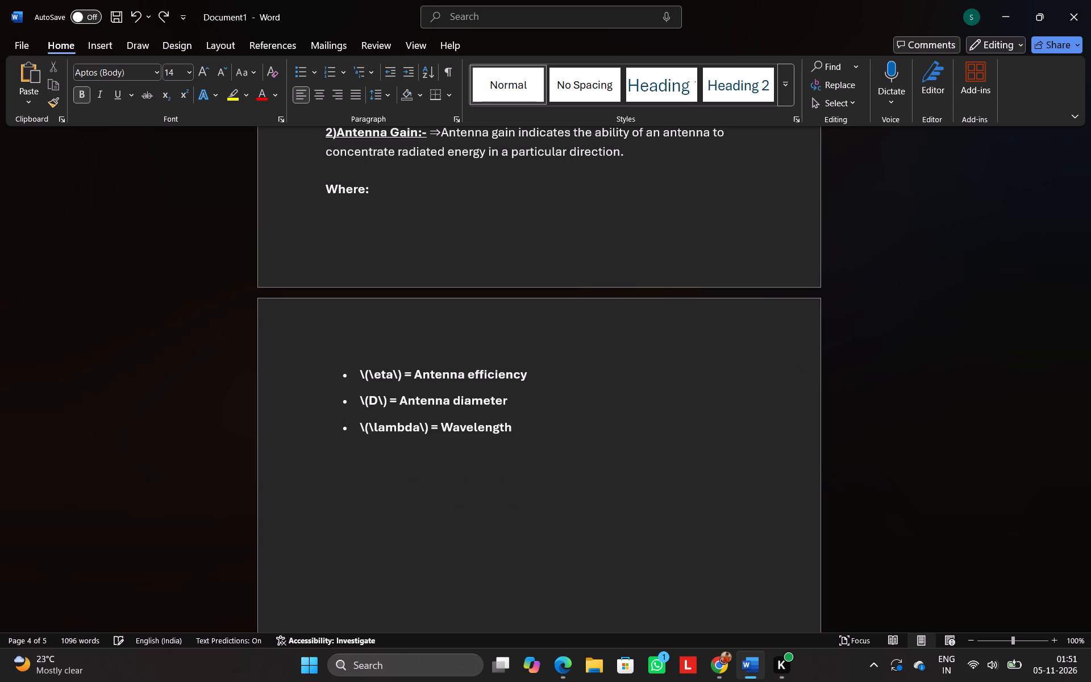
Paste the antenna gain formula picture again above 'Where:' and reduce its height so it fits on page 4 under the description.
key(ctrl+v)
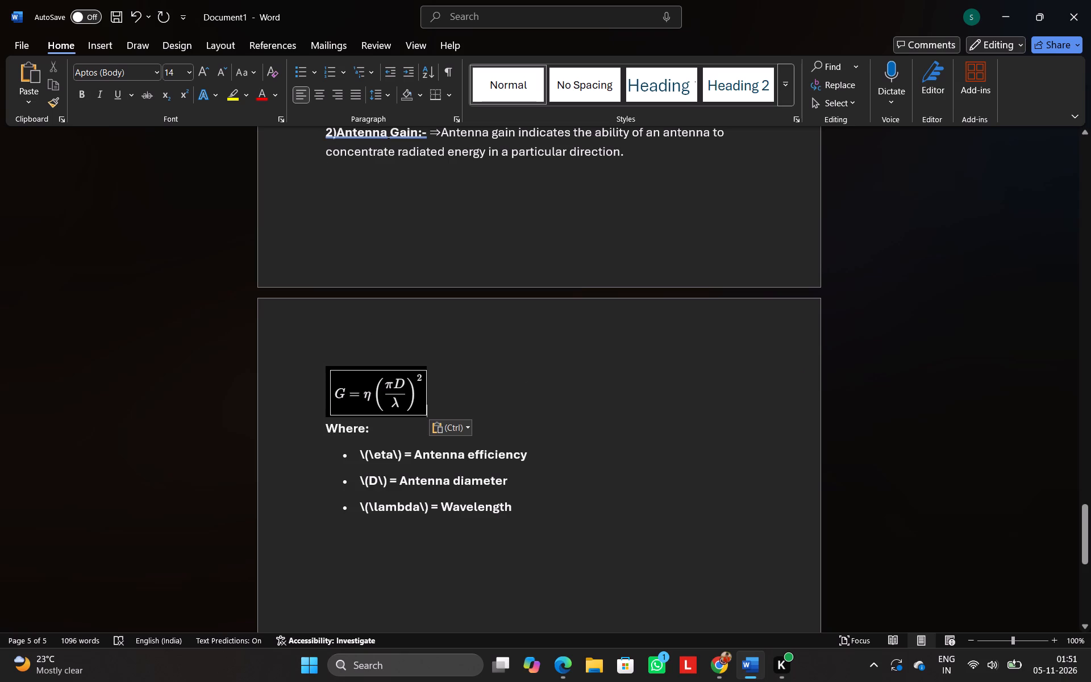
click(384, 396)
drag(379, 413, 383, 394)
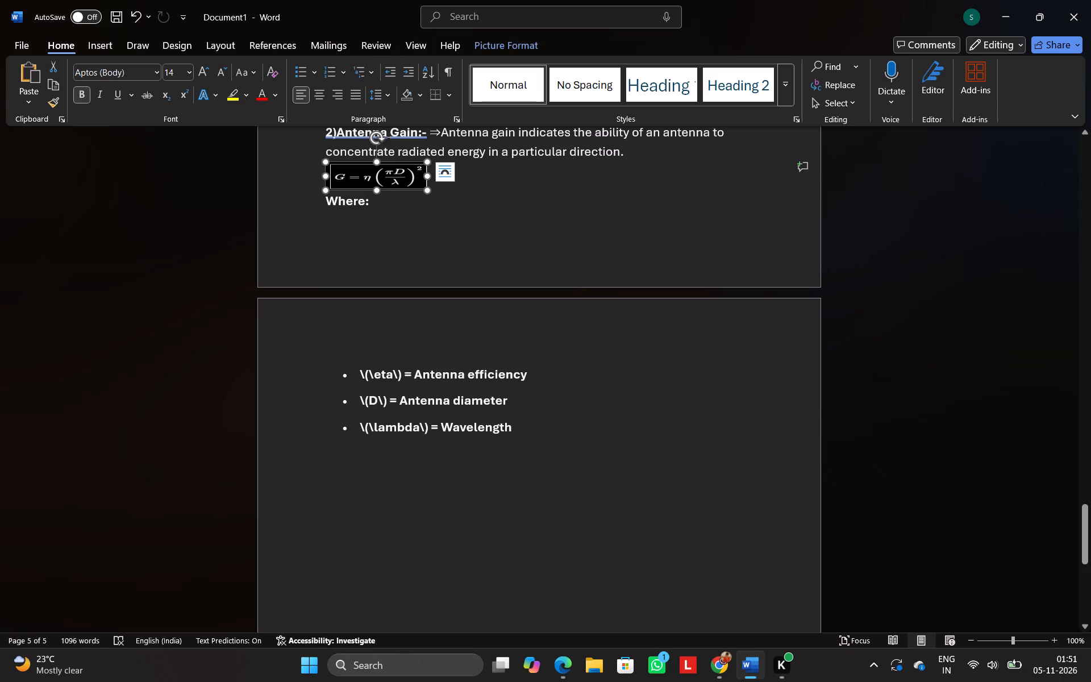
click(435, 315)
scroll(435, 315, up, 1)
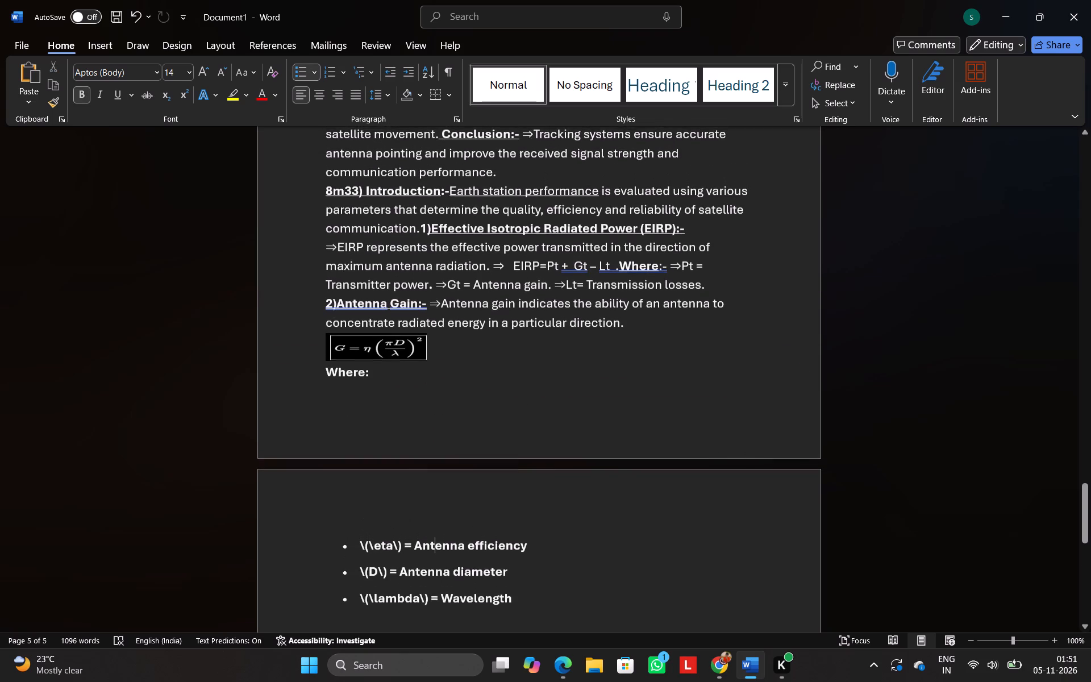
double_click(401, 365)
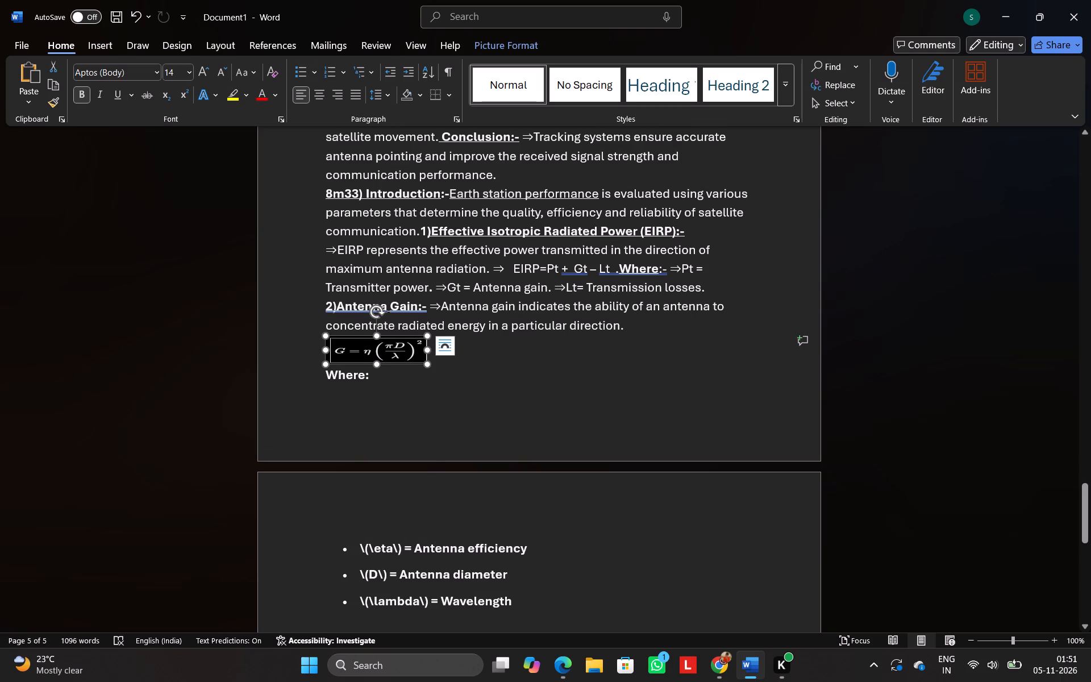
click(377, 365)
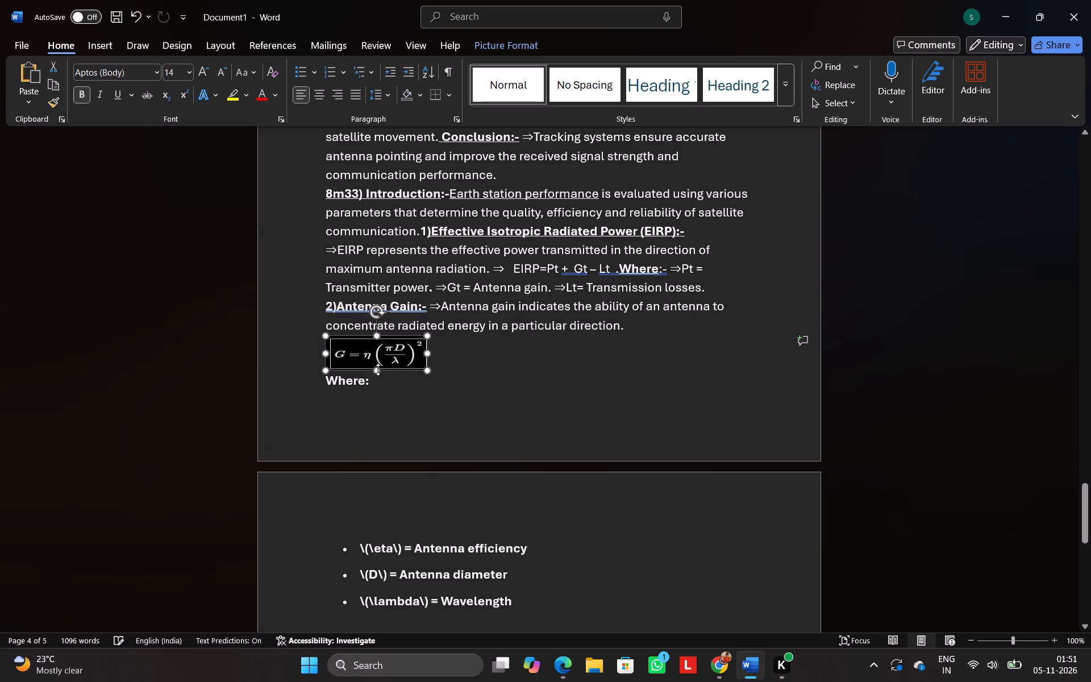
click(384, 392)
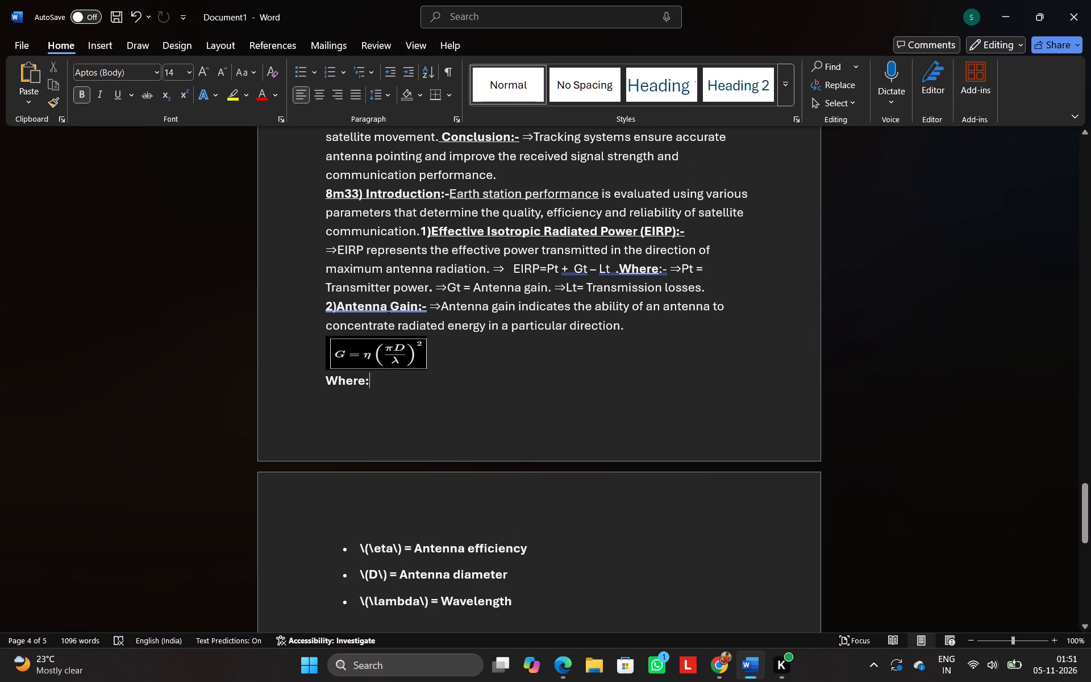
Delete the three bulleted symbol definitions and the 'Where:' text below the antenna gain formula picture.
drag(351, 542, 486, 630)
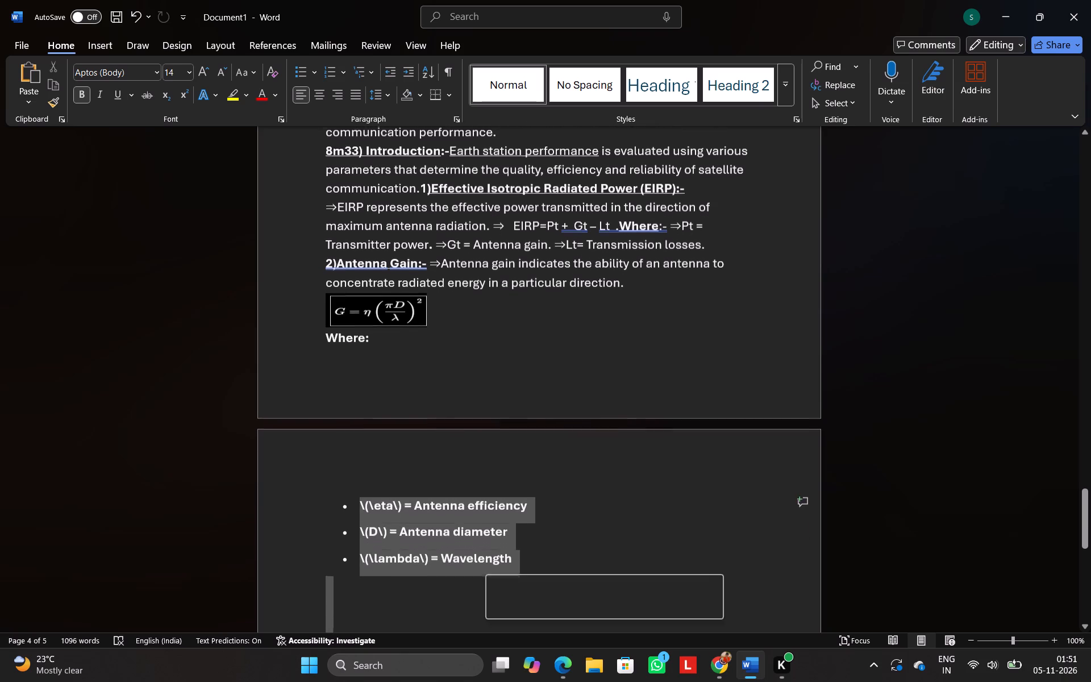
key(BackSpace)
key(BackSpace)
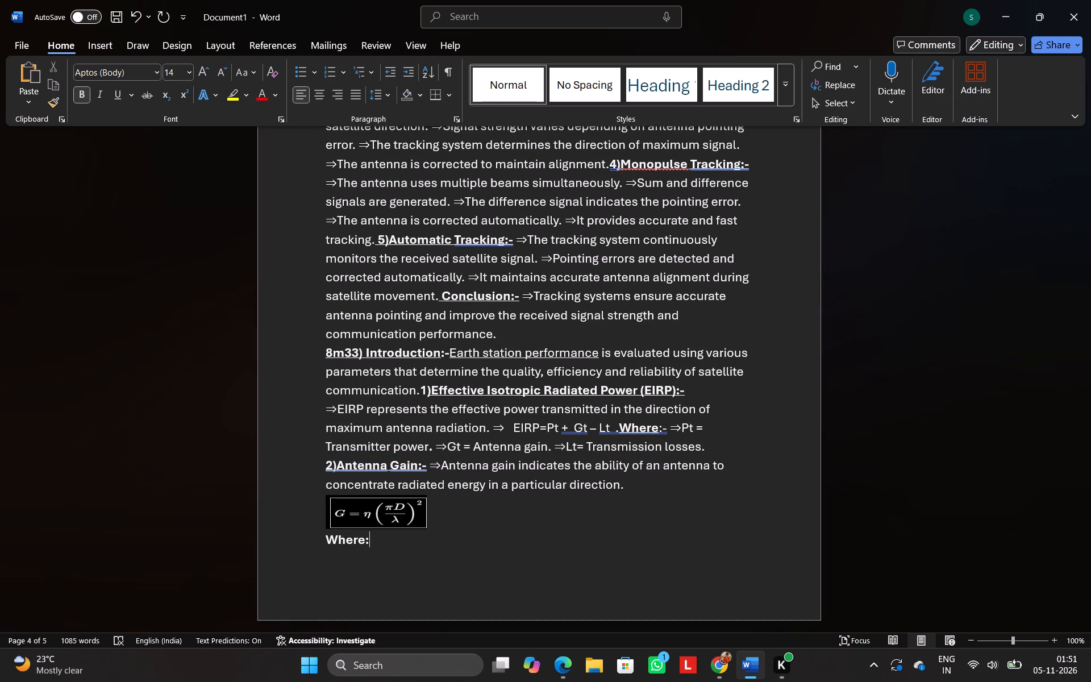
key(BackSpace)
key(BackSpace)
key(BackSpace)
key(BackSpace)
key(BackSpace)
key(BackSpace)
key(BackSpace)
Set the antenna gain formula picture's text wrapping to Square so text can sit beside it.
click(414, 515)
click(445, 511)
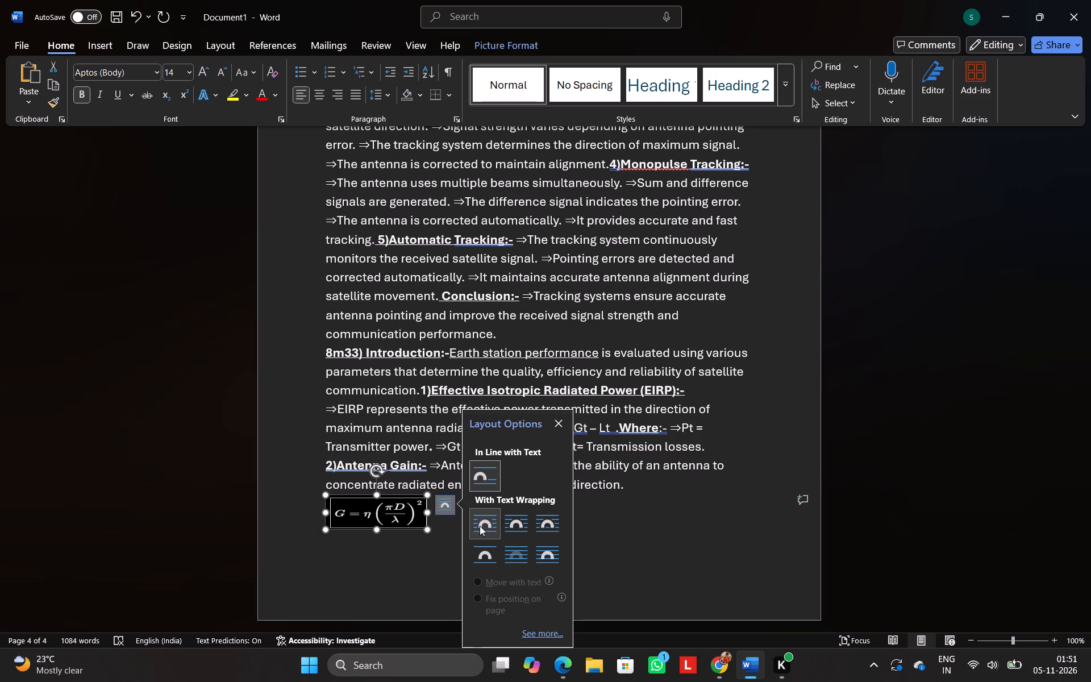
click(481, 526)
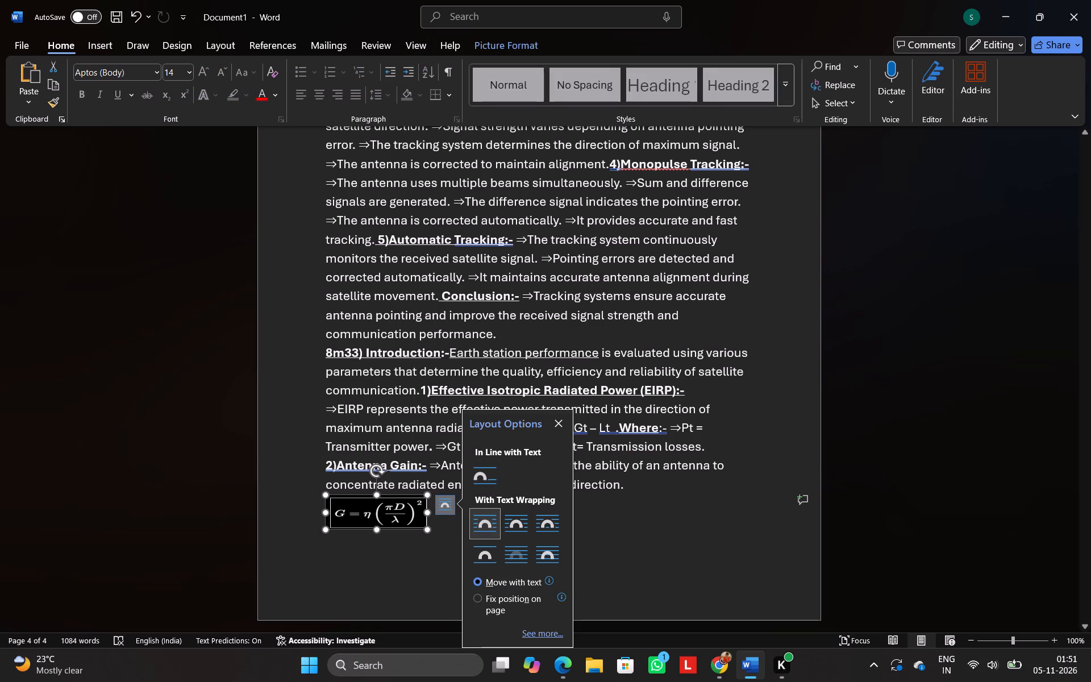
click(619, 579)
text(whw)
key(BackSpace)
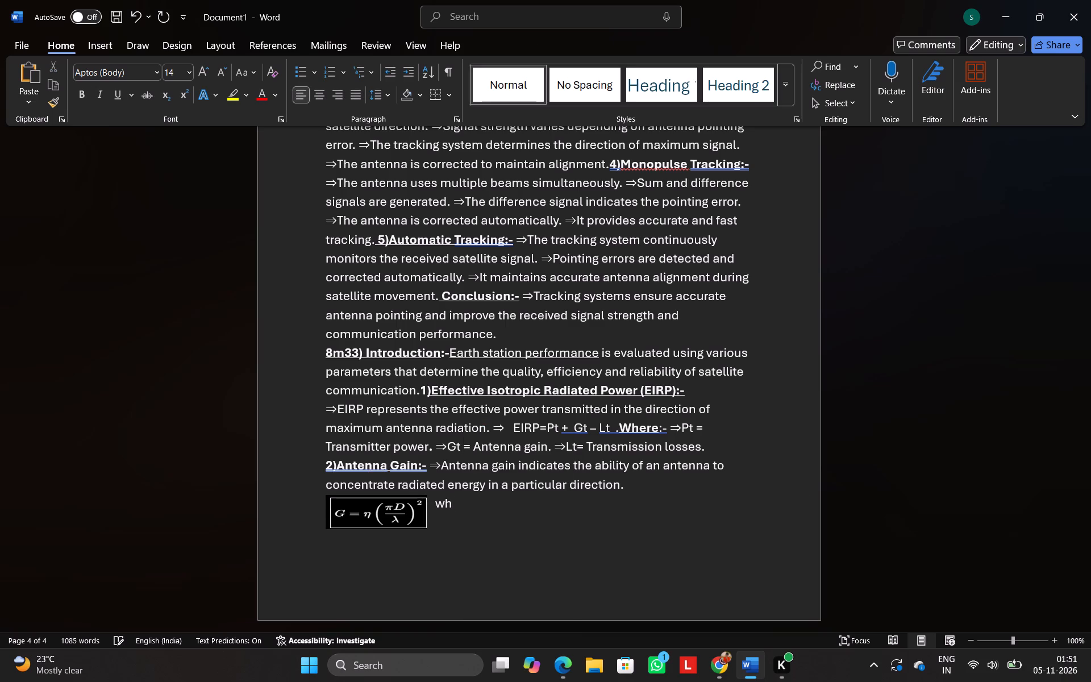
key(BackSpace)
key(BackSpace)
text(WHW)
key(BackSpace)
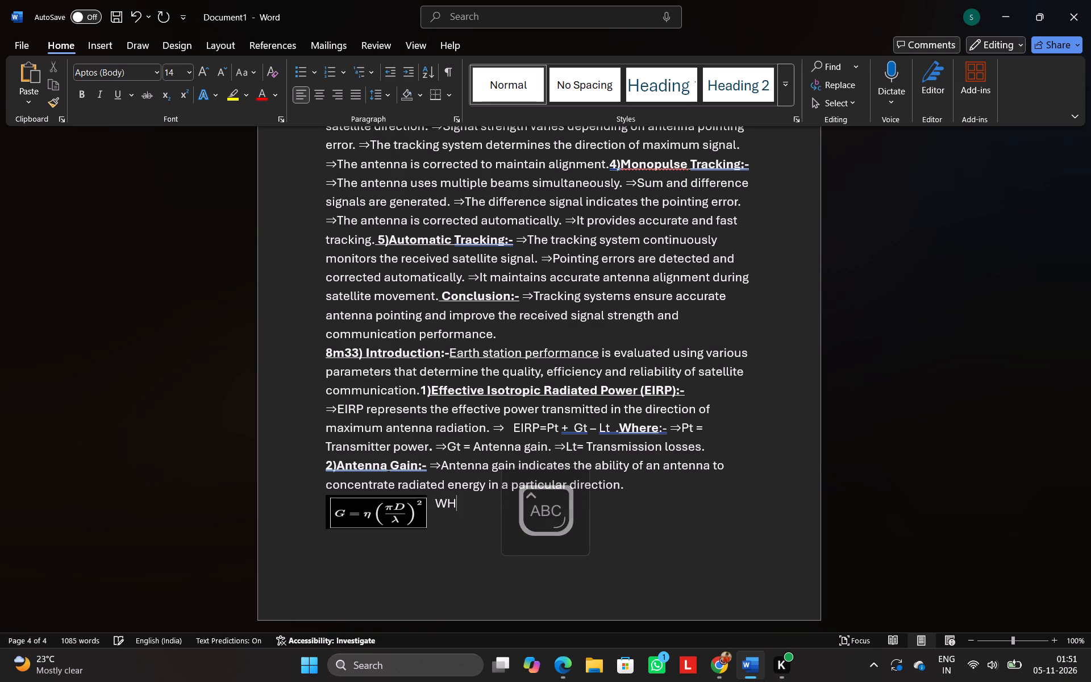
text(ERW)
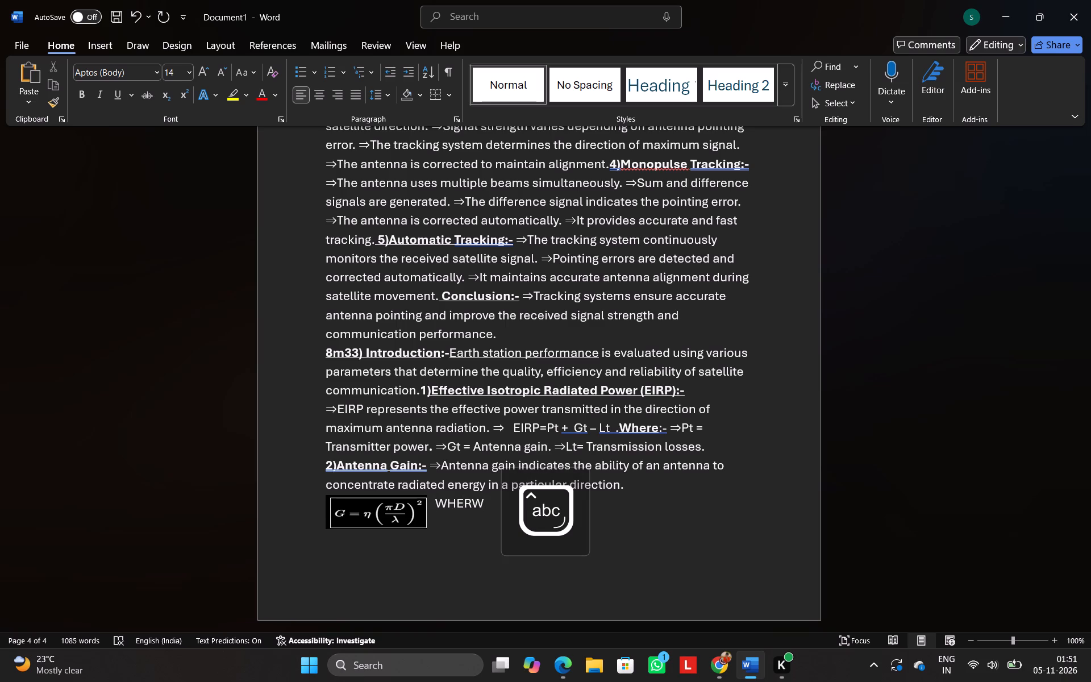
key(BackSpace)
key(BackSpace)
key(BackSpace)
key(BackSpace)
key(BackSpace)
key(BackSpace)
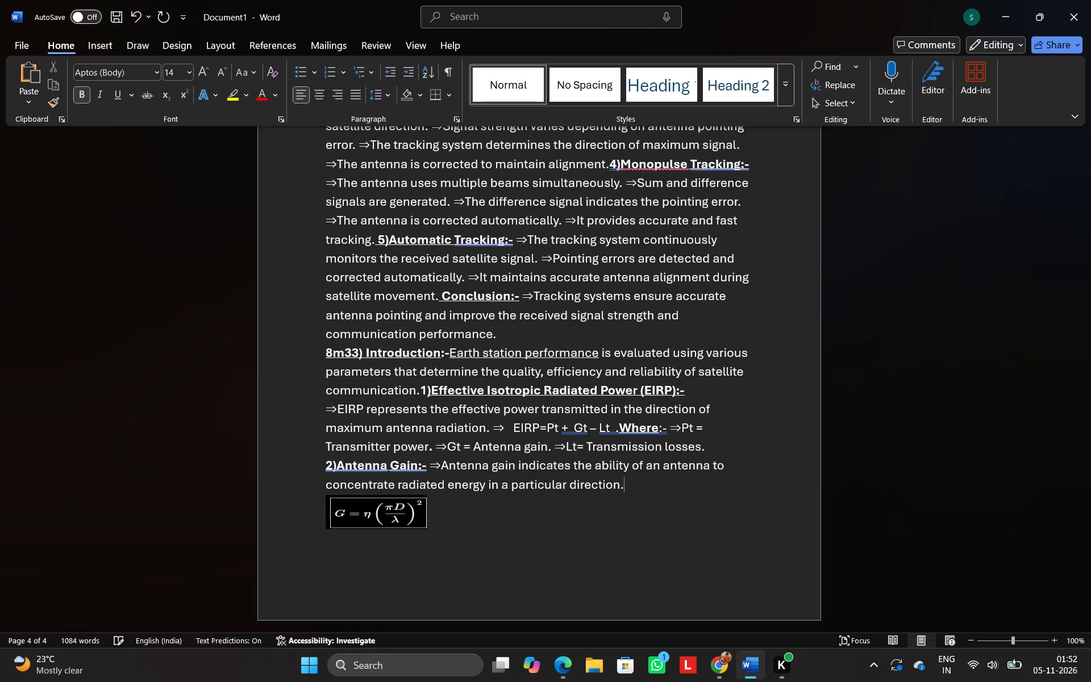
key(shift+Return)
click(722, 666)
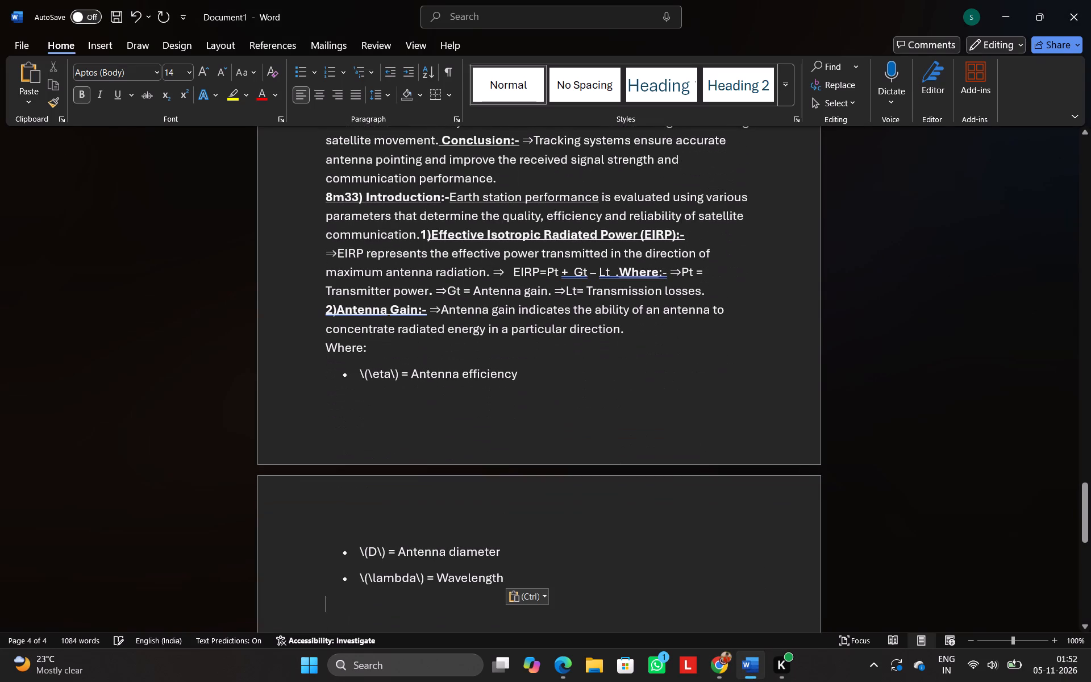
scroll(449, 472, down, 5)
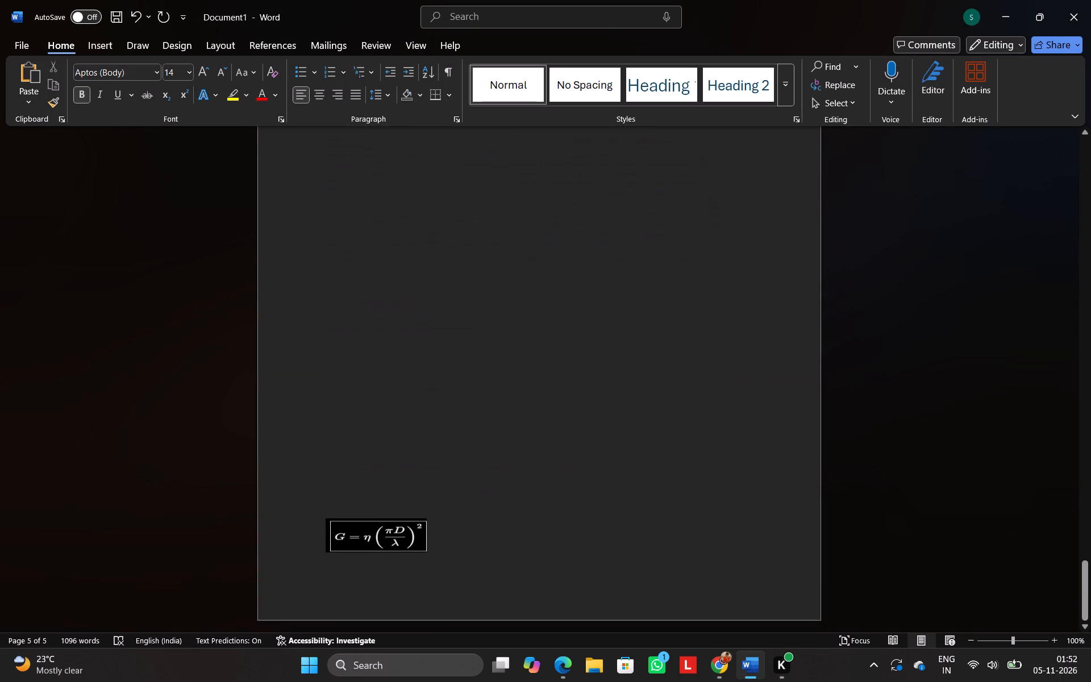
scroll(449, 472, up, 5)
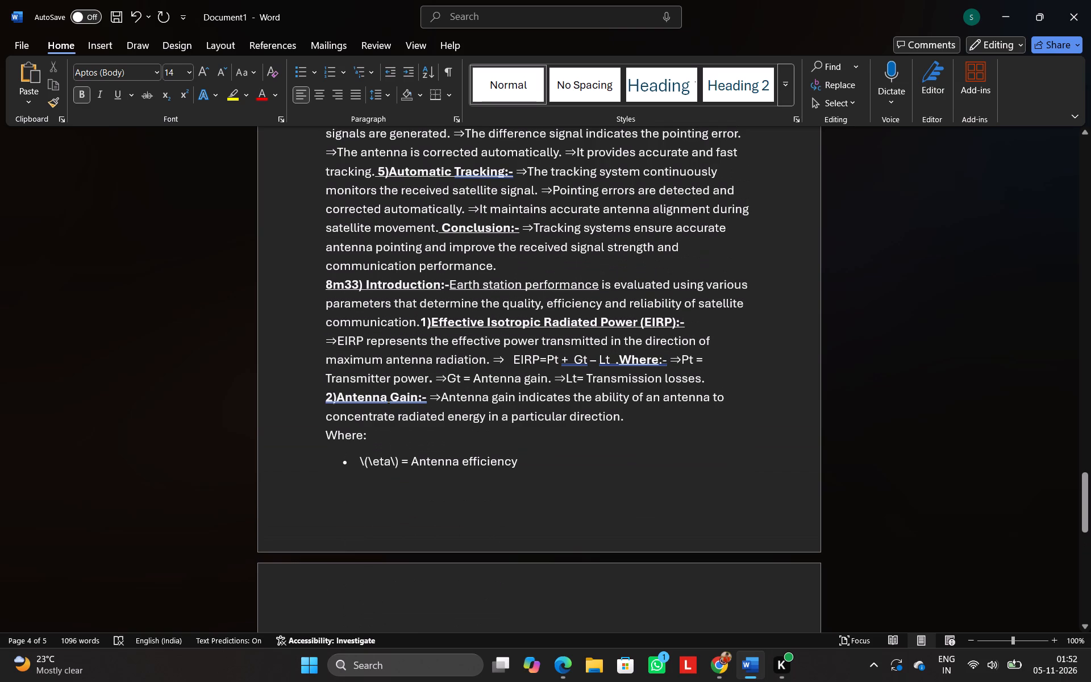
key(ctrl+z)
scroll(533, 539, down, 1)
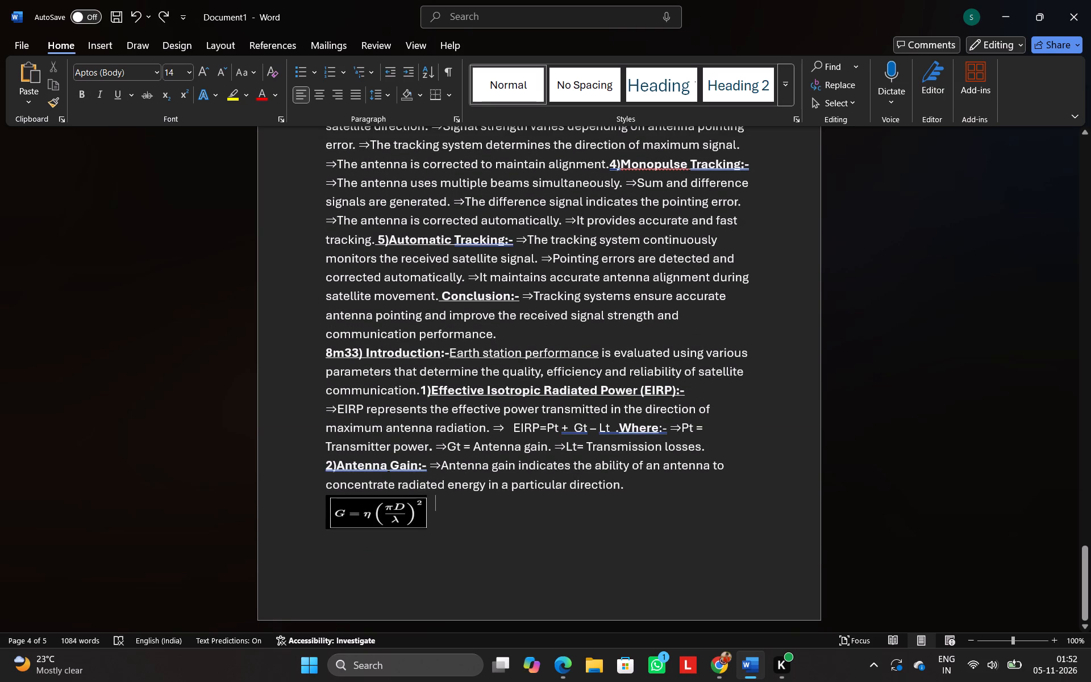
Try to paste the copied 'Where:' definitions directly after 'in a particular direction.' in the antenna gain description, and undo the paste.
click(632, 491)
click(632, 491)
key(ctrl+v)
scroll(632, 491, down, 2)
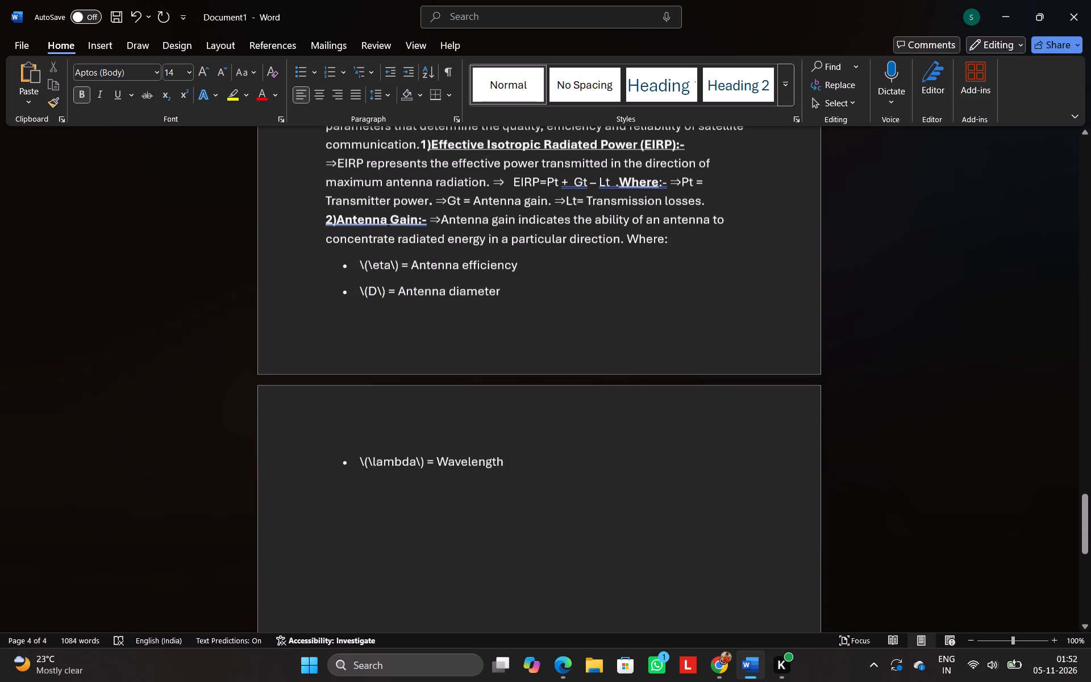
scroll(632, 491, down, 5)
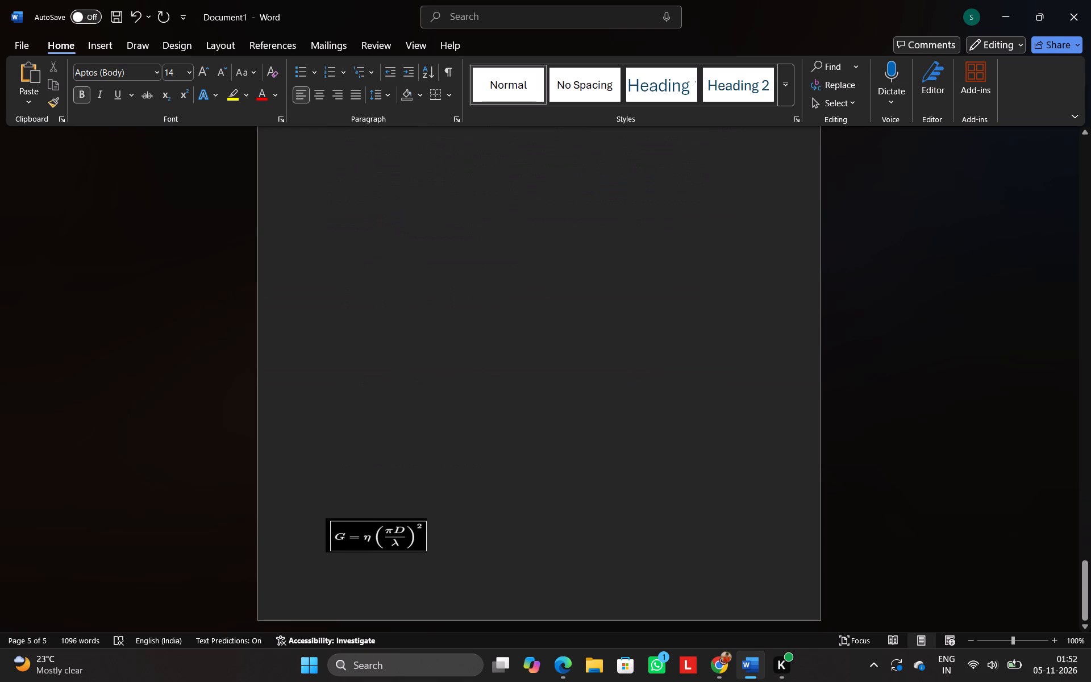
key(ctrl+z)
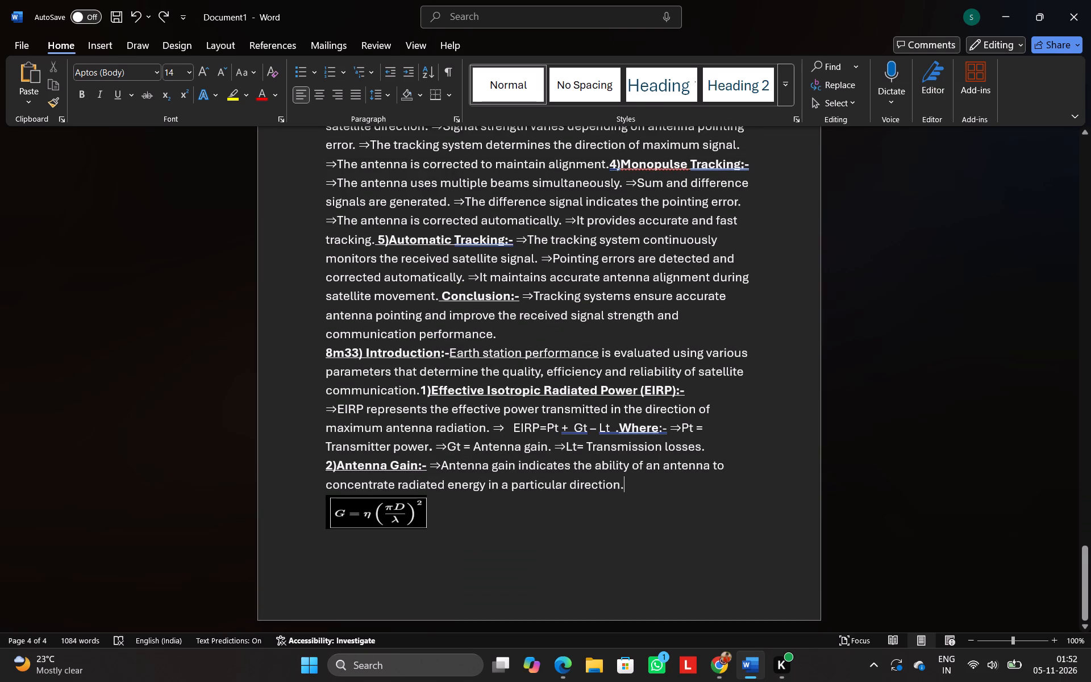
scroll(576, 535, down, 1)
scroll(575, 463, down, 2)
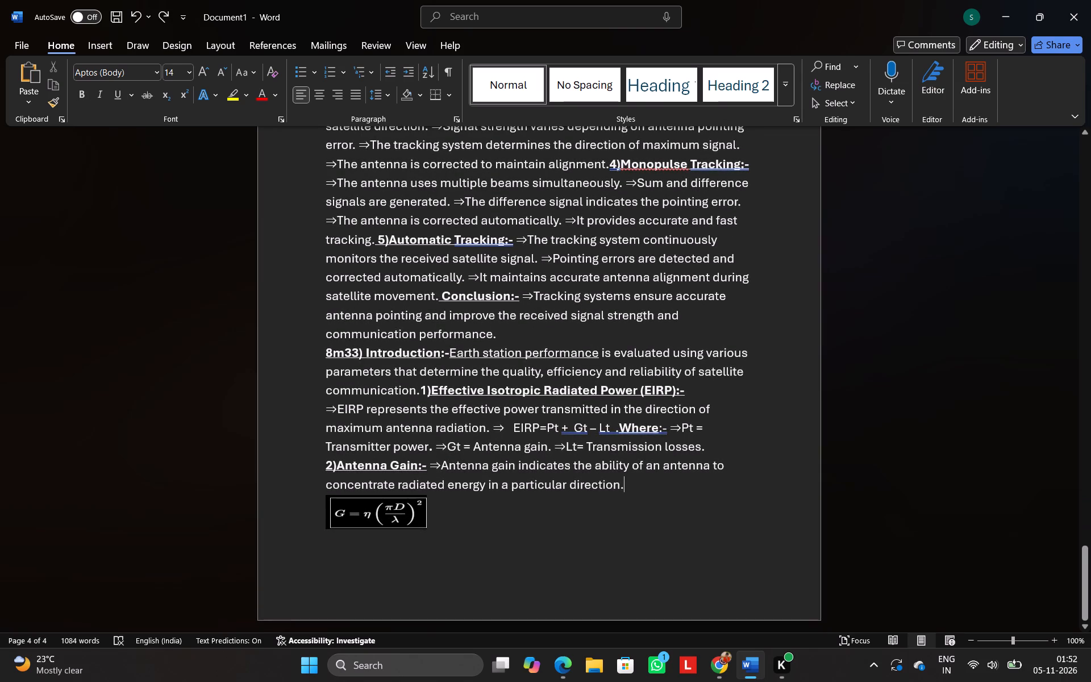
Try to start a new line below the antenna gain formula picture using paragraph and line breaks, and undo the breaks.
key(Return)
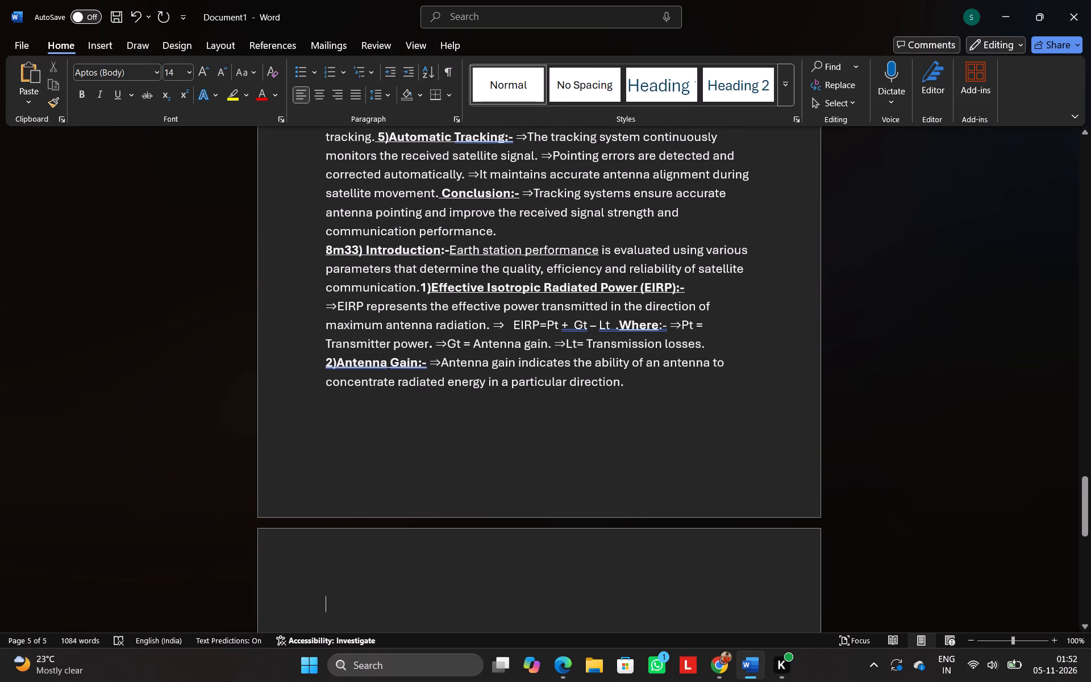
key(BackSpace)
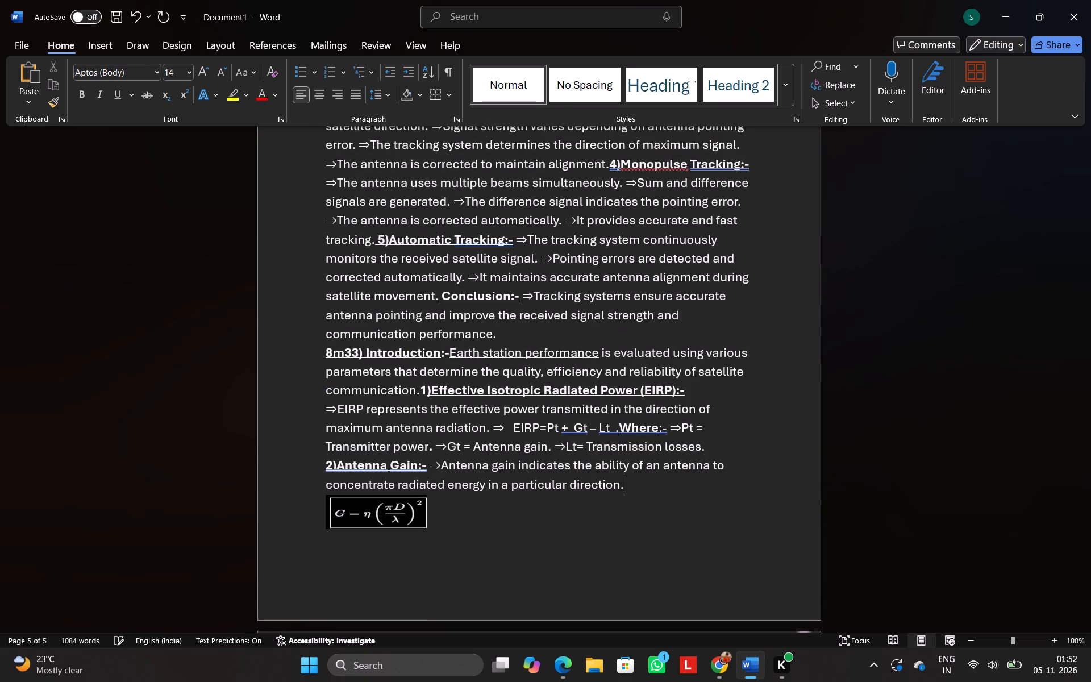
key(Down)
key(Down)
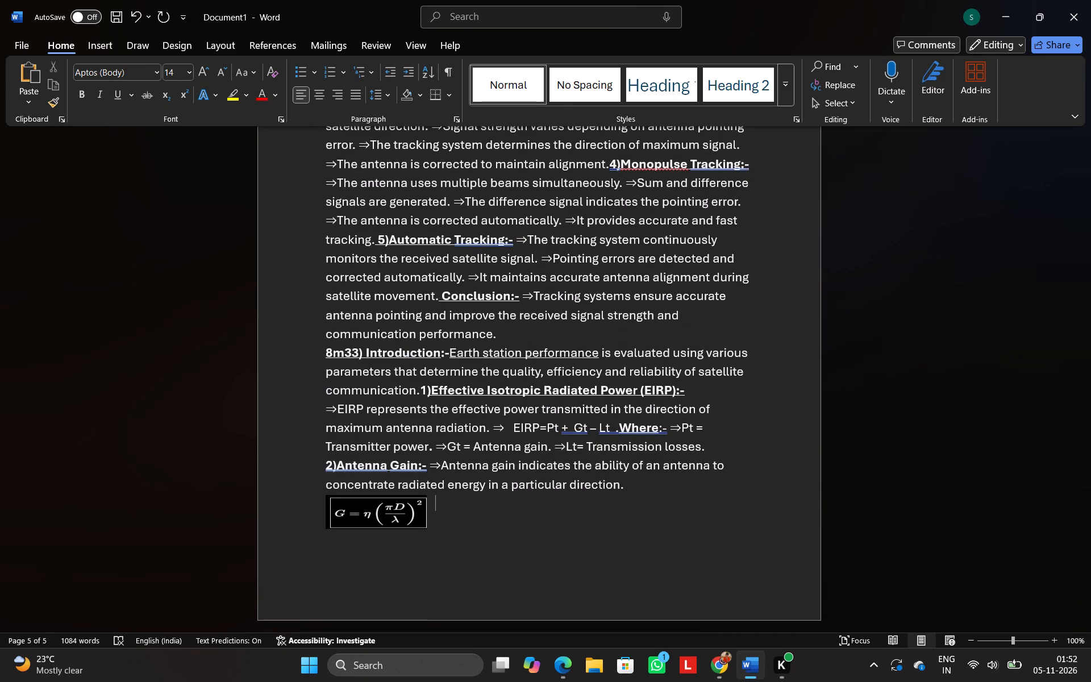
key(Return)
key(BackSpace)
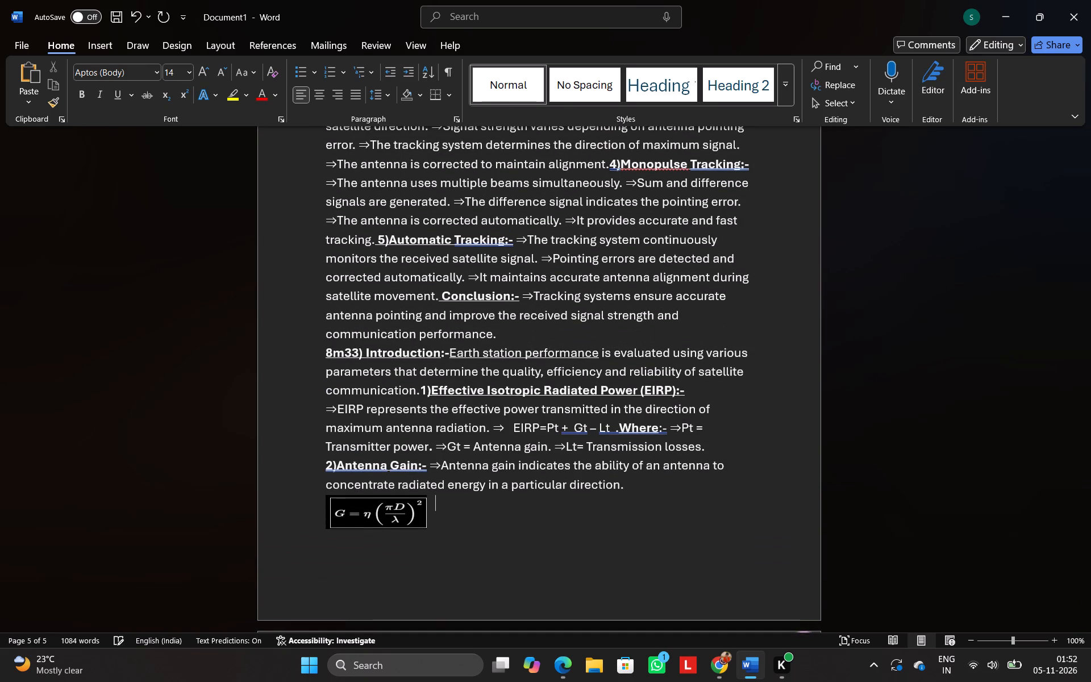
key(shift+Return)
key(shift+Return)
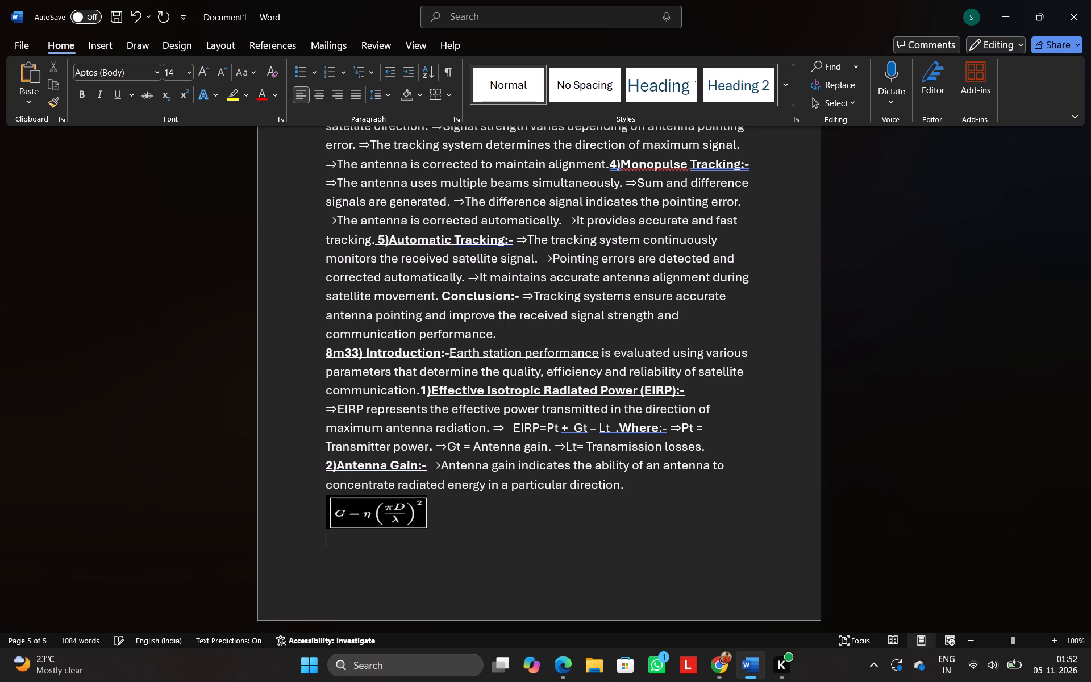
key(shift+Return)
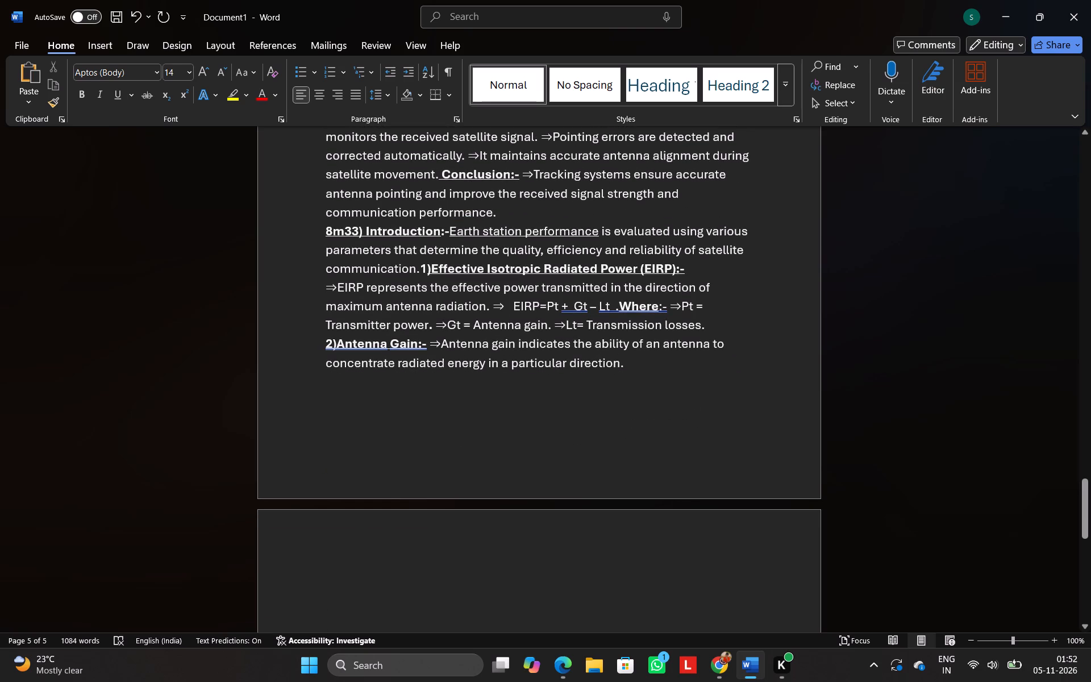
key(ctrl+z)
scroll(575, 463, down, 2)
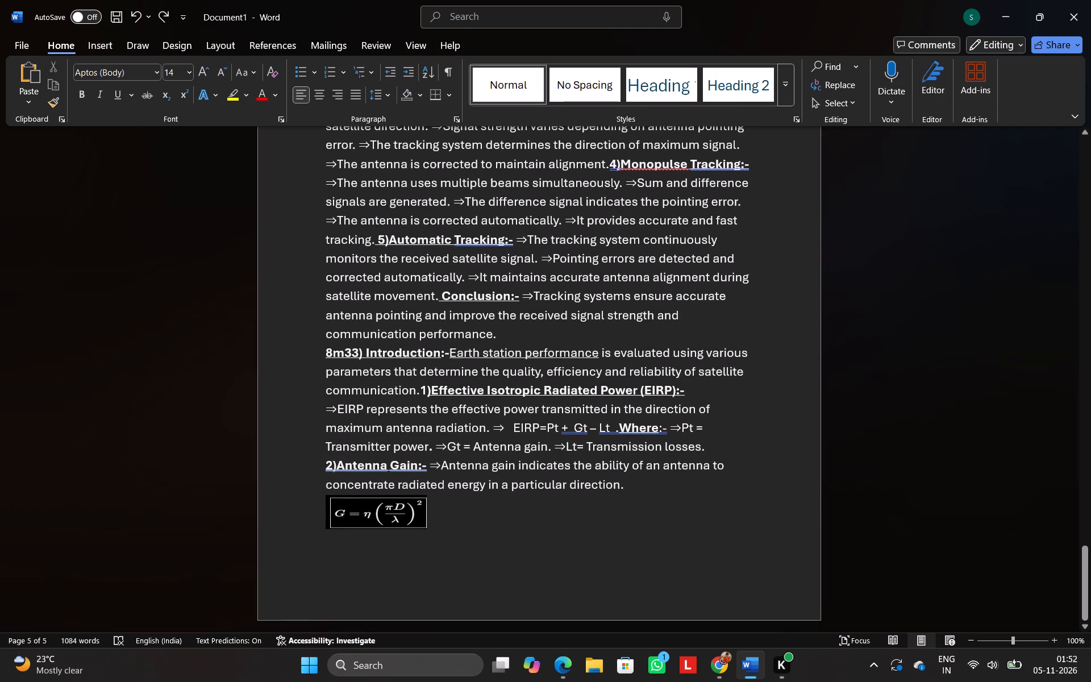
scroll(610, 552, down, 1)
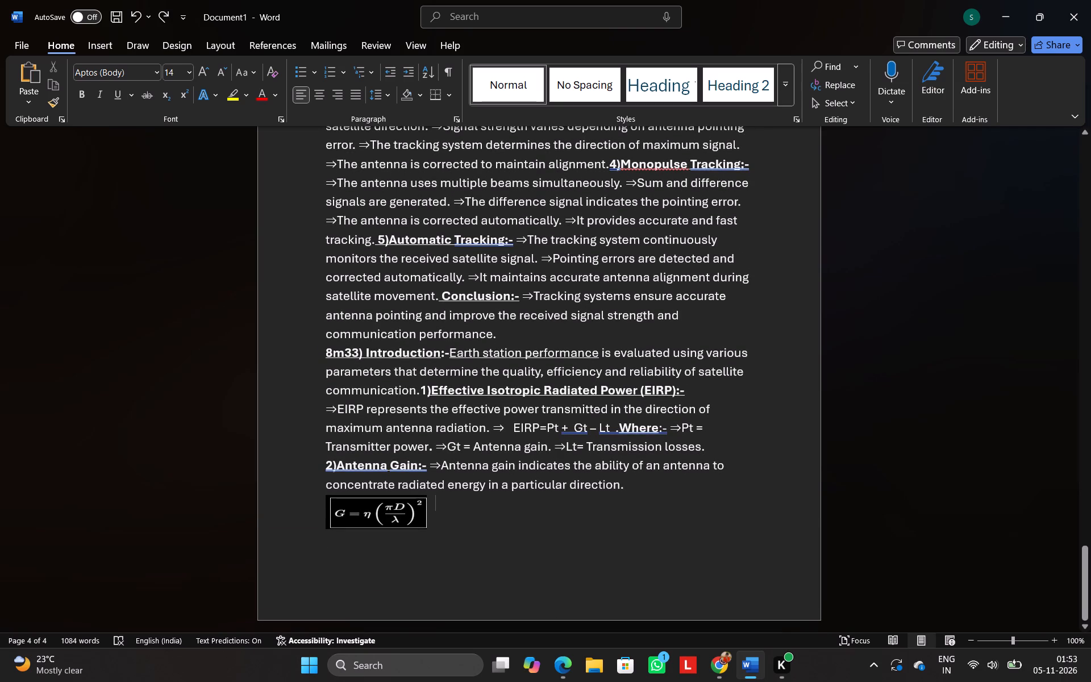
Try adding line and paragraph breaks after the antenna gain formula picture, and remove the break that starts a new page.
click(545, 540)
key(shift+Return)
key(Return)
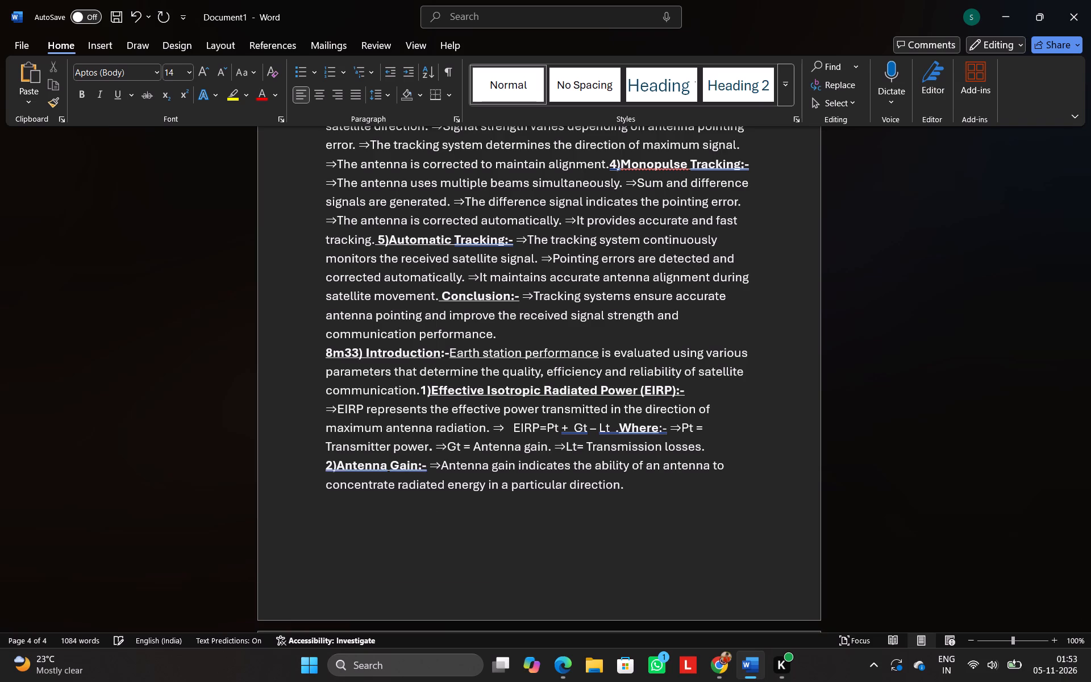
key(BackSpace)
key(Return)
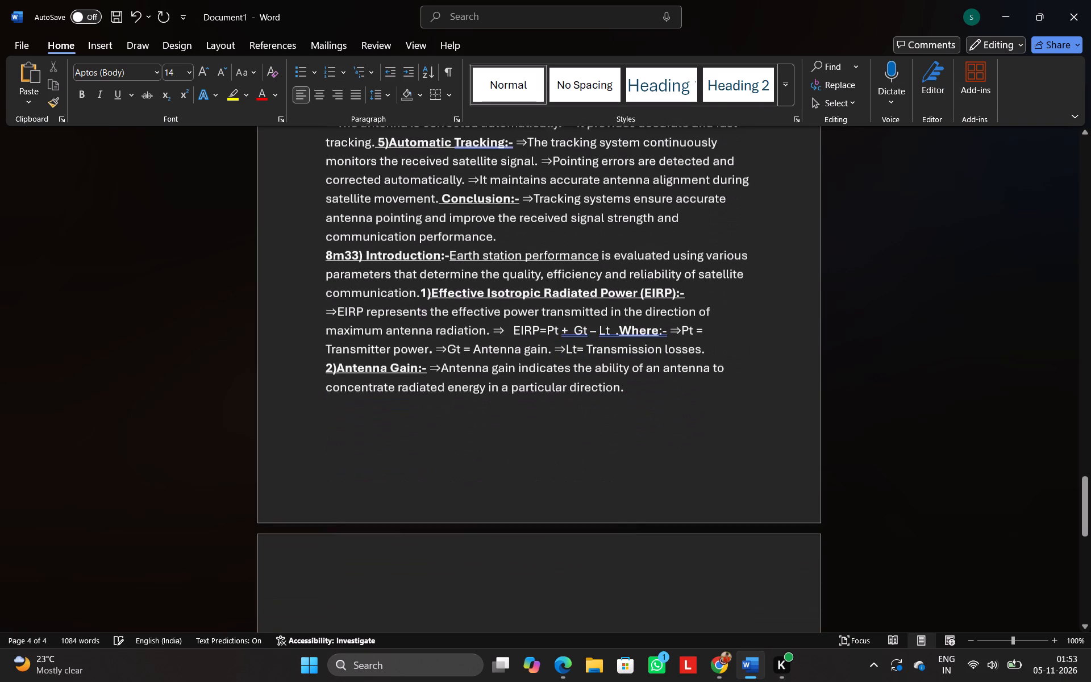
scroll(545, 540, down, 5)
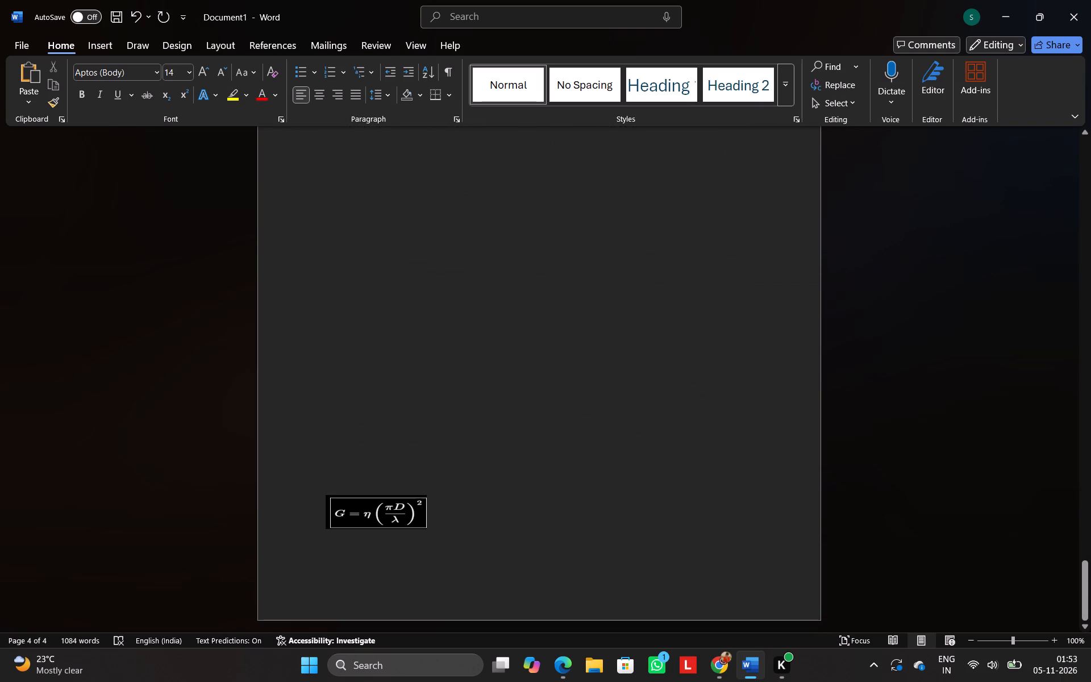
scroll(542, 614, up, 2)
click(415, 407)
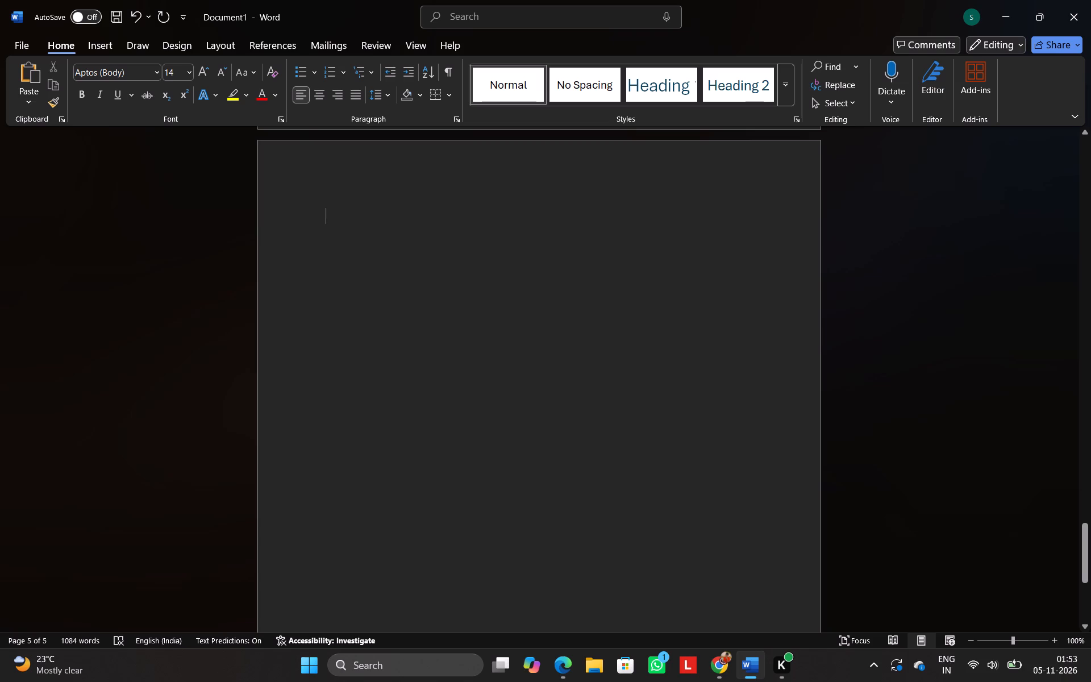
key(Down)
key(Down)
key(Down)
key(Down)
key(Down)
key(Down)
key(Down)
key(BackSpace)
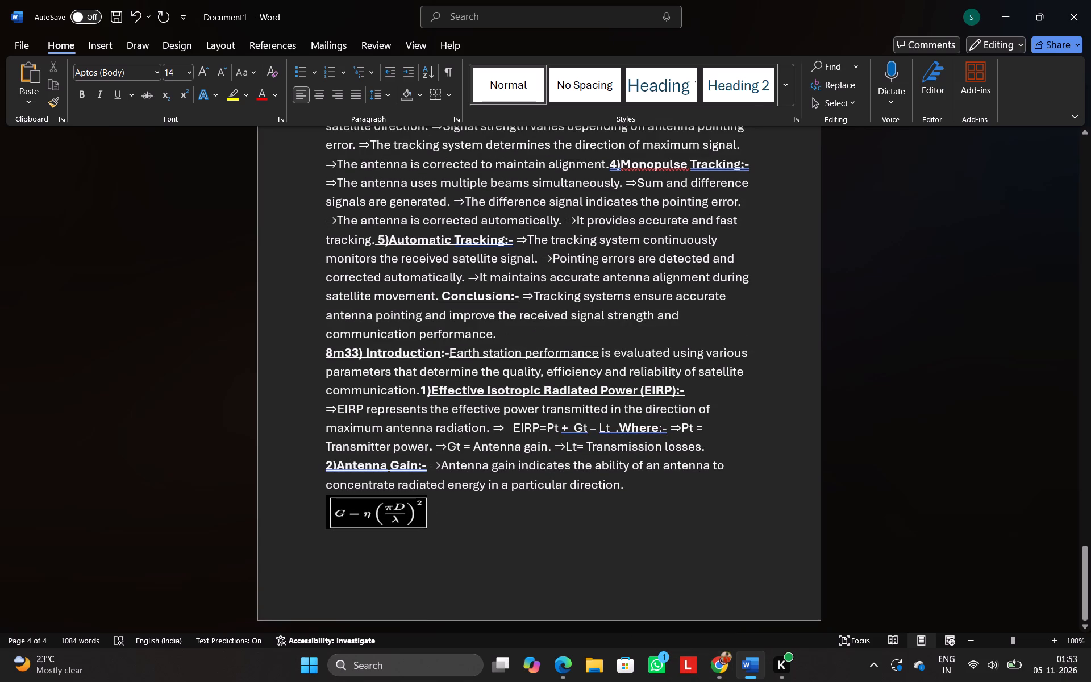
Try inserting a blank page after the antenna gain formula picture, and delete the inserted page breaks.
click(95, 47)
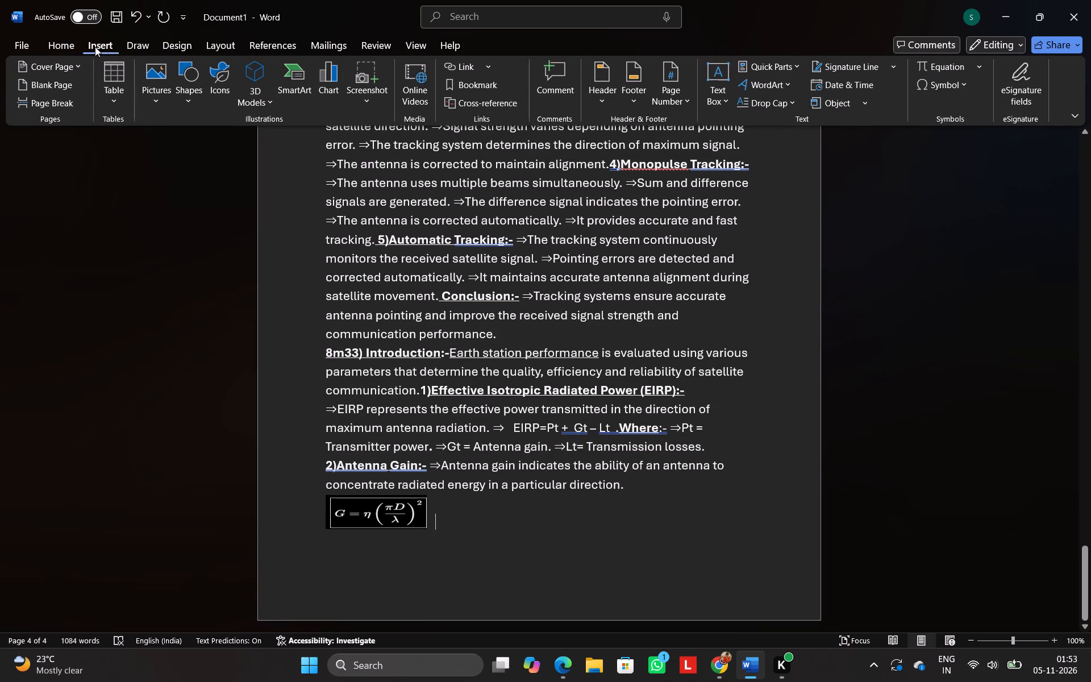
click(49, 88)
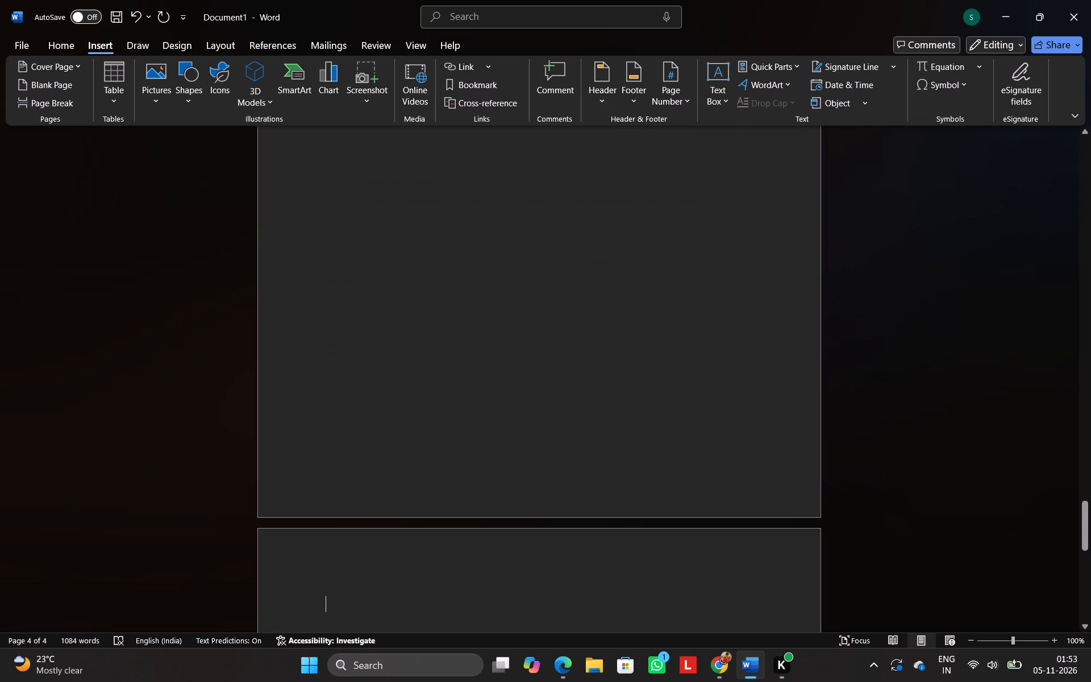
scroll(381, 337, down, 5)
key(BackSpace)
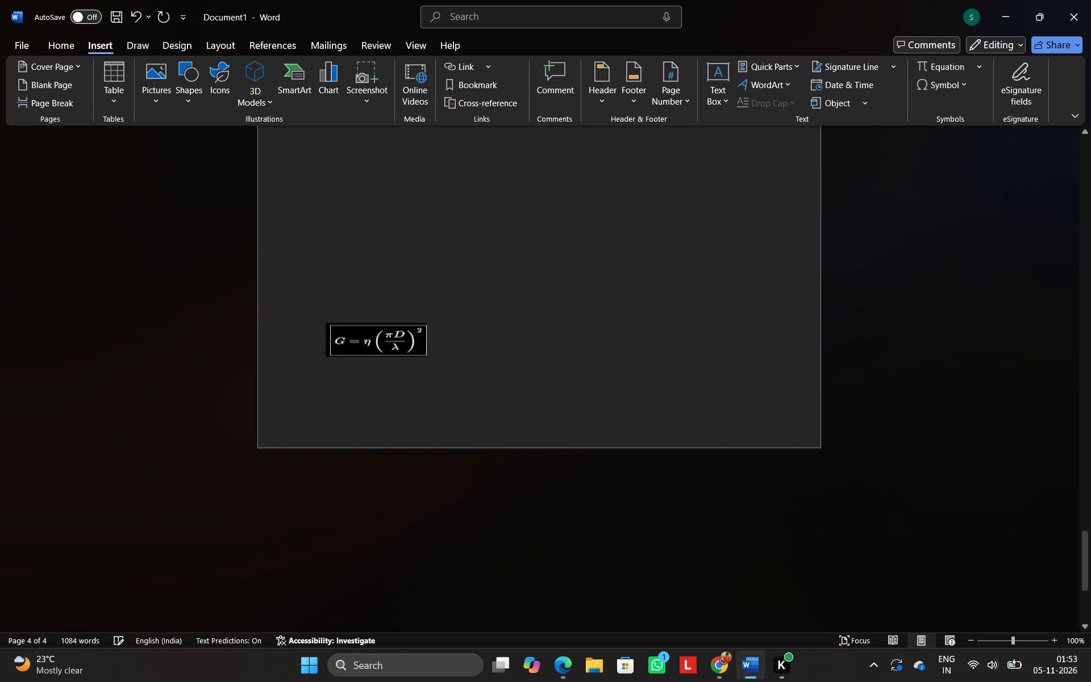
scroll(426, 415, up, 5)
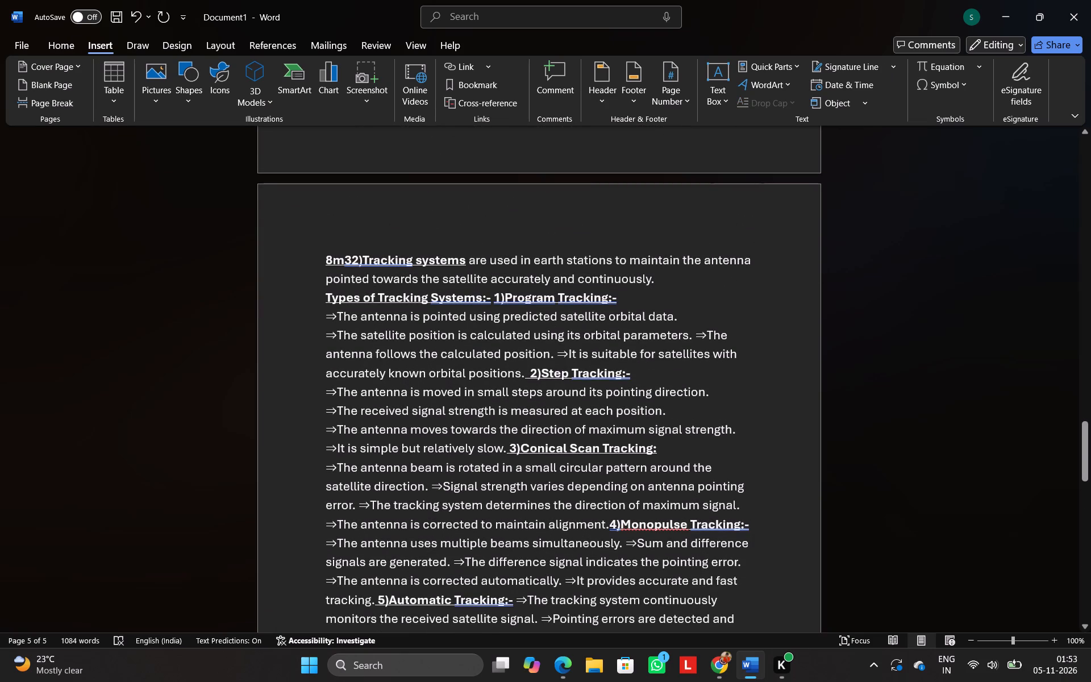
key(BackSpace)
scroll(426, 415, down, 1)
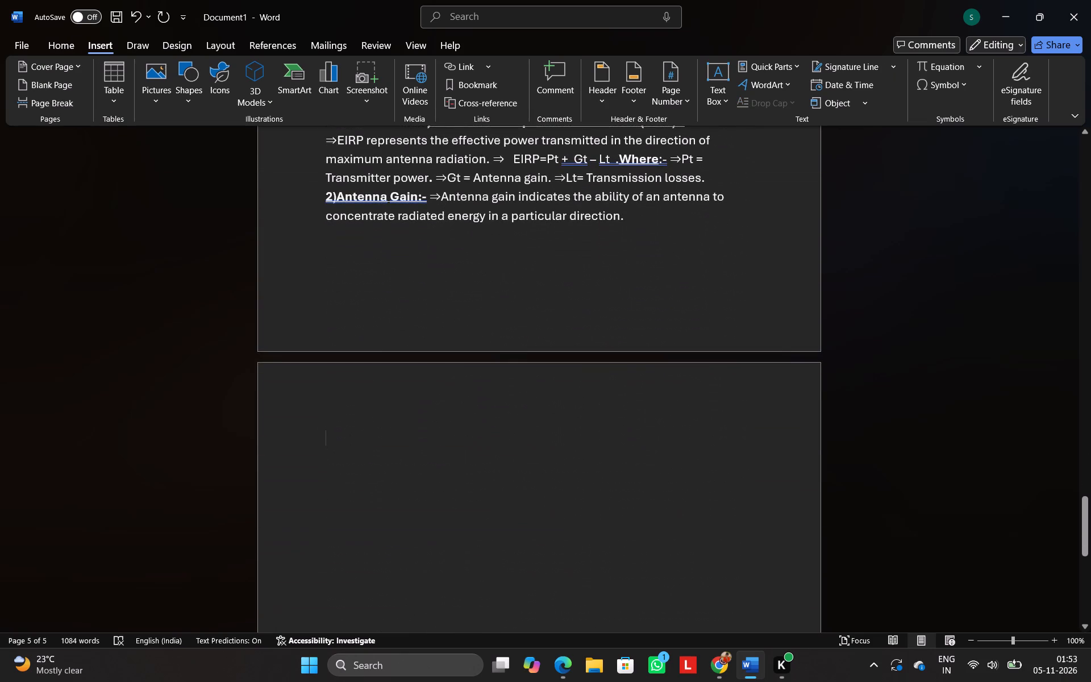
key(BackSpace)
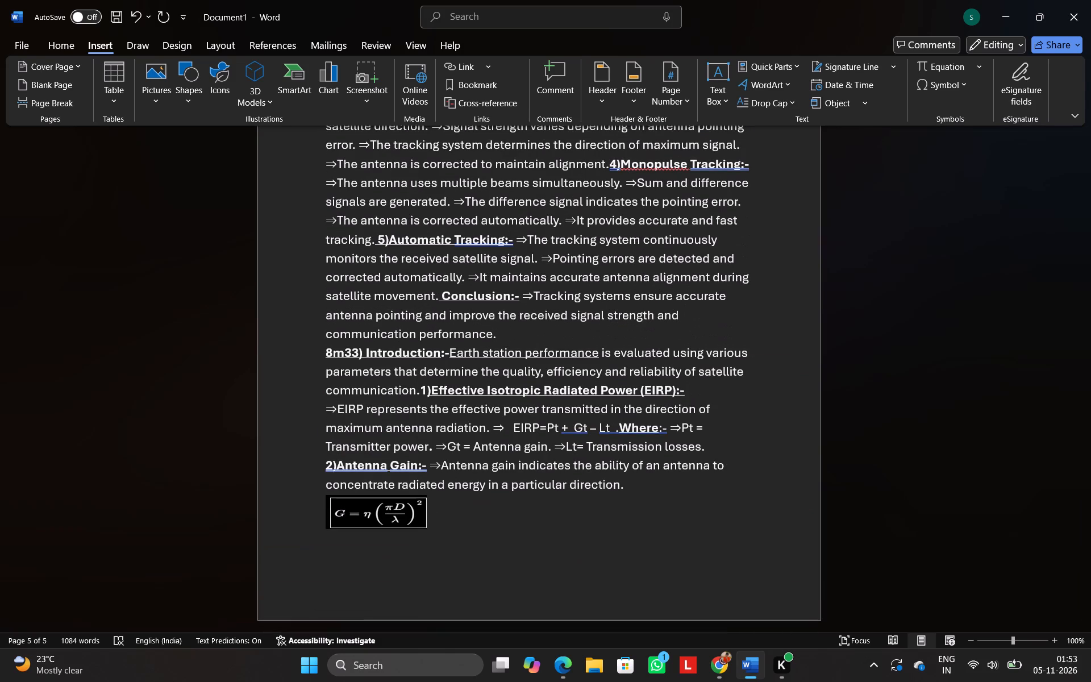
Add a line break after the antenna gain formula picture and enter 'where' on the line below it.
key(shift+Return)
text(hsh)
key(BackSpace)
key(BackSpace)
key(BackSpace)
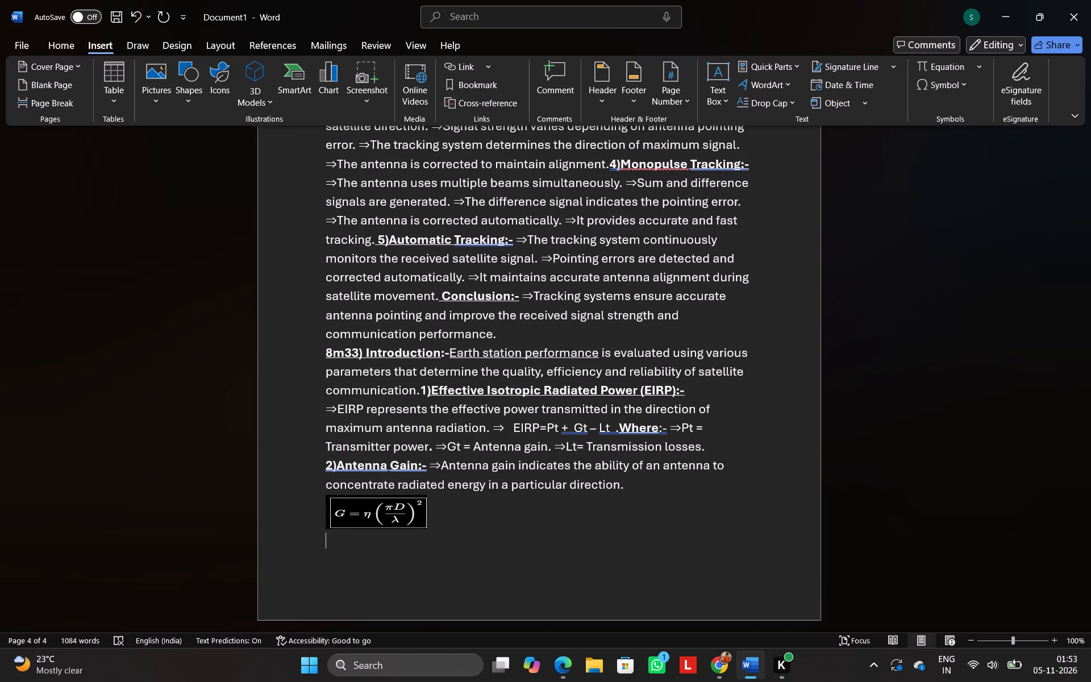
text(wh)
text(ere)
Make the word 'where' below the antenna gain formula bold and underlined, and append ':-' to it.
drag(330, 532, 373, 542)
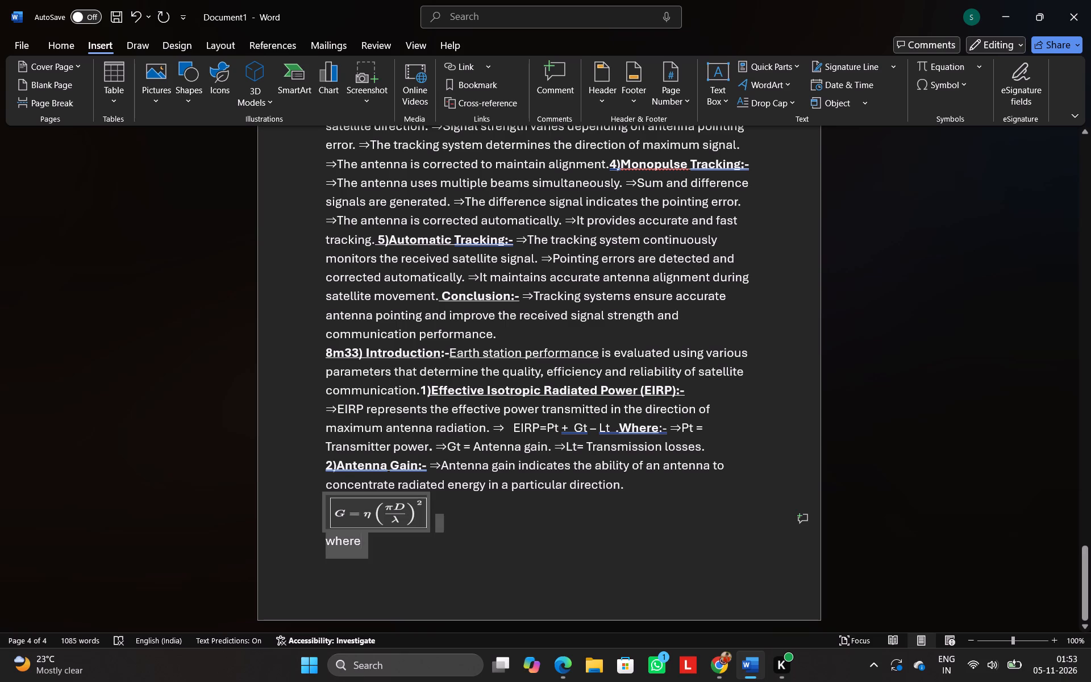
drag(373, 542, 368, 539)
click(368, 539)
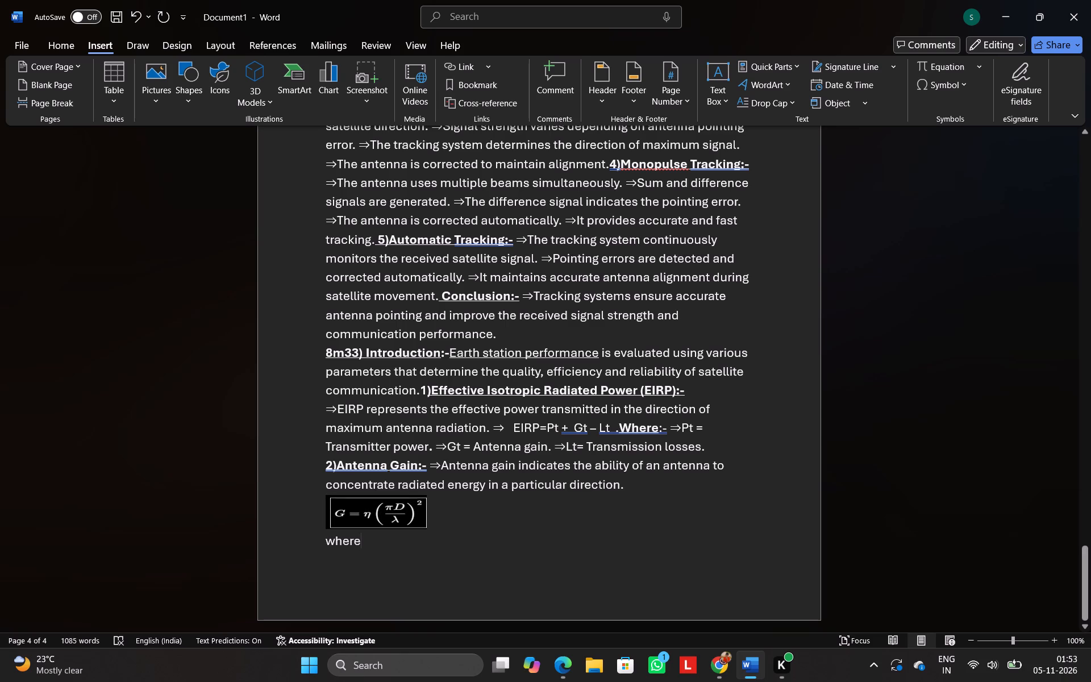
drag(357, 543, 326, 546)
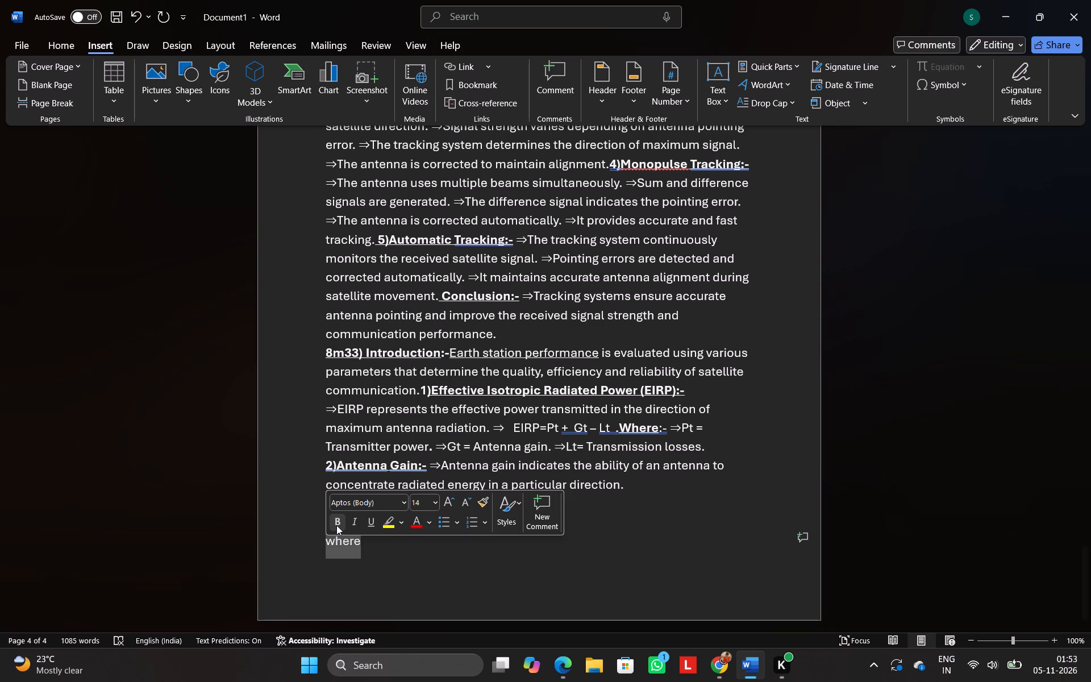
click(336, 525)
click(366, 523)
click(370, 545)
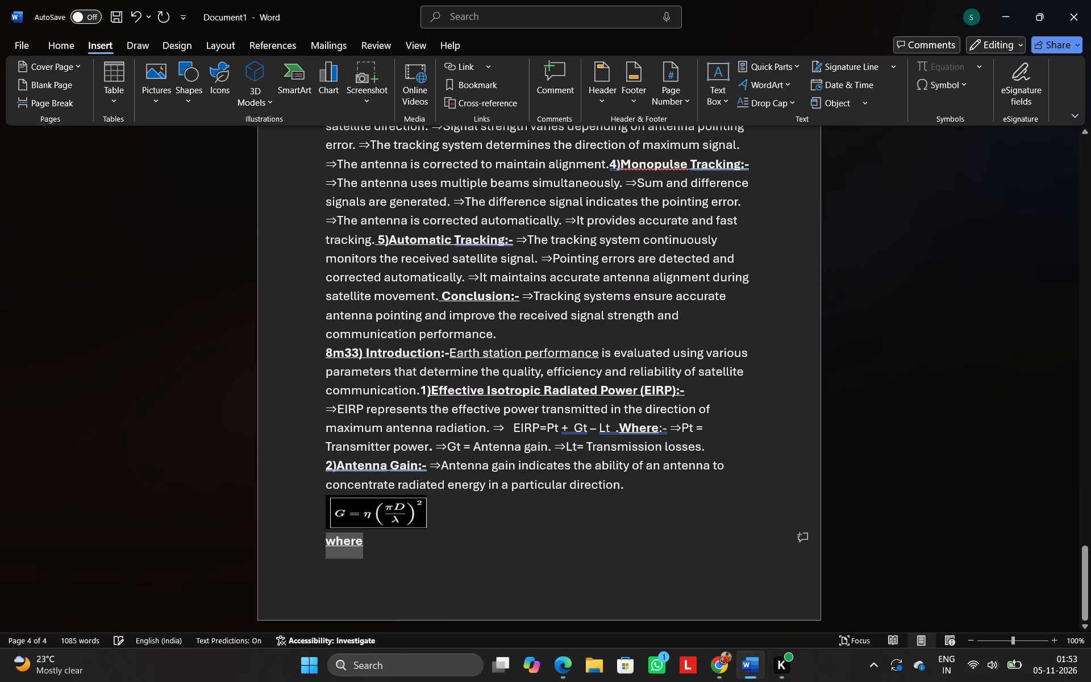
text(:-)
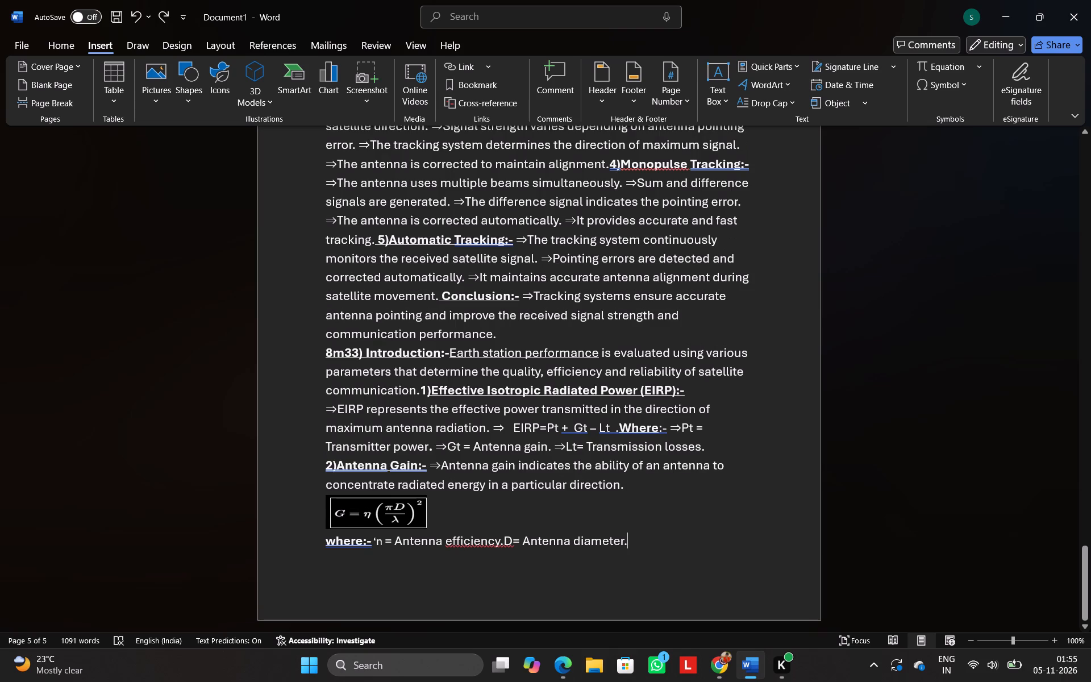
Remove the line break before 'where:-' so the definitions sit beside the antenna gain formula picture.
click(326, 543)
key(BackSpace)
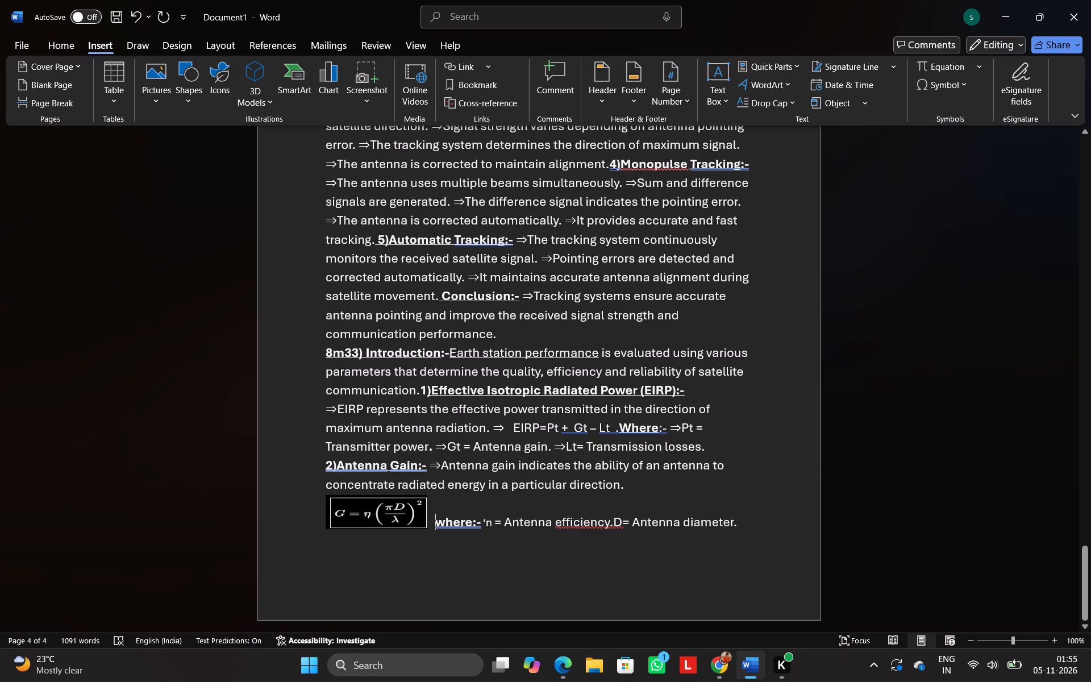
Add a line break after 'Antenna diameter.' and paste the copied wavelength definition on the new line.
click(738, 523)
key(shift+Return)
key(ctrl+v)
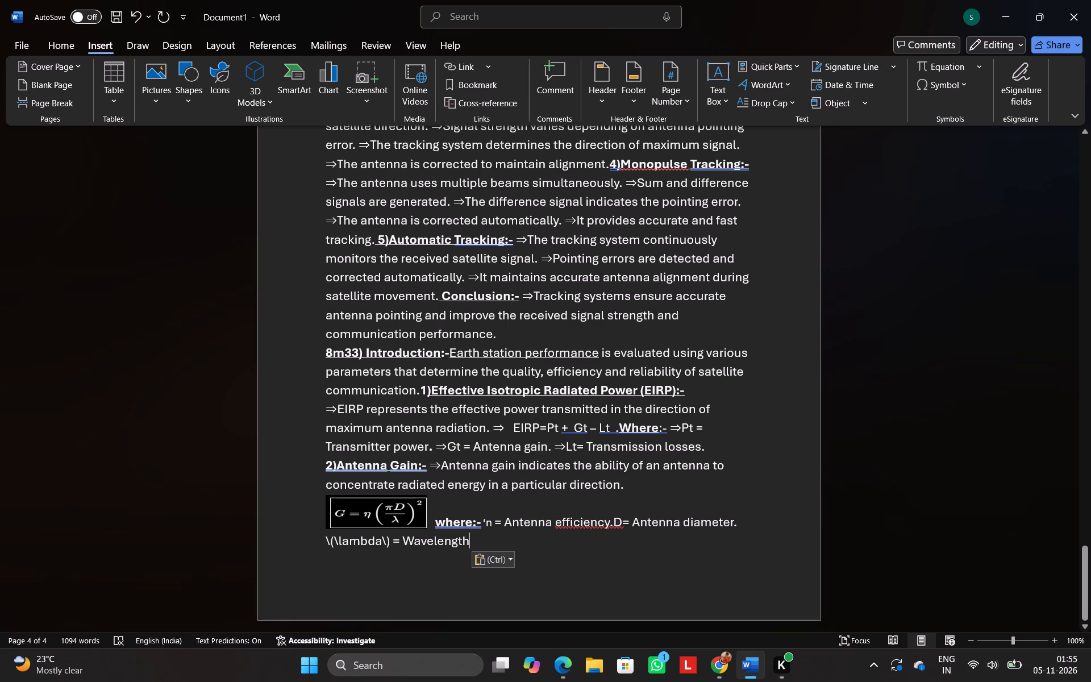
Delete the raw '\(\lambda\)' code in front of '= Wavelength' on the last line.
click(391, 541)
drag(391, 541, 318, 539)
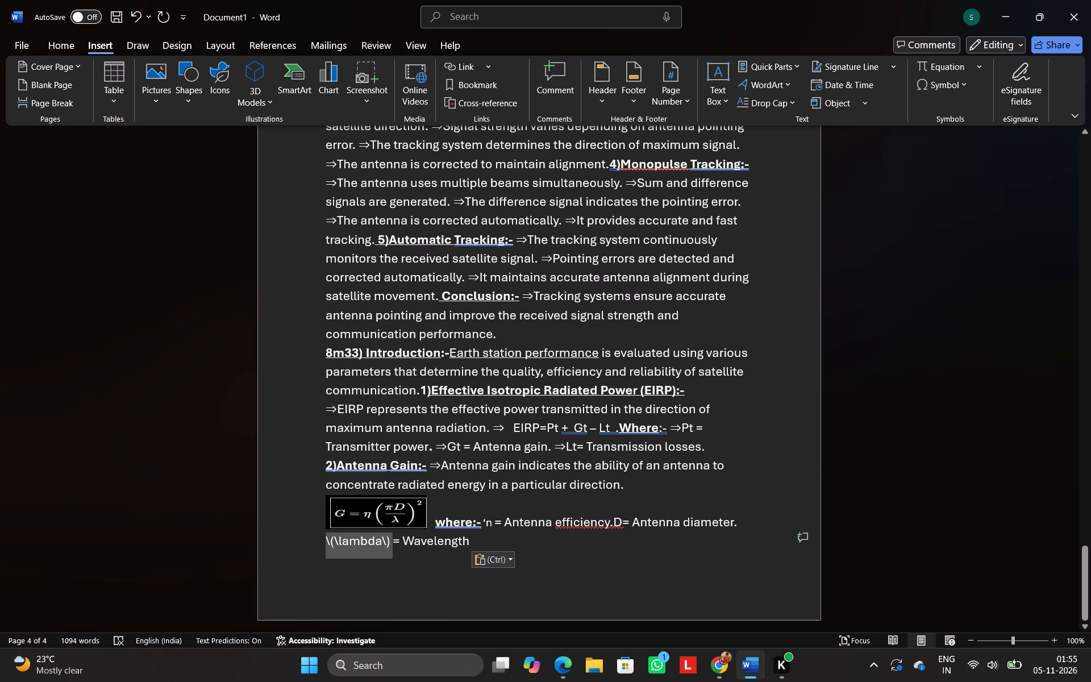
drag(318, 539, 324, 539)
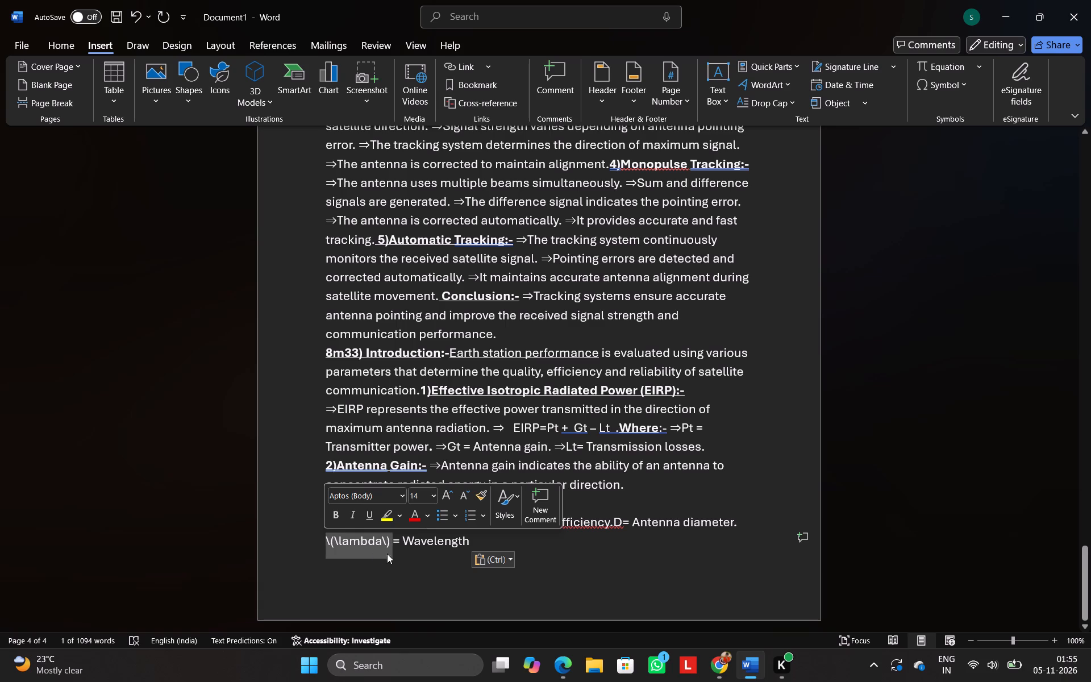
key(BackSpace)
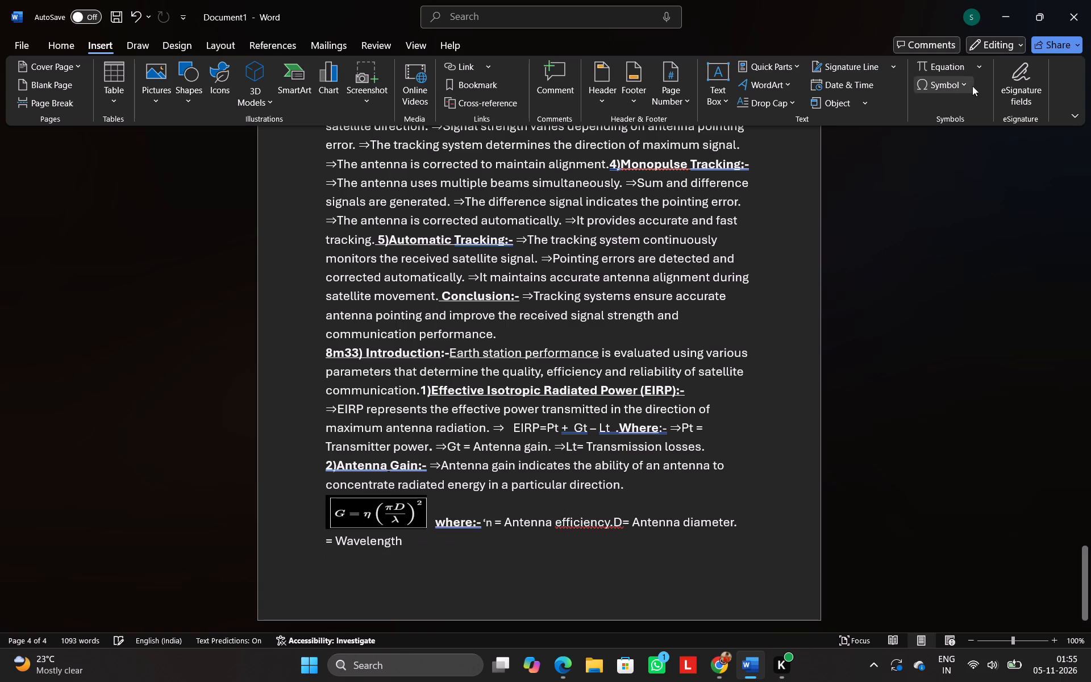
Insert a new blank equation directly before '= Wavelength'.
click(977, 71)
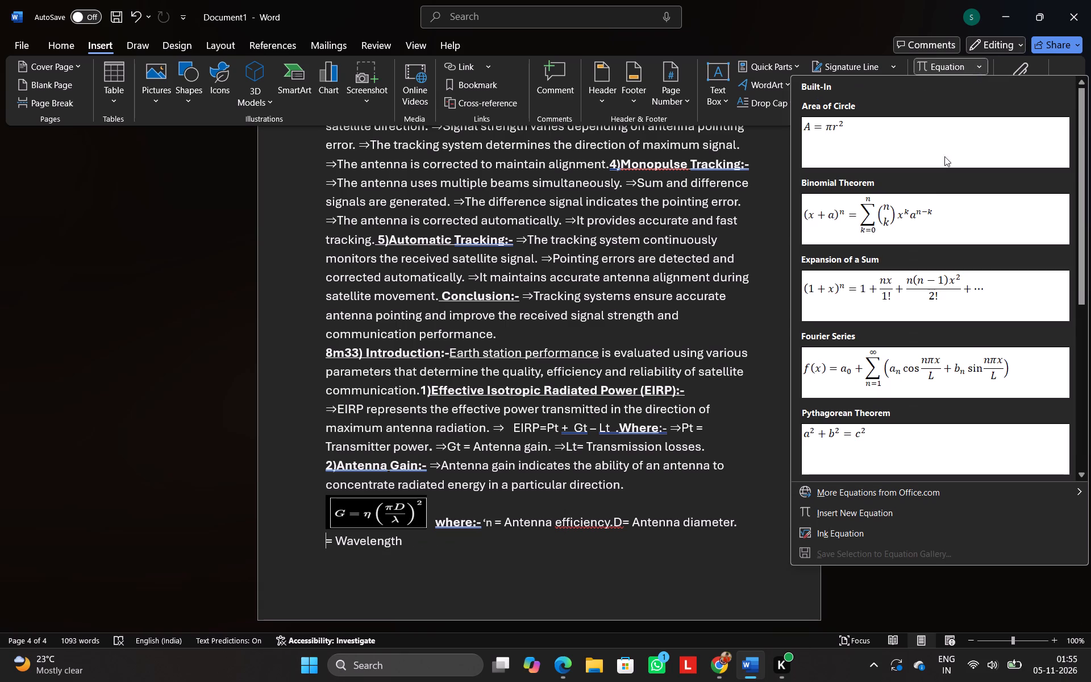
scroll(847, 301, down, 1)
scroll(847, 301, up, 3)
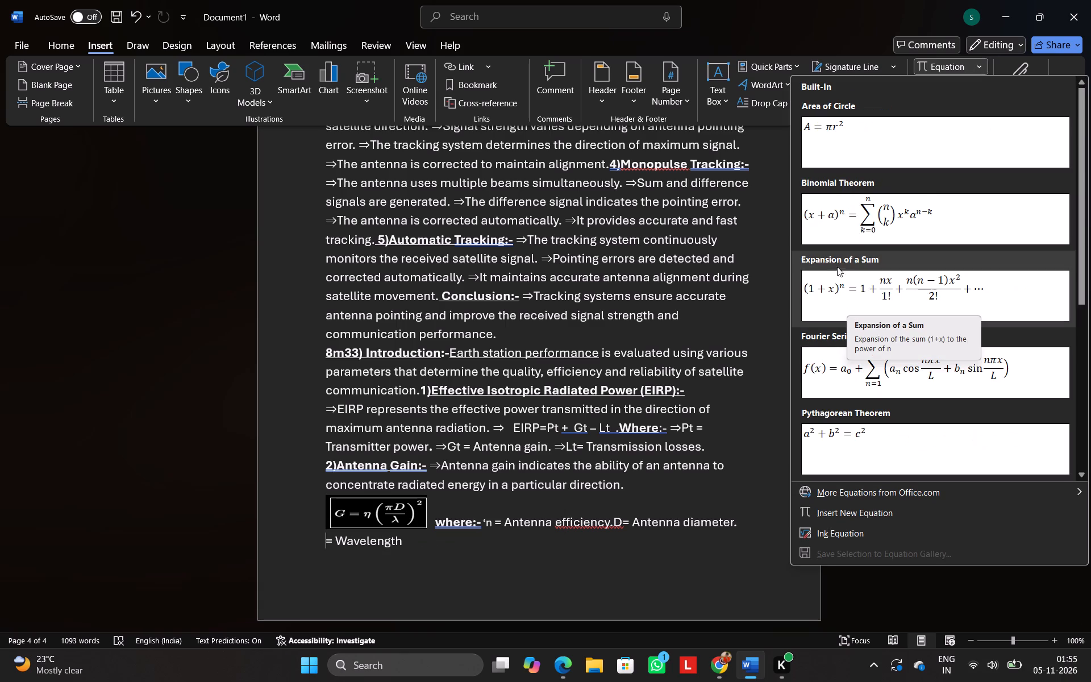
scroll(830, 303, down, 3)
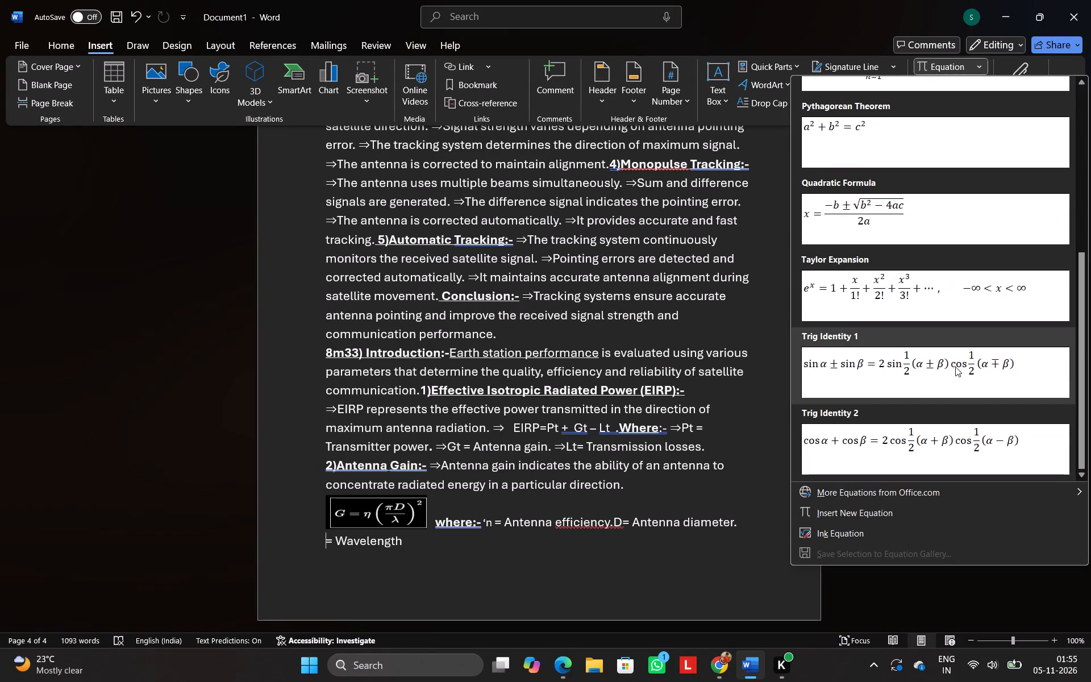
scroll(902, 371, up, 1)
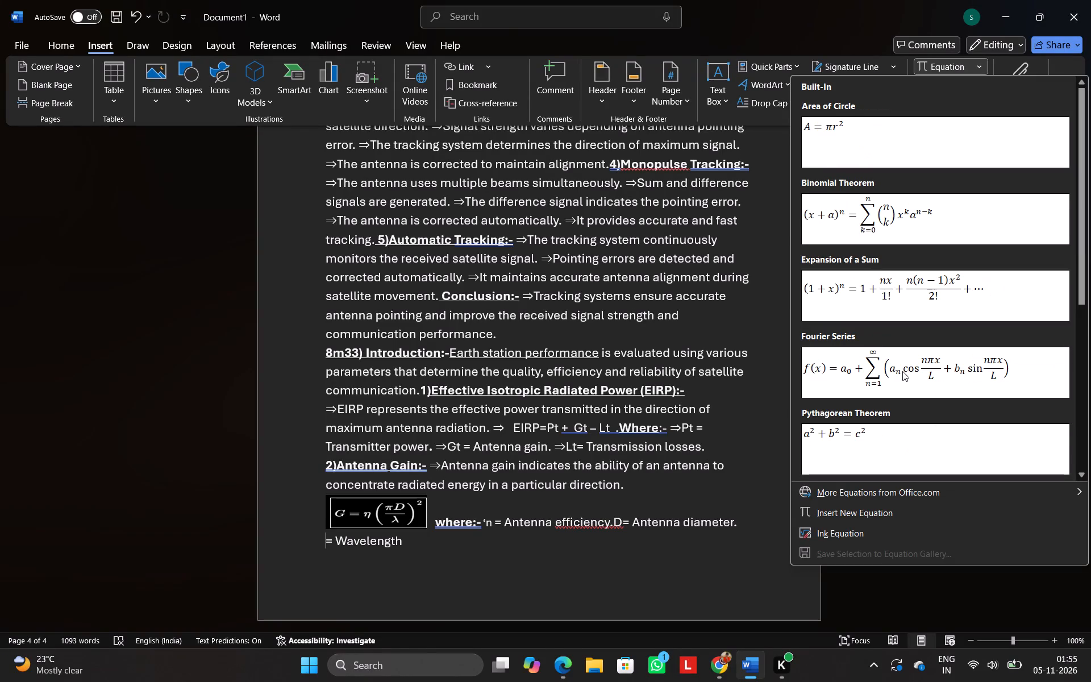
scroll(902, 371, up, 1)
click(931, 61)
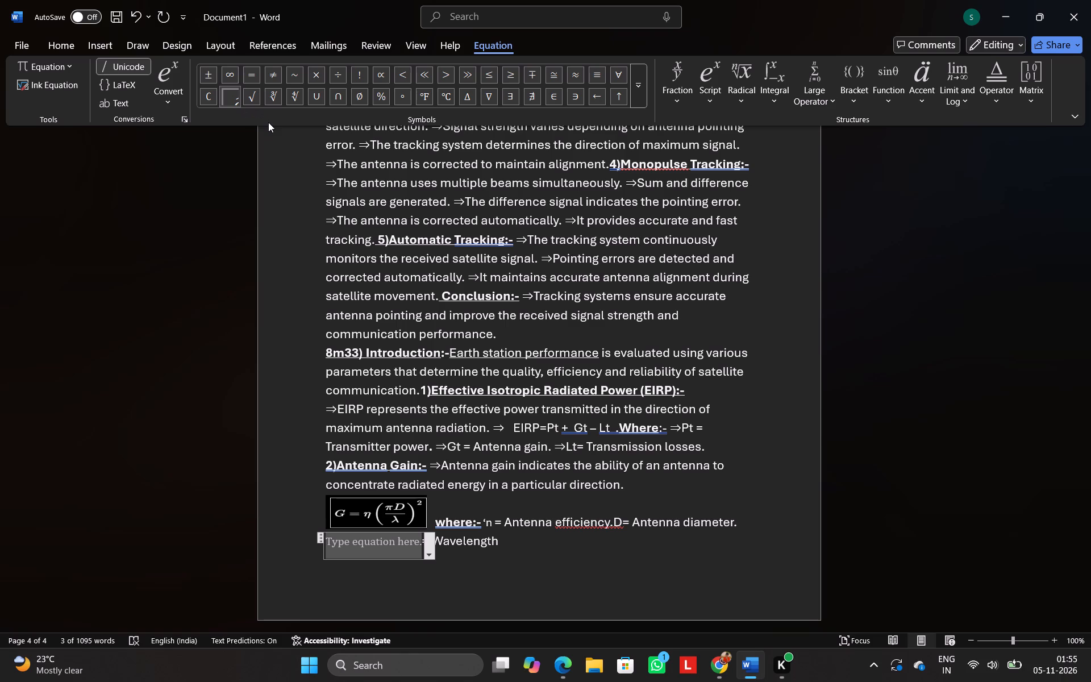
Check the wavelength symbol in ChatGPT in Chrome, and put the Basic Math symbol γ into the blank equation in Word.
click(169, 96)
click(169, 96)
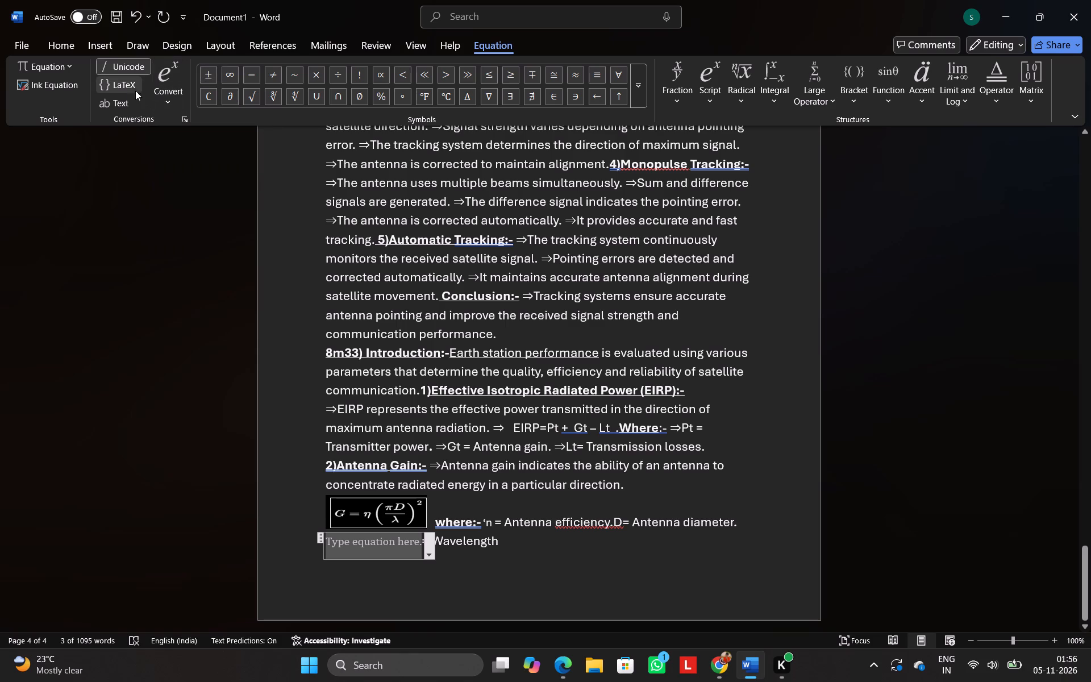
click(134, 64)
click(134, 64)
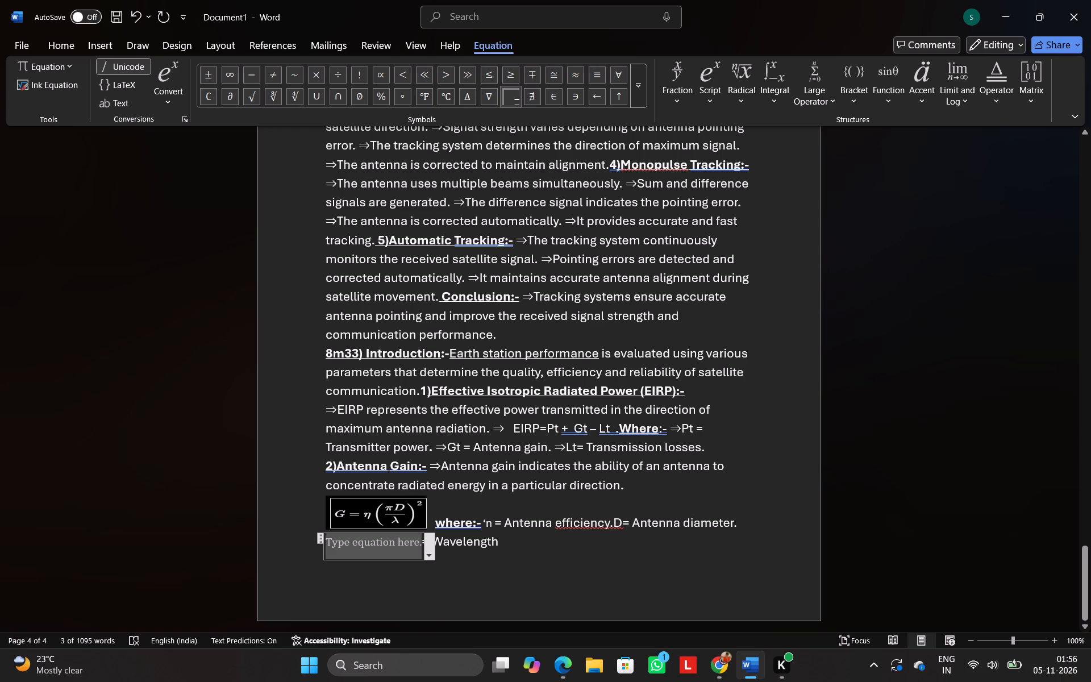
click(711, 656)
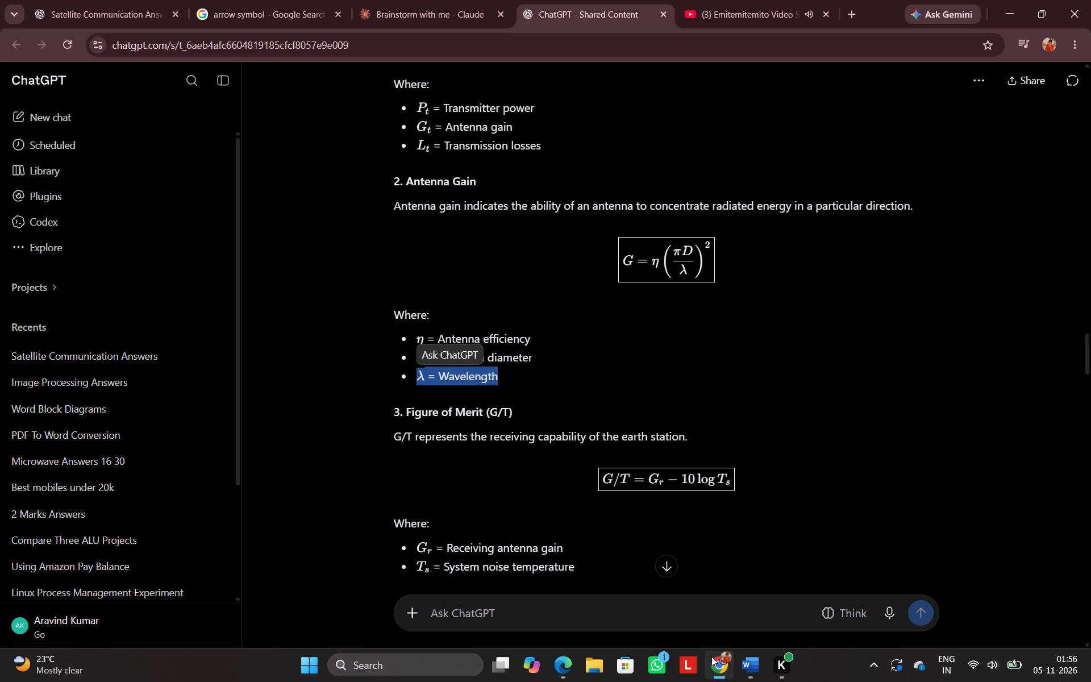
click(711, 656)
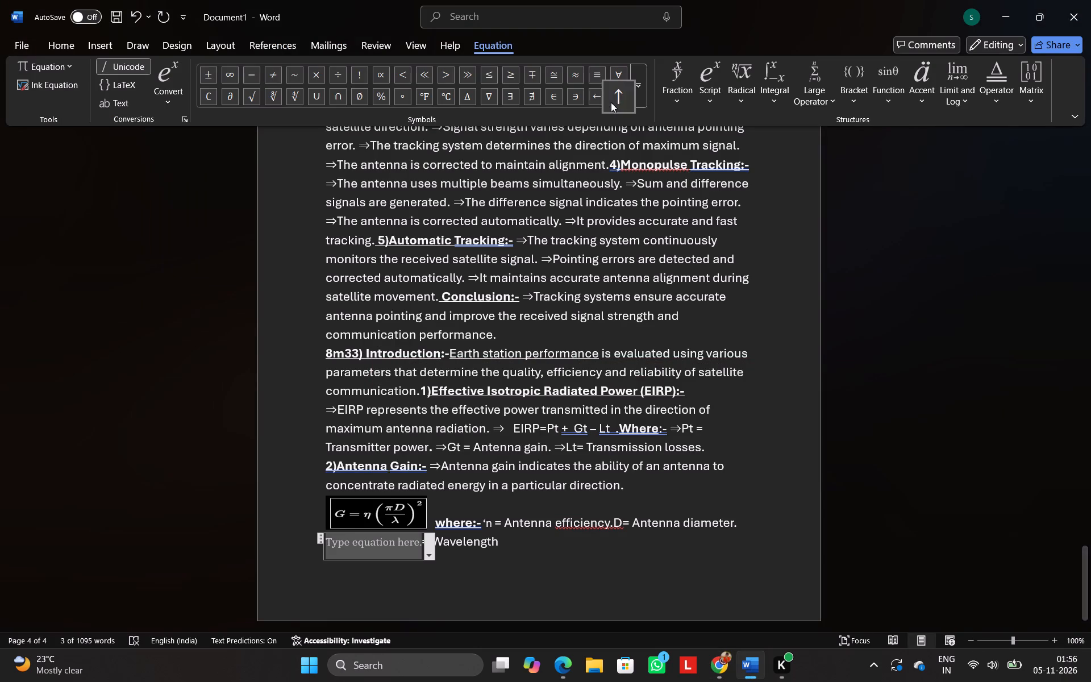
click(642, 86)
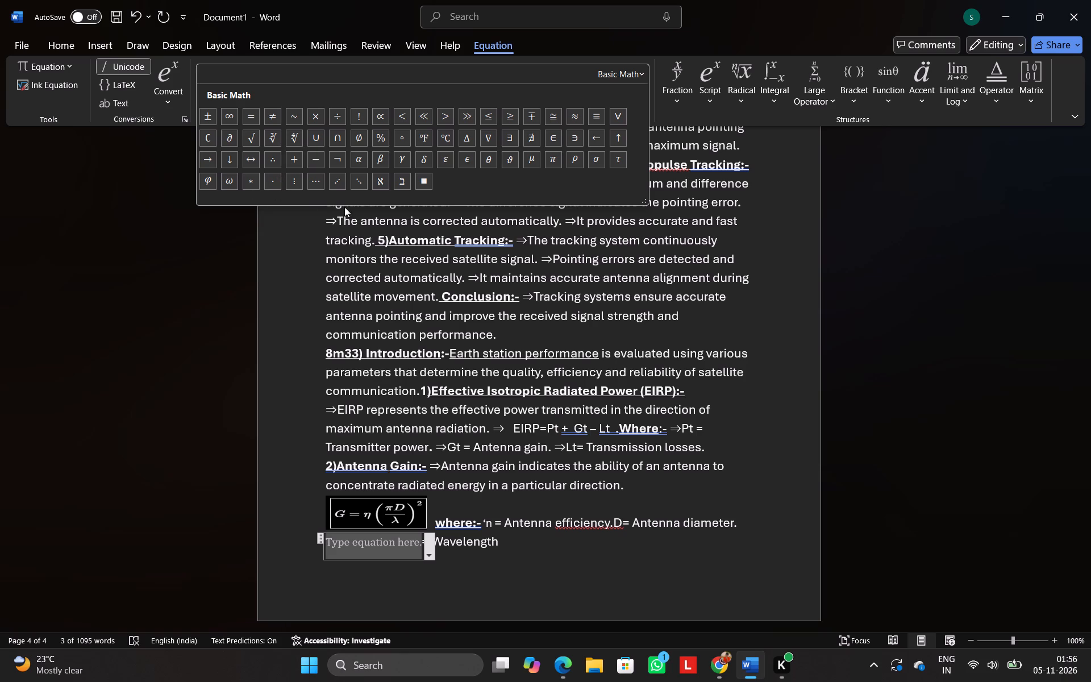
click(398, 158)
click(554, 561)
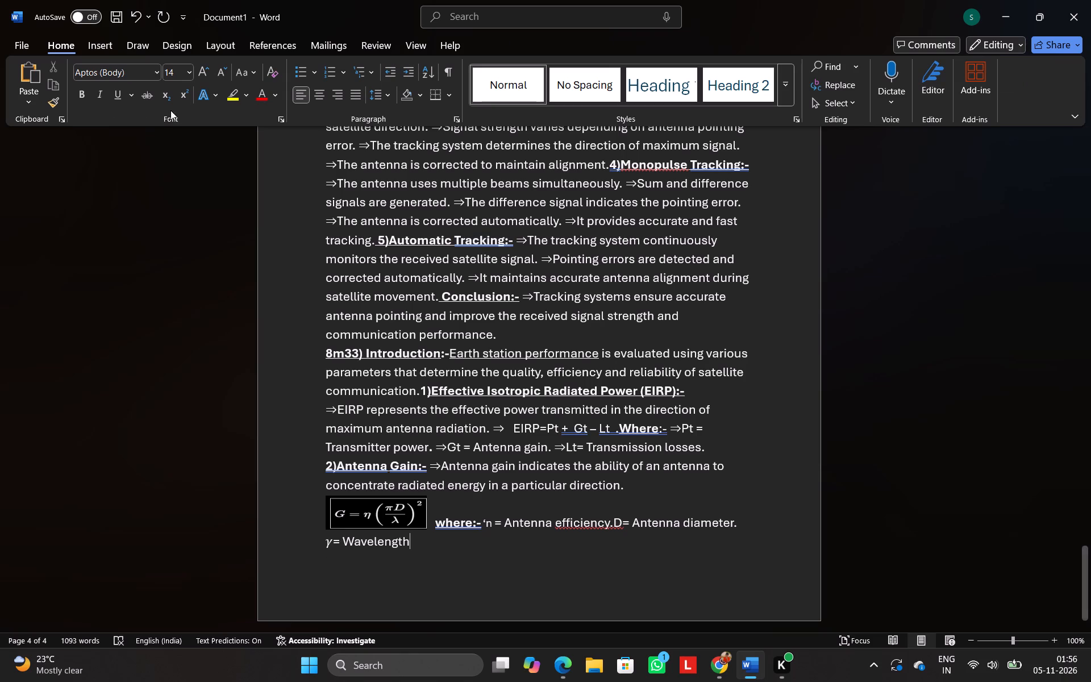
Look through the common symbols, the built-in equations and the additional Office.com equations for a suitable wavelength symbol.
click(153, 102)
click(153, 102)
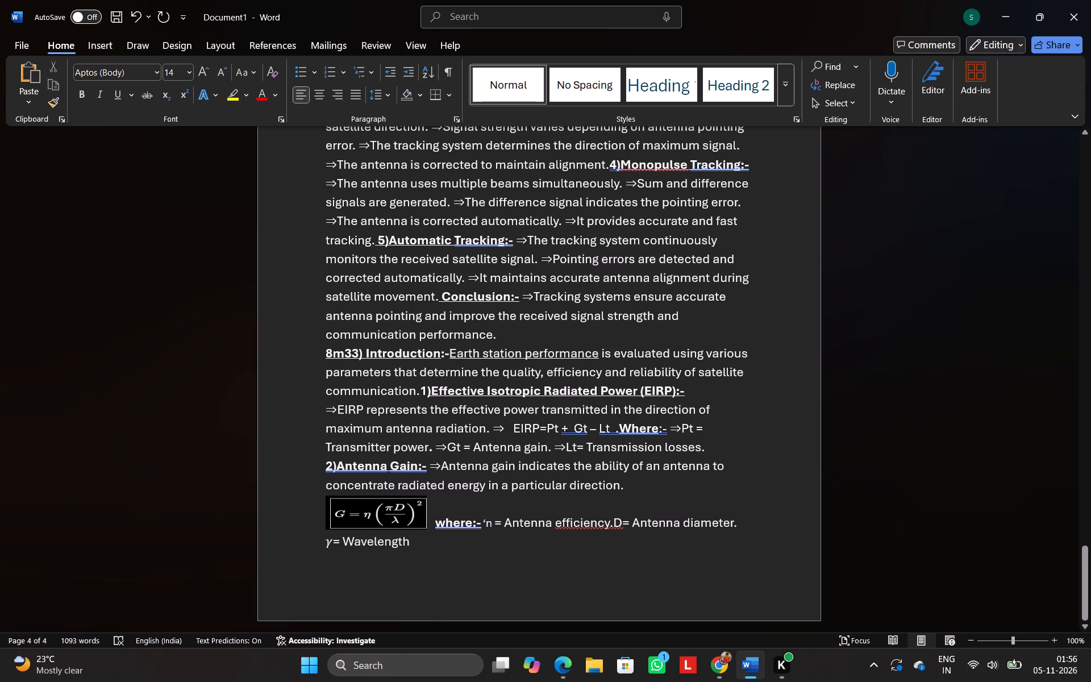
click(91, 40)
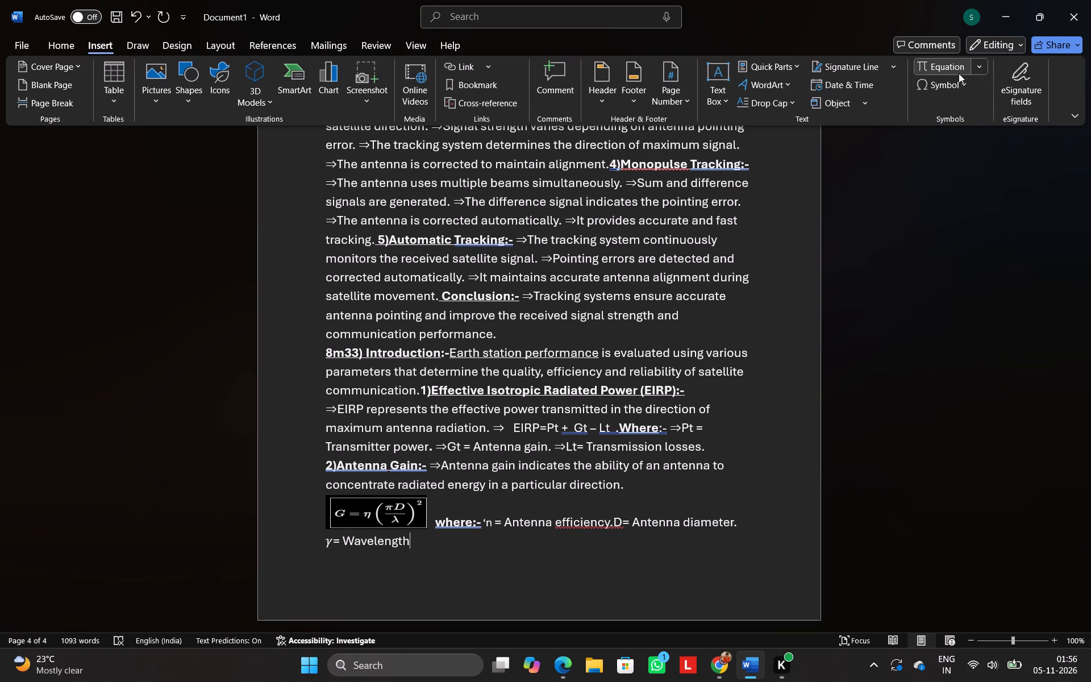
click(960, 84)
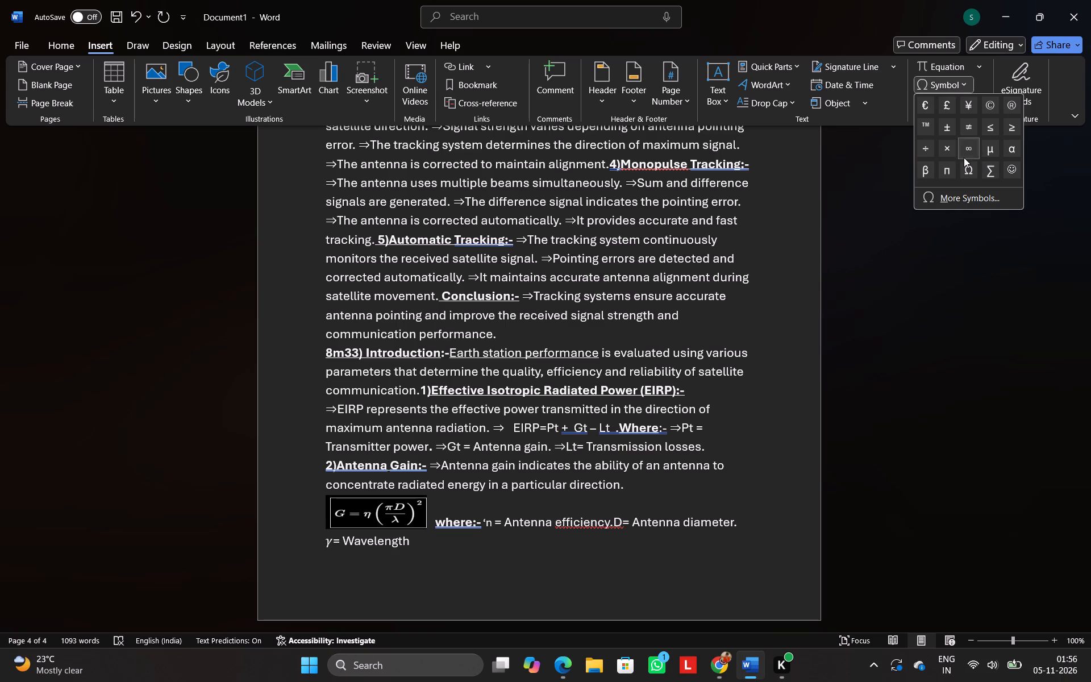
scroll(975, 151, down, 2)
click(971, 66)
scroll(863, 221, down, 2)
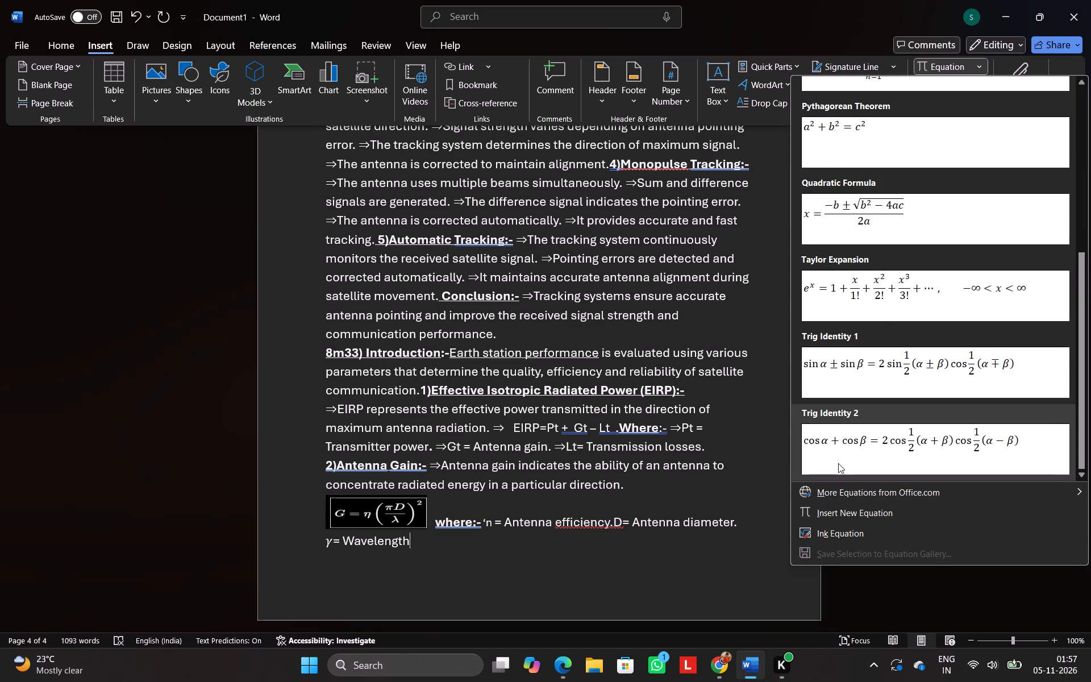
click(845, 484)
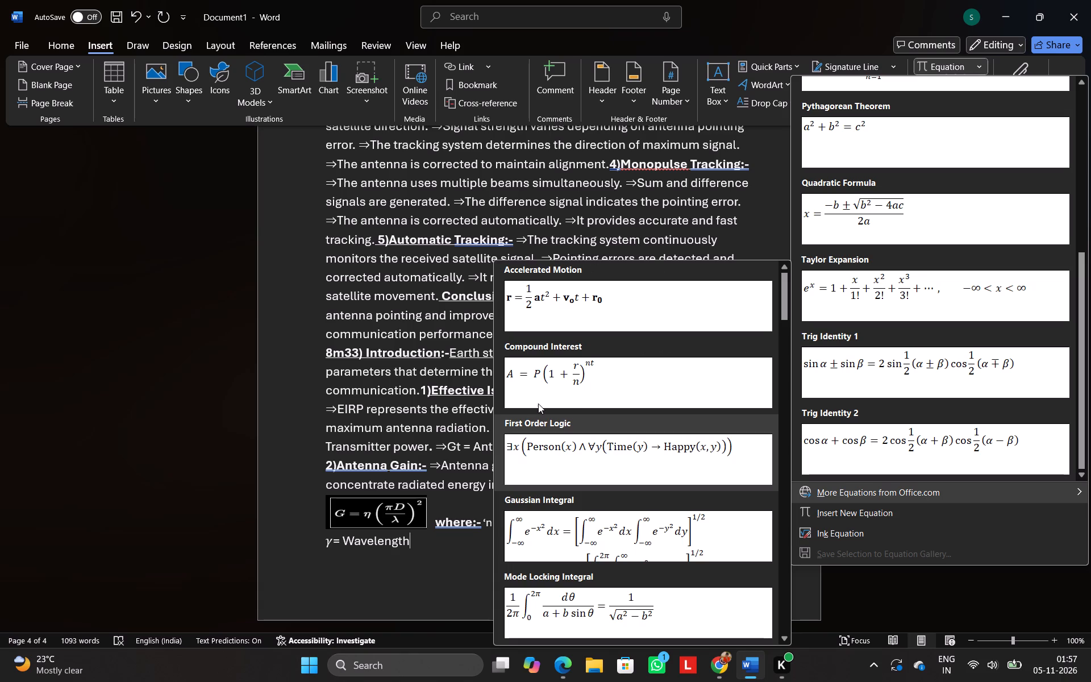
scroll(538, 404, down, 3)
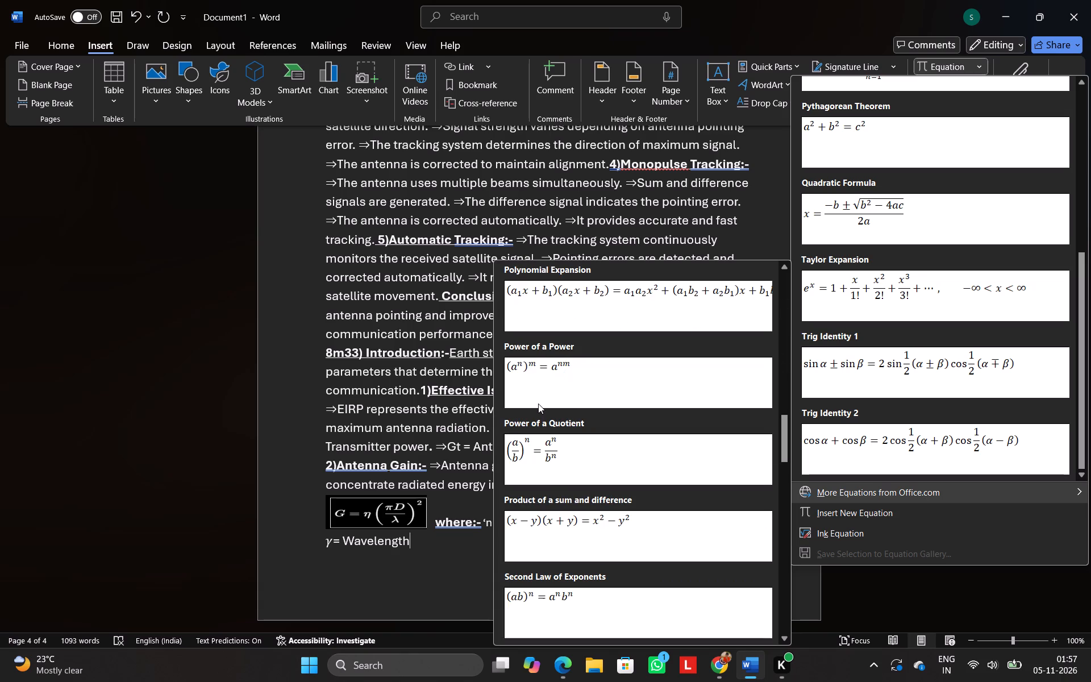
scroll(538, 404, down, 2)
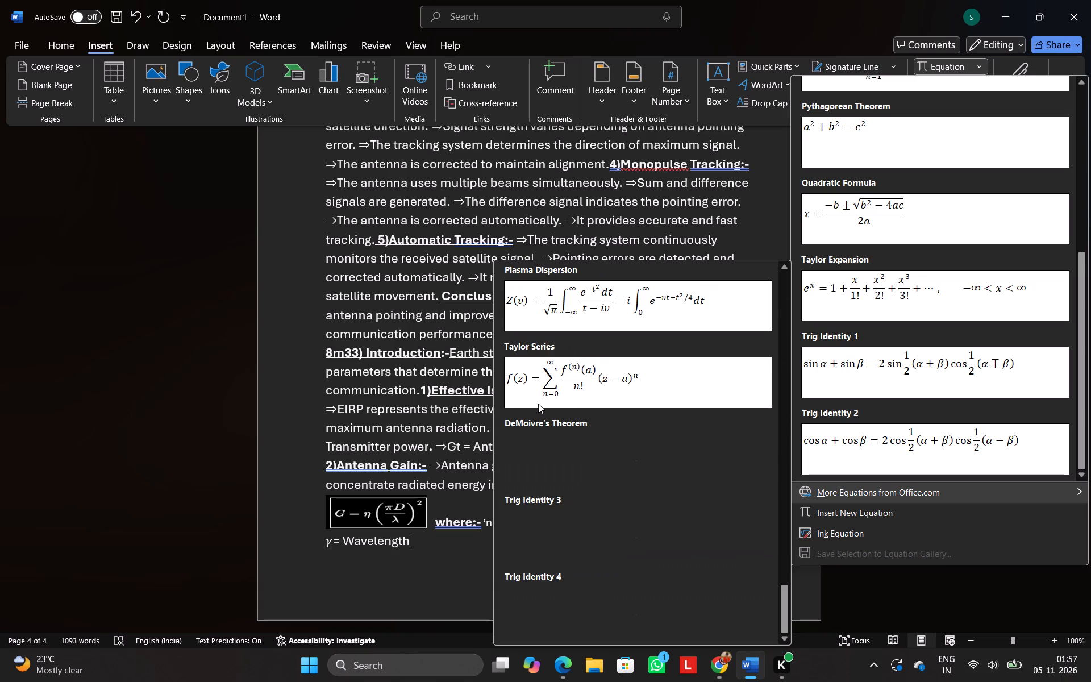
scroll(538, 404, down, 1)
scroll(538, 404, up, 12)
click(130, 282)
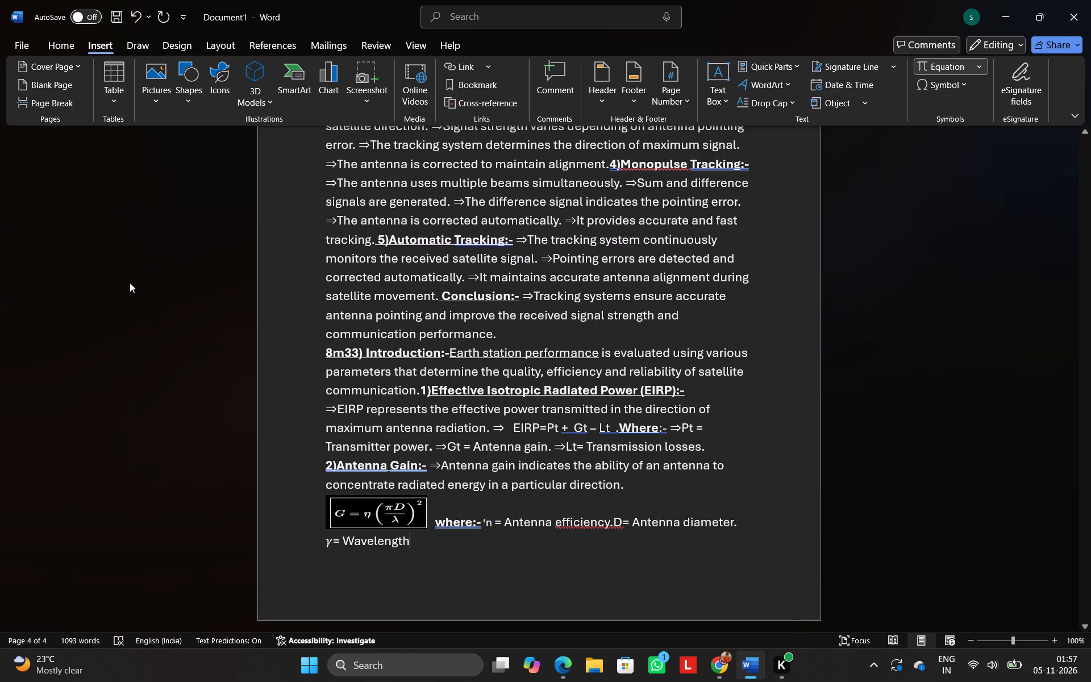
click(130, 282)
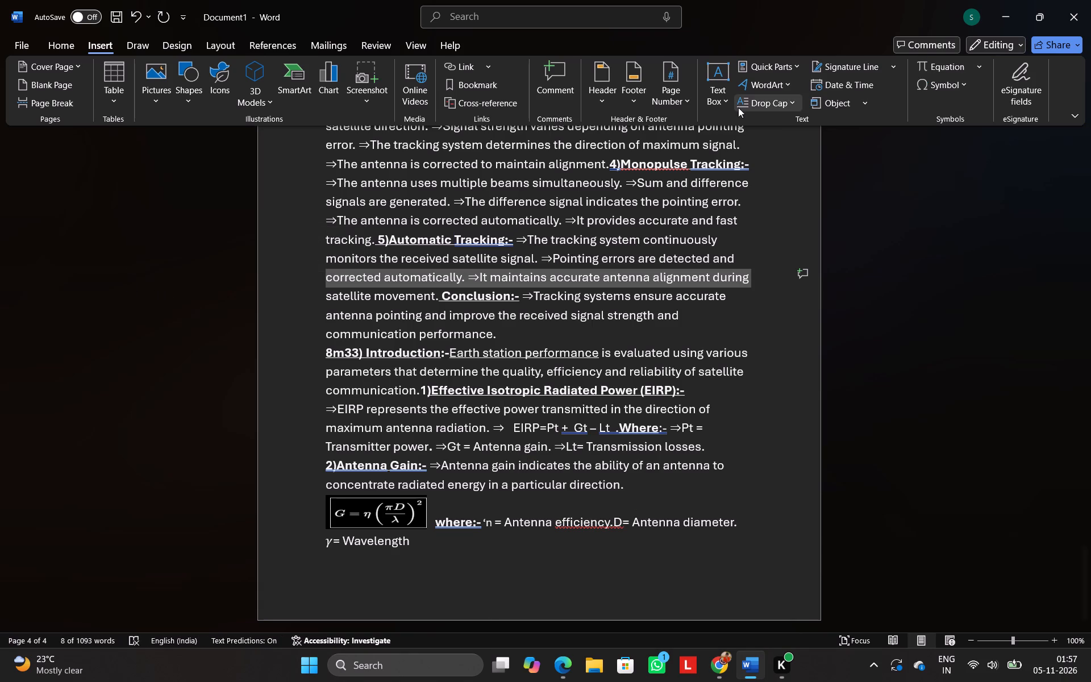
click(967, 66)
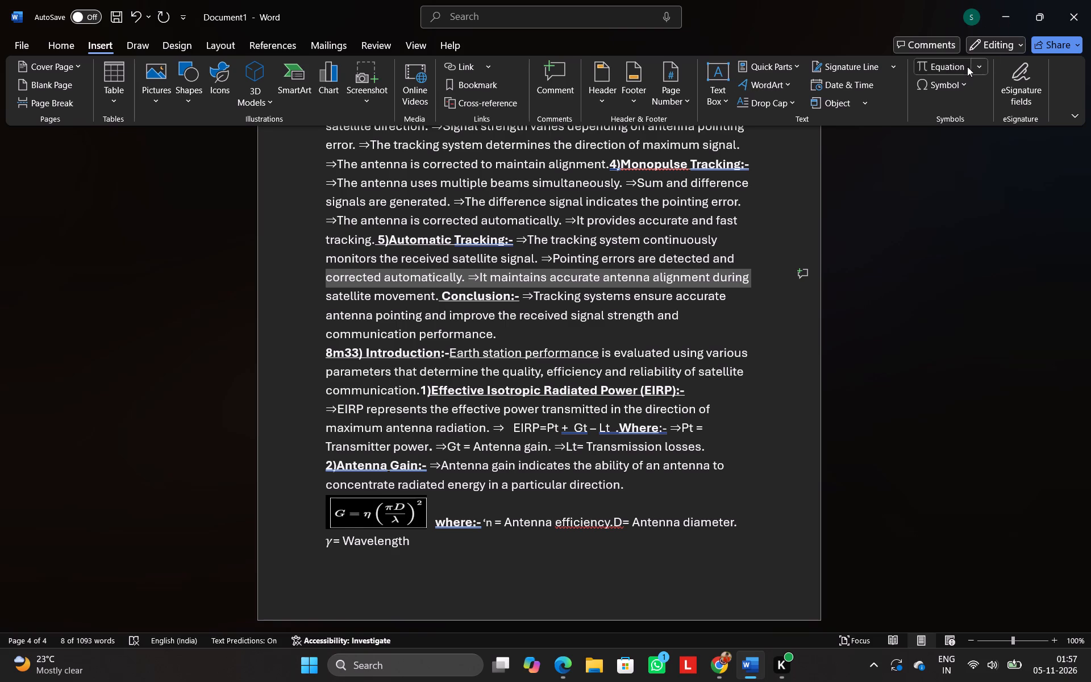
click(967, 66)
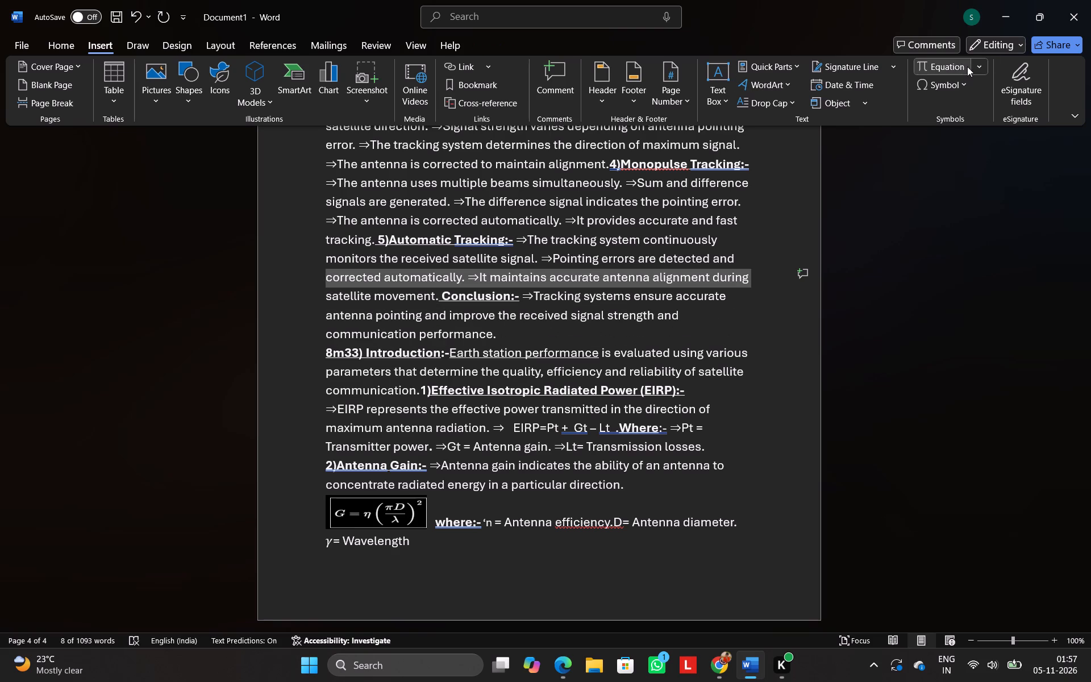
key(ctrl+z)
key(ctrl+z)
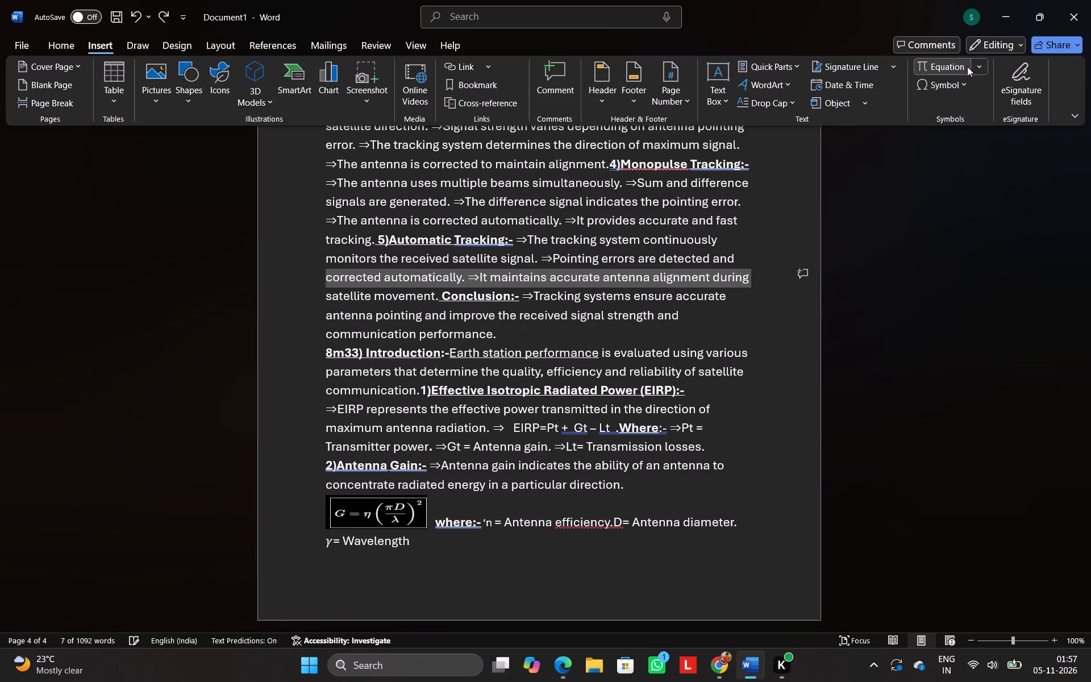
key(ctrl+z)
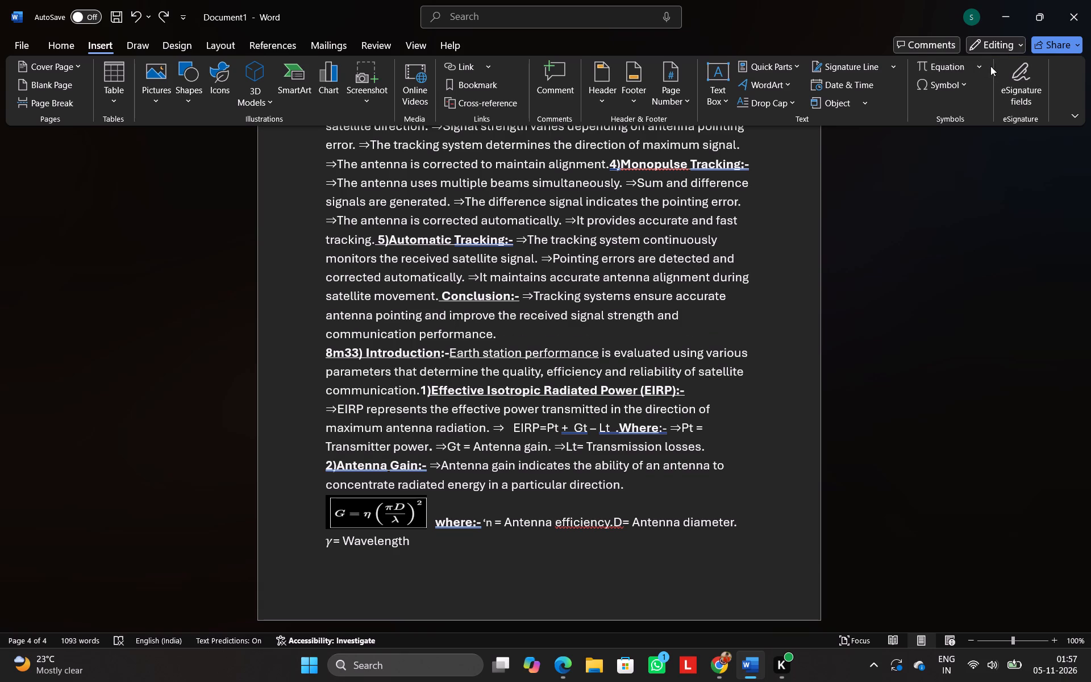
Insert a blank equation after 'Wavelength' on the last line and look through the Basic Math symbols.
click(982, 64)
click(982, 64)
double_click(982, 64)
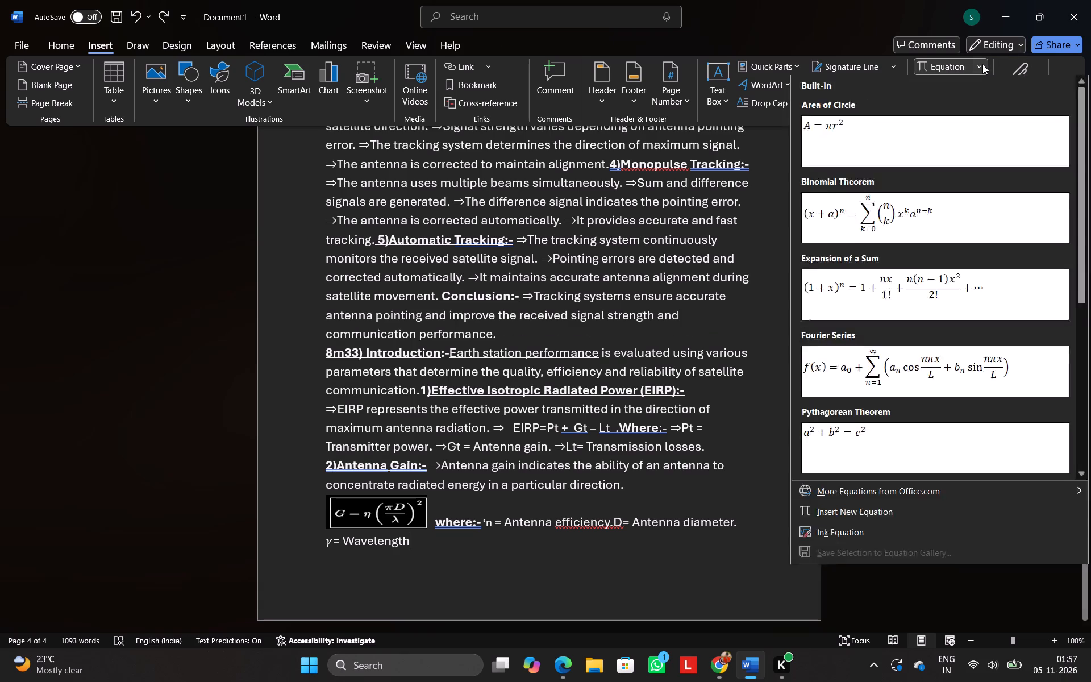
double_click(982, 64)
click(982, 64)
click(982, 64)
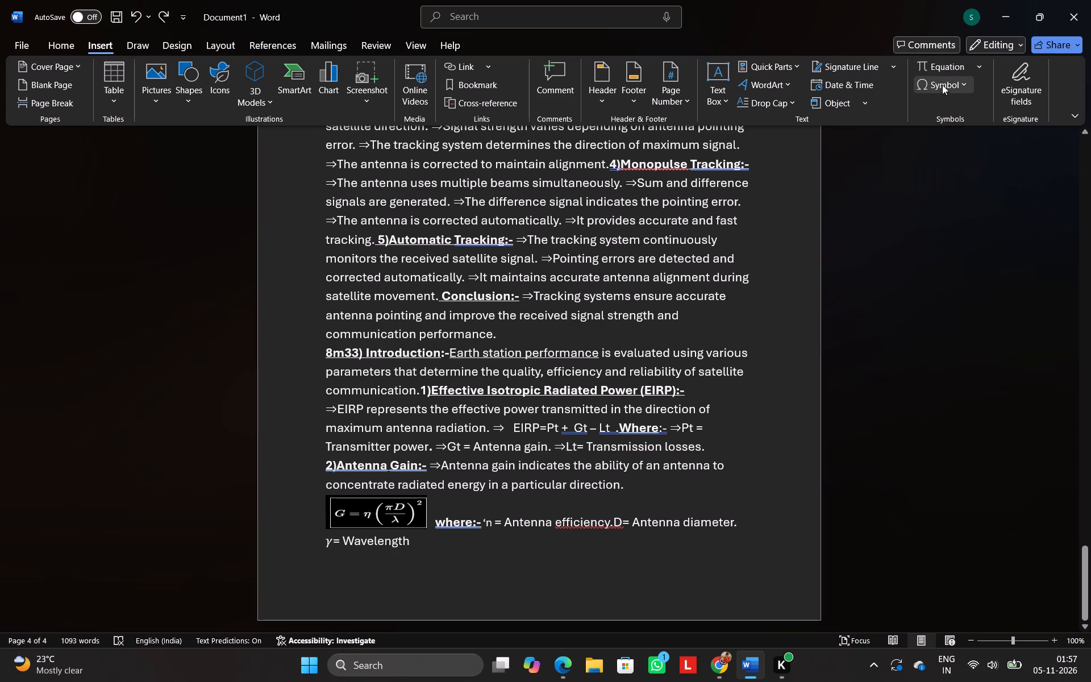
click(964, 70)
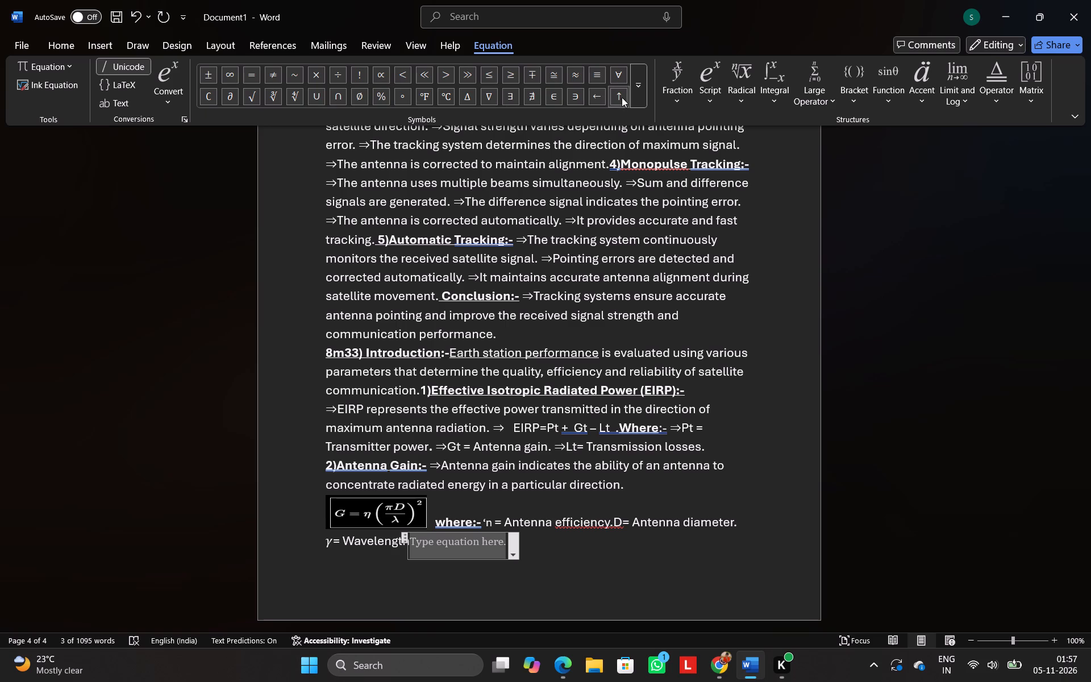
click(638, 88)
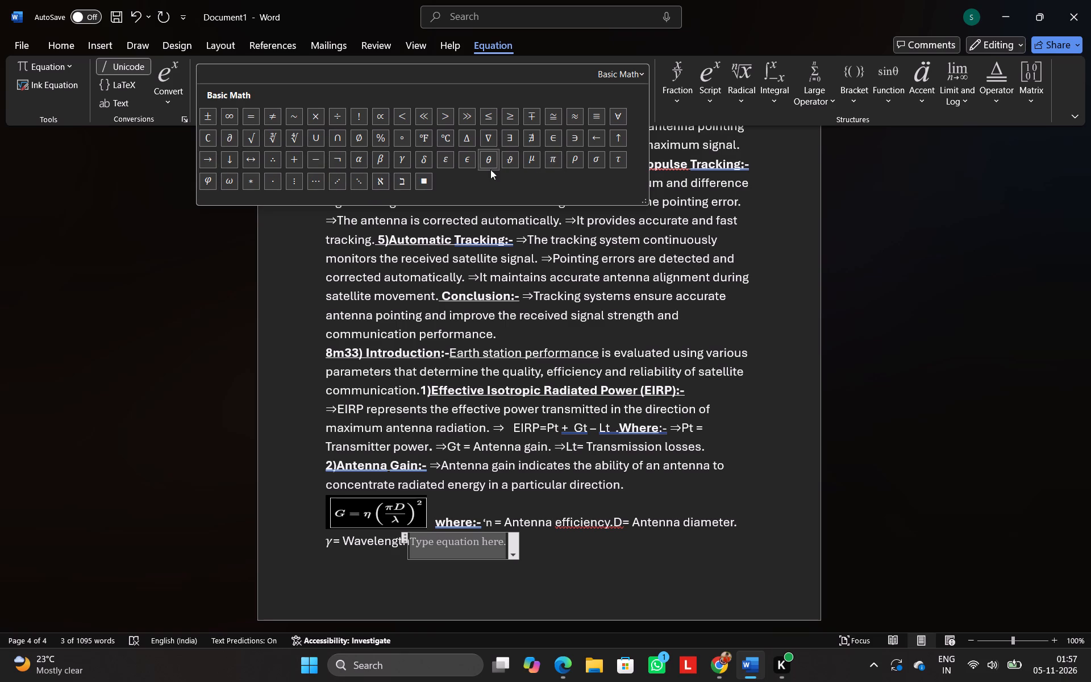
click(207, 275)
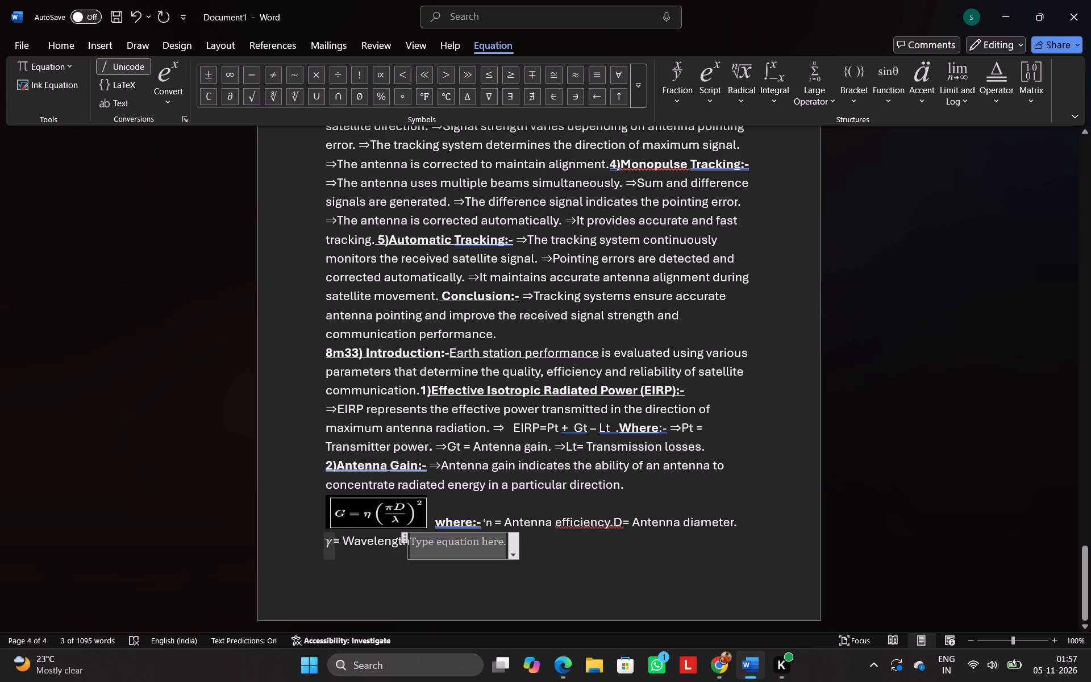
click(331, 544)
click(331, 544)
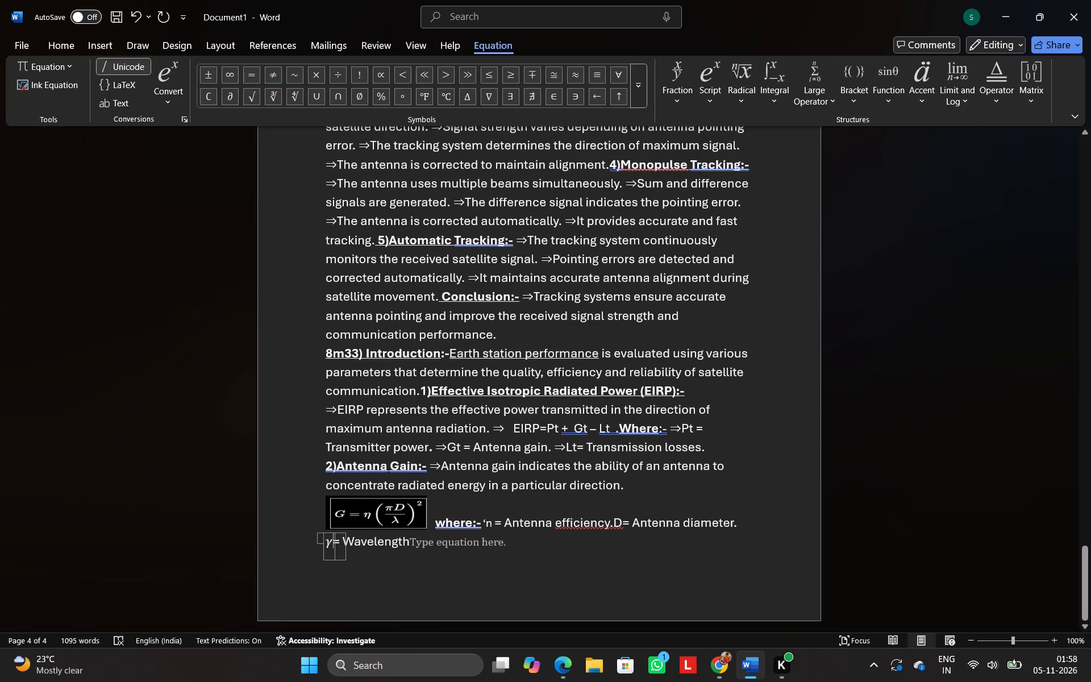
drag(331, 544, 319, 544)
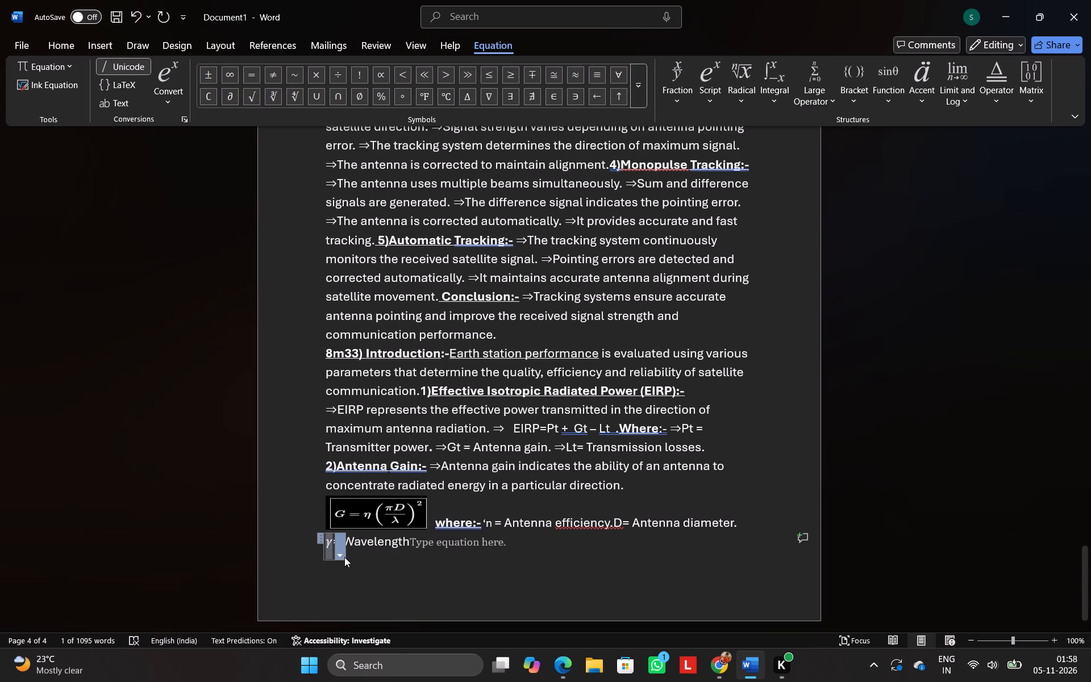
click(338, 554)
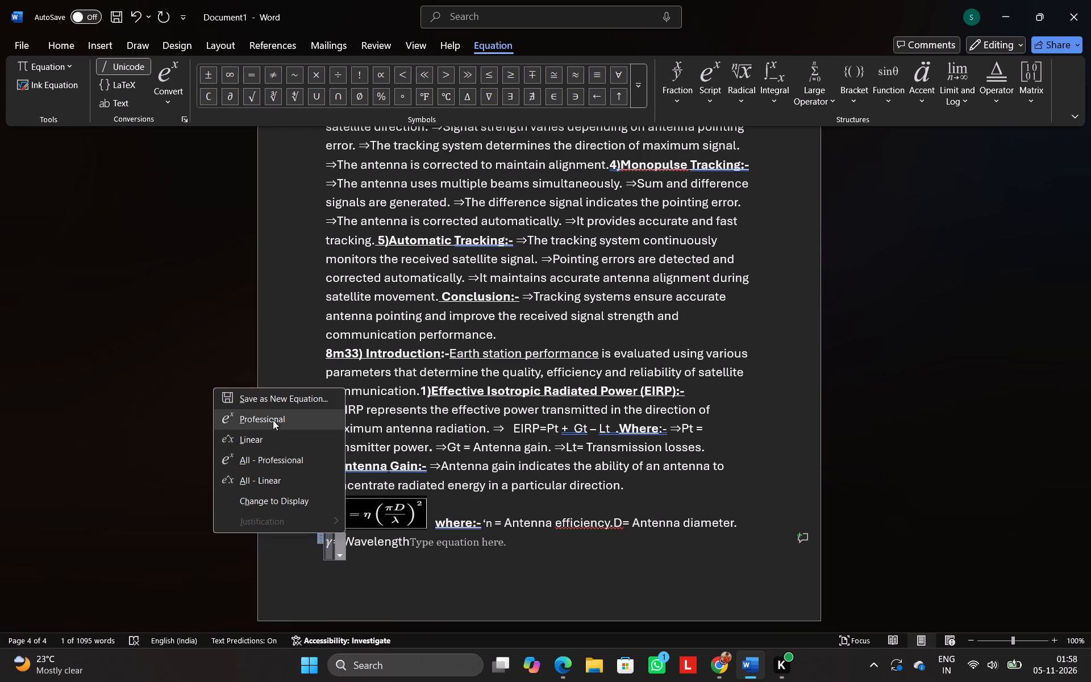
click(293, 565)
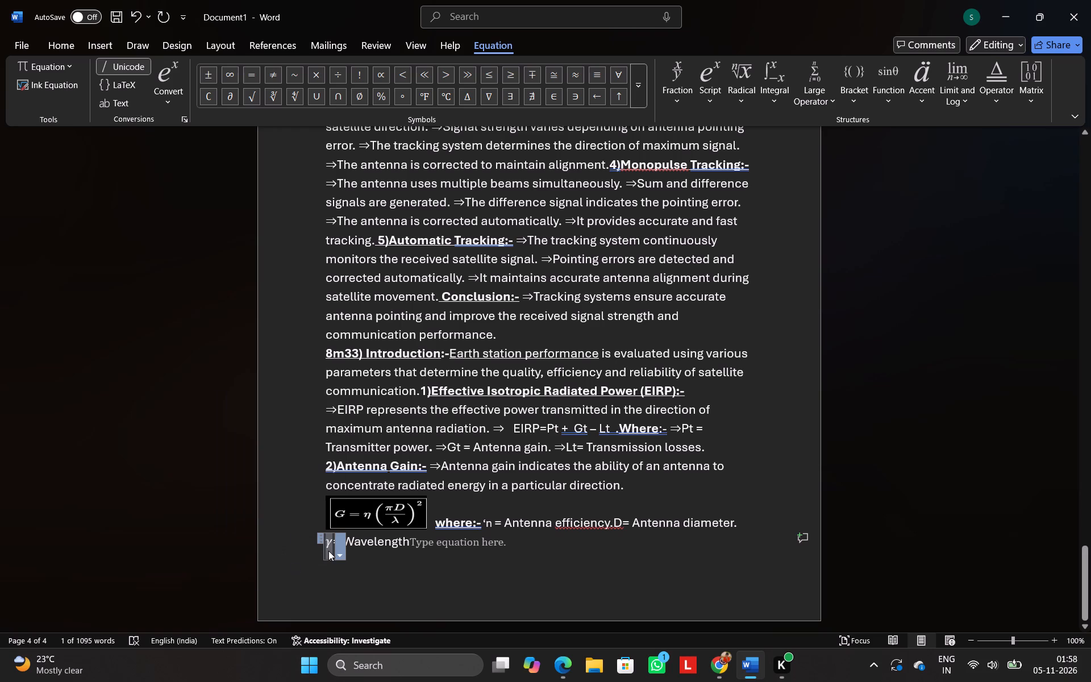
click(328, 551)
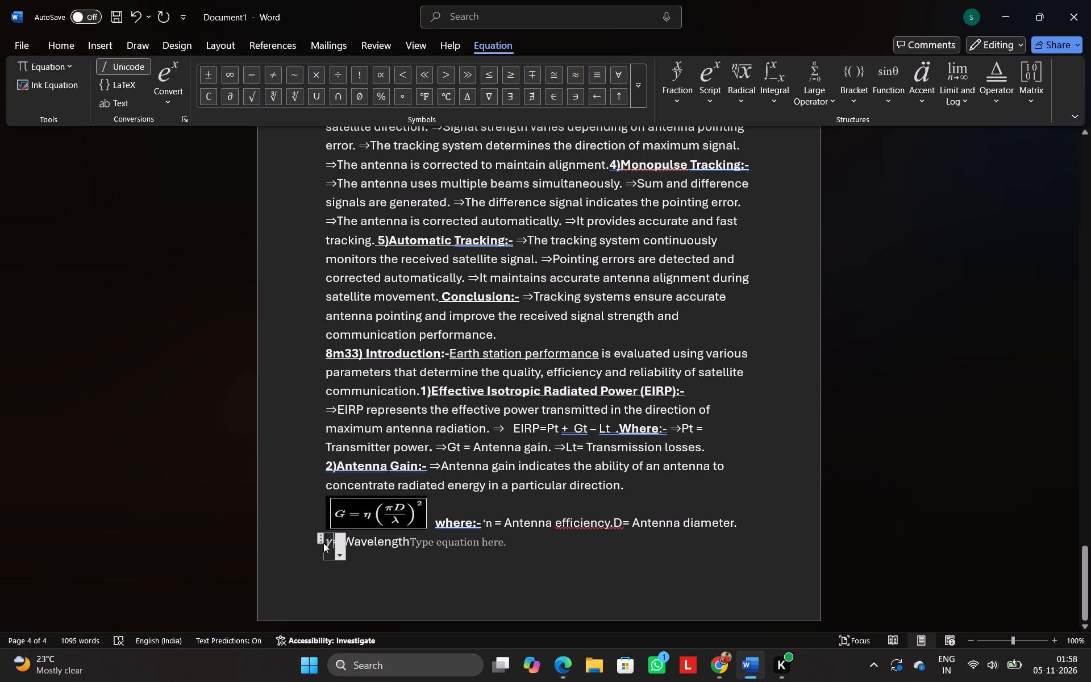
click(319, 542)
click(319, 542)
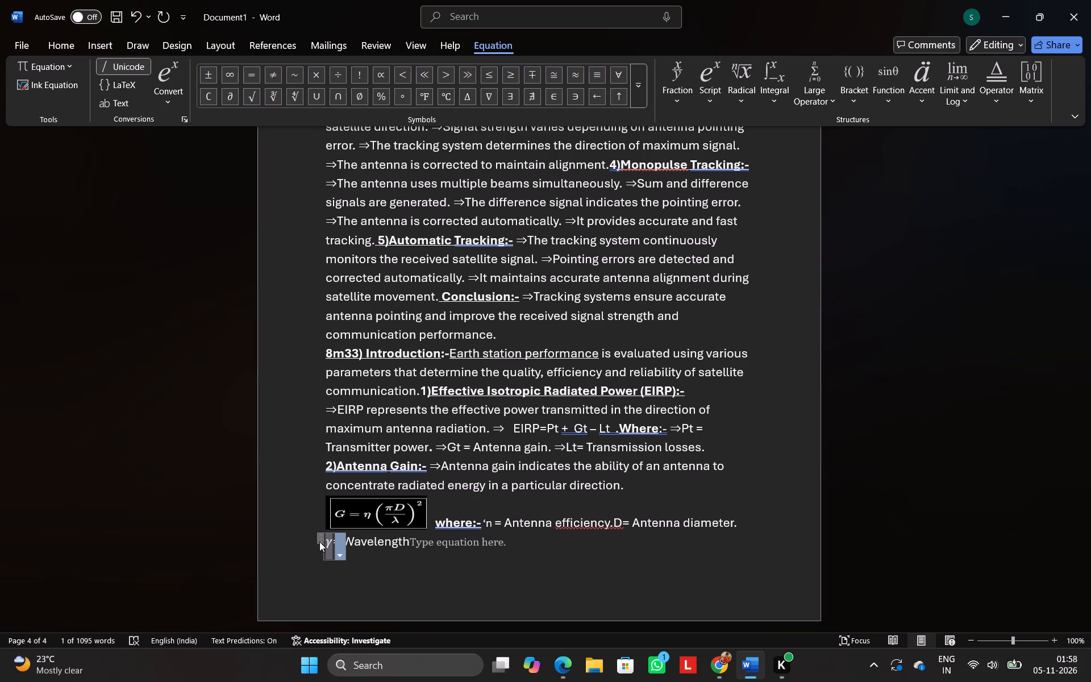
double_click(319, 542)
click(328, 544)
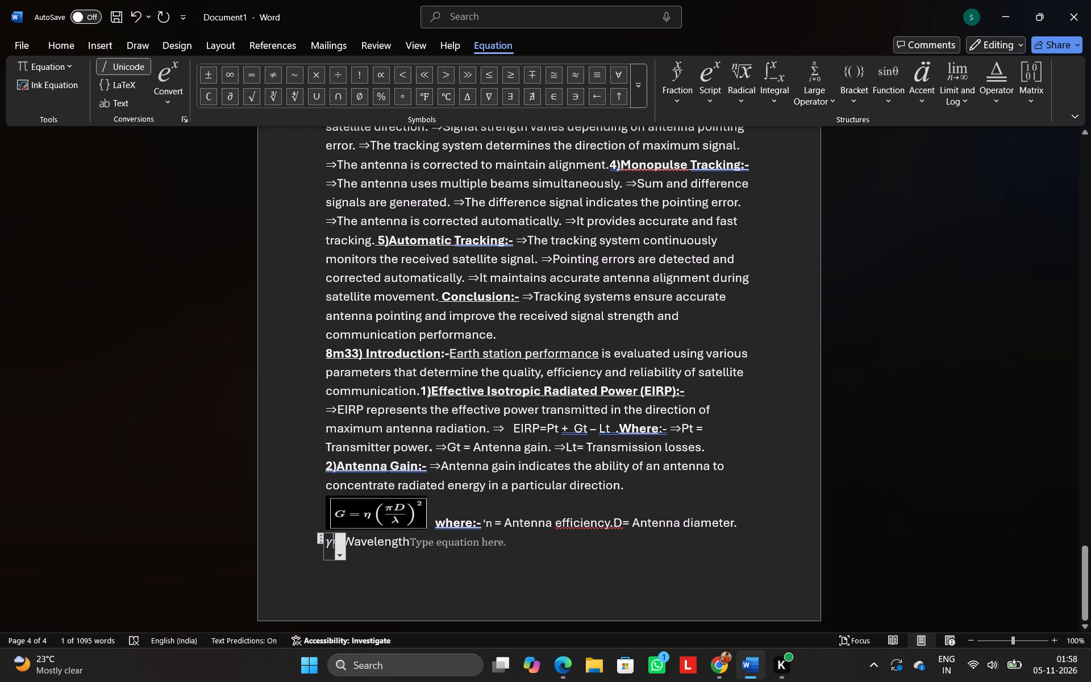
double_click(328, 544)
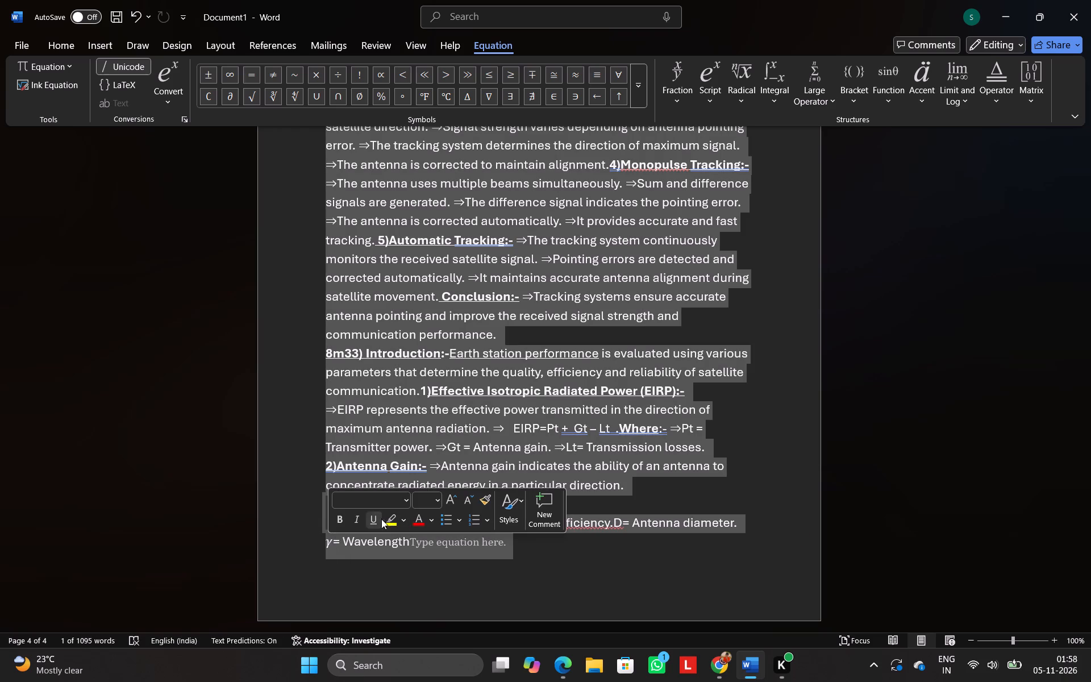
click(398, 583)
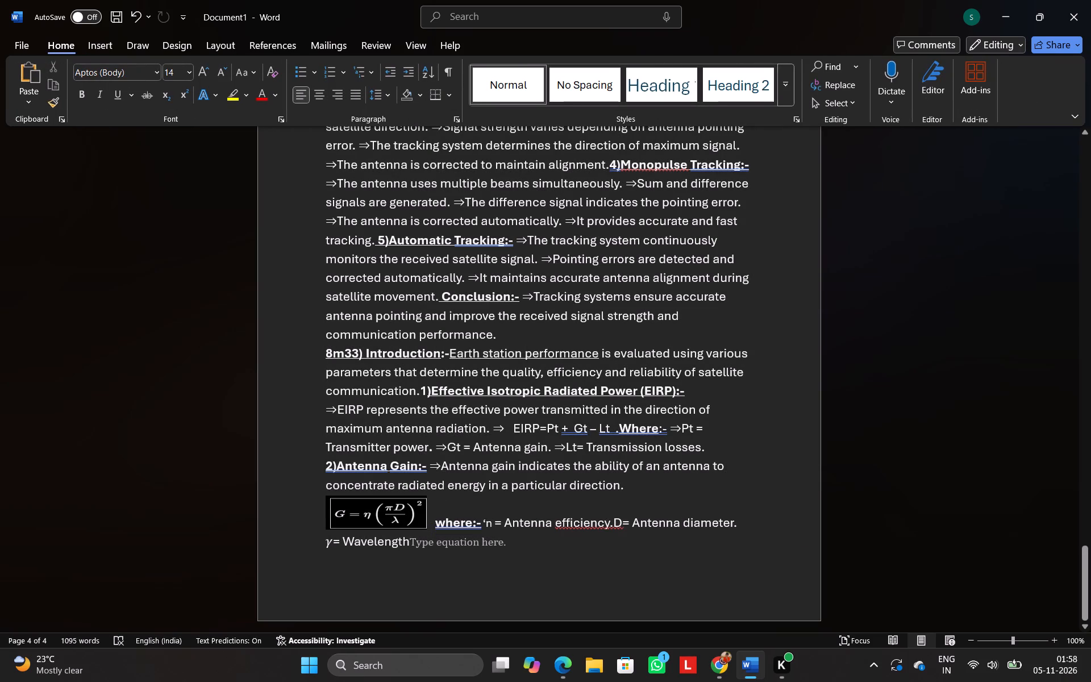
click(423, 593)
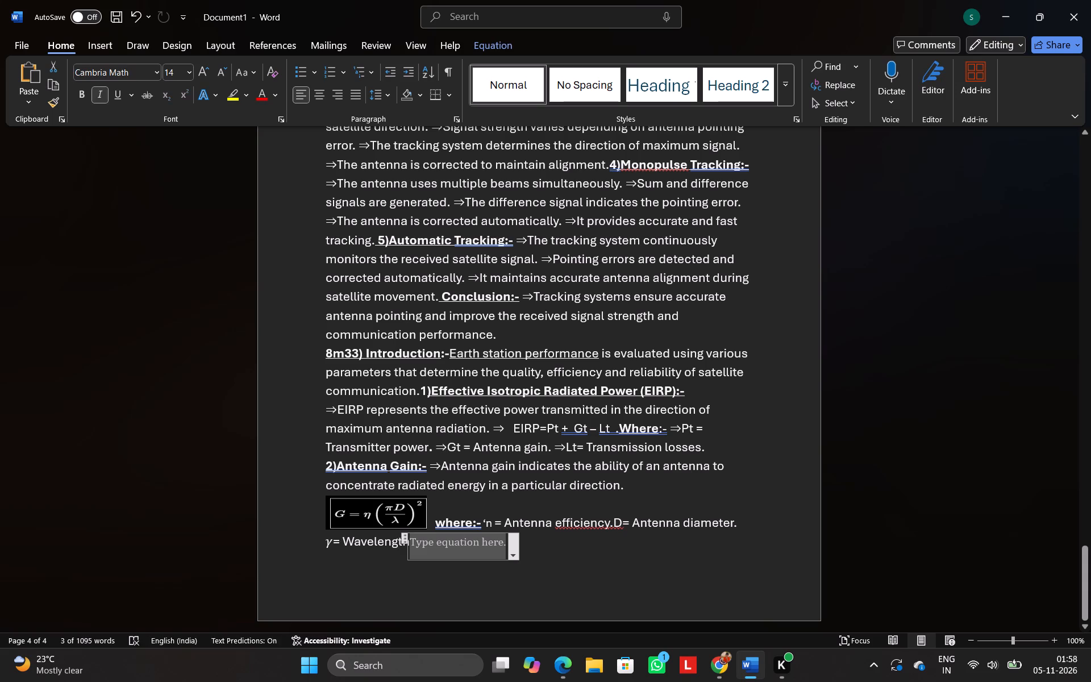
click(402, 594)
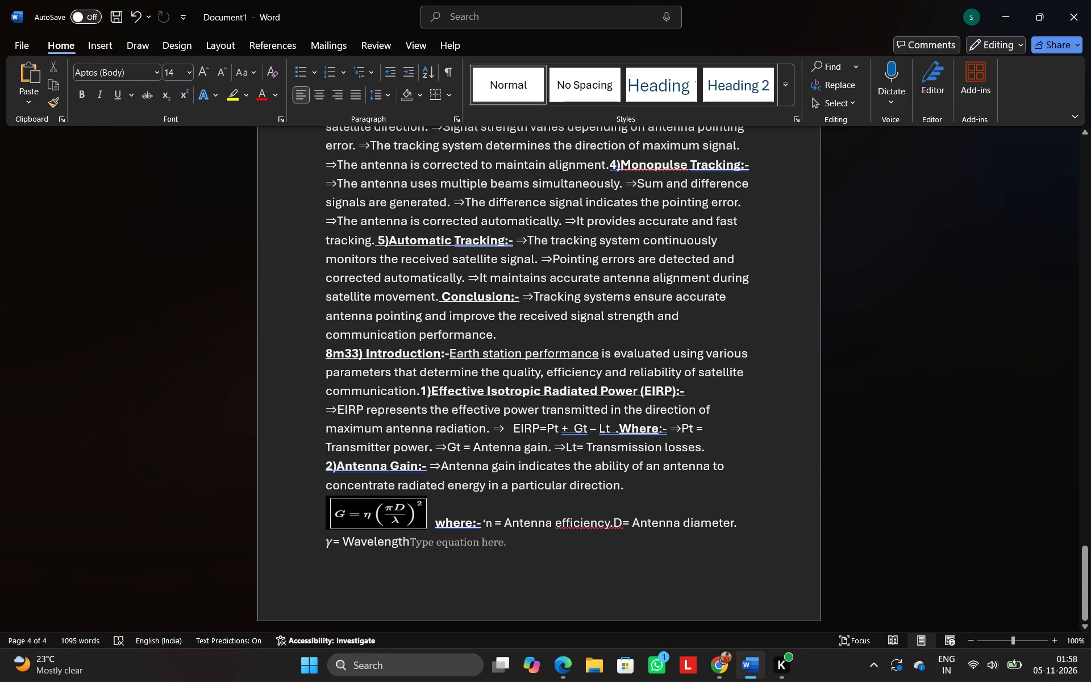
Delete the empty equation after 'Wavelength' and end the line with a period.
click(509, 553)
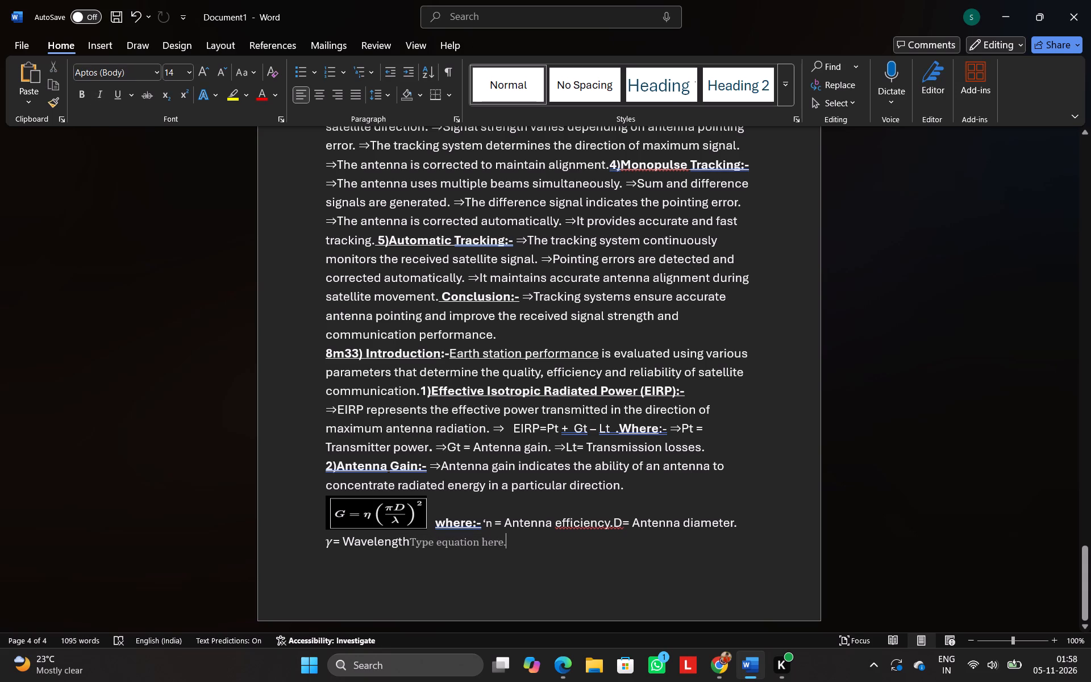
click(509, 553)
key(BackSpace)
key(BackSpace)
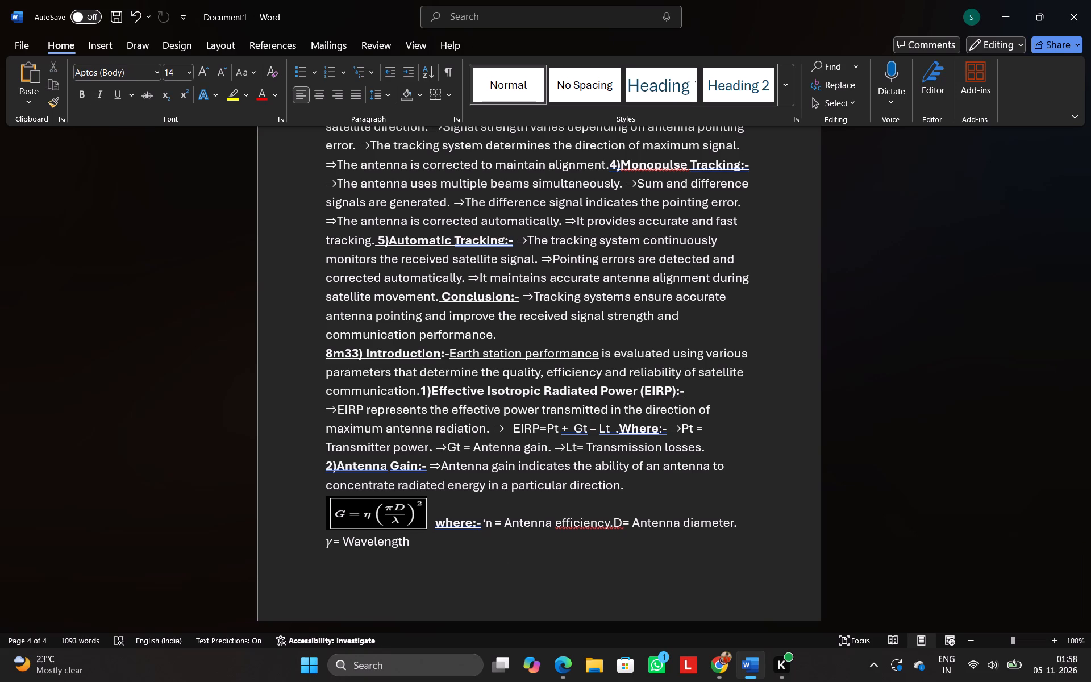
key(period)
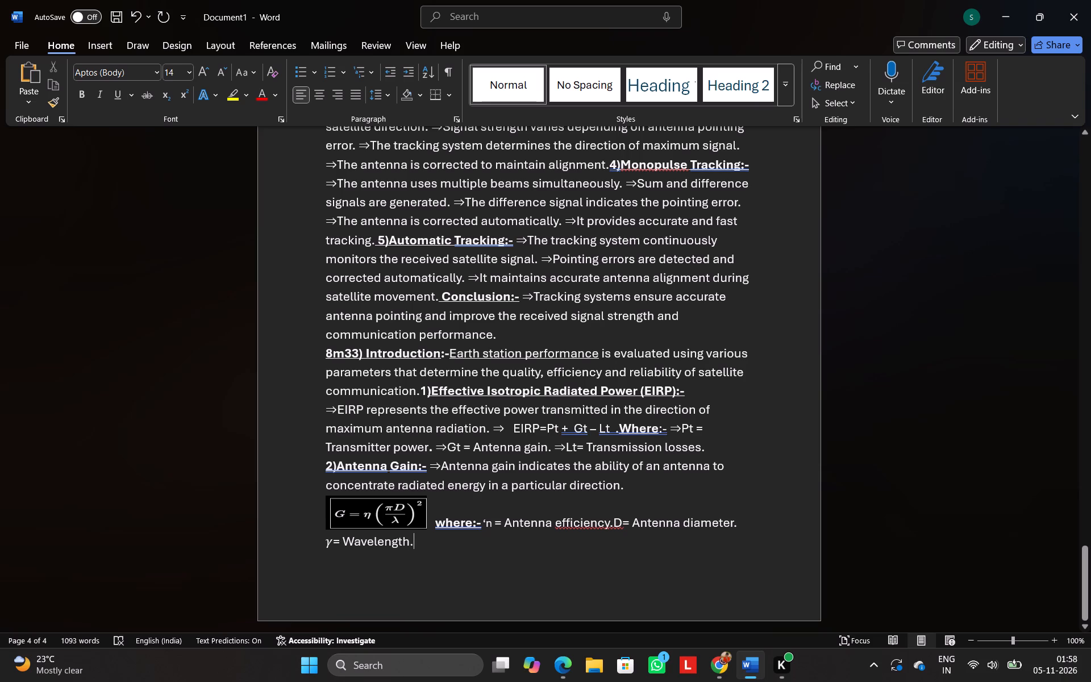
Delete the makeshift 'n symbol in front of '= Antenna efficiency'.
click(493, 528)
key(BackSpace)
key(BackSpace)
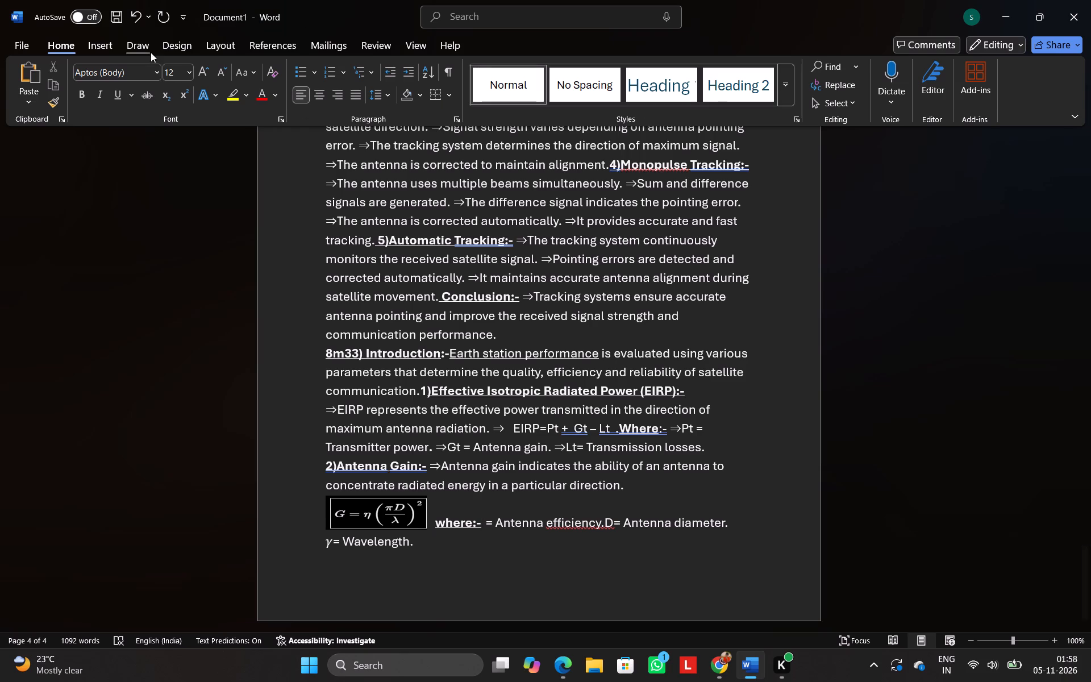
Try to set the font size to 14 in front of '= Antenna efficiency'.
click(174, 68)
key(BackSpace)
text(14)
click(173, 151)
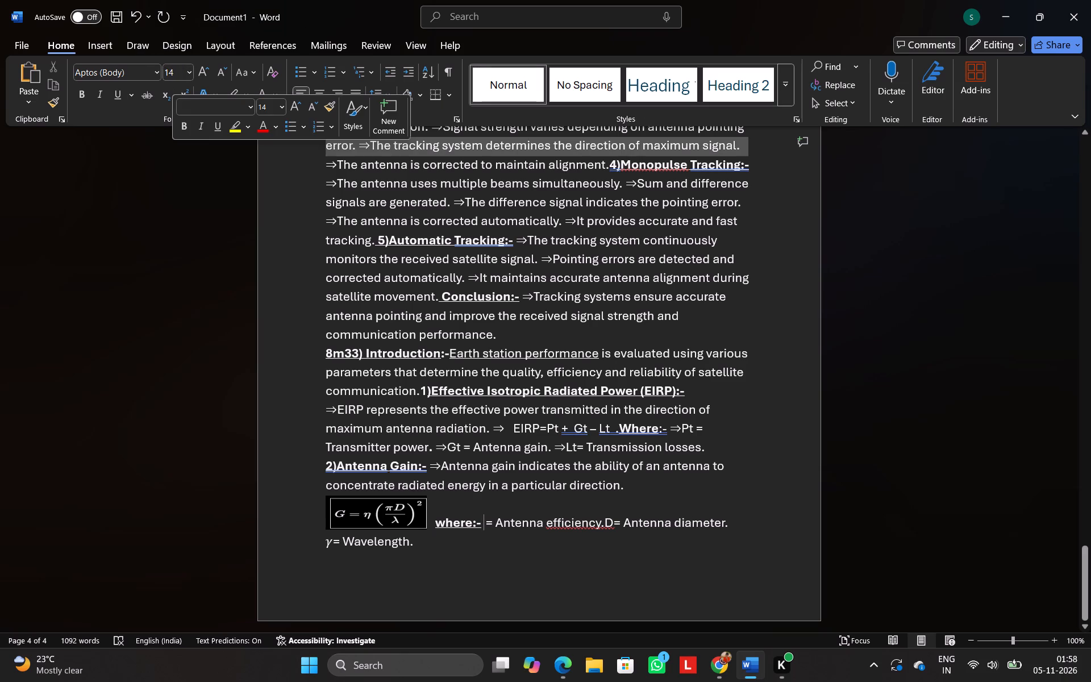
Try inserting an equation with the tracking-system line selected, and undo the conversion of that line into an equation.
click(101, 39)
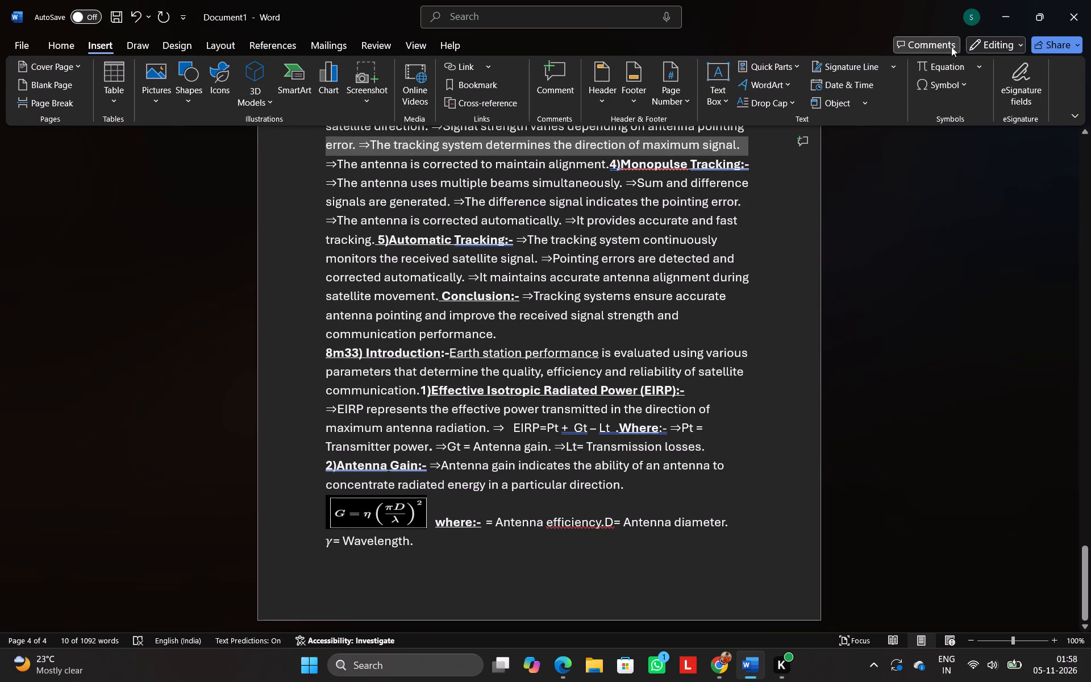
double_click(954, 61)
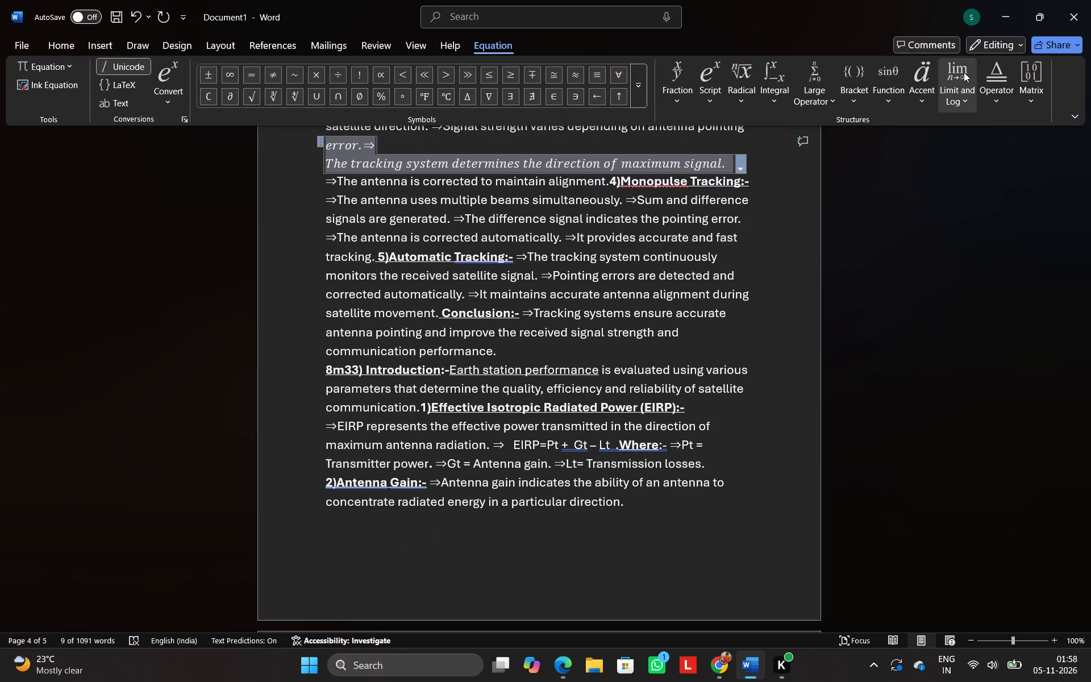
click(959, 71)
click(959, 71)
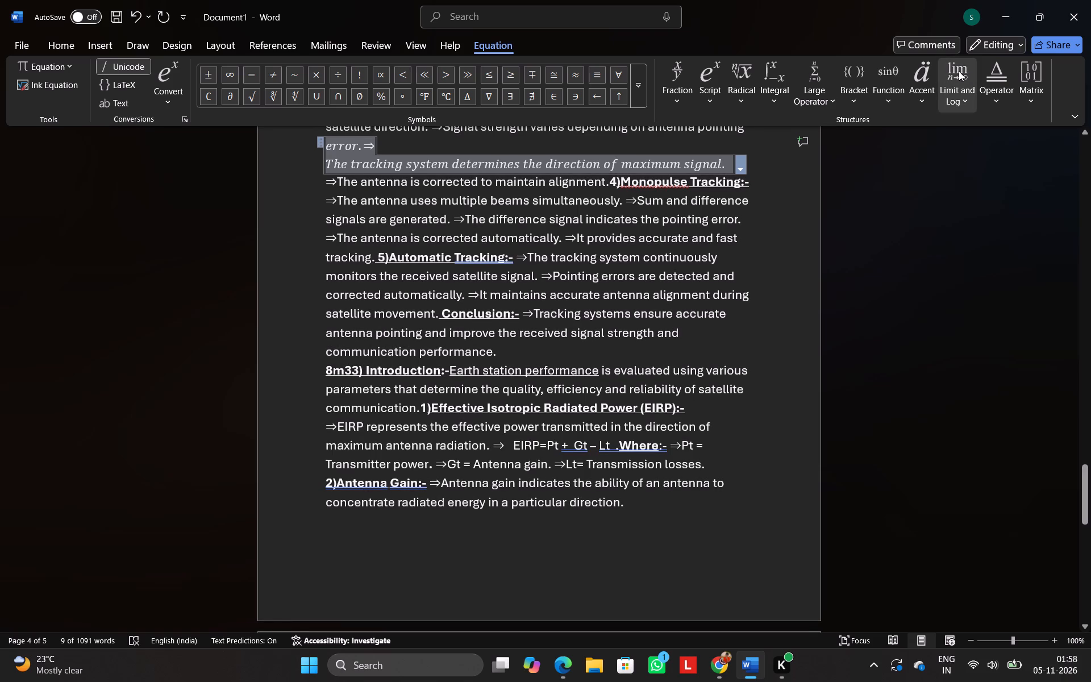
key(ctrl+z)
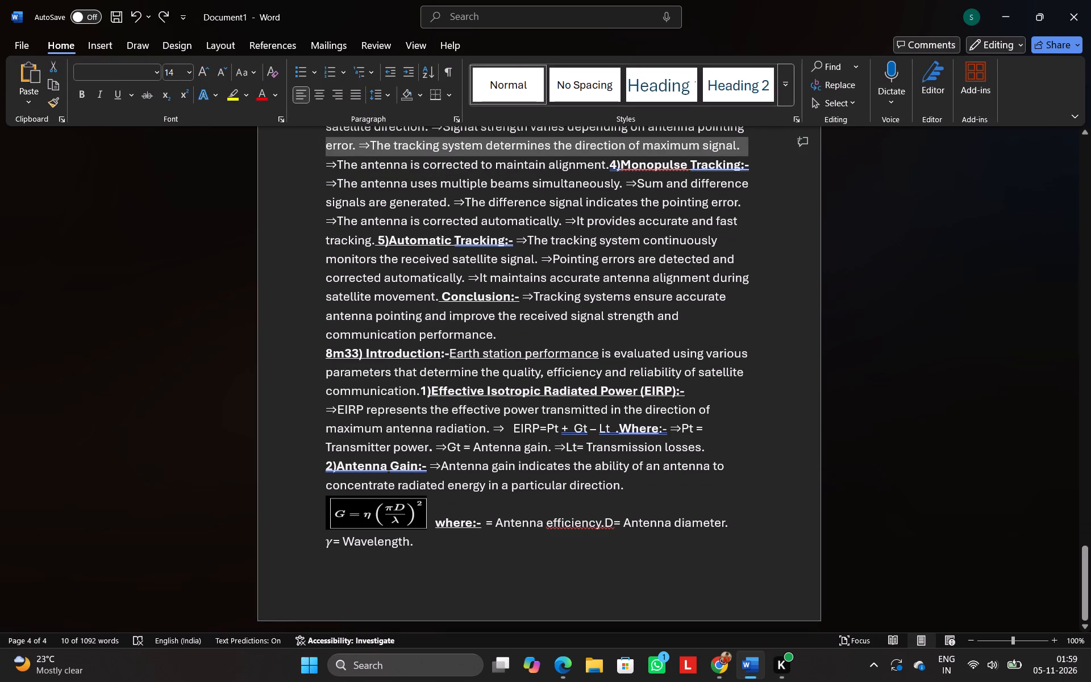
Insert a new blank equation after 'Wavelength.' at the end of the last line.
double_click(593, 552)
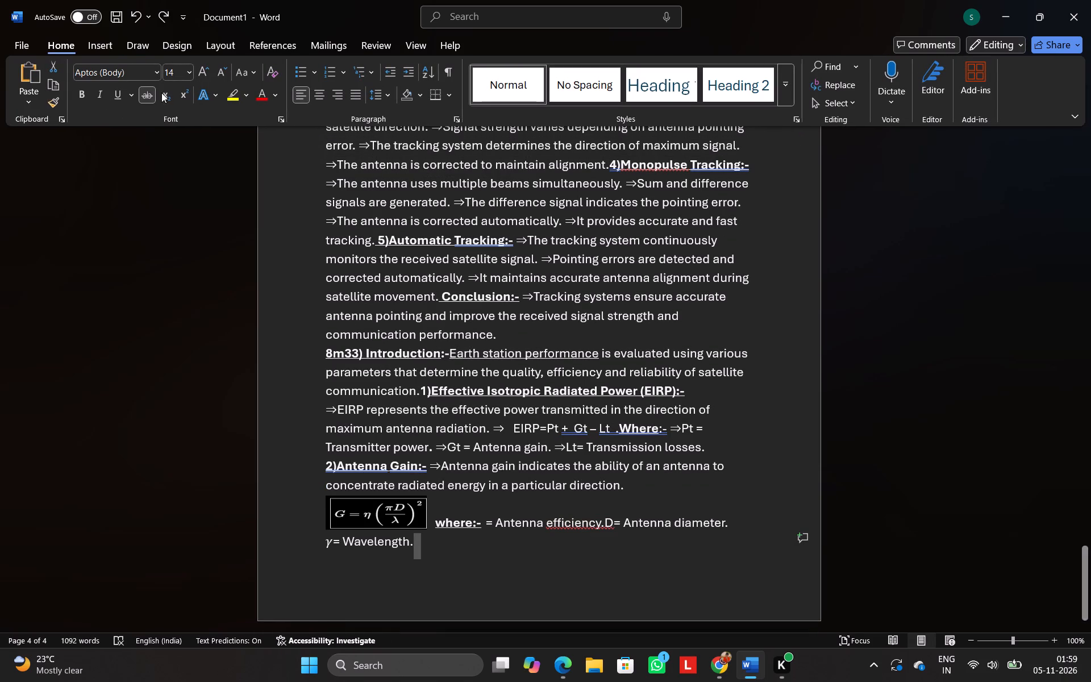
click(106, 41)
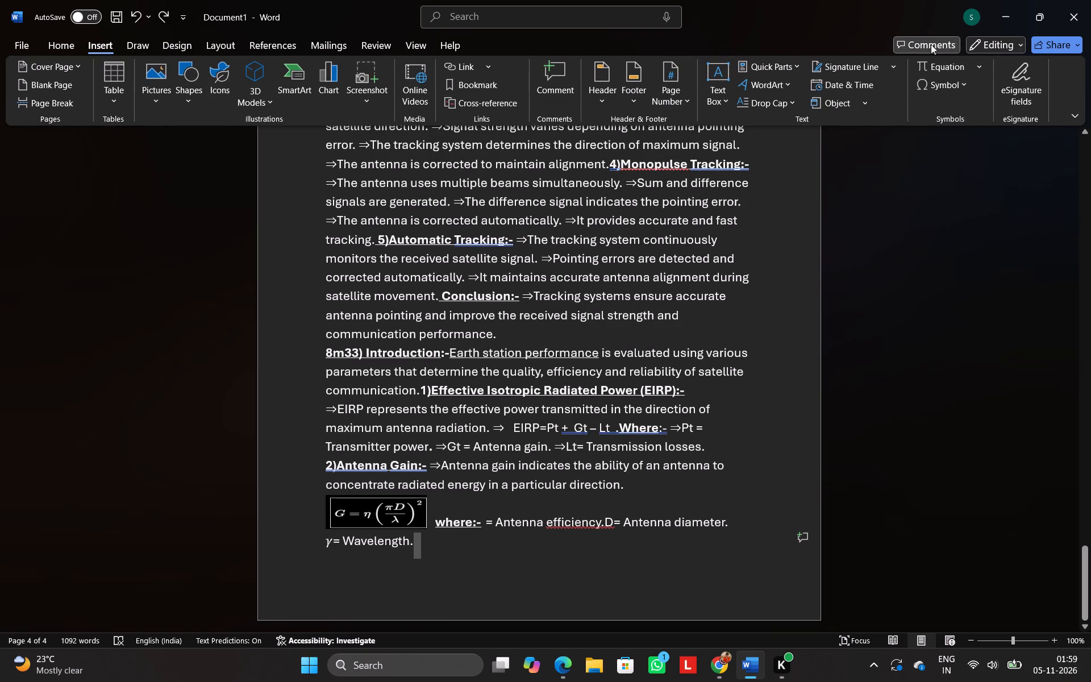
click(975, 64)
double_click(975, 64)
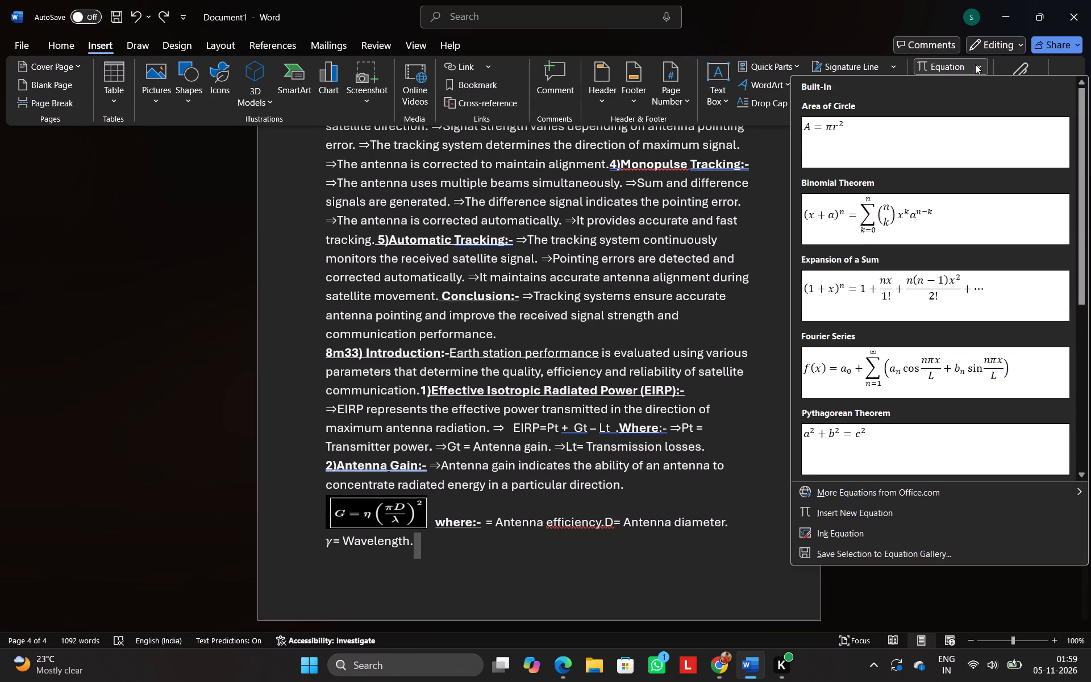
click(975, 64)
double_click(955, 65)
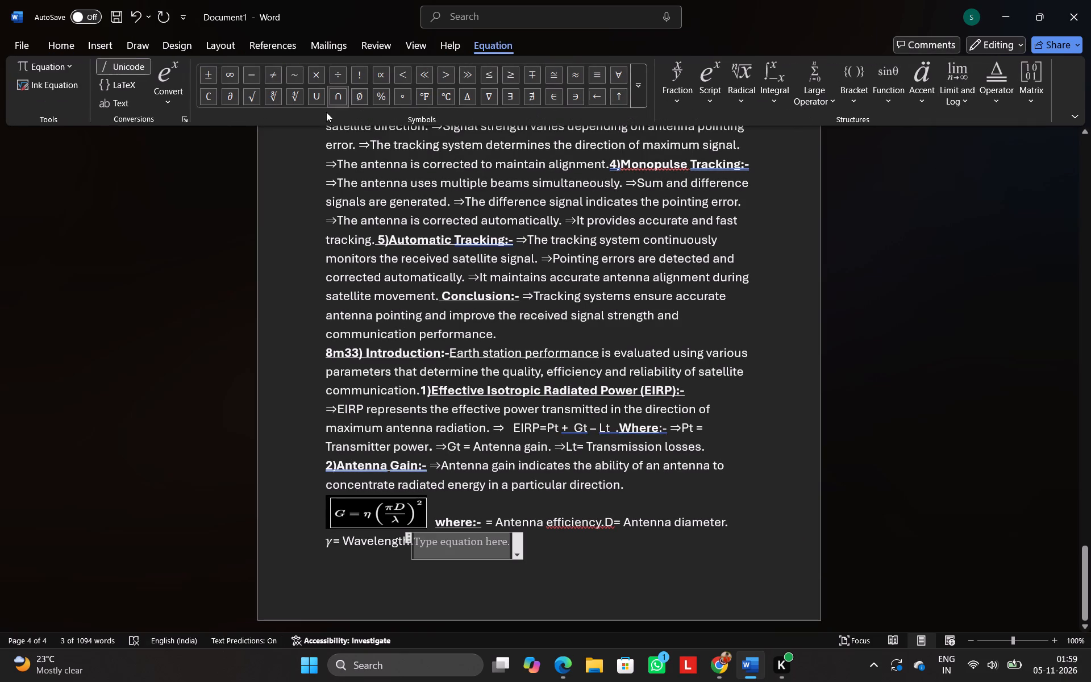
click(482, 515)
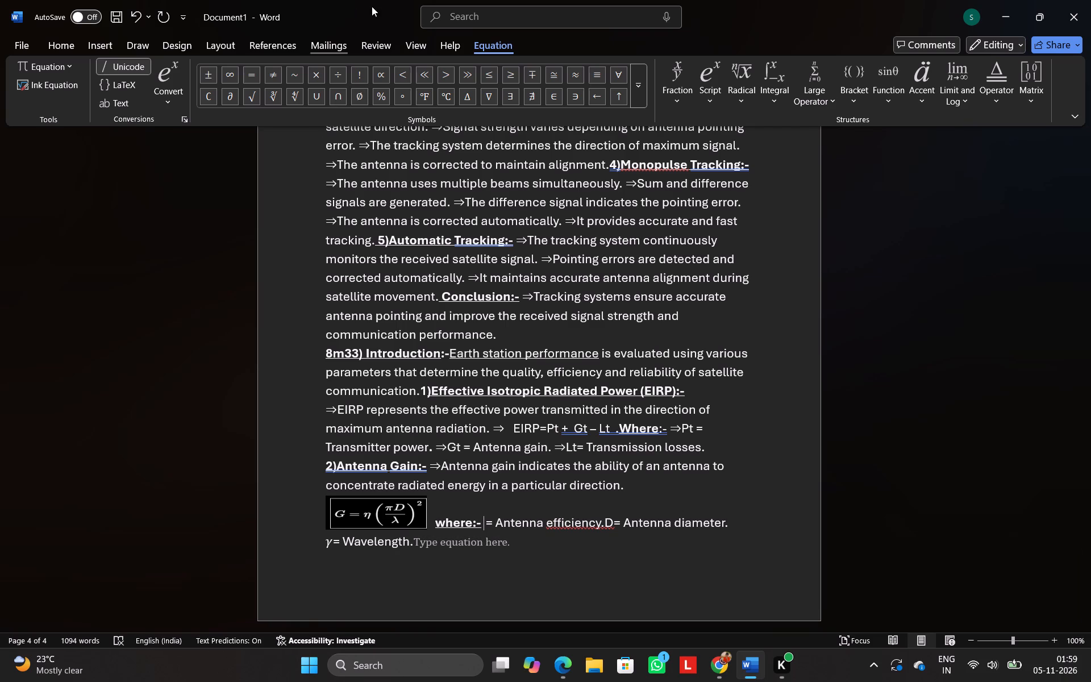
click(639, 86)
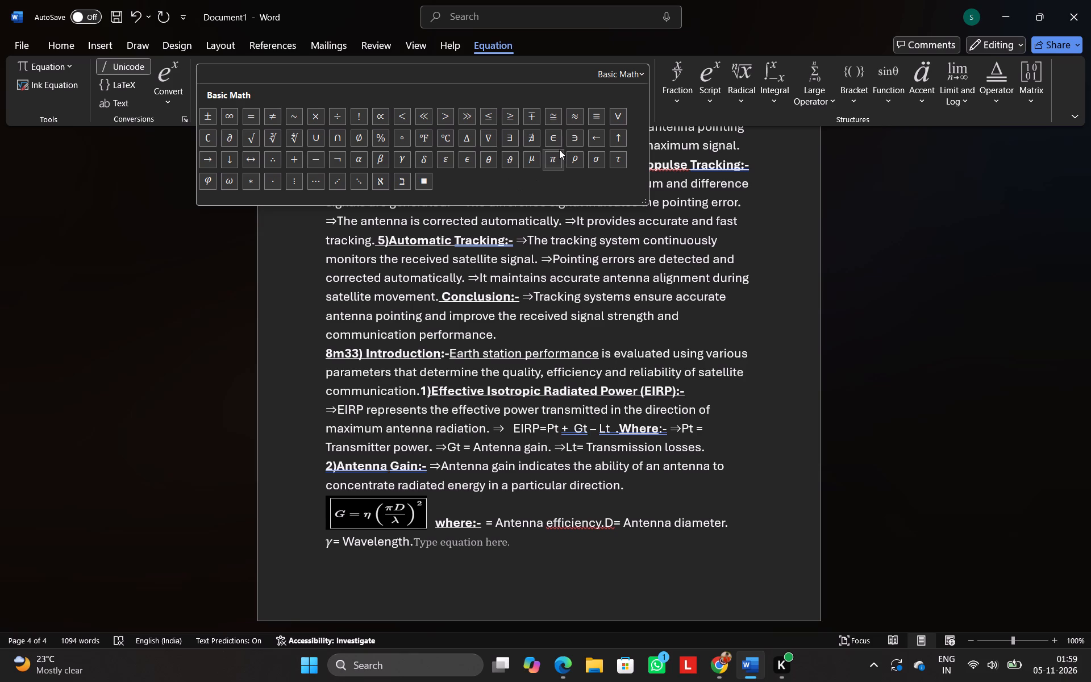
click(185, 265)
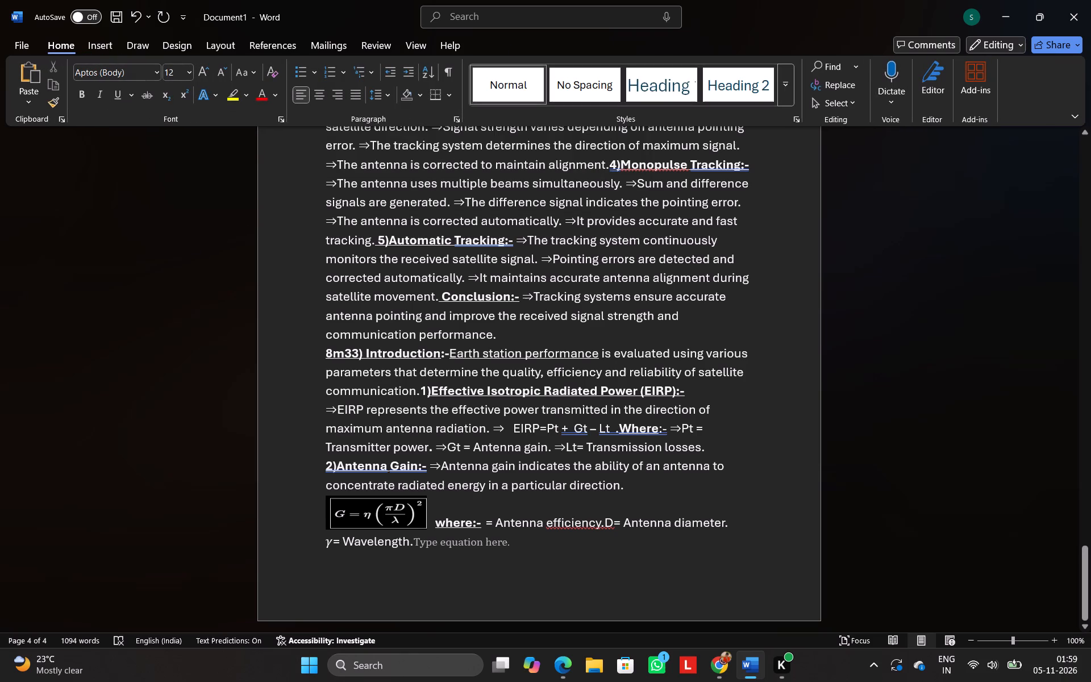
click(482, 521)
click(722, 660)
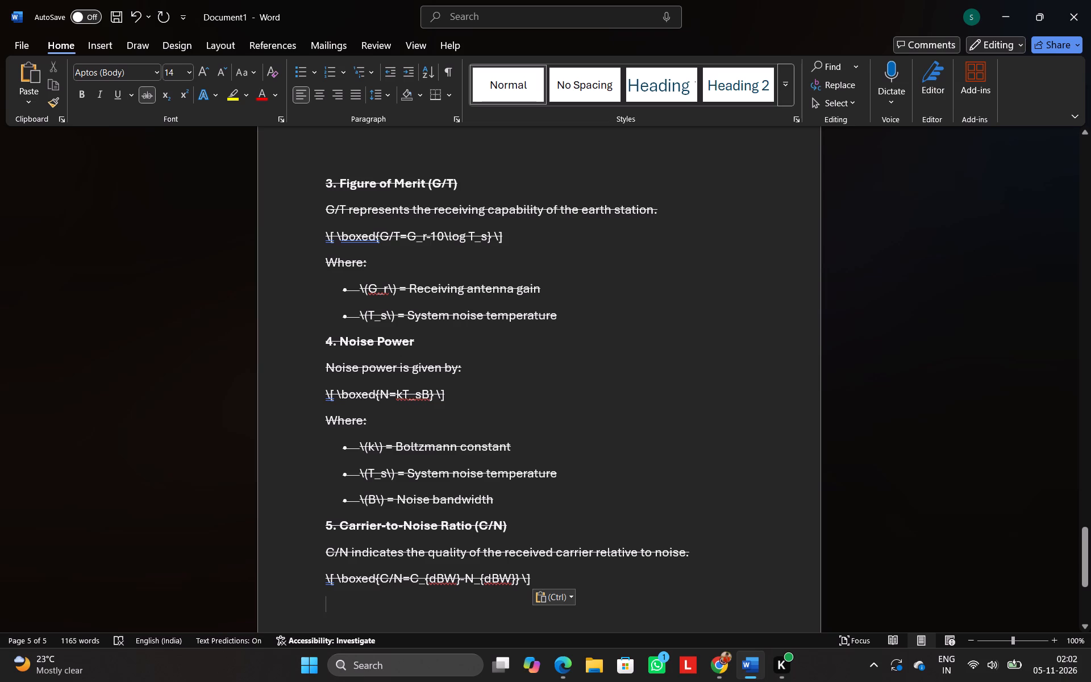
Remove the bold formatting from all of the pasted sections 3 to 5, leaving them without underline.
drag(320, 170, 696, 672)
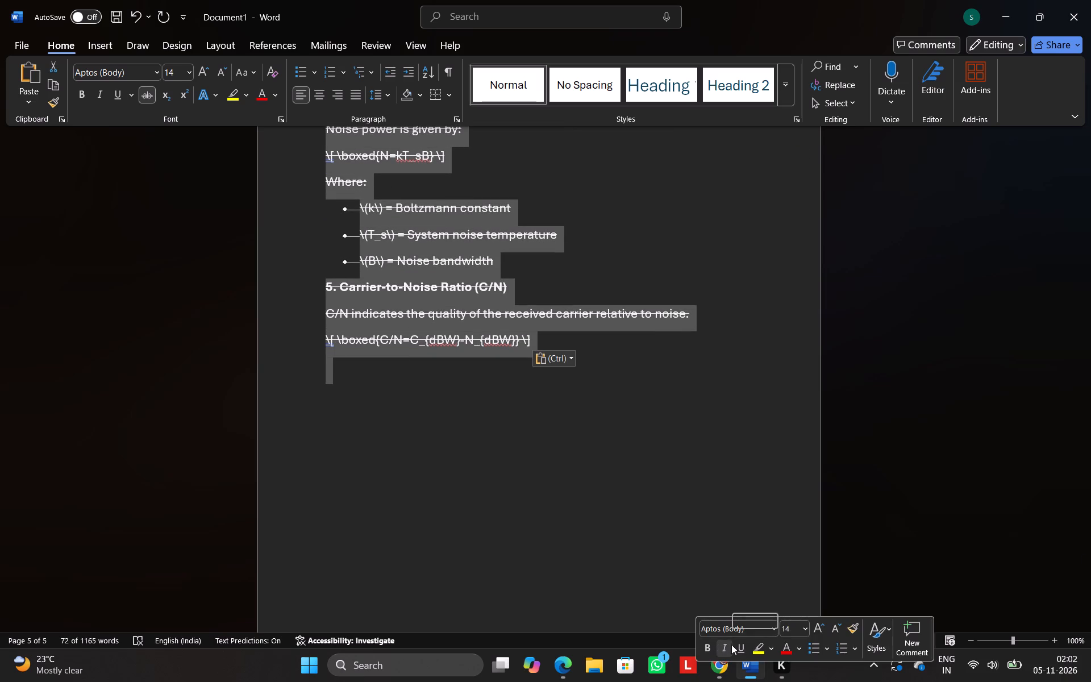
click(707, 647)
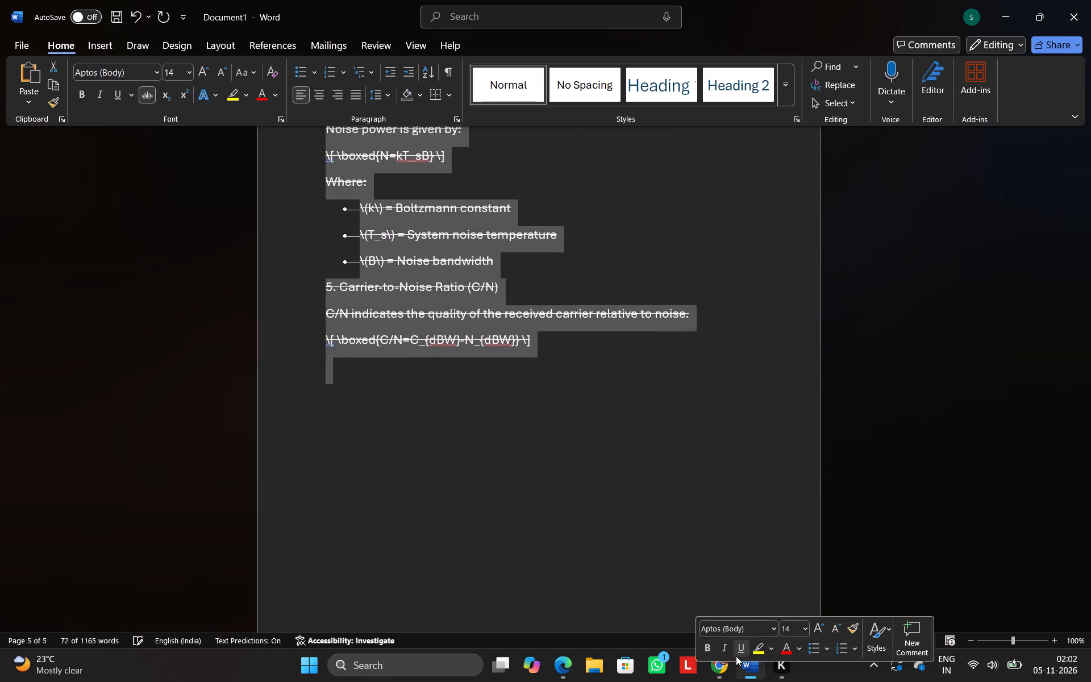
click(736, 656)
click(736, 656)
Remove the strikethrough from all of the pasted sections 3 to 5, from 'Figure of Merit (G/T)' through the C/N formula.
click(602, 516)
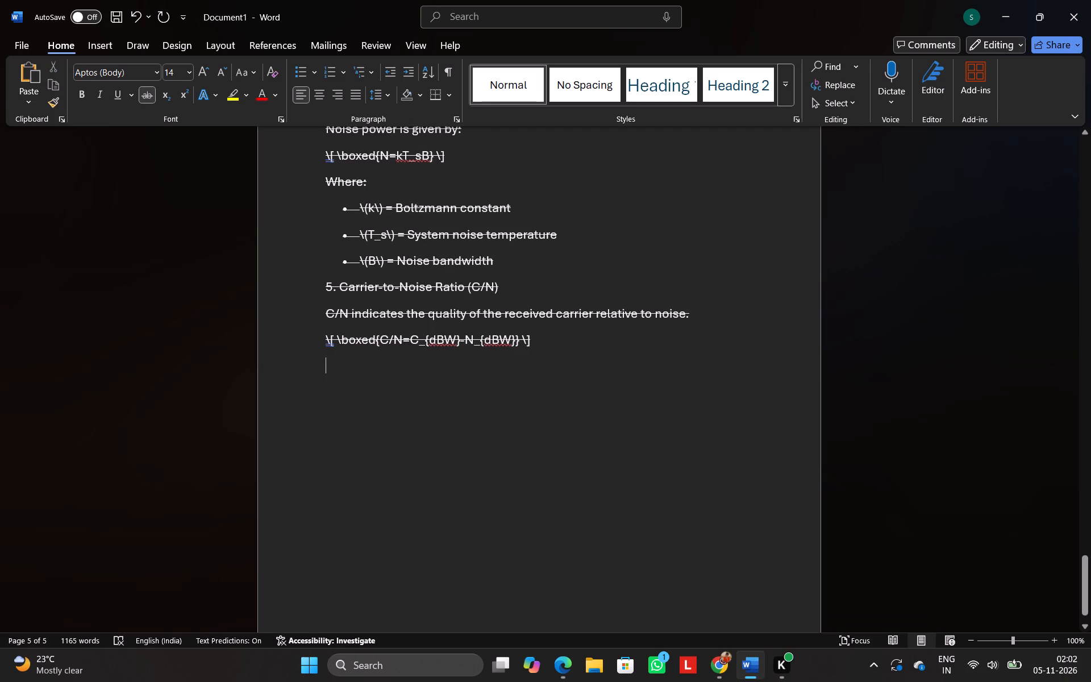
drag(347, 371, 345, 367)
drag(345, 367, 305, 157)
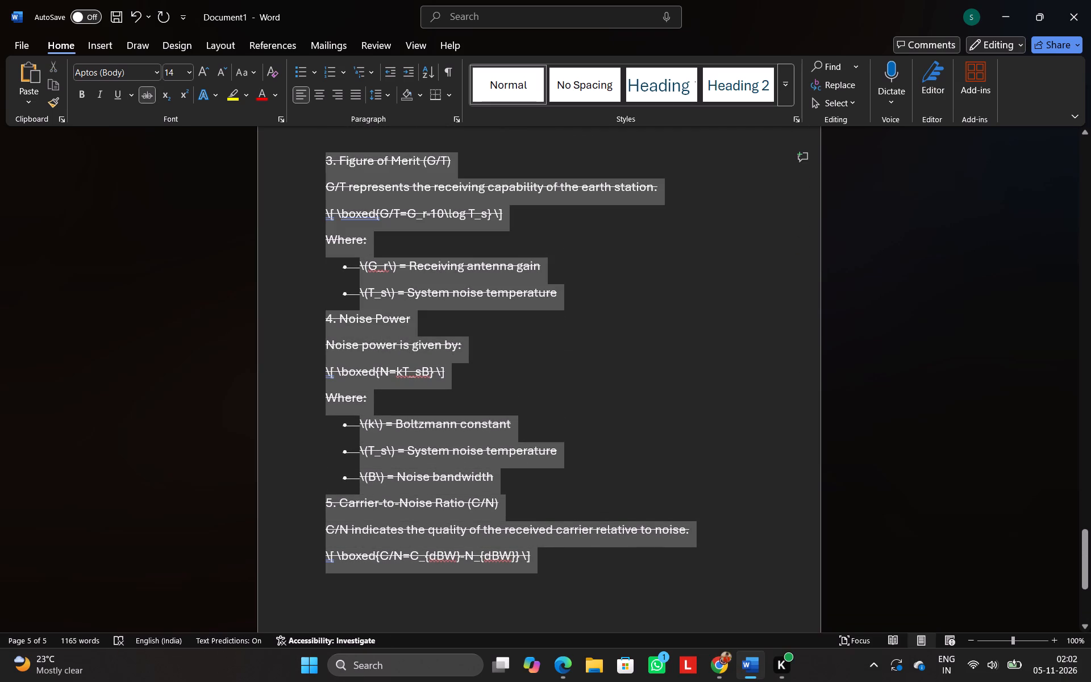
drag(305, 157, 303, 160)
click(150, 93)
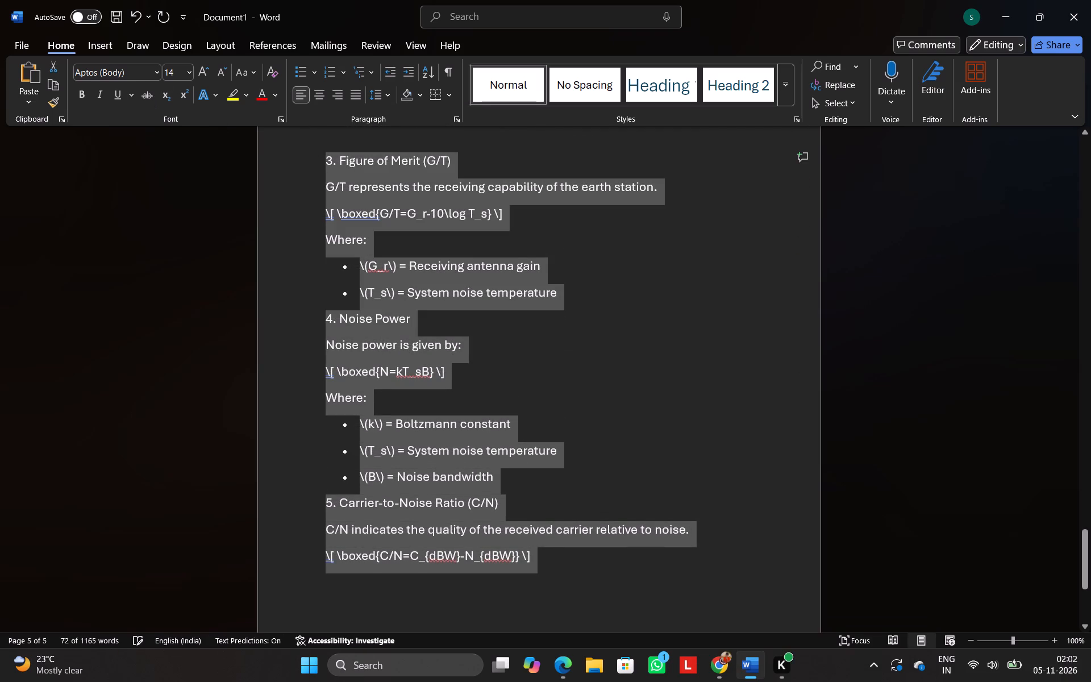
click(170, 211)
click(241, 277)
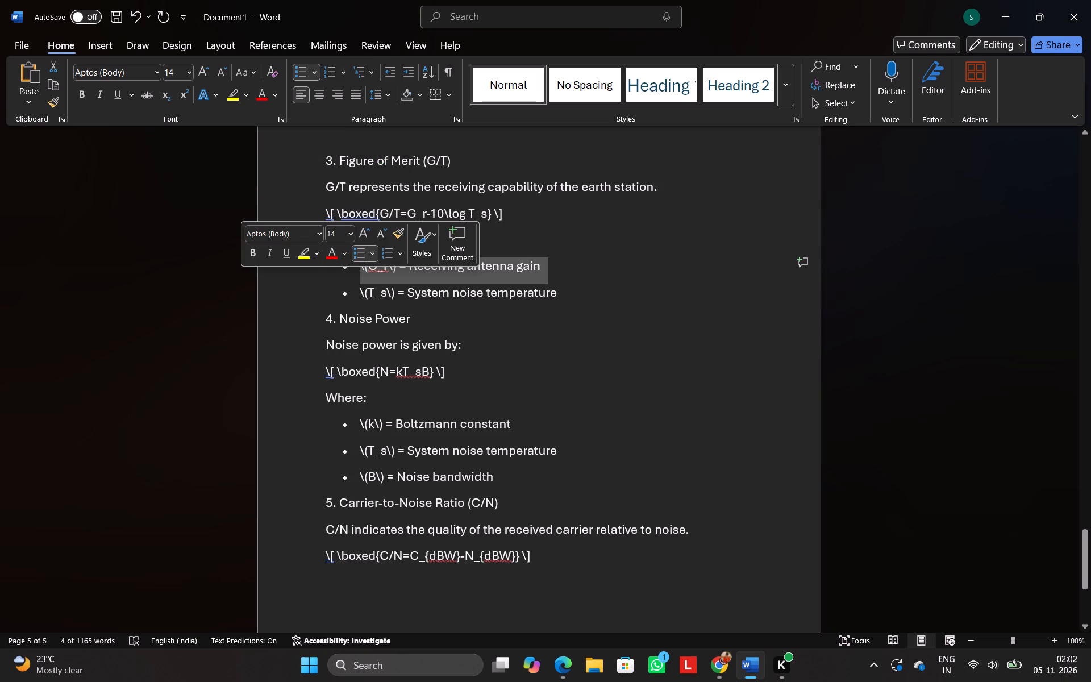
Make the heading '3. Figure of Merit (G/T)' bold and underlined.
drag(326, 161, 453, 165)
click(465, 132)
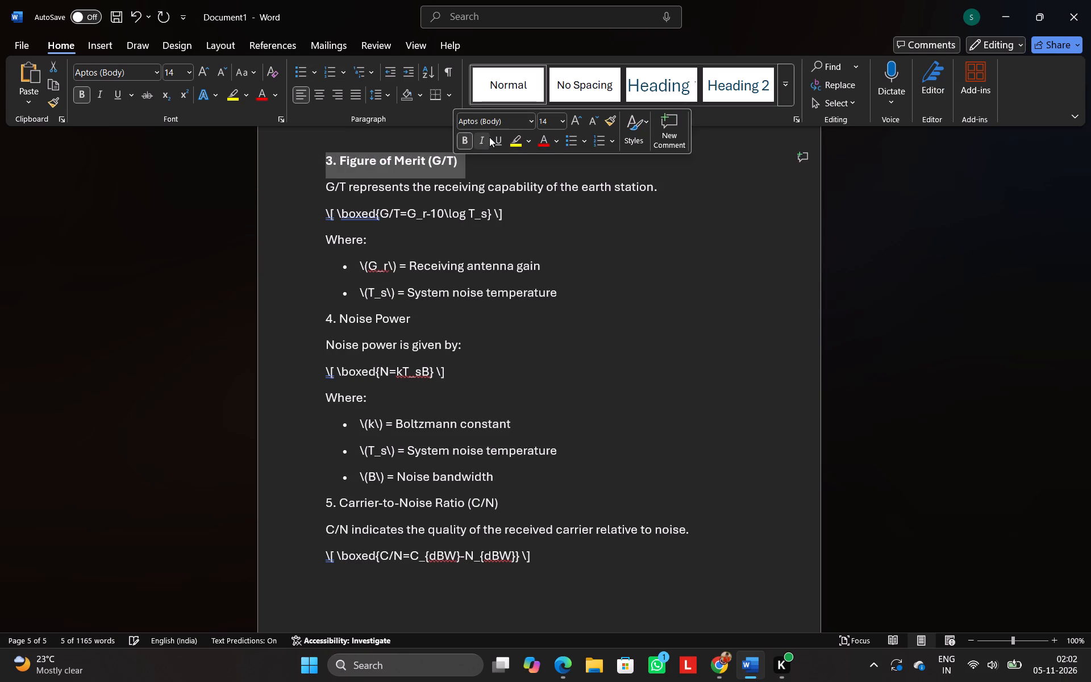
click(492, 137)
click(486, 155)
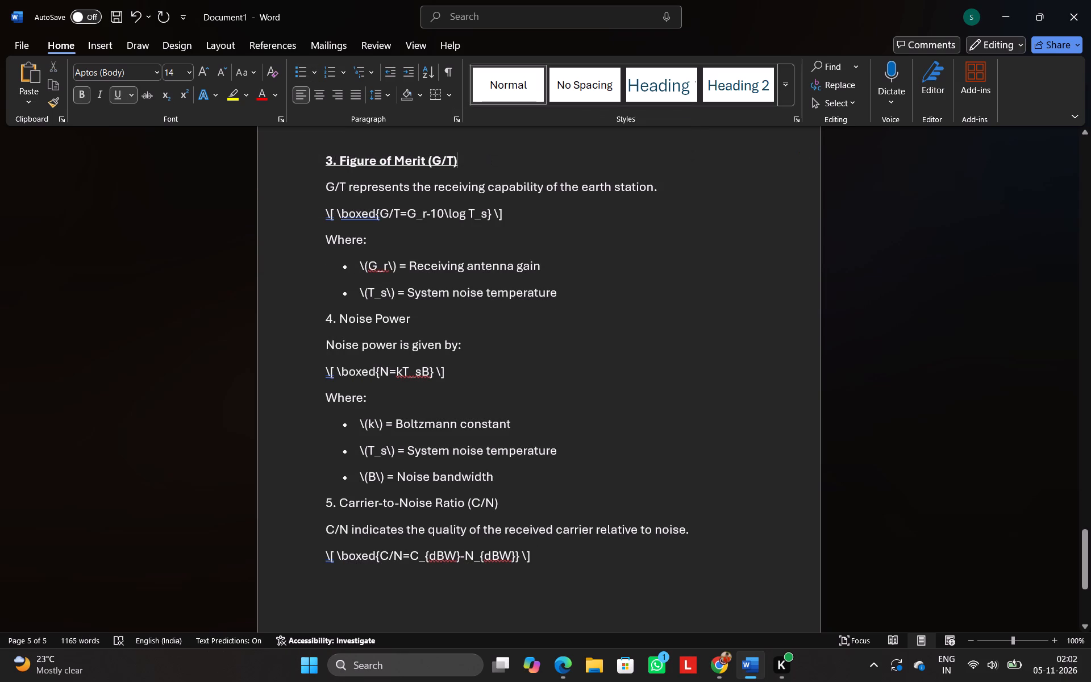
Change the numbering of the Figure of Merit heading to '3)' with no space before the title.
key(Left)
key(Left)
key(Left)
key(Left)
key(Left)
key(Left)
key(Left)
key(Left)
key(Left)
key(Left)
key(Left)
key(Left)
key(Left)
key(Left)
key(Left)
key(Left)
key(Left)
key(Left)
key(Left)
key(Left)
key(Left)
key(Left)
key(Right)
key(BackSpace)
key(BackSpace)
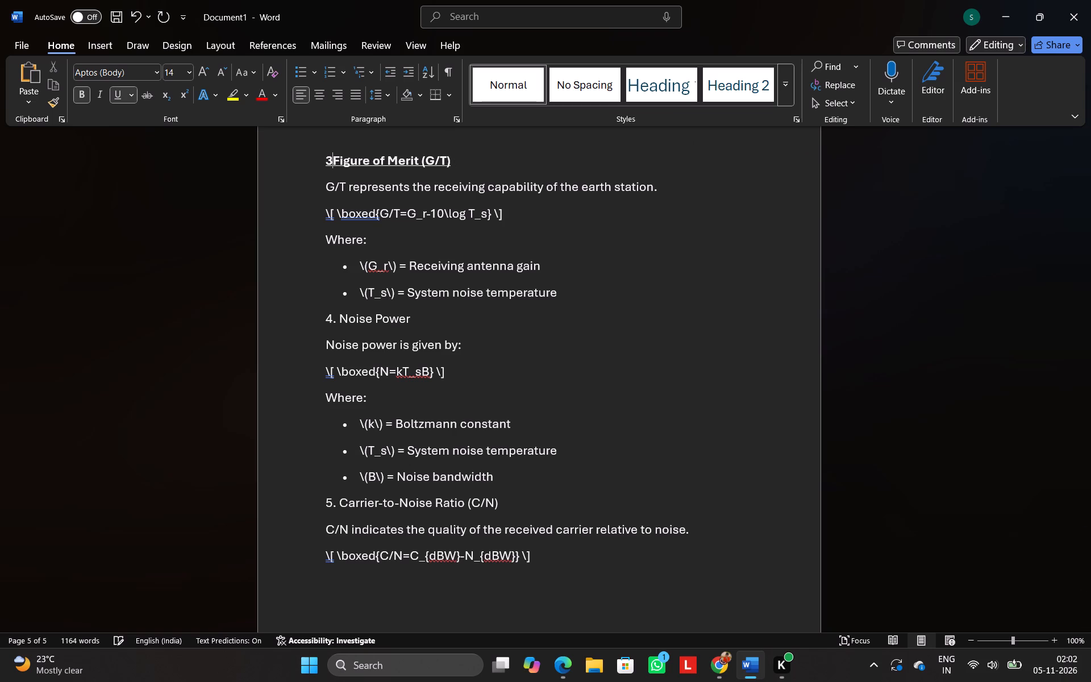
key(shift+parenright)
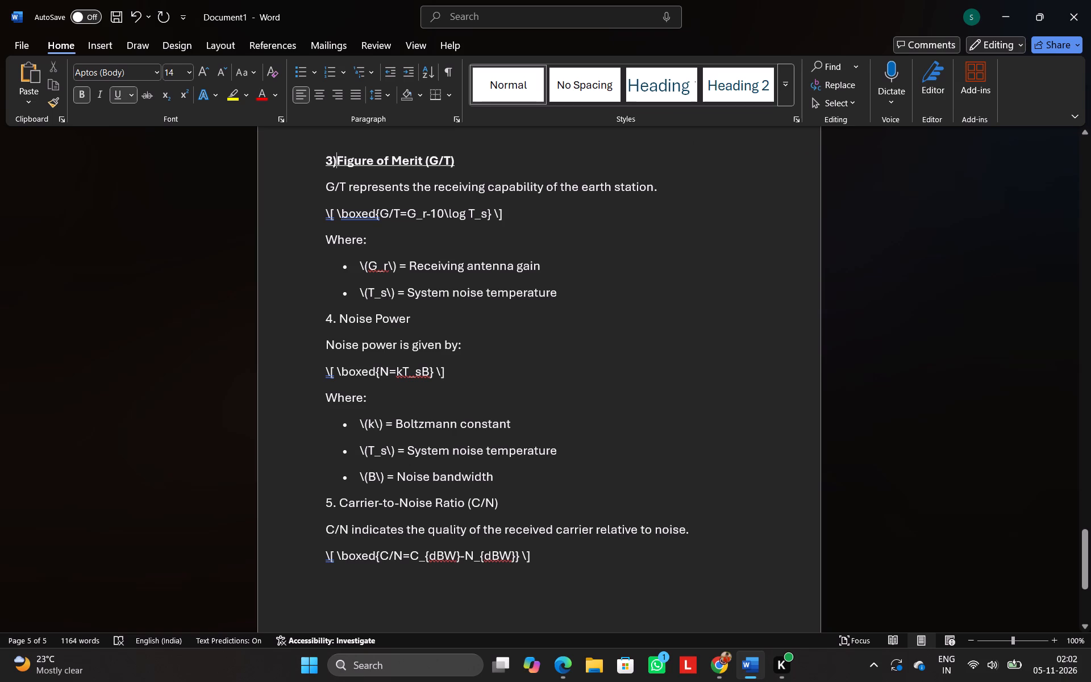
Join the G/T definition onto its heading line and insert a ⇒ arrow copied from the Antenna Gain notes before it.
click(326, 189)
key(BackSpace)
scroll(326, 189, up, 1)
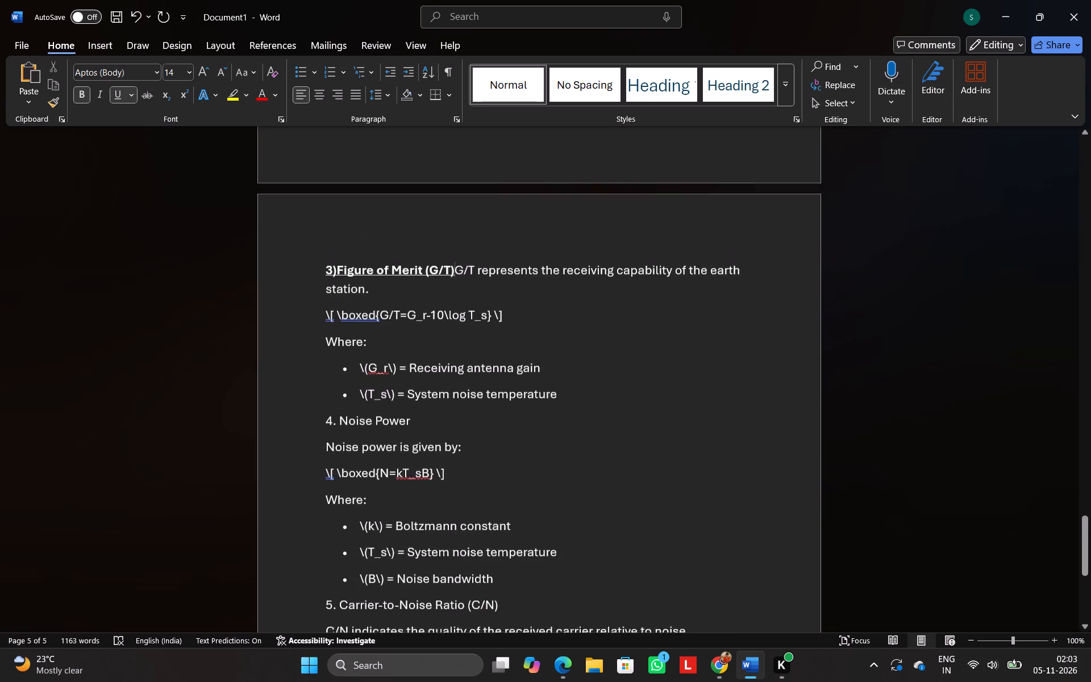
scroll(332, 219, up, 2)
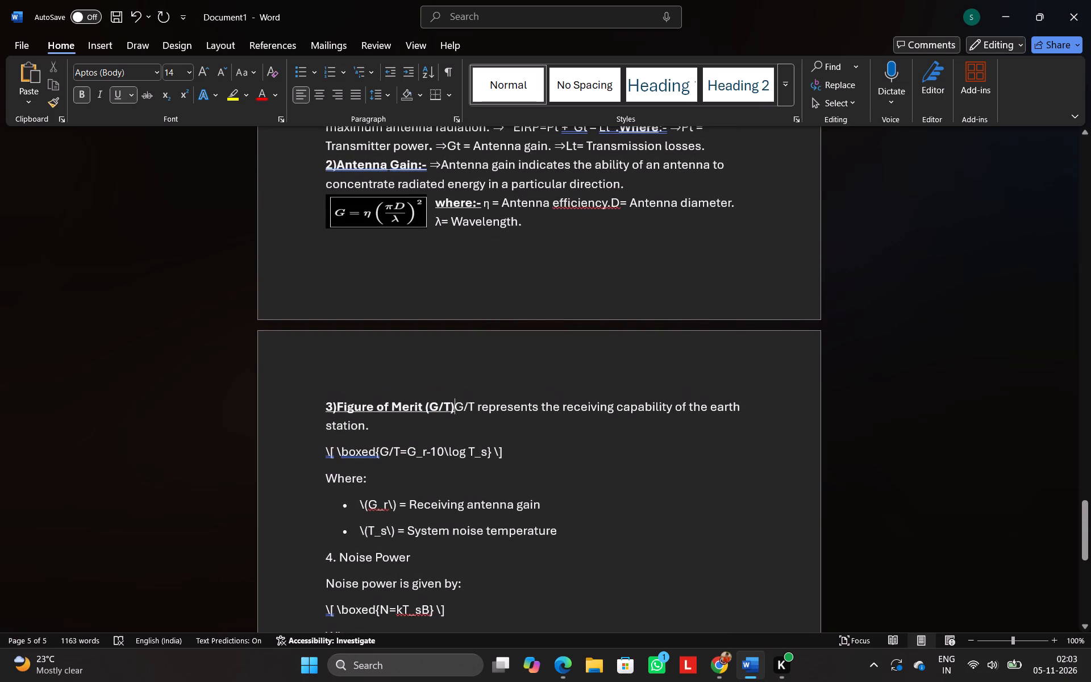
double_click(428, 165)
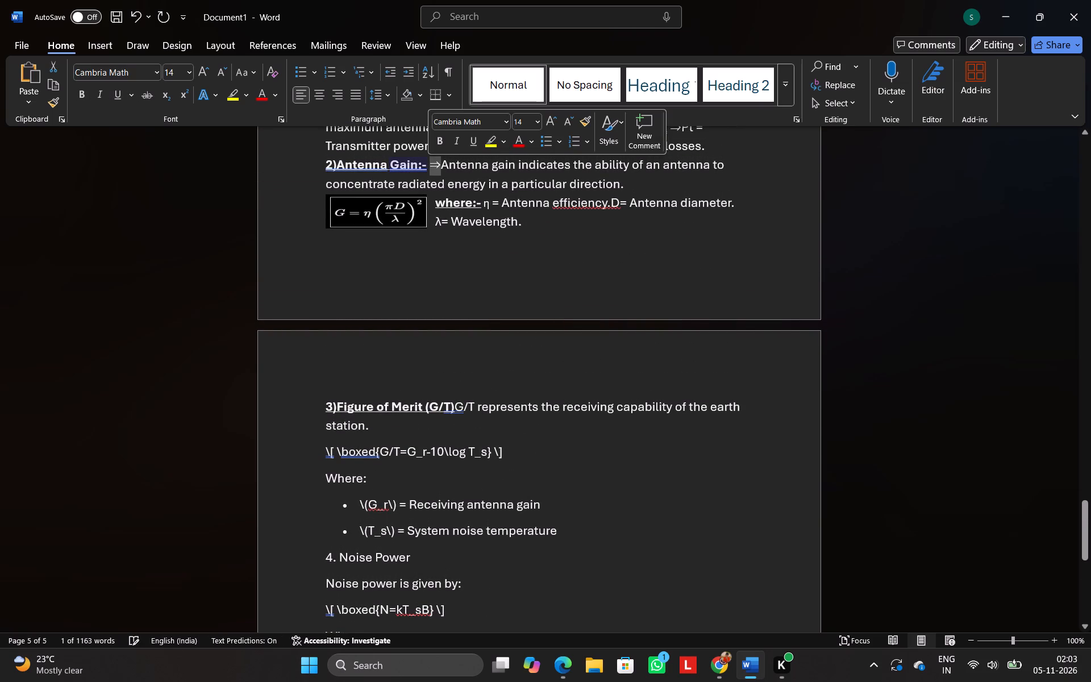
key(ctrl+c)
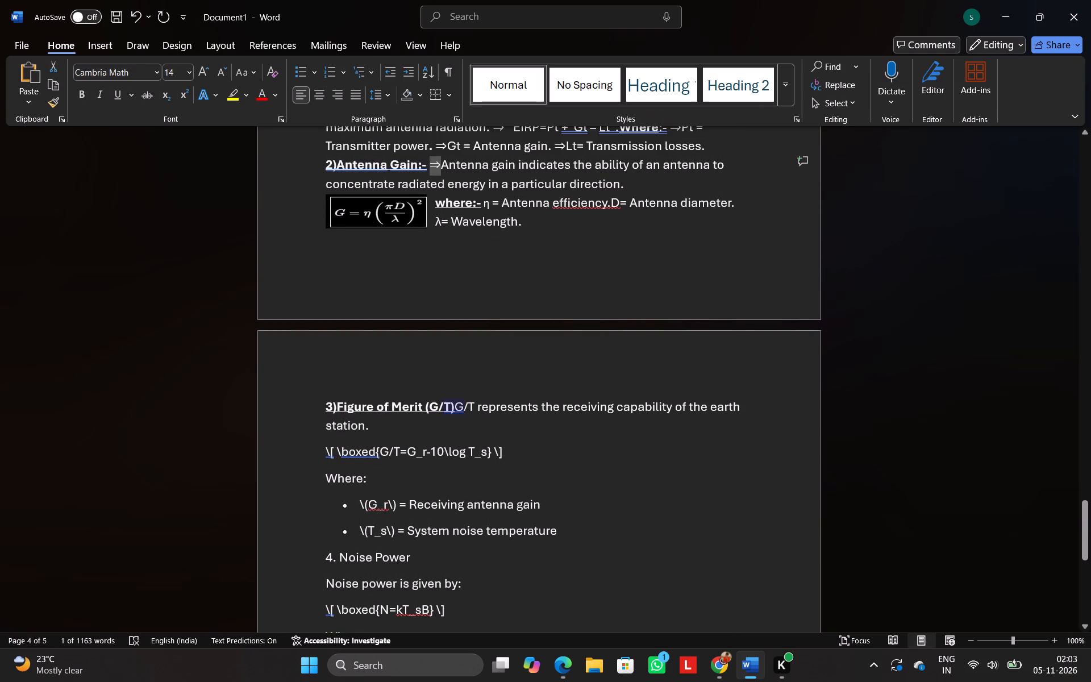
click(461, 406)
key(Left)
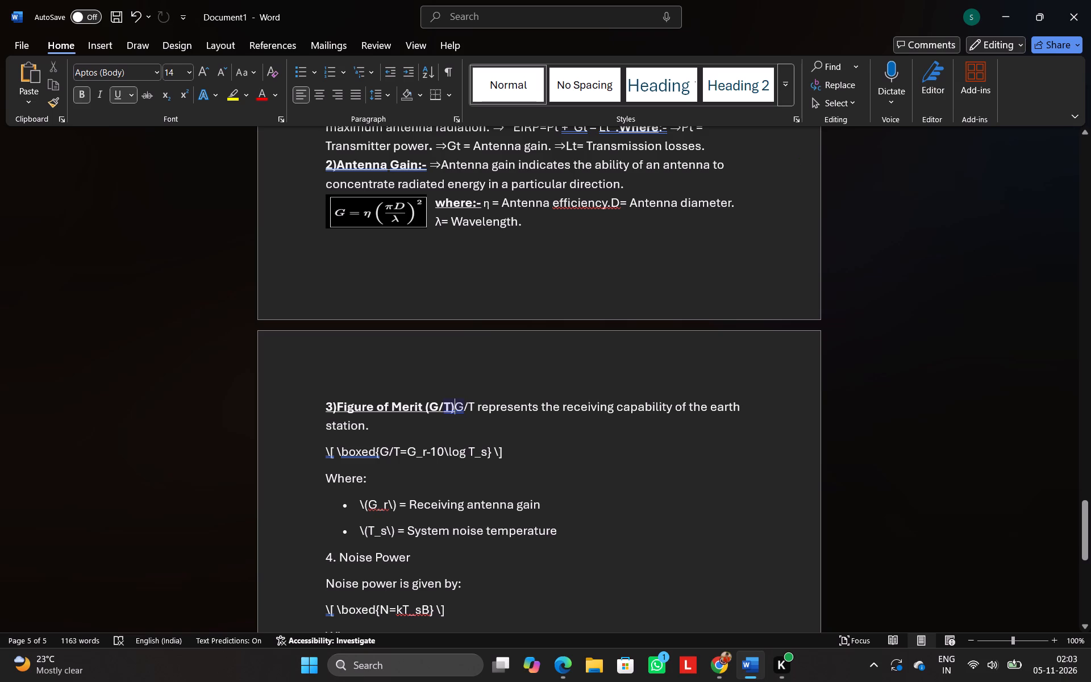
key(ctrl+v)
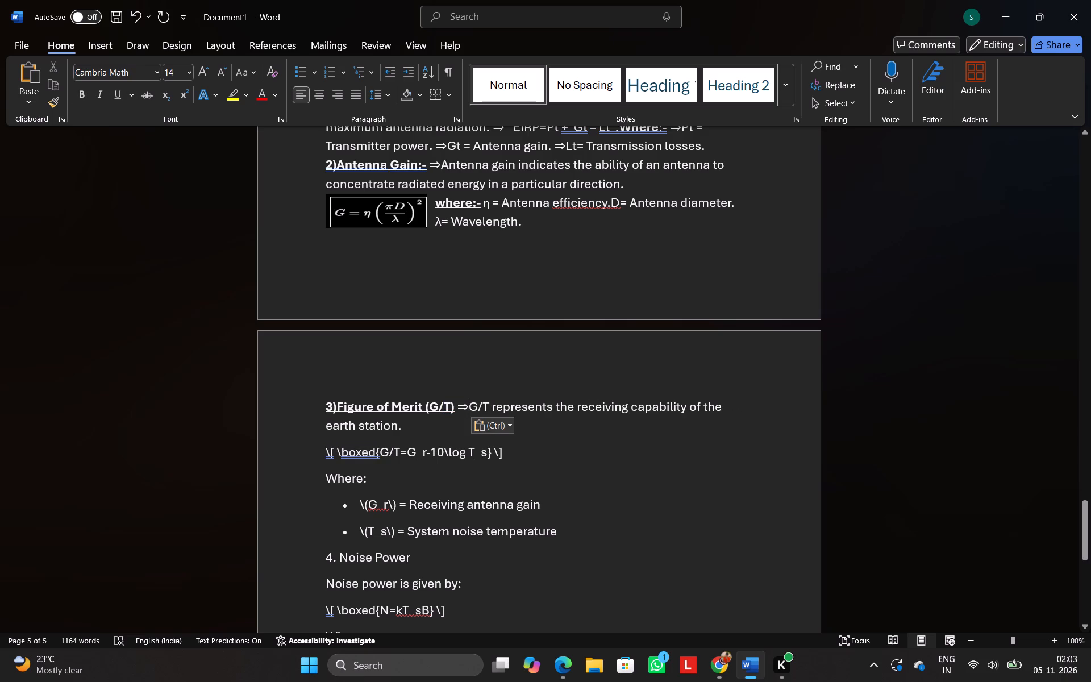
Strip the '\[ \boxed{' code from the start of the G/T formula and the underscore from 'G_r'.
click(378, 460)
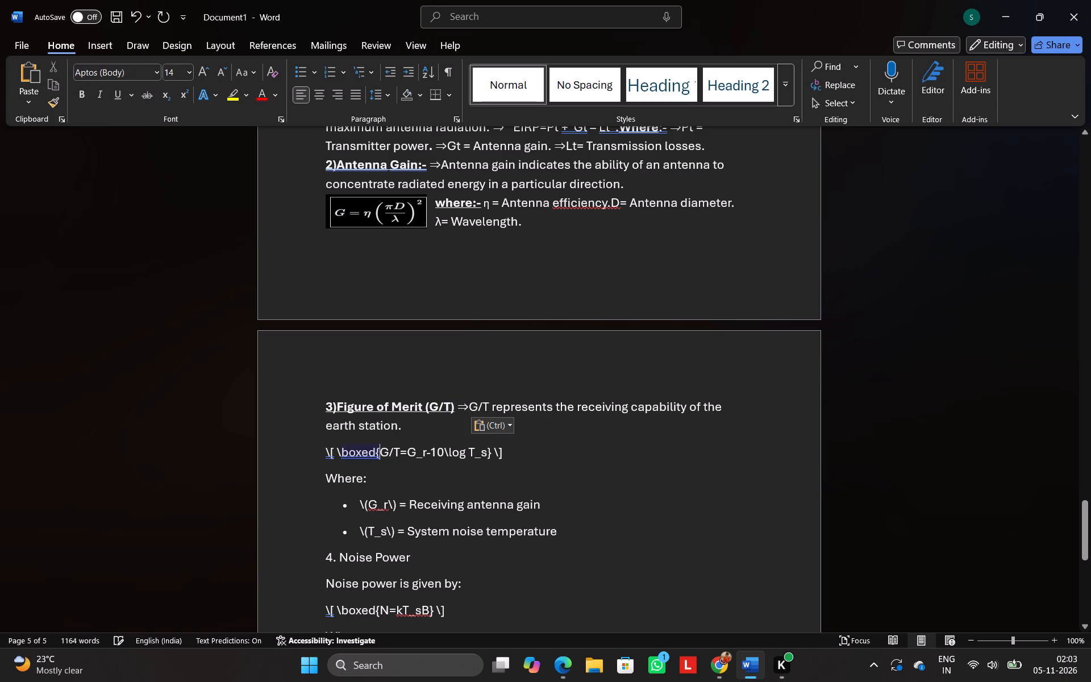
key(BackSpace)
key(BackSpace)
key(BackSpace)
key(BackSpace)
key(BackSpace)
key(BackSpace)
key(BackSpace)
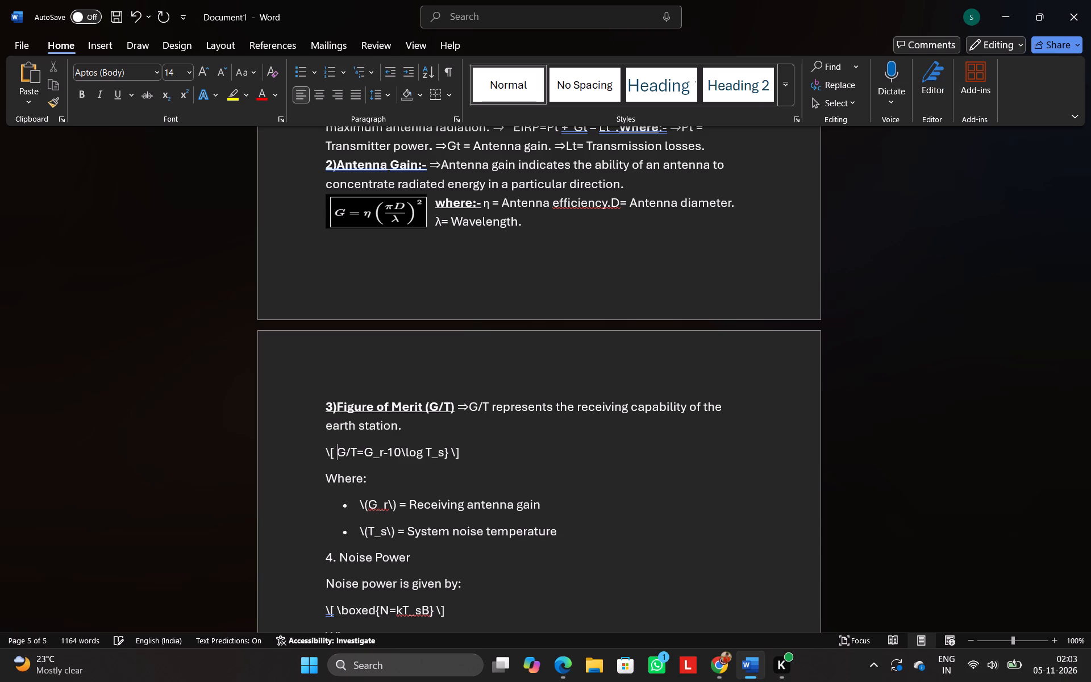
key(BackSpace)
key(BackSpace)
key(BackSpace)
key(Right)
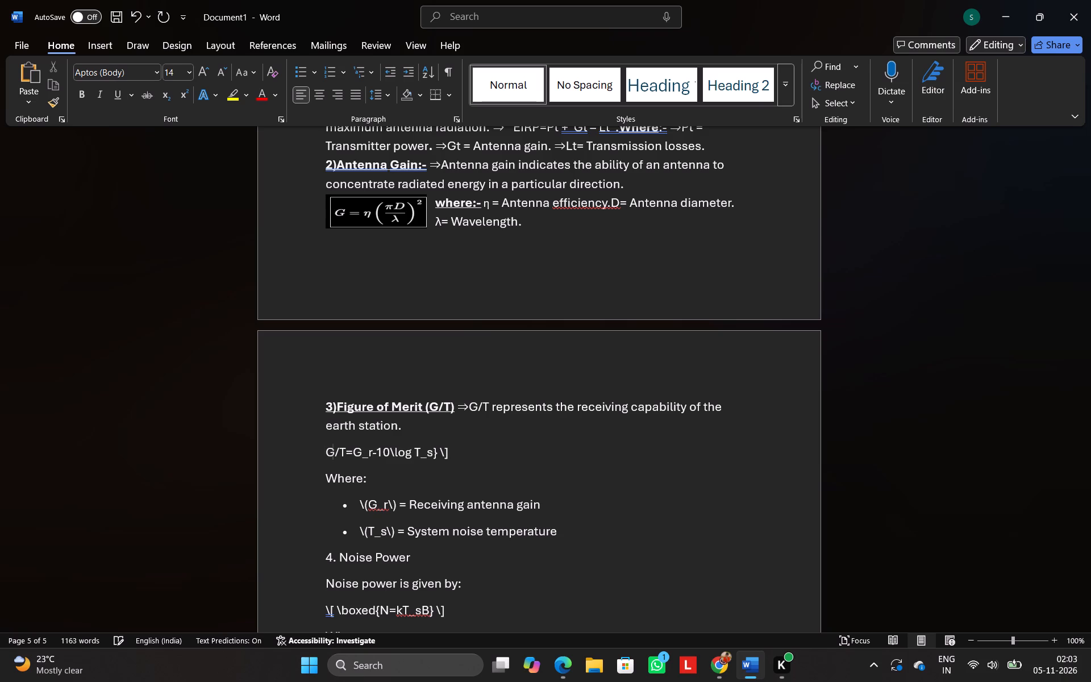
key(Right)
key(Right)
key(Right)
key(Right)
key(Right)
key(BackSpace)
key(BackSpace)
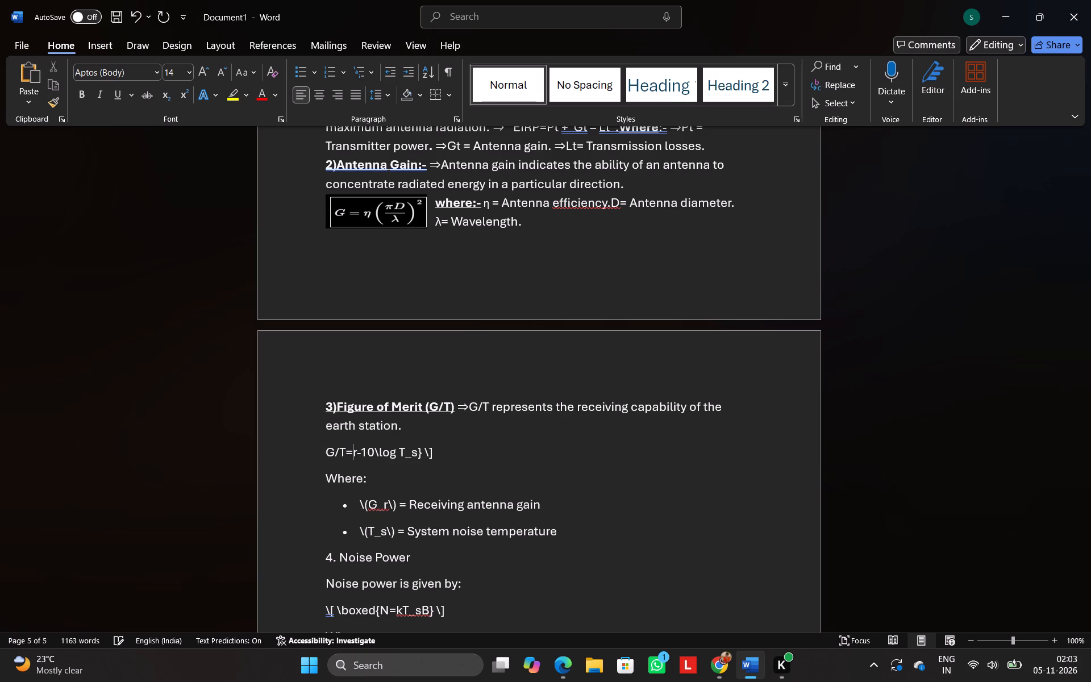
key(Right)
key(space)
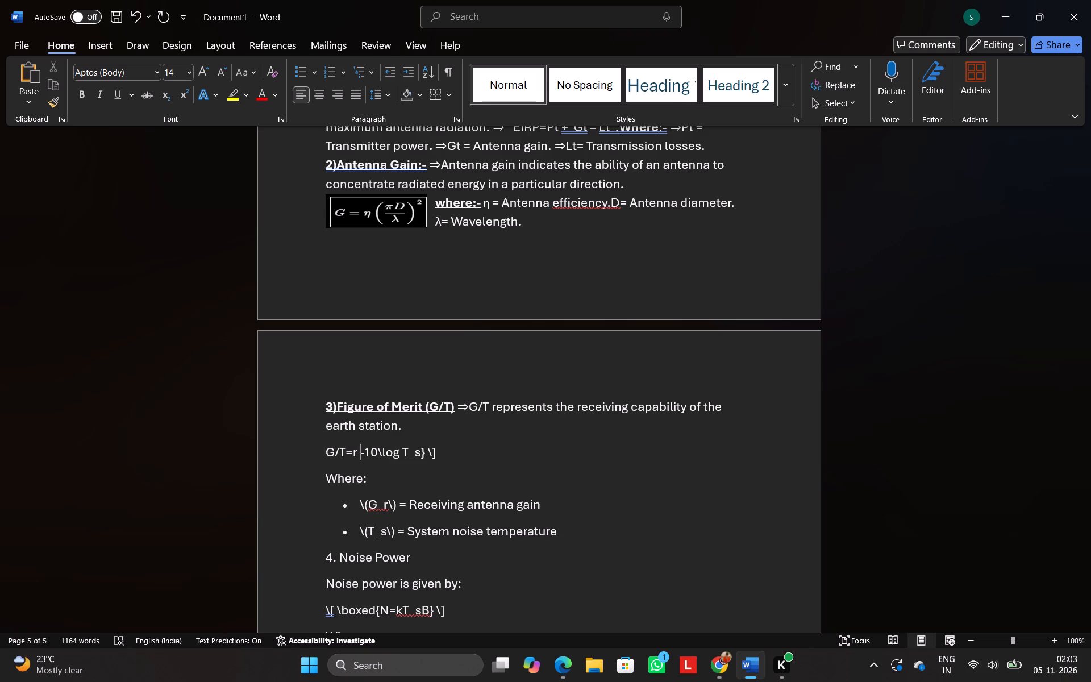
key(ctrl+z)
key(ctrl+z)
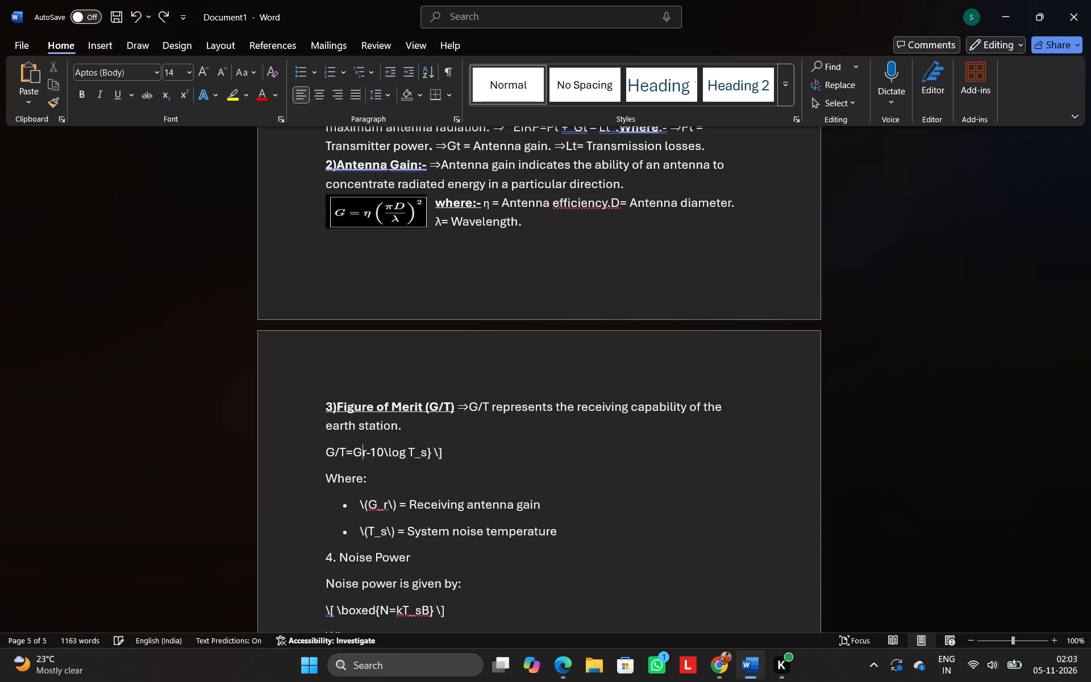
Space out the minus sign and remove the remaining code symbols so the formula reads 'G/T=Gr - 10log Ts'.
key(Right)
key(space)
key(Right)
key(space)
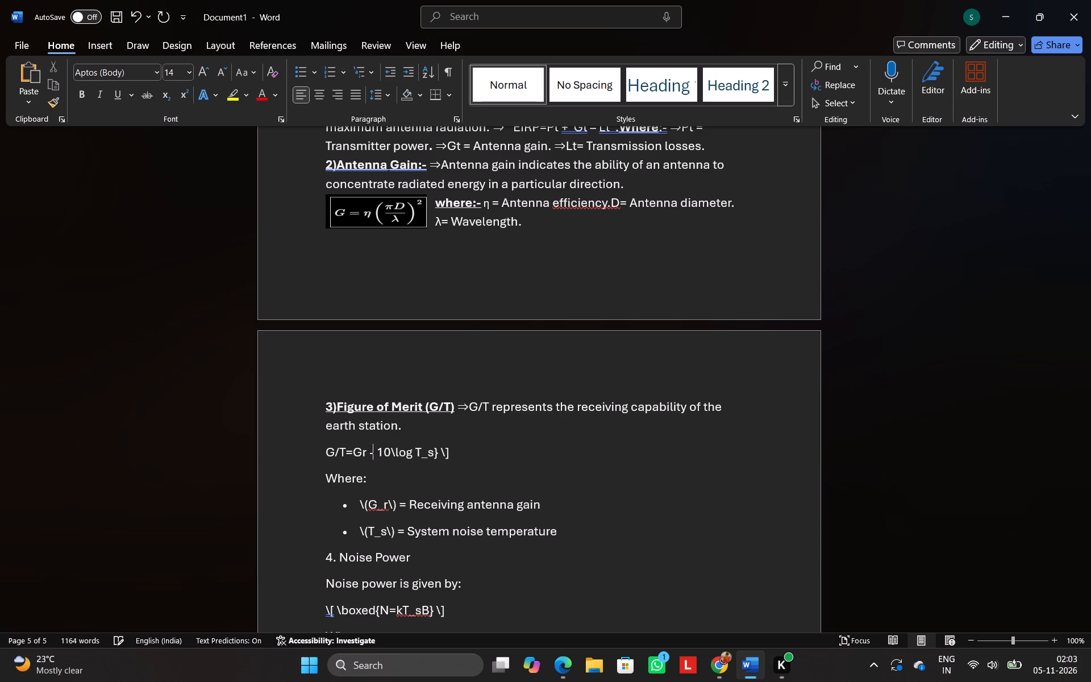
key(Right)
key(Right)
key(Right)
key(BackSpace)
key(Right)
key(Right)
key(Right)
key(Right)
key(Right)
key(Right)
key(BackSpace)
key(Right)
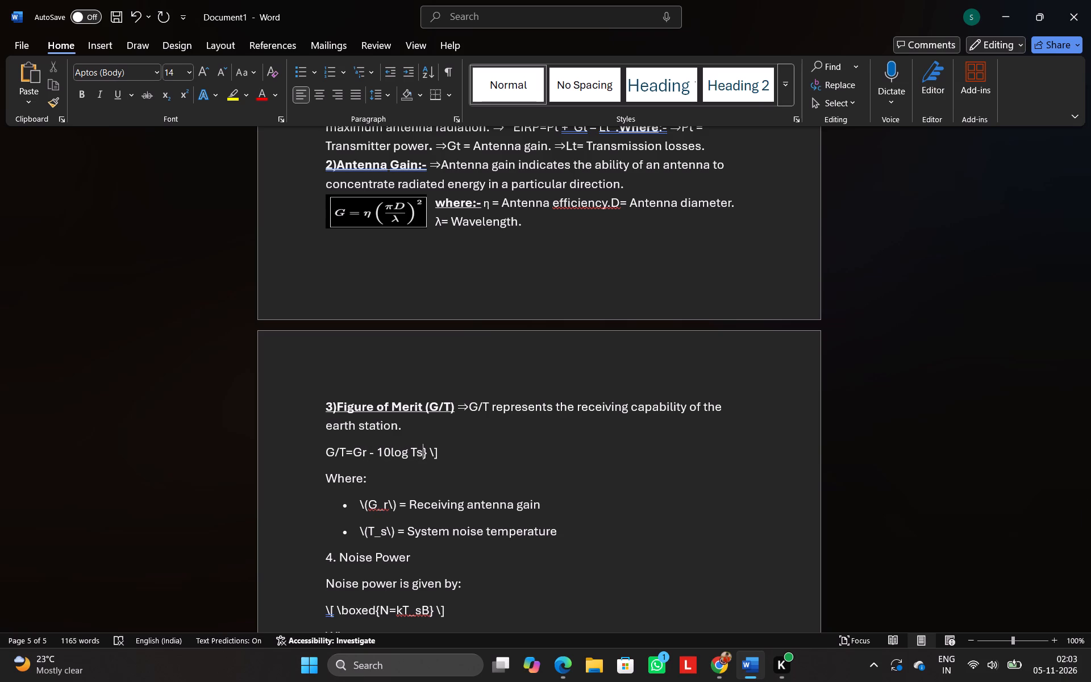
key(Right)
key(Right)
key(Right)
key(Right)
key(BackSpace)
key(BackSpace)
key(BackSpace)
key(BackSpace)
Join the G/T formula onto the line ending 'earth station.' with a ⇒ arrow in front of it.
key(Left)
key(Left)
key(Left)
key(Left)
key(Left)
key(Left)
key(Left)
key(Left)
key(Left)
key(Left)
key(Left)
key(Left)
key(Left)
key(Left)
key(Left)
key(Left)
key(Left)
key(BackSpace)
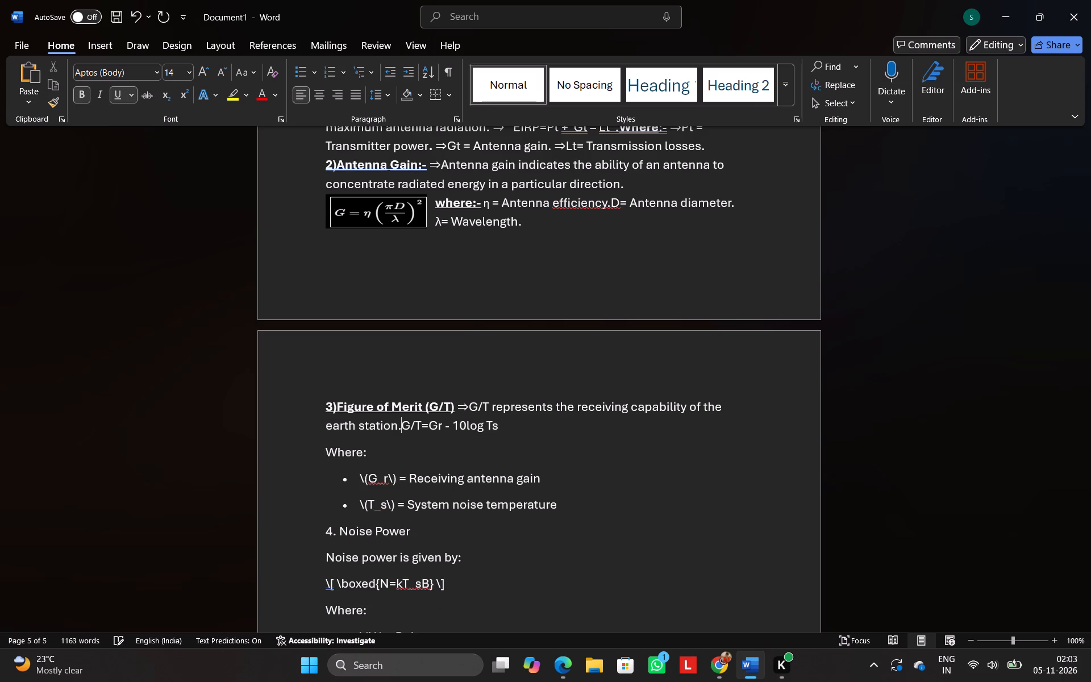
key(ctrl+v)
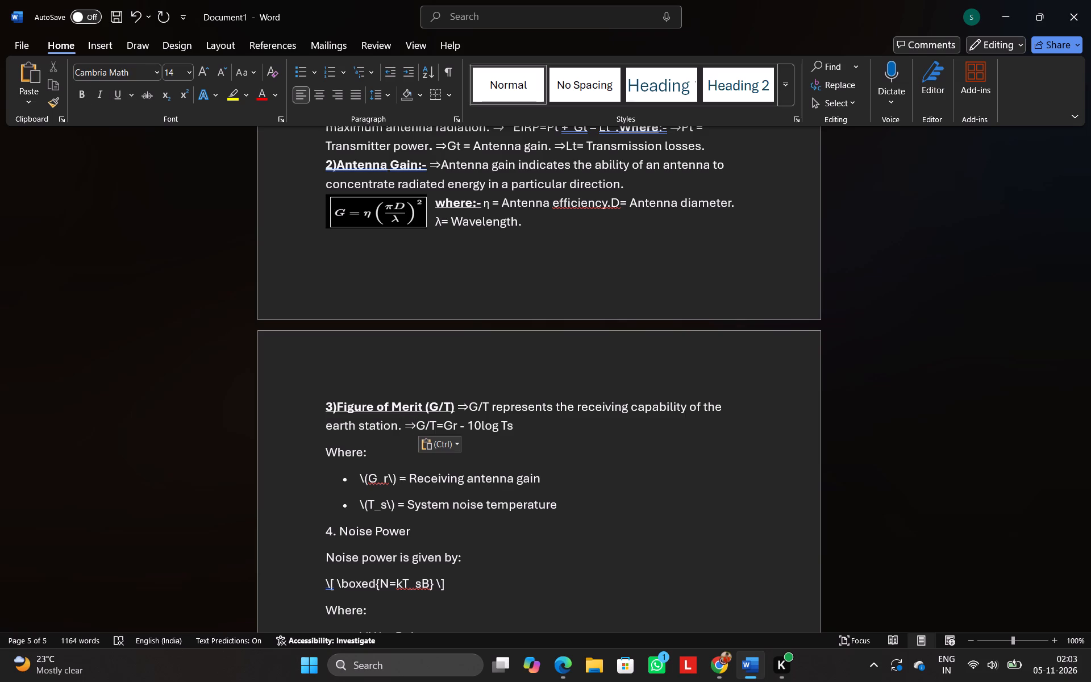
Join the 'Where:' line below the G/T formula directly onto the end of the formula.
key(Down)
key(Left)
key(Left)
key(Left)
key(Left)
key(Left)
key(Left)
key(Left)
key(Right)
key(BackSpace)
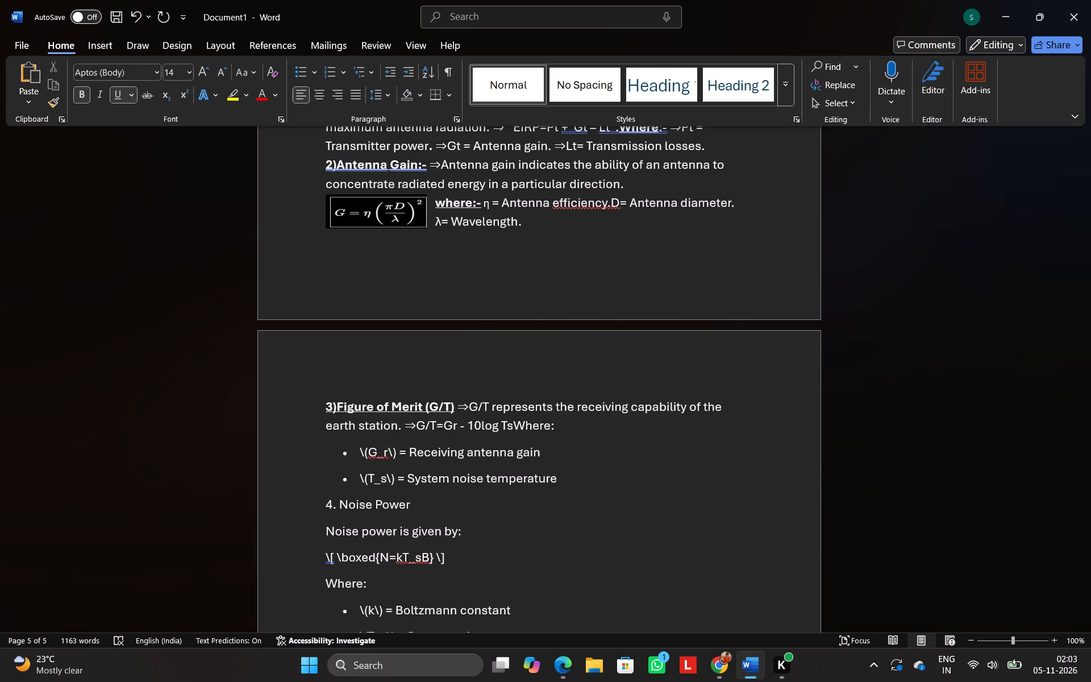
Separate 'Where:' from the G/T formula with a period and a space, and make it bold and underlined.
text(.)
key(space)
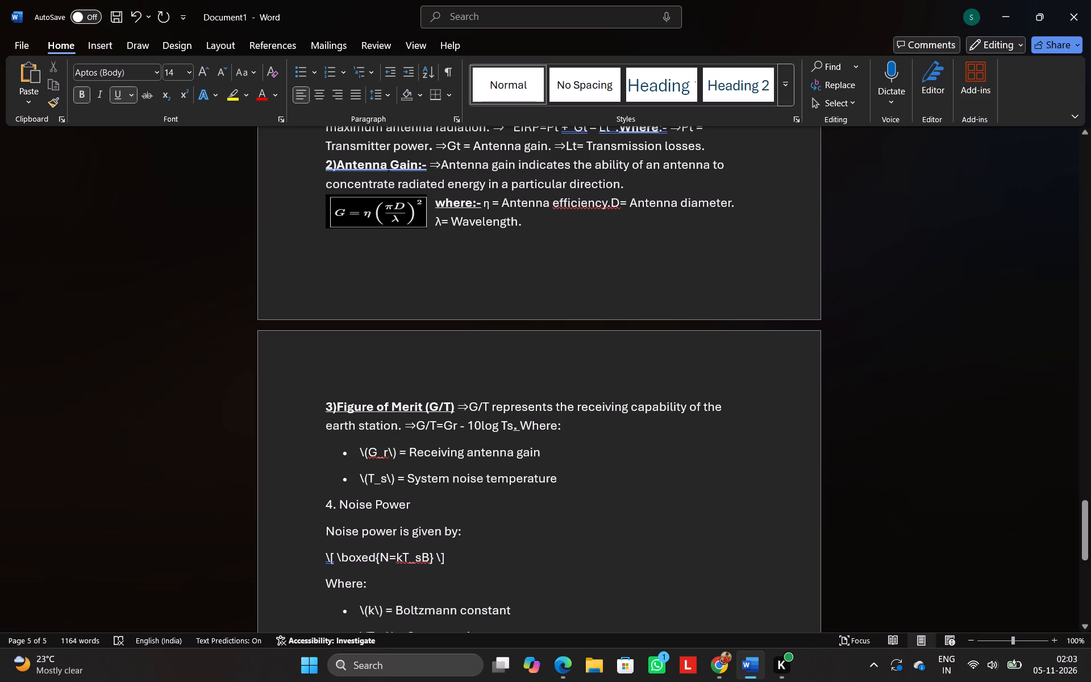
drag(520, 423, 548, 427)
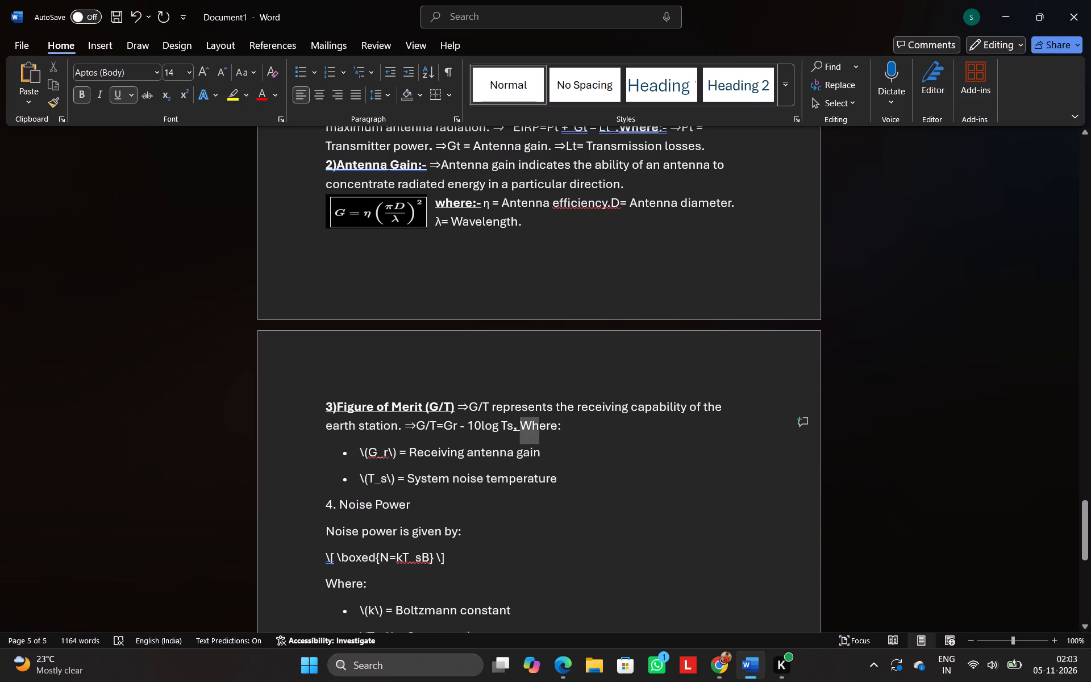
drag(548, 427, 561, 427)
click(573, 405)
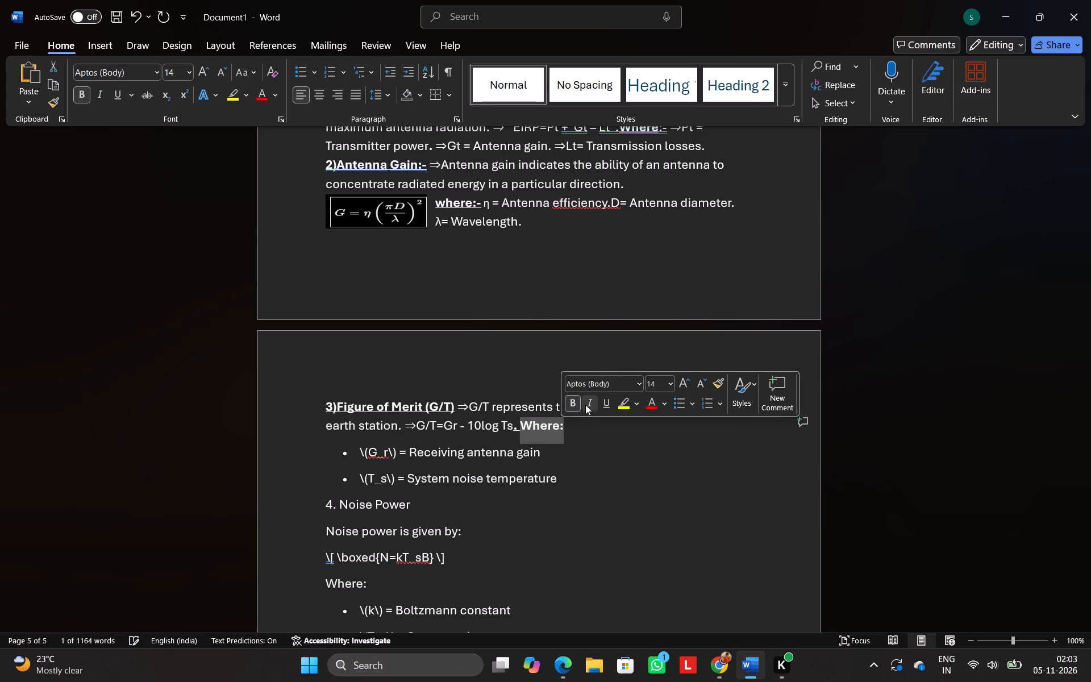
click(605, 403)
click(586, 454)
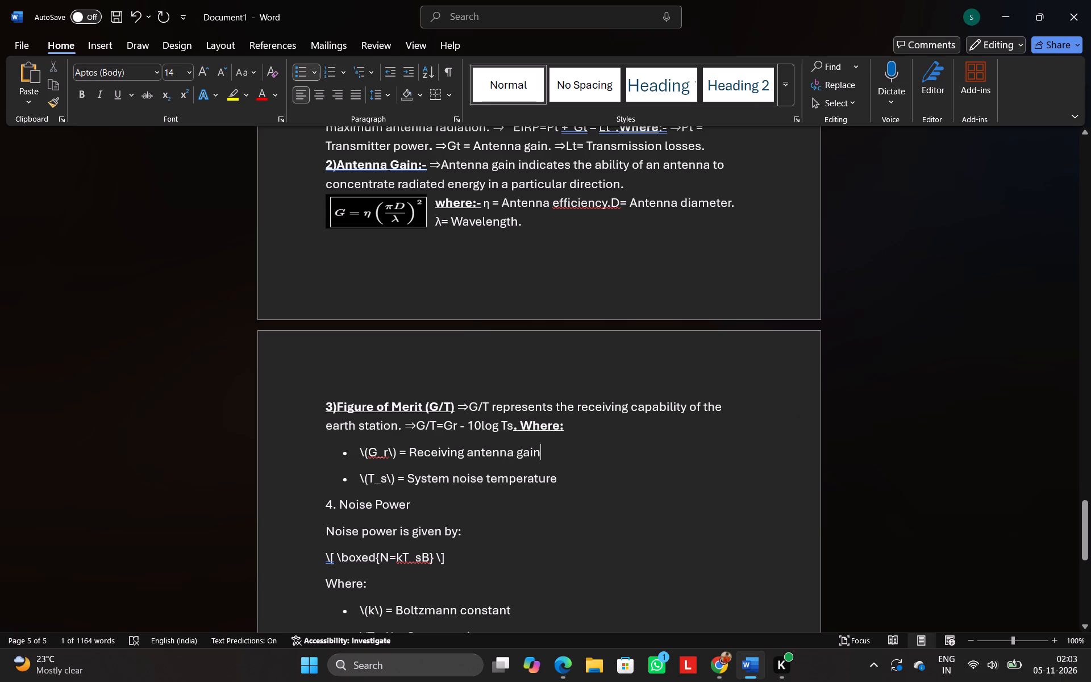
Add a ⇒ arrow after 'Where:' and join the first bullet to it, stripped of code symbols to read 'Gr = Receiving antenna gain'.
click(572, 434)
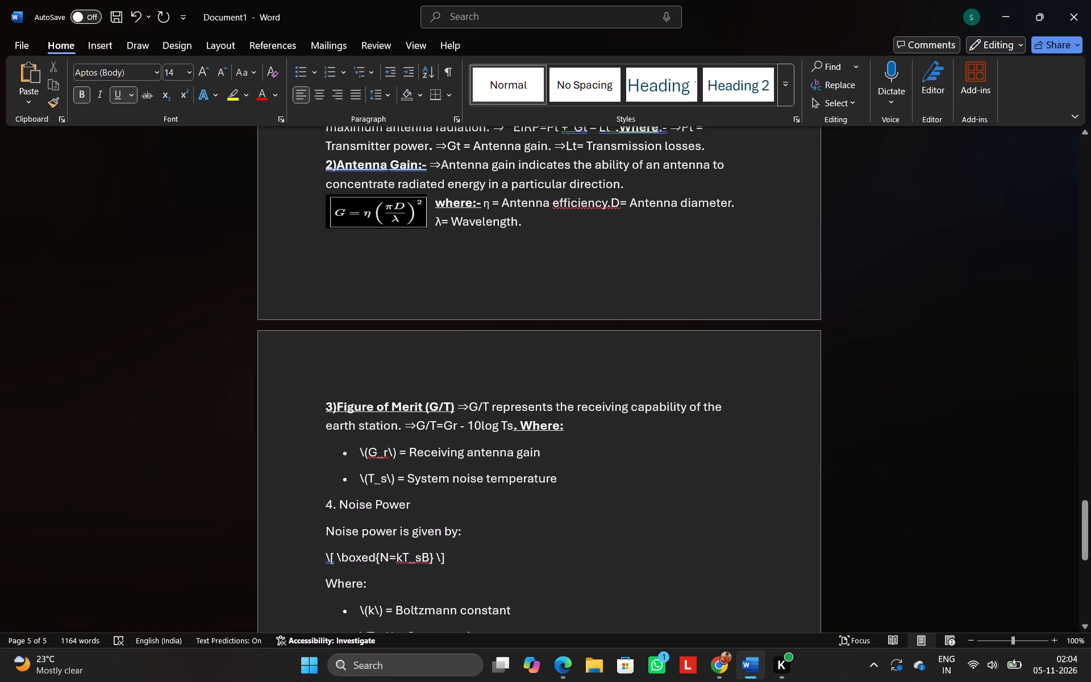
key(ctrl+v)
click(395, 458)
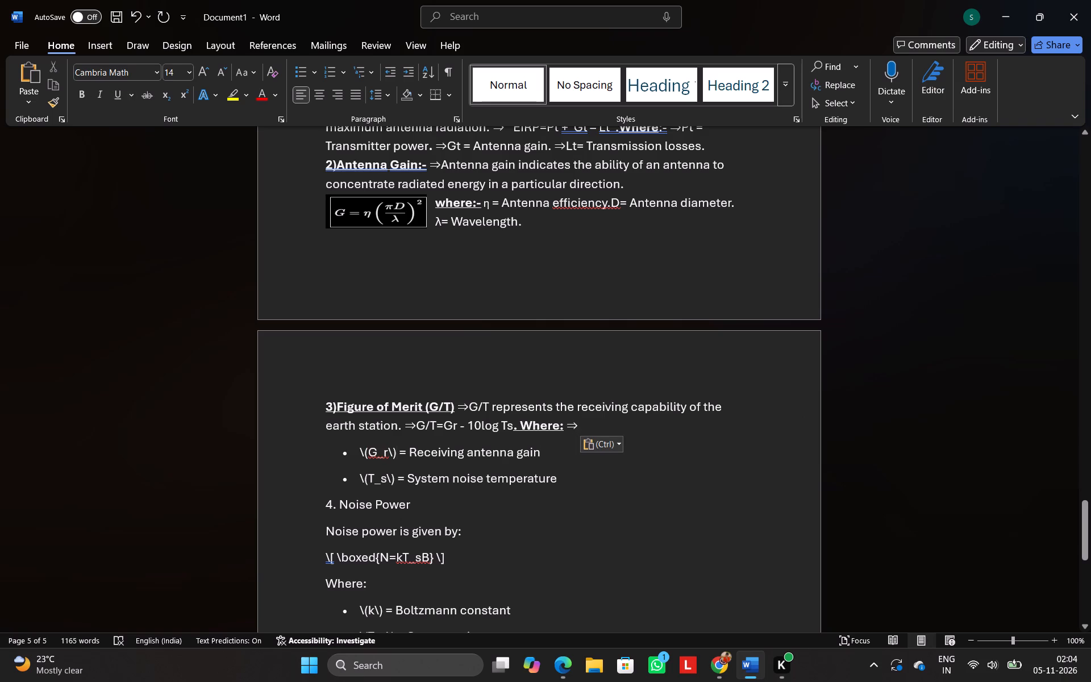
key(BackSpace)
key(BackSpace)
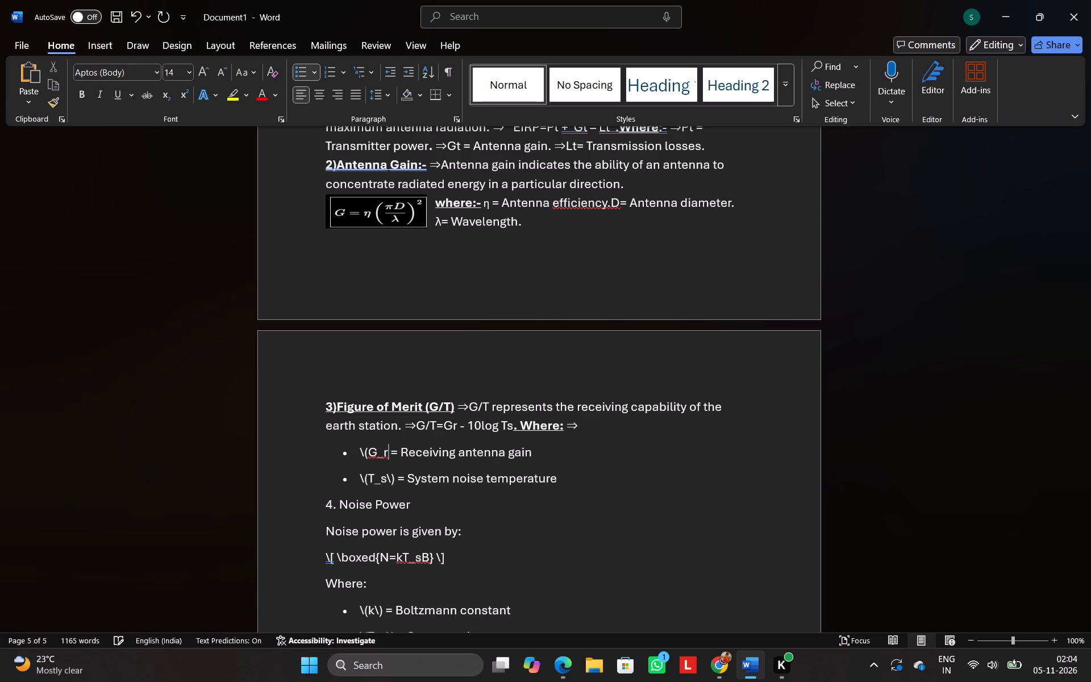
key(Left)
key(BackSpace)
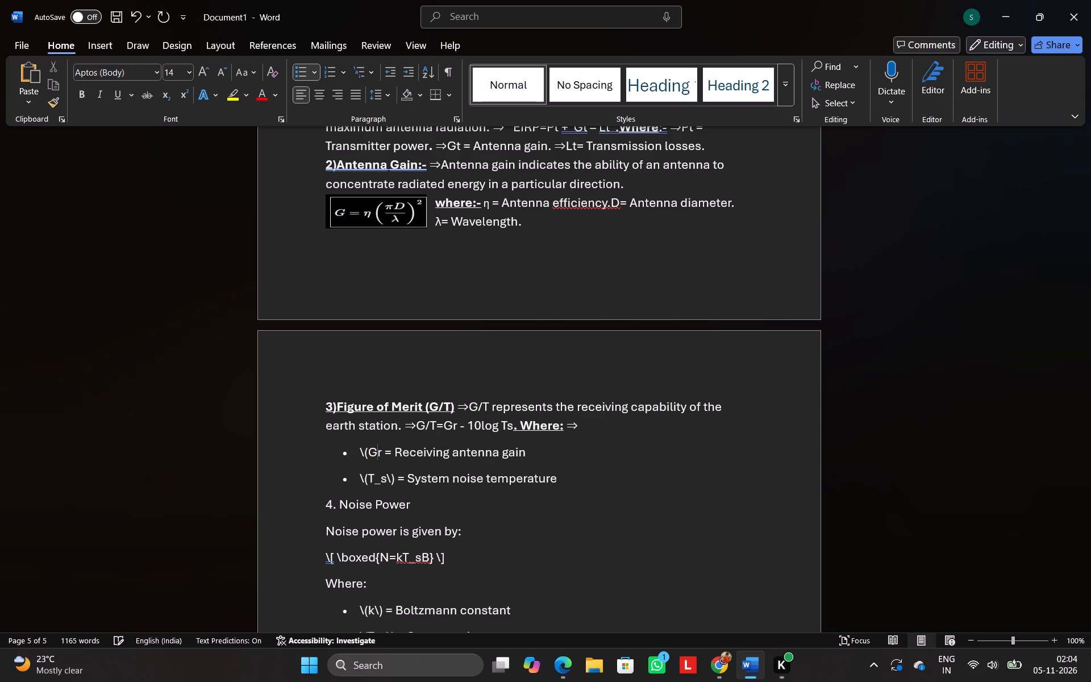
key(Left)
key(Left)
key(Right)
key(BackSpace)
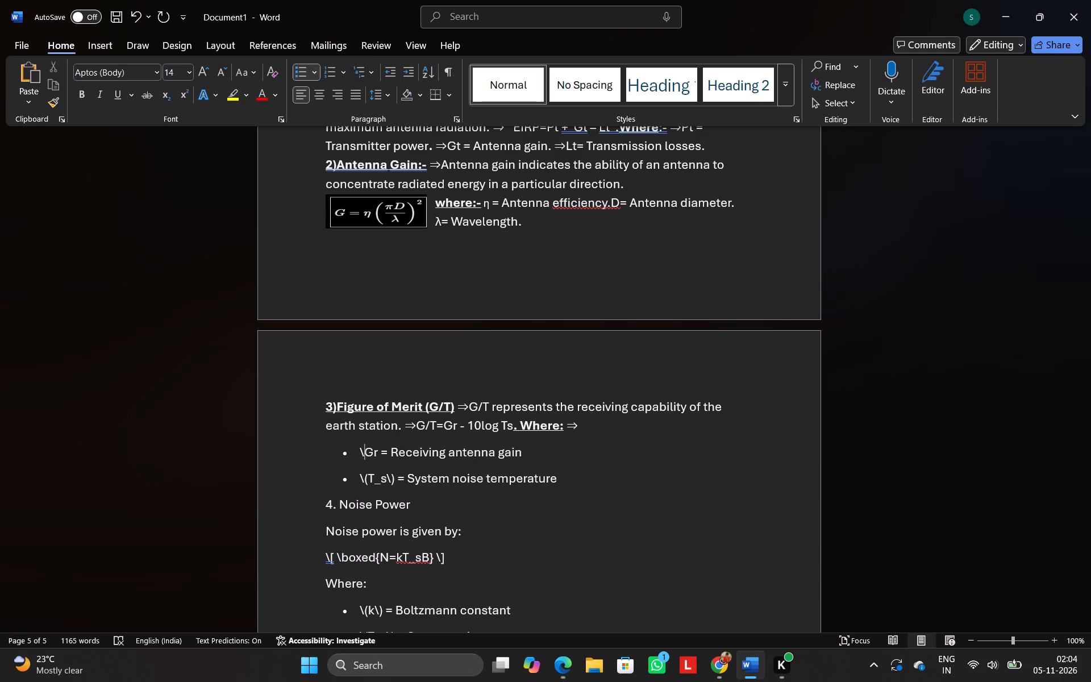
key(BackSpace)
key(BackSpace)
key(BackSpace)
key(BackSpace)
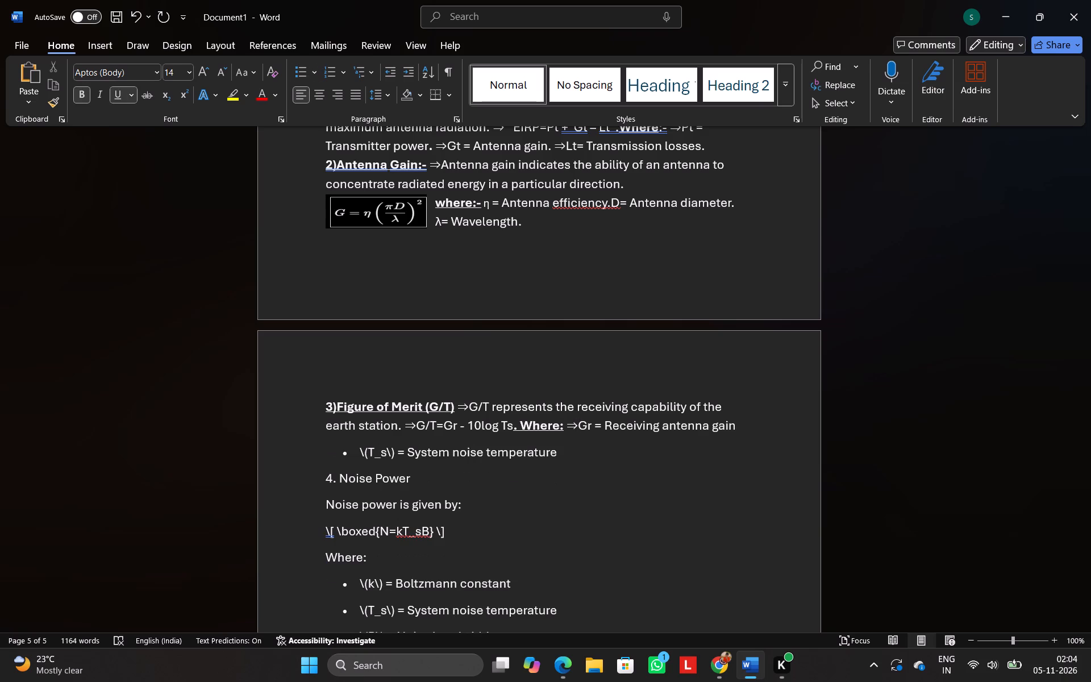
End the 'Gr = Receiving antenna gain' definition with a period.
key(Down)
key(Up)
key(Right)
key(Right)
key(Right)
key(Right)
key(Right)
key(Right)
key(Right)
key(Right)
key(Right)
key(Right)
key(Right)
key(Right)
key(Right)
key(Right)
key(Right)
key(Right)
key(Right)
key(Right)
key(Right)
key(Right)
key(Right)
key(Right)
key(Right)
key(Right)
key(Right)
key(period)
Strip the code symbols from the '\(T_s\)' bullet to read 'Ts= System noise temperature' and join it onto the end of the line above.
key(Down)
key(Left)
key(Left)
key(Left)
key(Left)
key(Left)
key(Left)
key(Left)
key(Left)
key(Left)
key(Left)
key(Left)
key(Left)
key(Left)
key(Left)
key(Left)
key(Left)
key(Left)
key(Left)
key(Left)
key(Left)
key(Left)
key(Left)
key(Left)
key(Left)
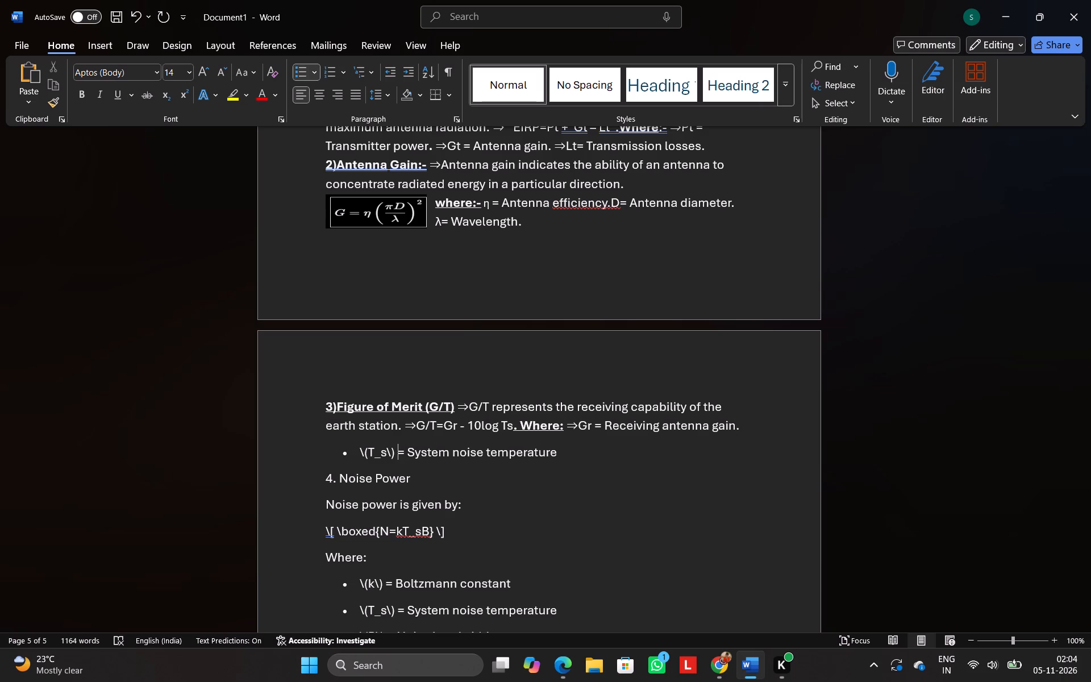
key(BackSpace)
key(BackSpace)
key(BackSpace)
key(Left)
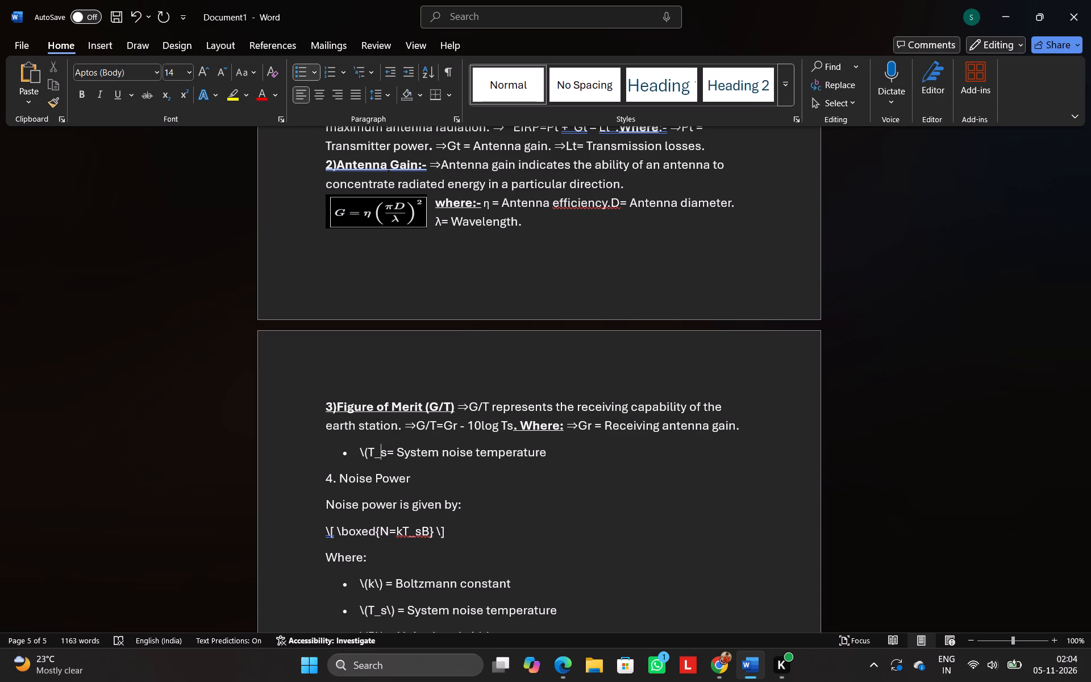
key(BackSpace)
key(Left)
key(BackSpace)
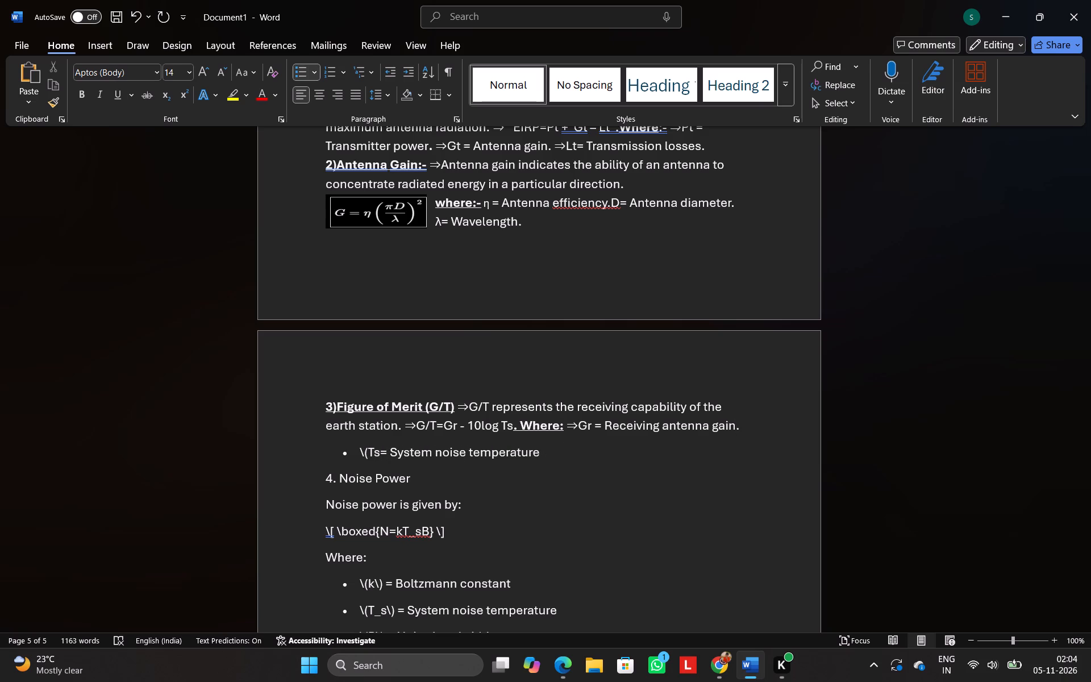
key(BackSpace)
key(BackSpace)
key(BackSpace)
key(BackSpace)
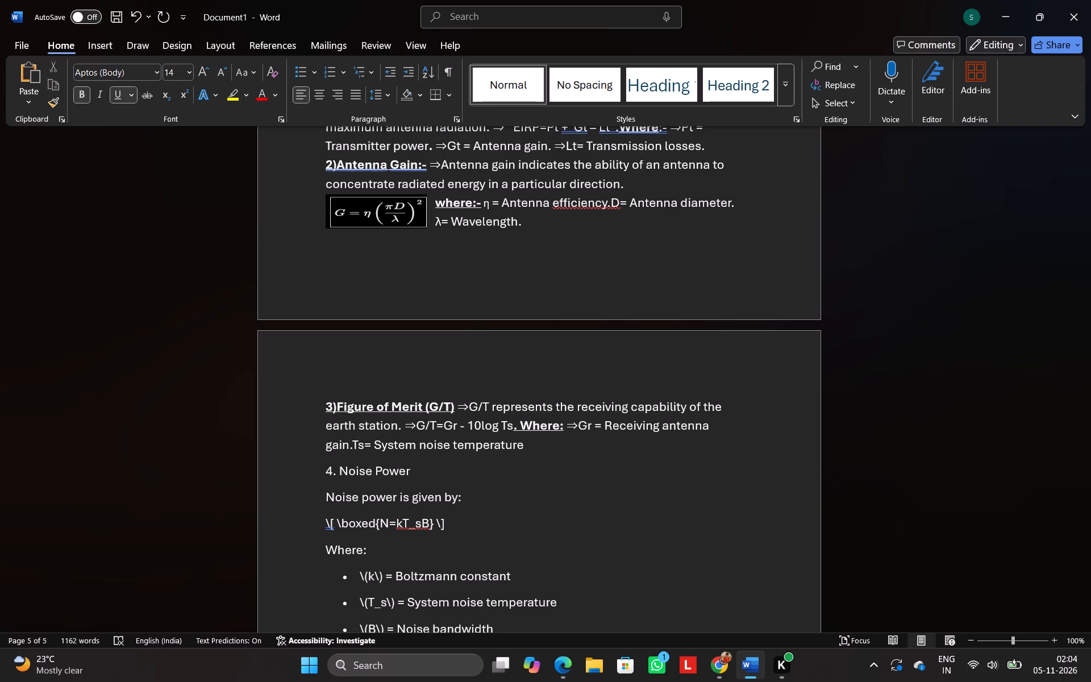
Move 'Ts= System noise temperature' to a new line with a ⇒ arrow in front and a period at the end.
key(shift+Return)
key(ctrl+v)
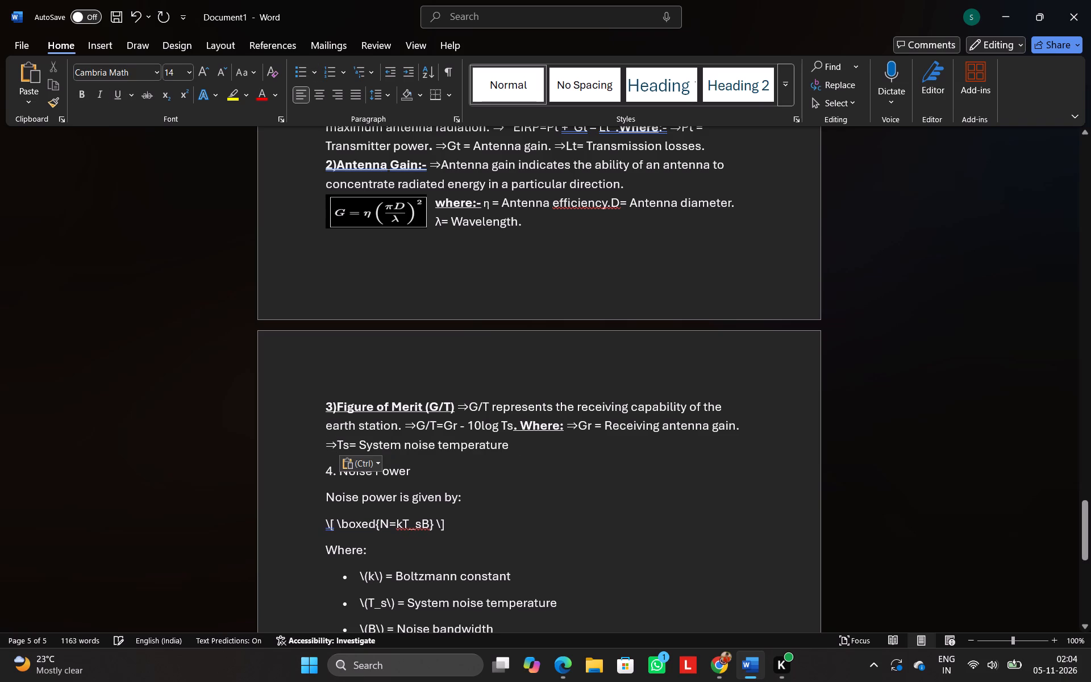
click(507, 455)
key(period)
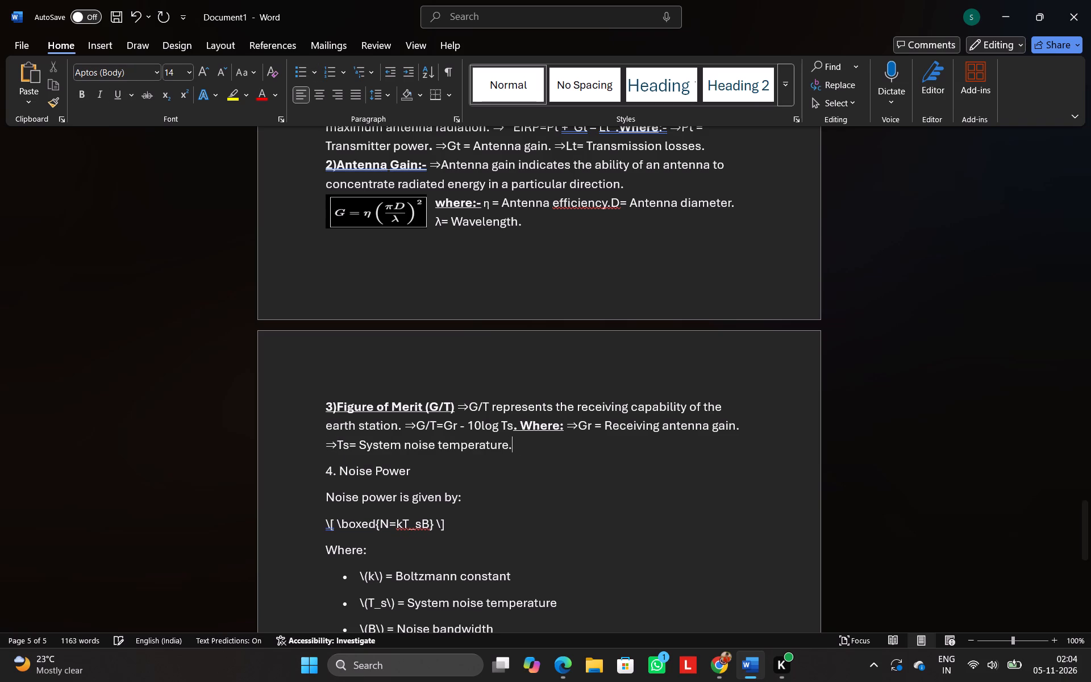
Renumber the '4. Noise Power' heading as '4)' without a space and join it onto the end of the 'System noise temperature.' line.
click(342, 473)
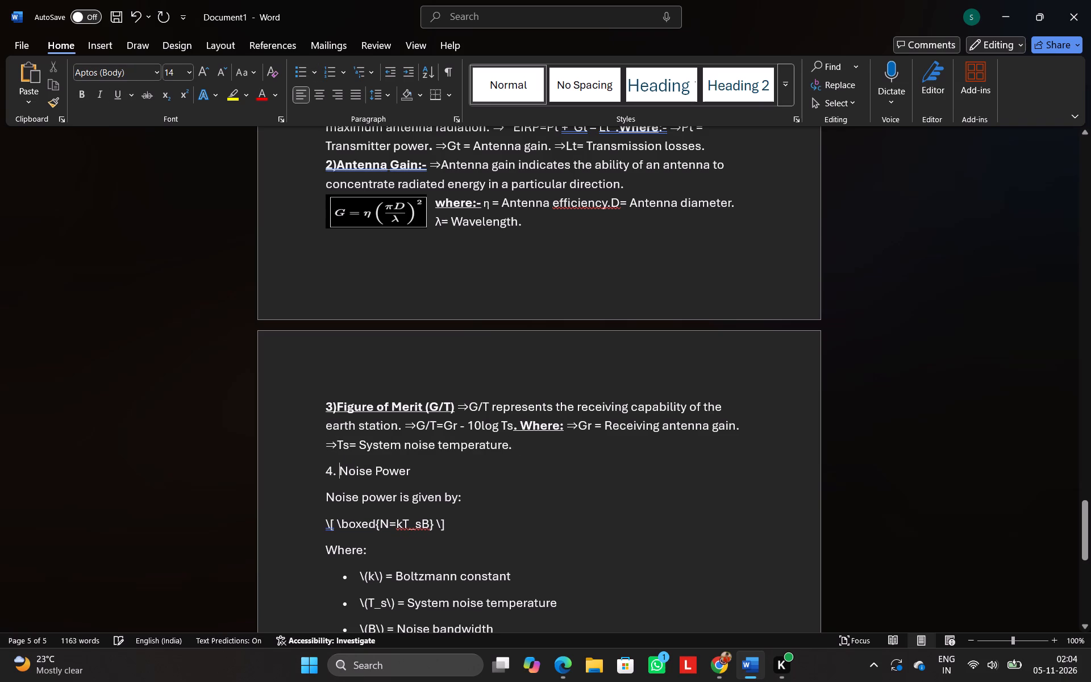
key(BackSpace)
key(BackSpace)
key(shift+parenright)
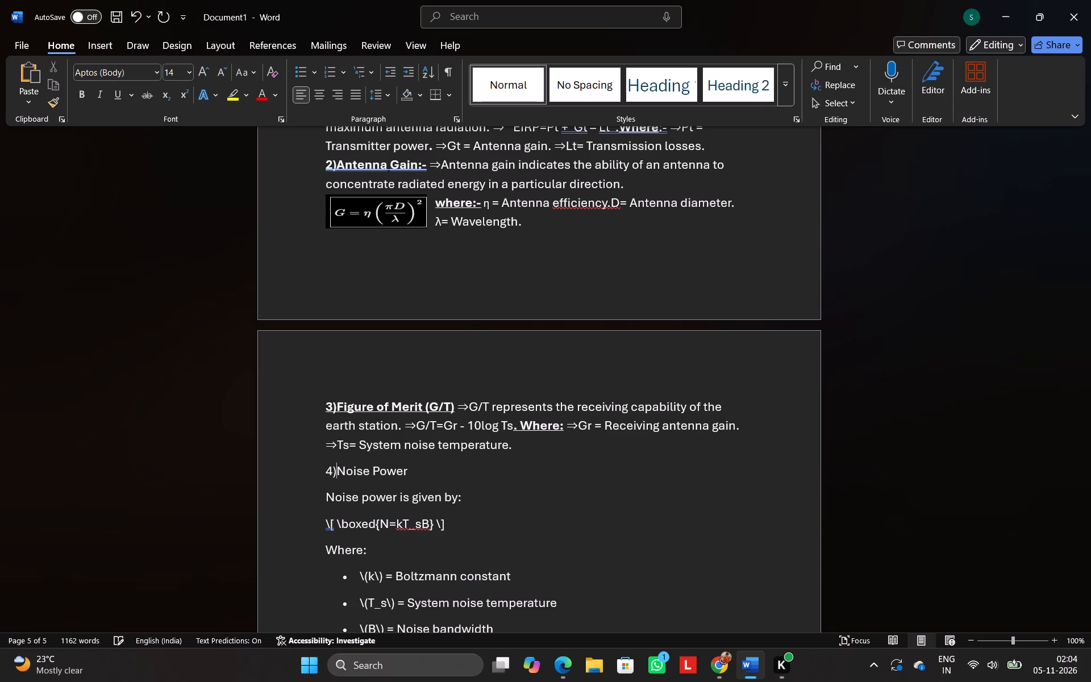
key(Left)
key(Left)
key(BackSpace)
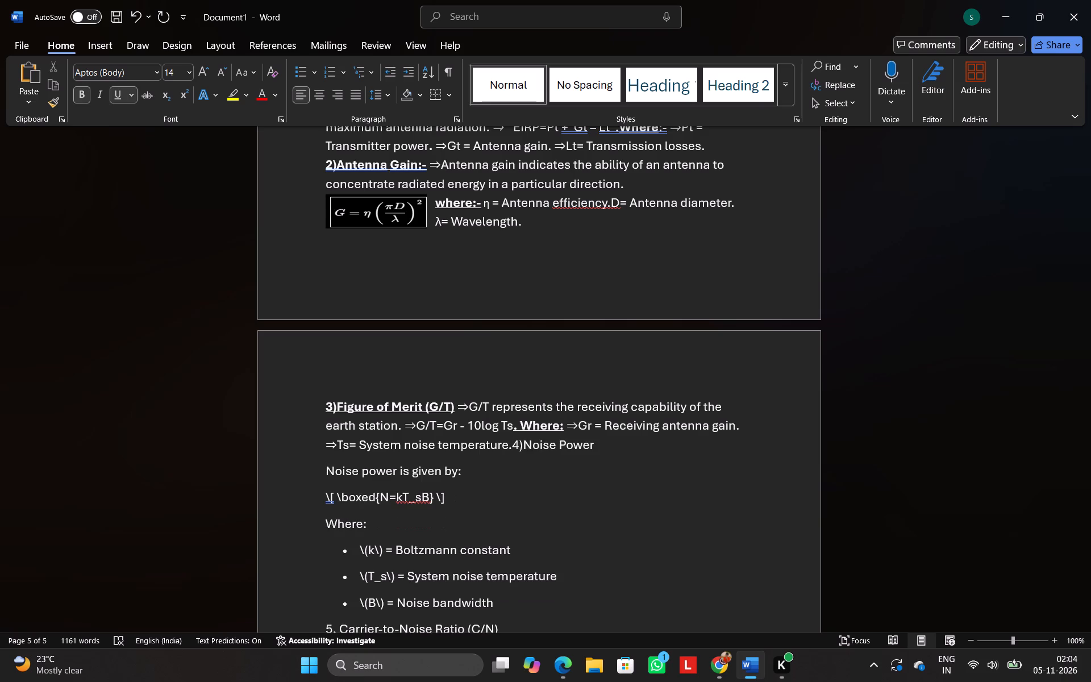
Make the '4)Noise Power' heading bold and underlined and add ':-' at its end.
drag(512, 442, 516, 443)
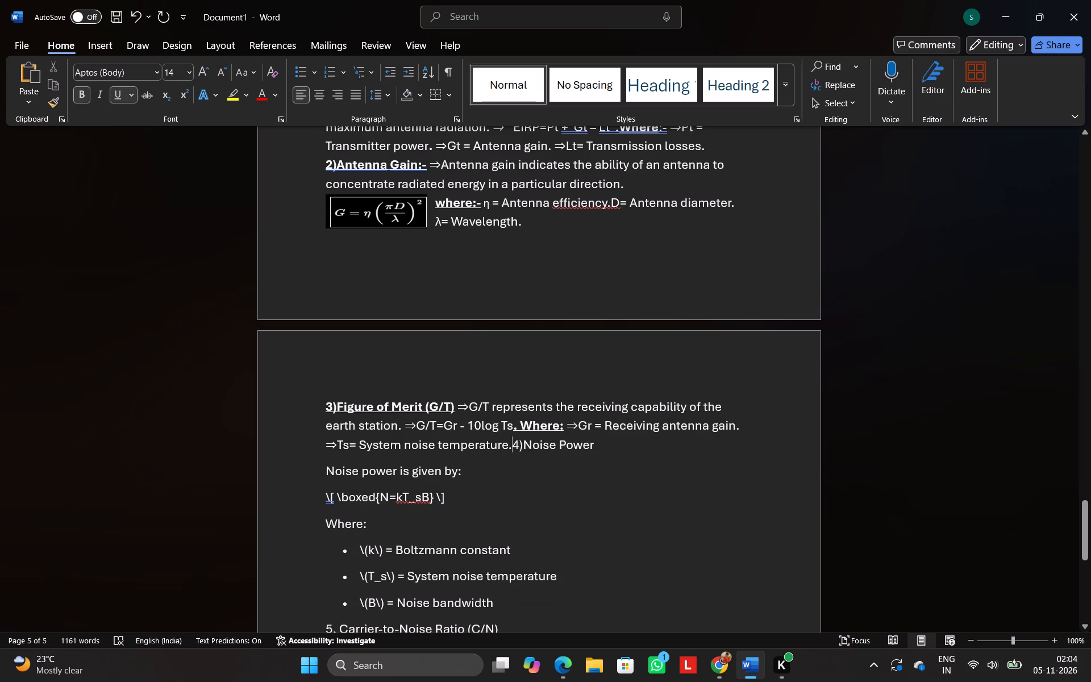
drag(516, 443, 588, 442)
click(602, 422)
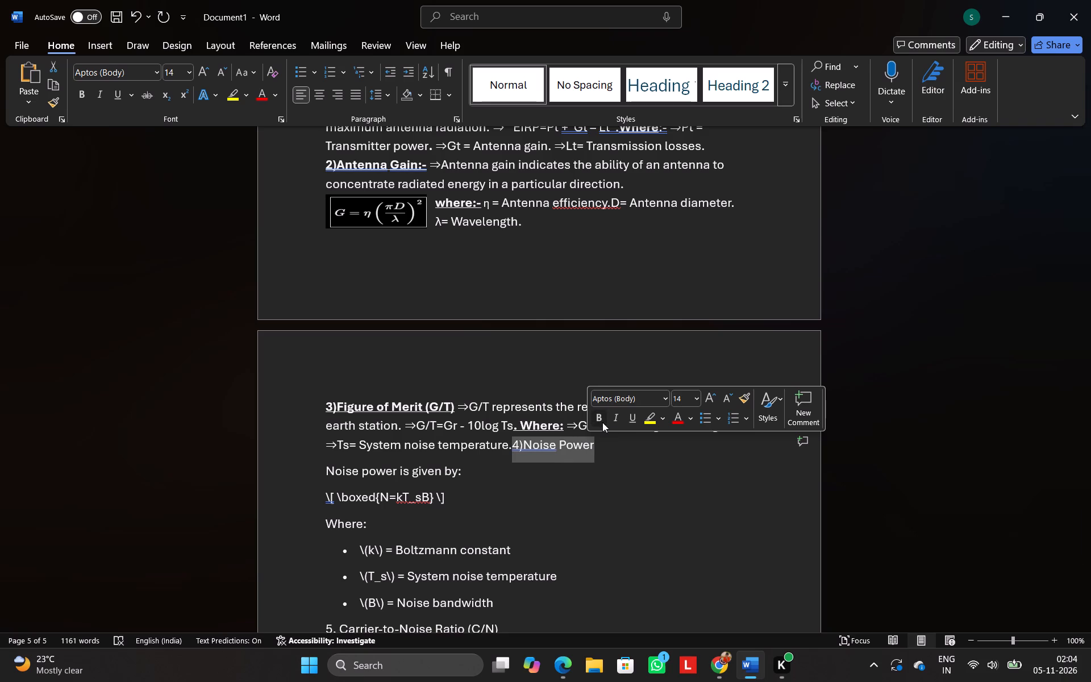
click(628, 418)
click(605, 451)
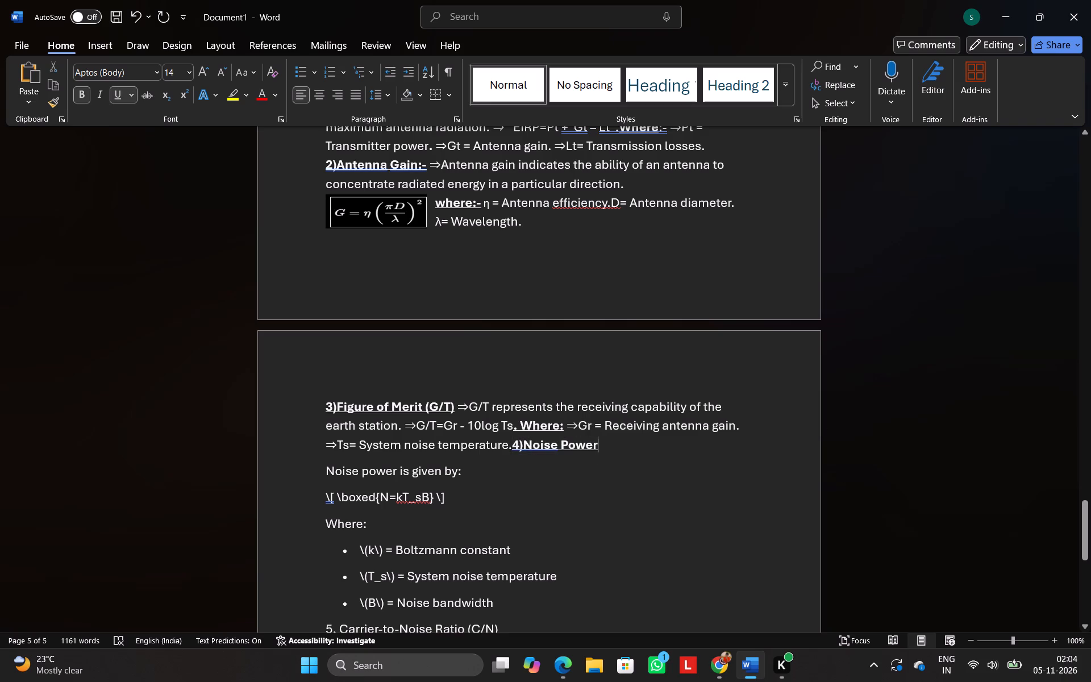
text(:-)
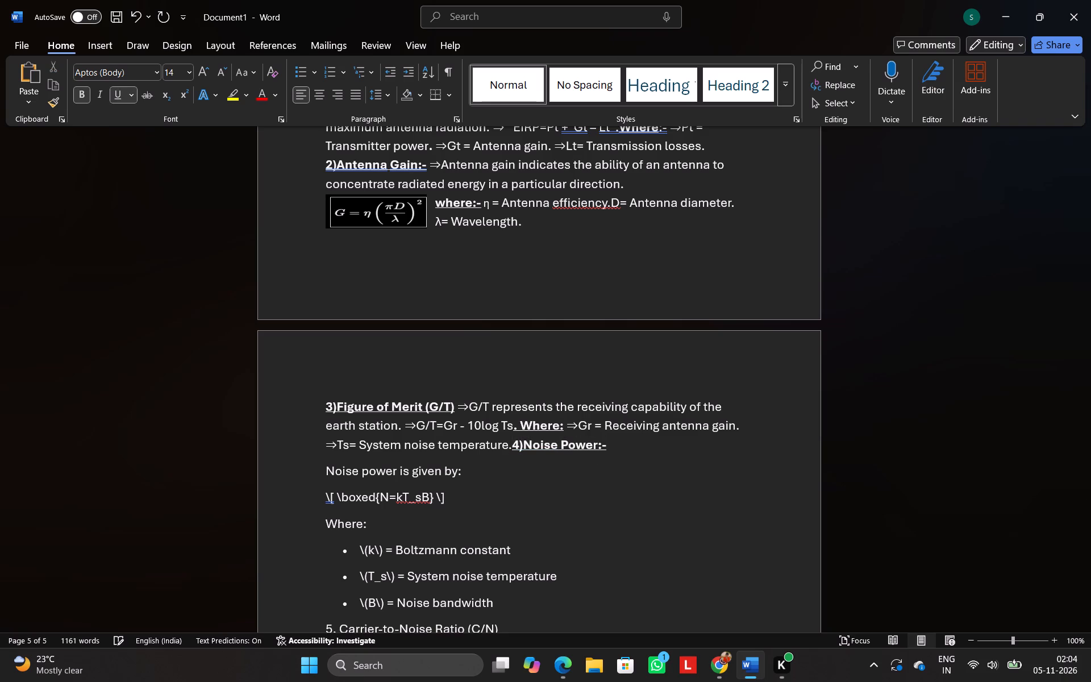
Join the 'Noise power is given by:' line onto the '4)Noise Power:-' heading with a space between them and no arrow.
key(Down)
key(Left)
key(Left)
key(Left)
key(Left)
key(Left)
key(Left)
key(Left)
key(Left)
key(Left)
key(Left)
key(Left)
key(Left)
key(Left)
key(Left)
key(Left)
key(Left)
key(Left)
key(Left)
key(Left)
key(Left)
key(BackSpace)
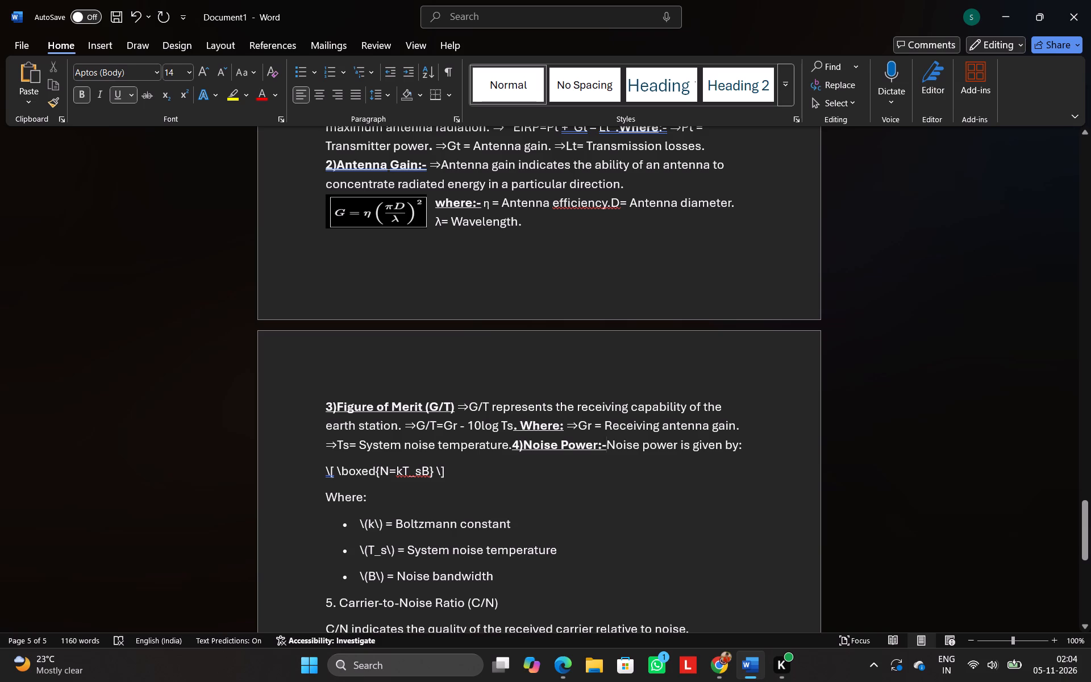
key(ctrl+v)
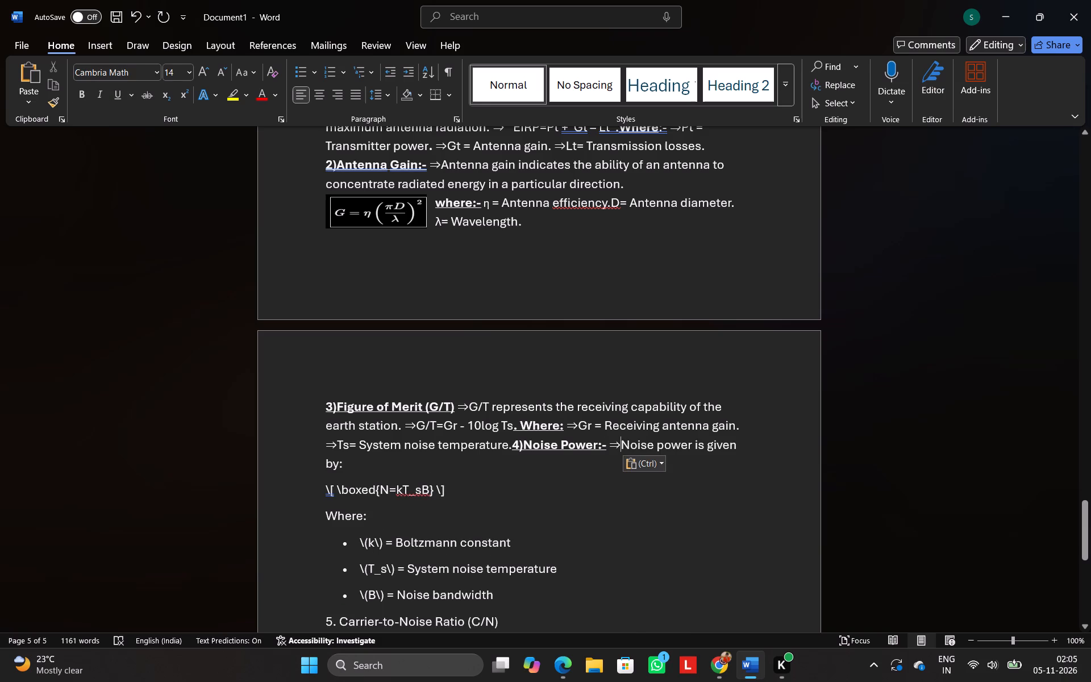
key(BackSpace)
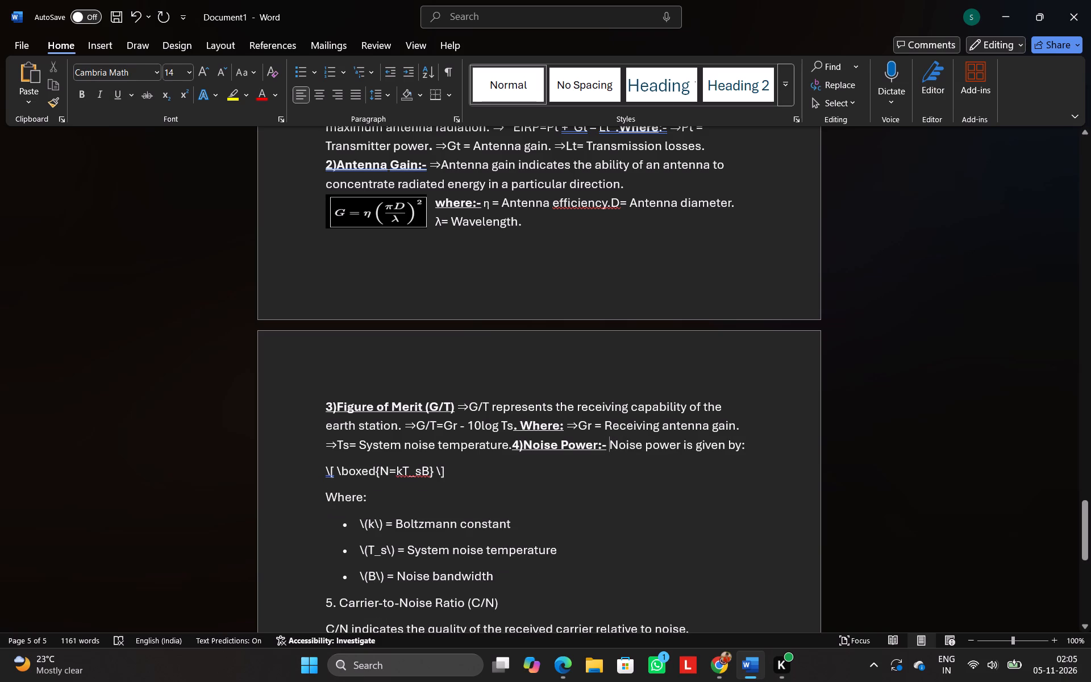
Add a hyphen after 'Noise power is given by:' so it ends with ':-'.
click(767, 447)
key(minus)
click(452, 477)
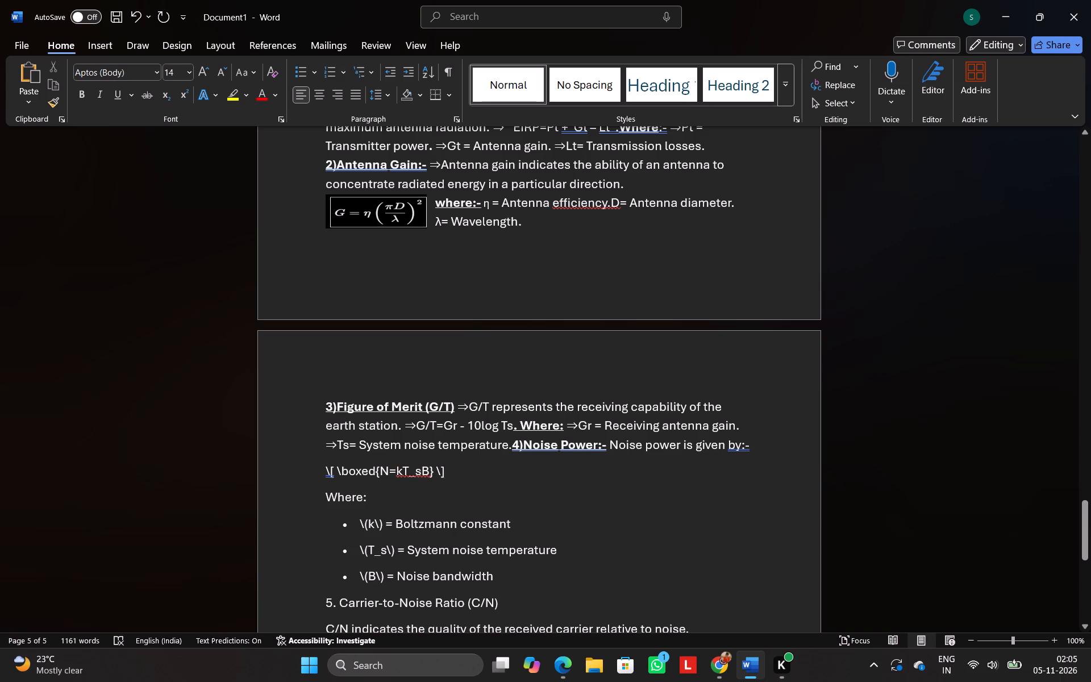
key(BackSpace)
key(BackSpace)
key(BackSpace)
key(BackSpace)
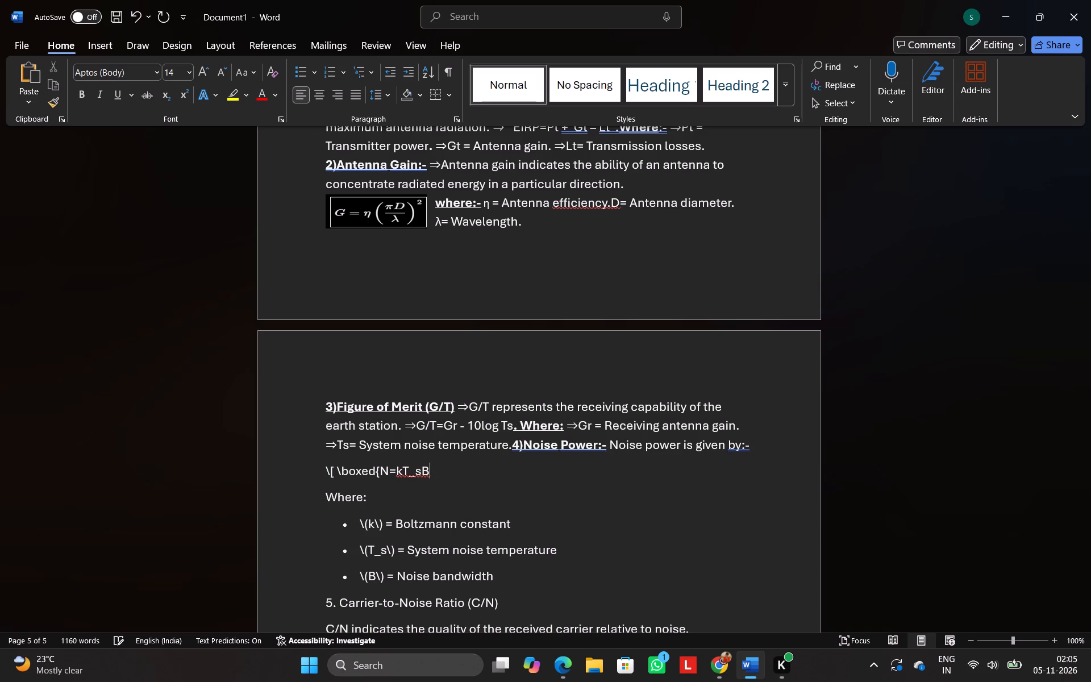
click(717, 665)
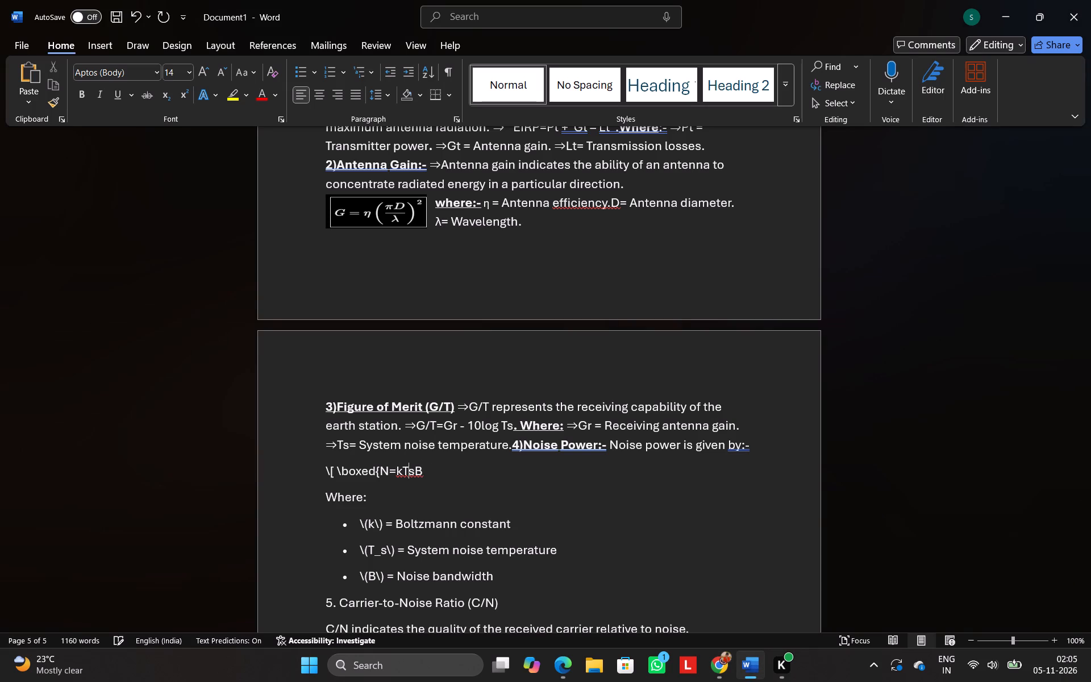
Delete the '\[ \boxed{' markup before 'N=kTsB' and join the formula after 'Noise power is given by:-' with a ⇒ arrow in front.
key(Left)
key(Left)
key(Left)
key(Left)
key(Left)
key(Right)
key(BackSpace)
key(BackSpace)
key(BackSpace)
key(BackSpace)
key(BackSpace)
key(BackSpace)
key(BackSpace)
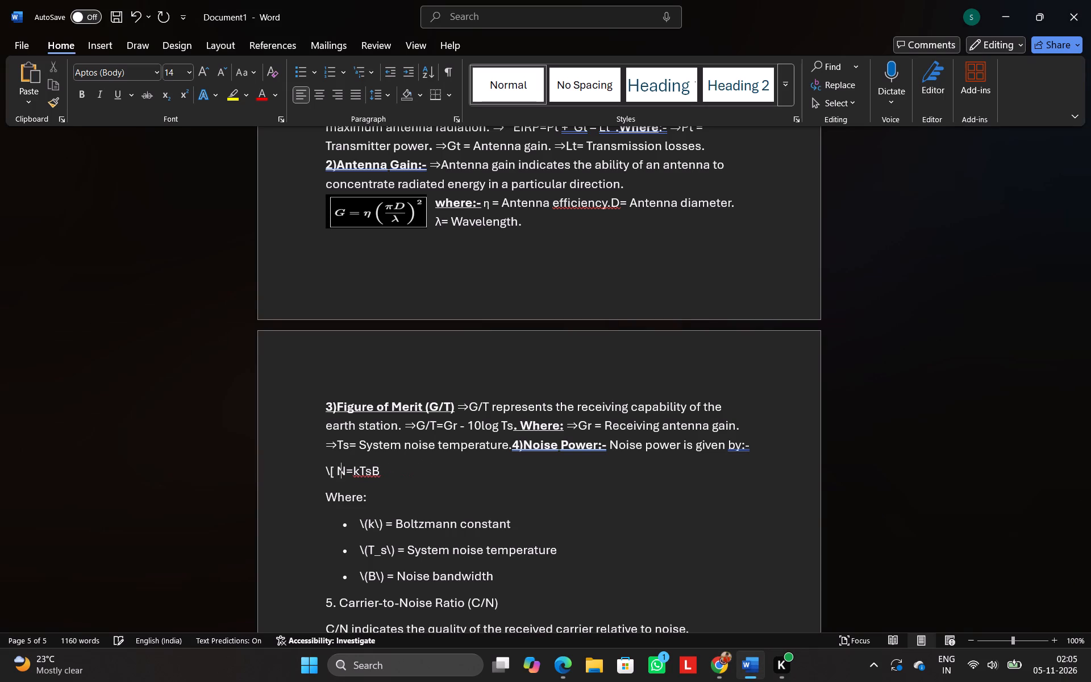
key(BackSpace)
key(BackSpace)
key(BackSpace)
key(BackSpace)
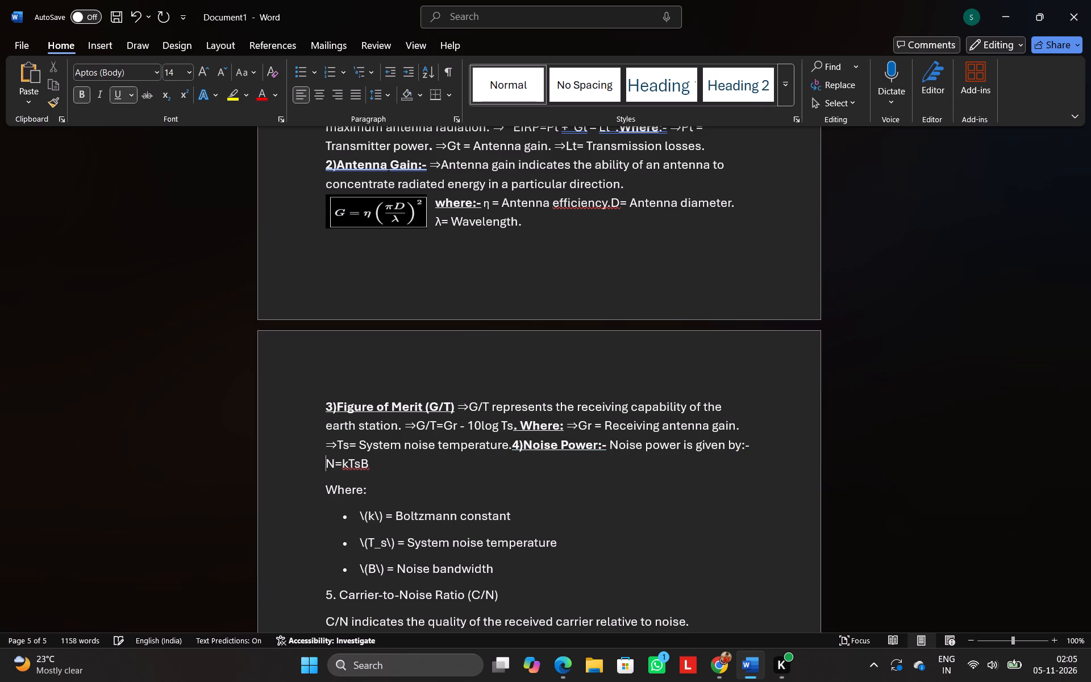
click(719, 665)
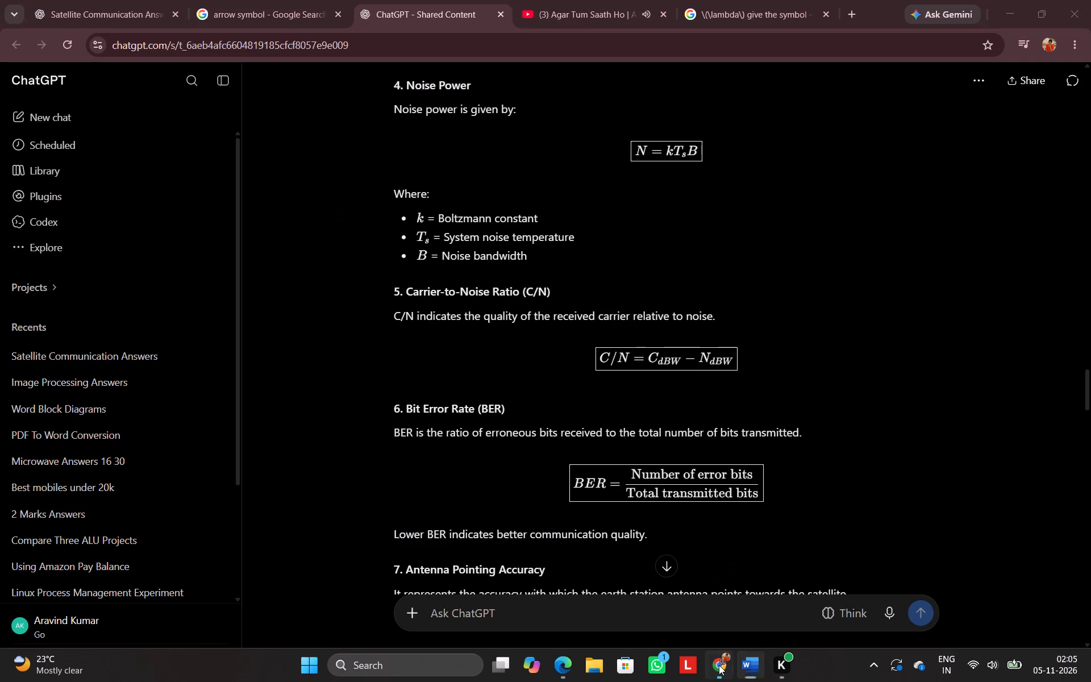
click(719, 665)
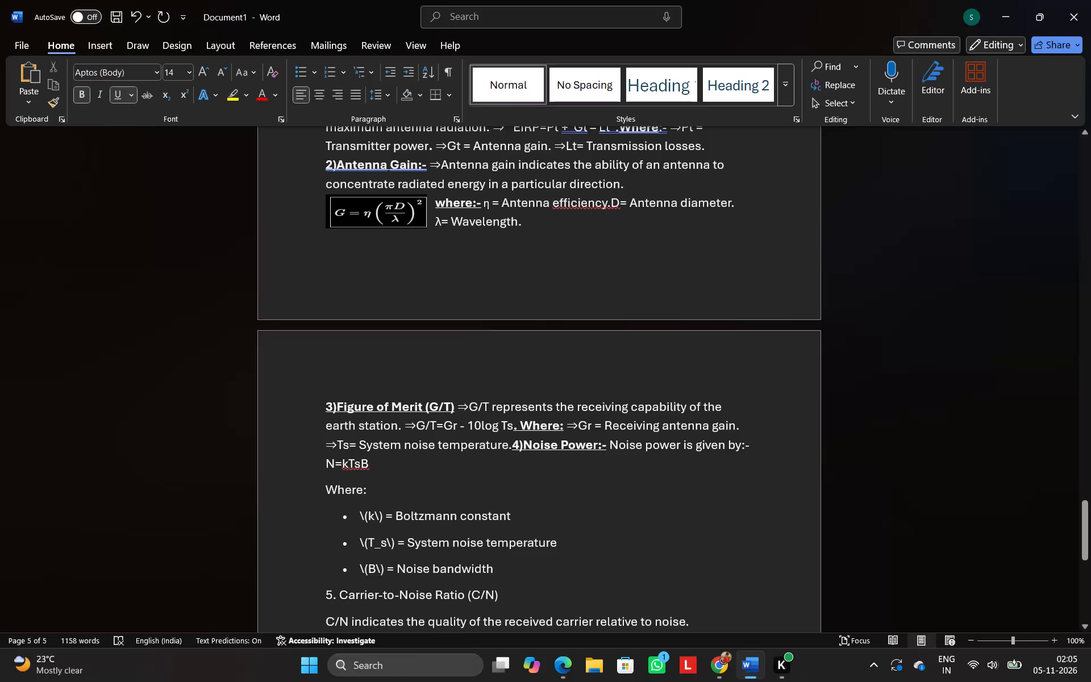
key(ctrl+v)
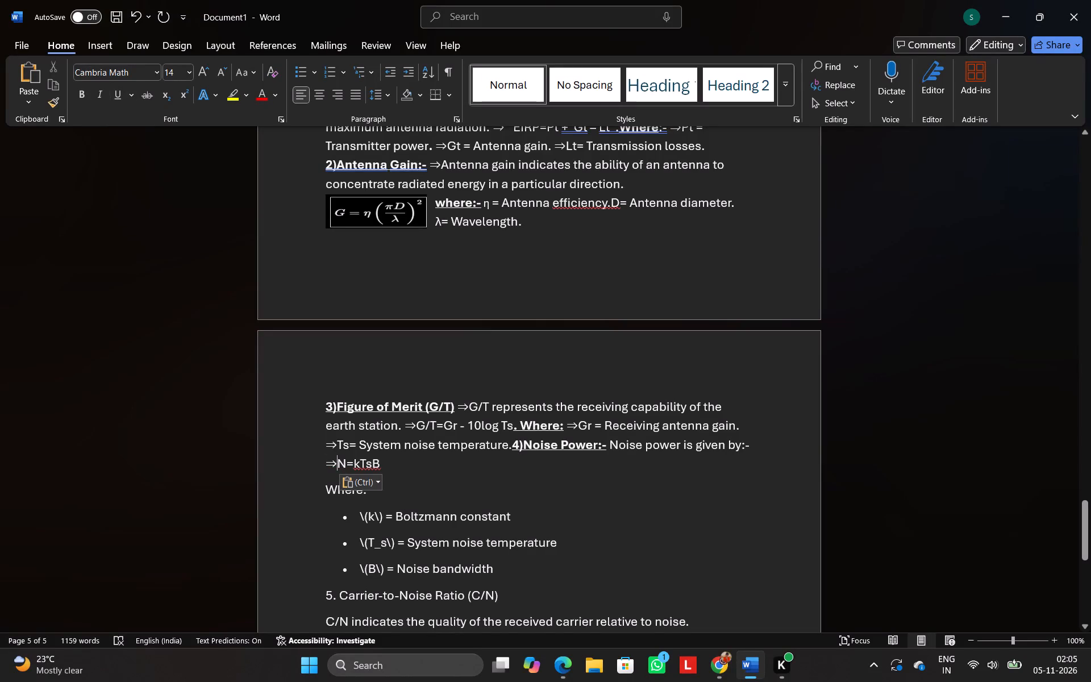
Join the 'Where:' line onto the end of the 'N=kTsB' formula, separated by '//' with a space on each side.
click(439, 491)
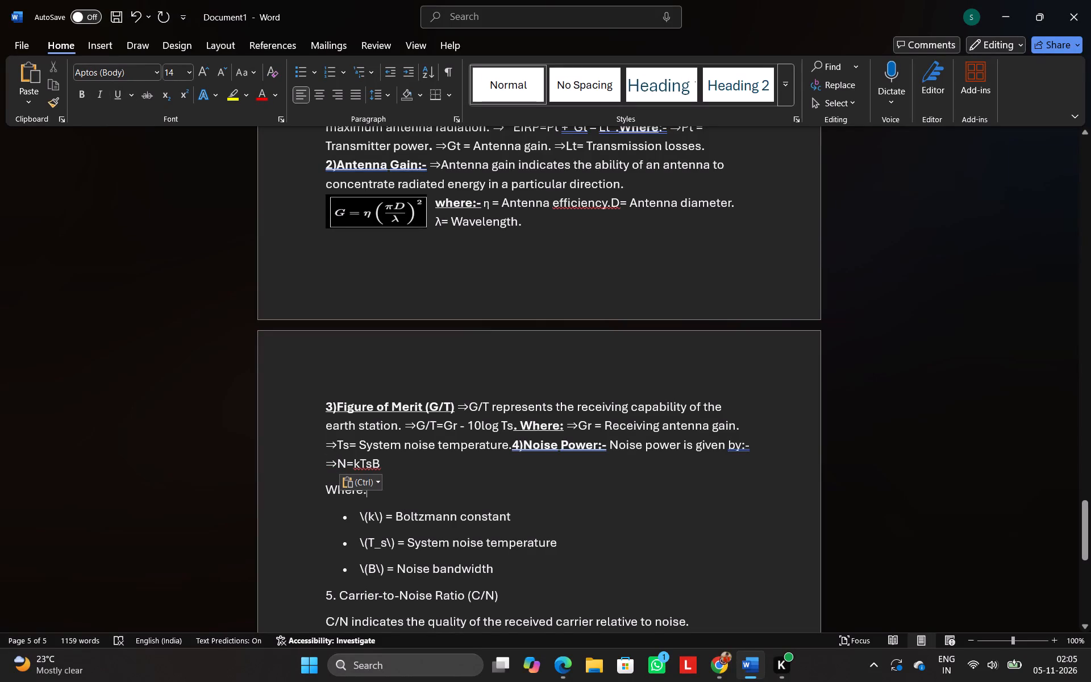
key(Left)
key(Left)
key(Left)
key(Left)
key(Left)
key(Left)
key(BackSpace)
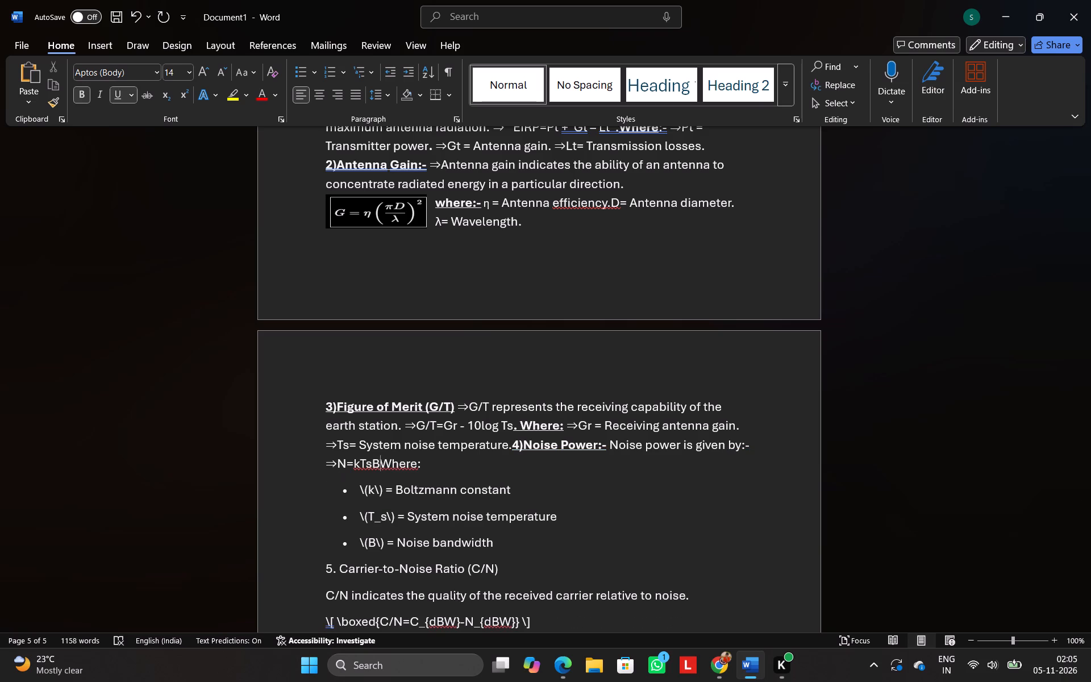
key(space)
text(//)
key(space)
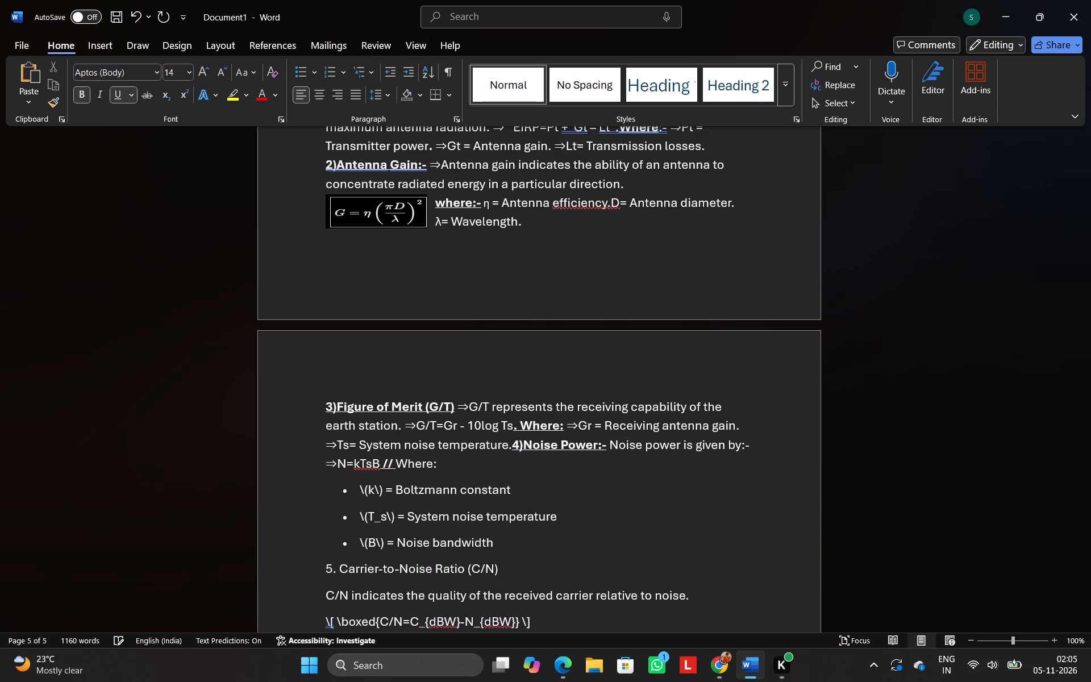
Underline 'Where:' after the noise power formula and add a hyphen so it reads 'Where:-'.
right_click(390, 466)
click(431, 509)
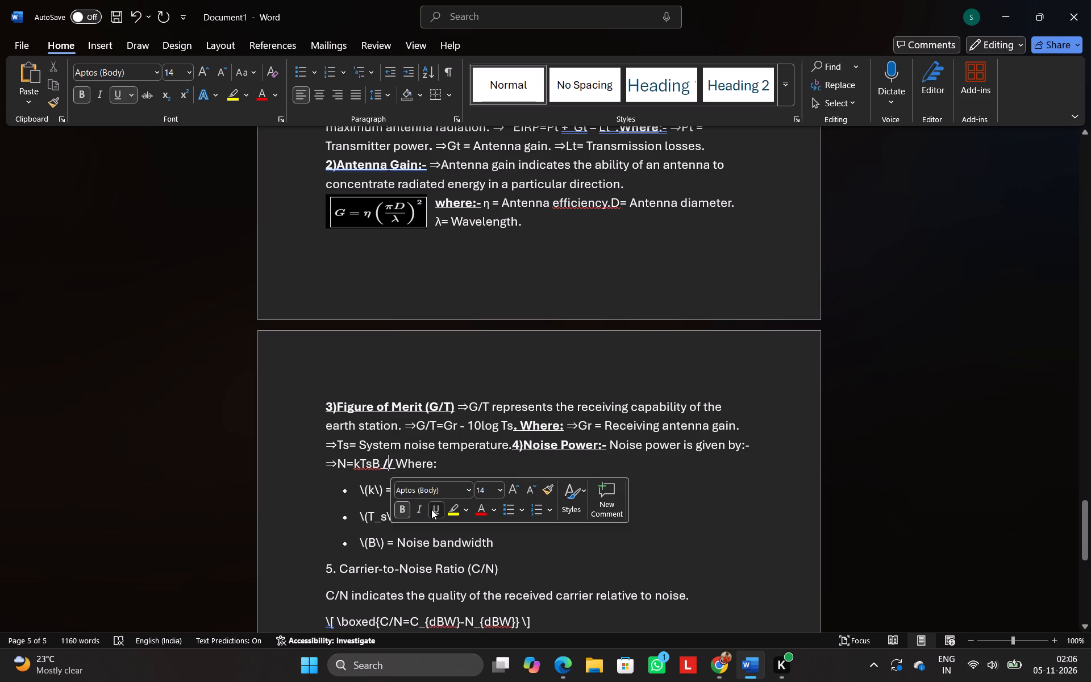
click(527, 464)
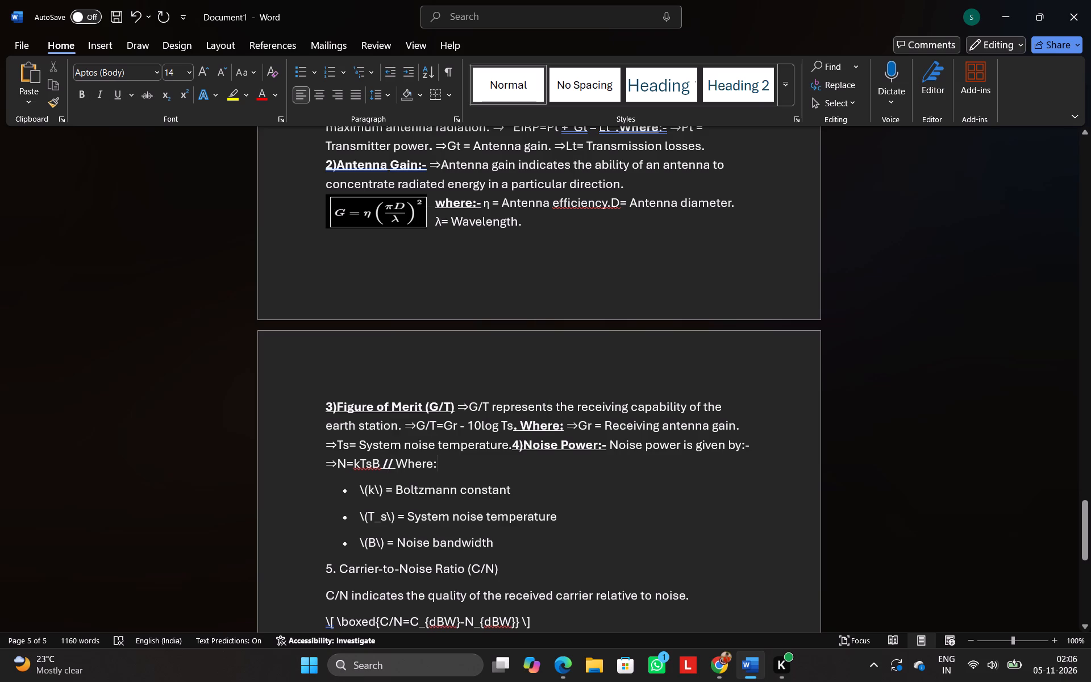
drag(395, 464, 441, 467)
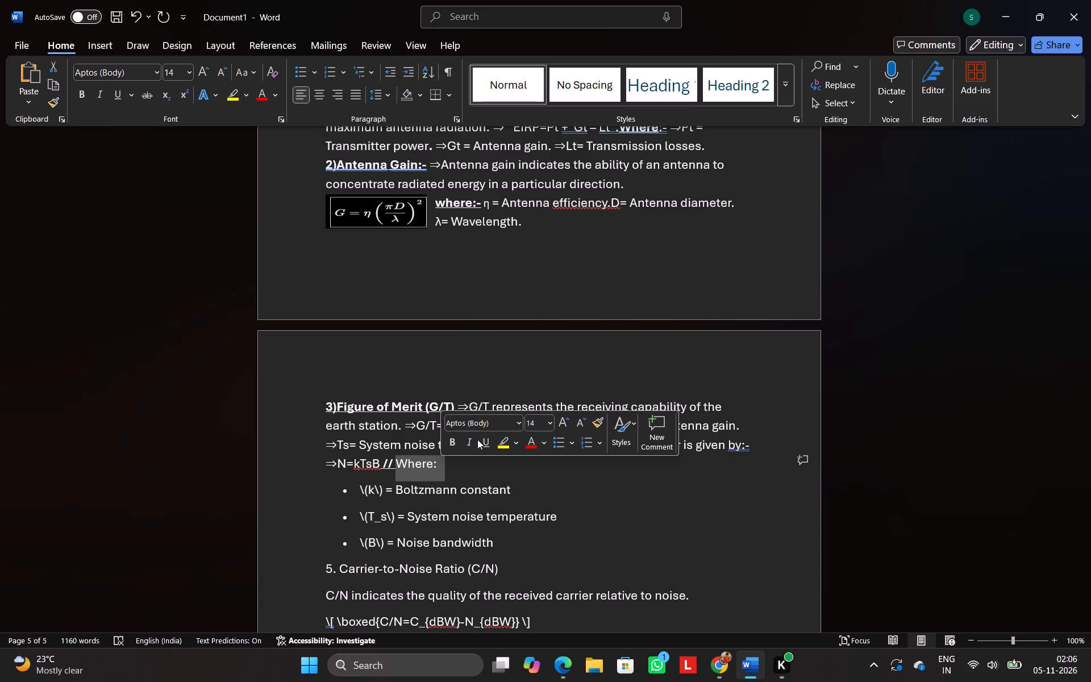
click(478, 439)
click(479, 467)
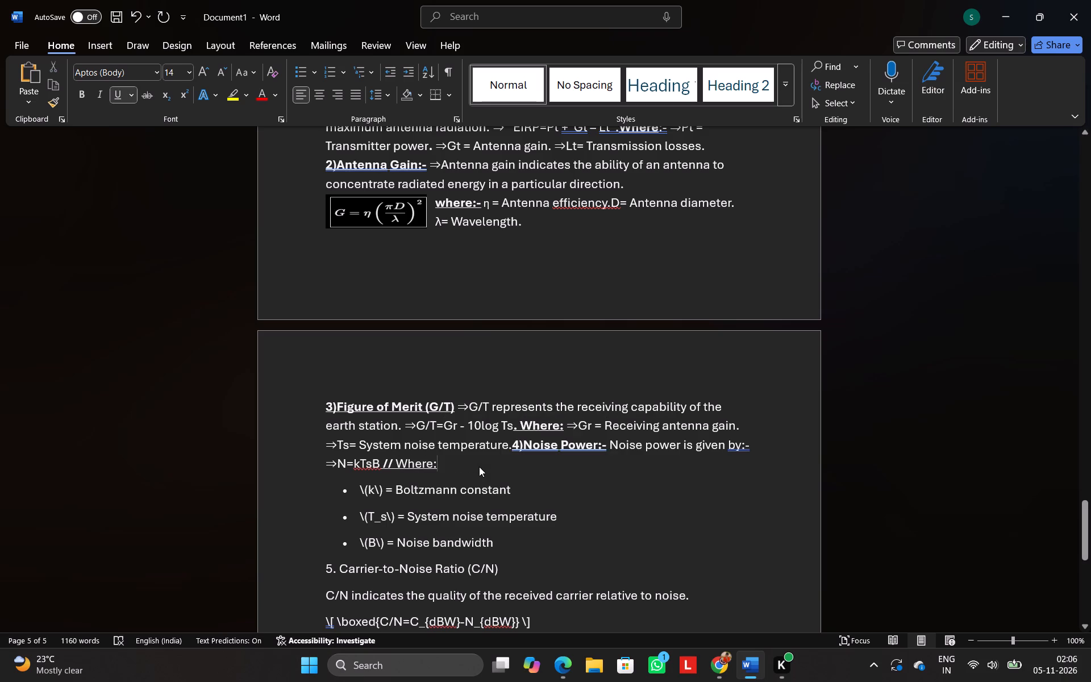
key(minus)
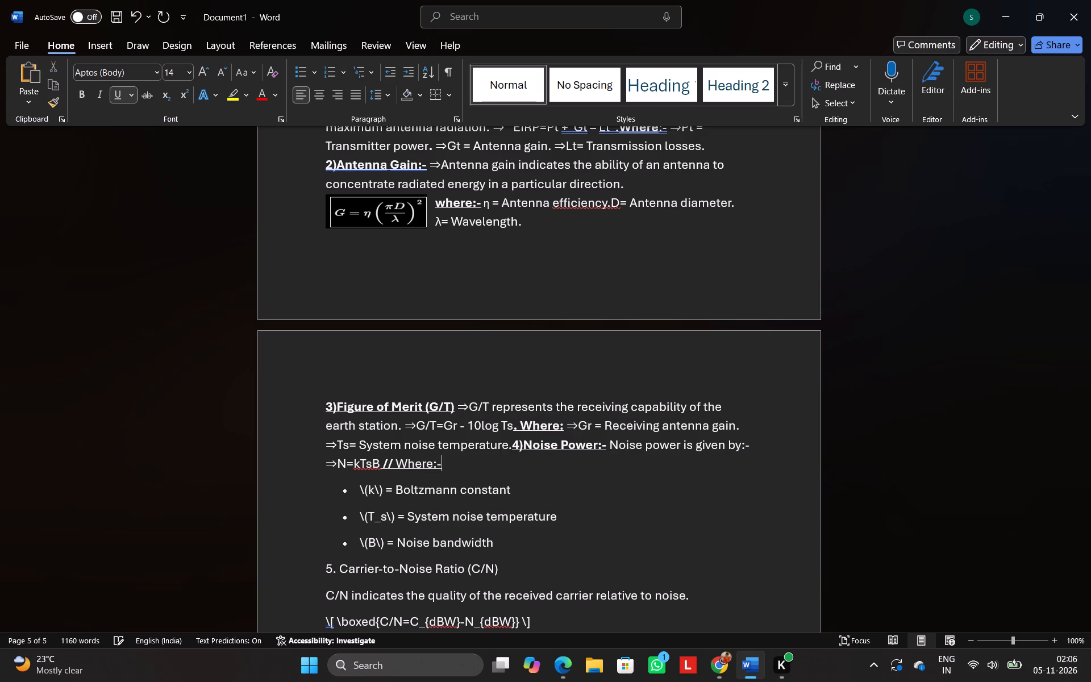
Turn the Boltzmann constant bullet into the inline arrow point '⇒k= Boltzmann constant.' after 'Where:-', without LaTeX markup.
click(382, 489)
key(Right)
key(BackSpace)
key(BackSpace)
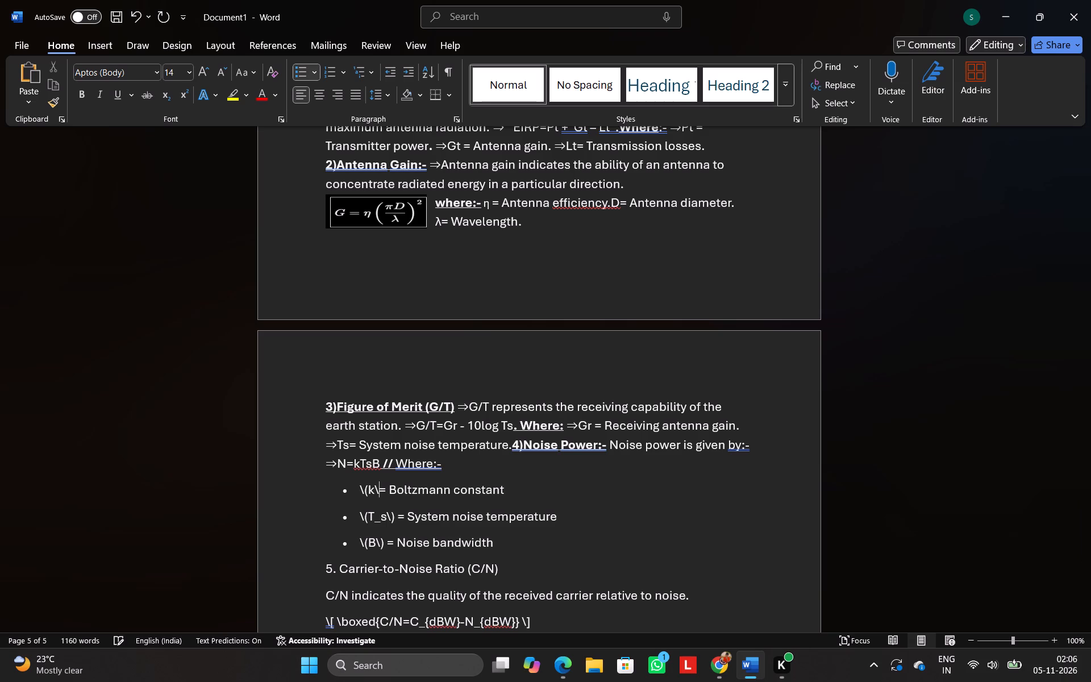
key(BackSpace)
key(Left)
key(BackSpace)
key(BackSpace)
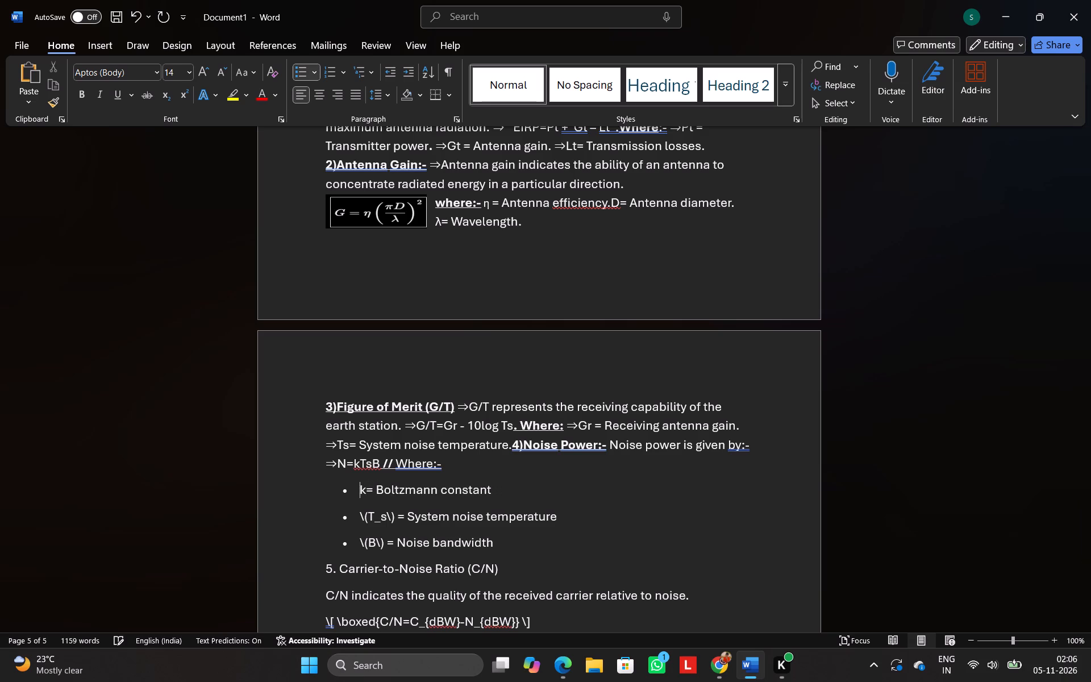
key(BackSpace)
key(BackSpace)
key(BackSpace)
key(ctrl+v)
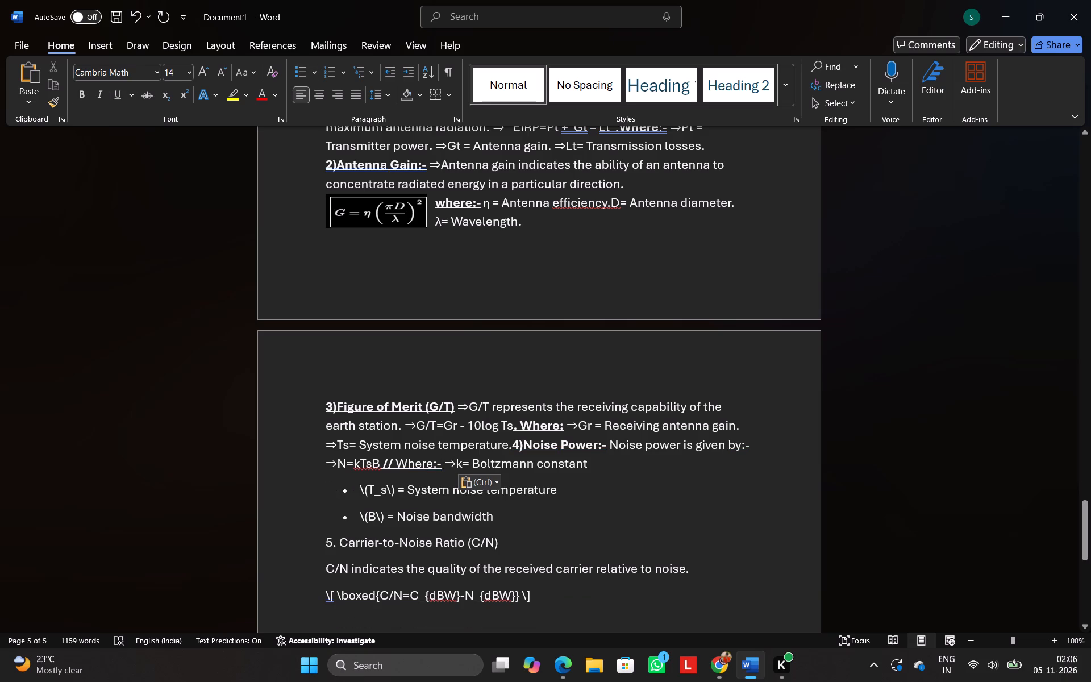
click(583, 468)
key(Right)
key(period)
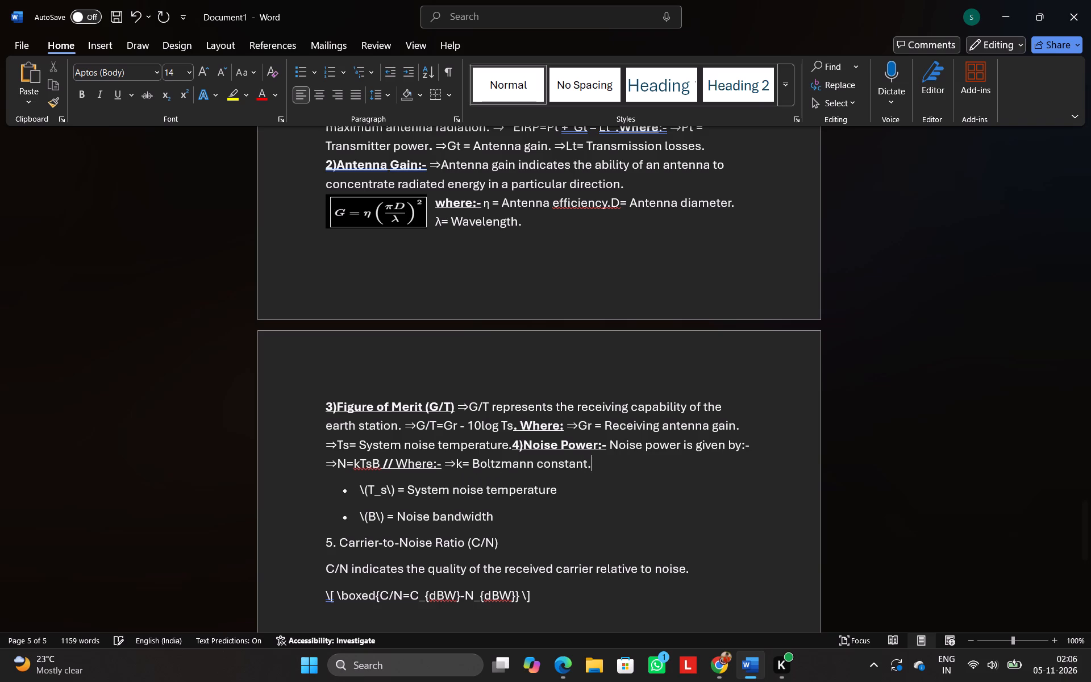
Strip the LaTeX markup from the system noise temperature bullet and join it after 'Boltzmann constant.' as '⇒Ts = System noise temperature'.
key(Down)
key(Left)
key(Left)
key(Left)
key(Left)
key(Left)
key(Left)
key(Left)
key(Left)
key(Left)
key(Left)
key(Left)
key(Left)
key(Left)
key(Left)
key(Left)
key(Left)
key(Left)
key(Left)
key(Left)
key(Left)
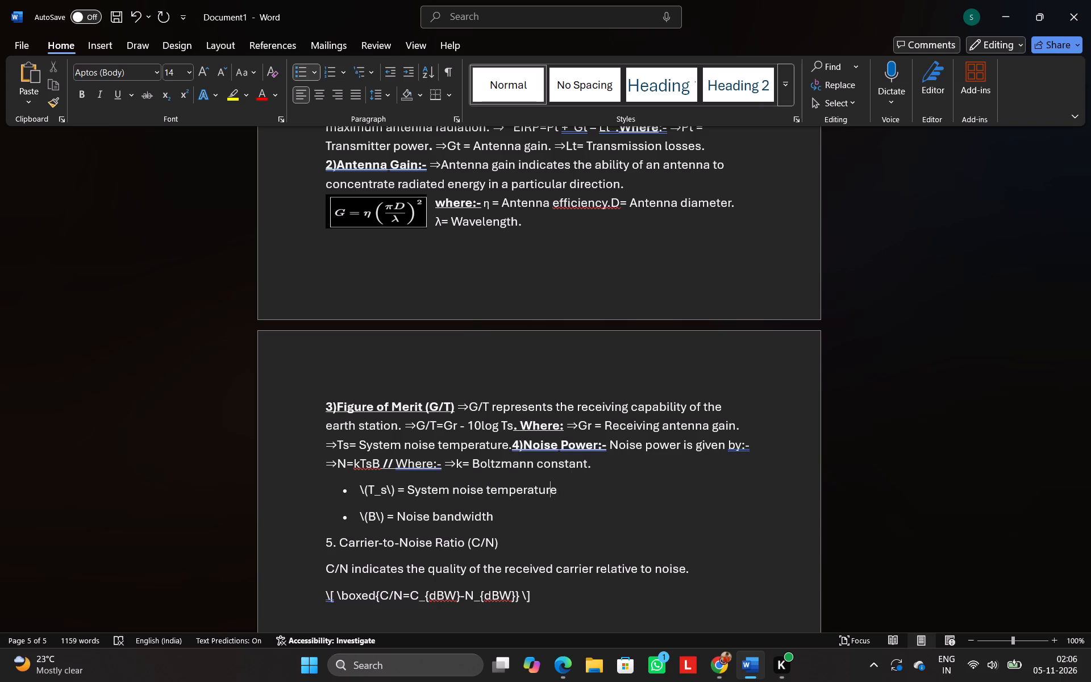
key(Right)
key(BackSpace)
key(BackSpace)
key(Left)
key(BackSpace)
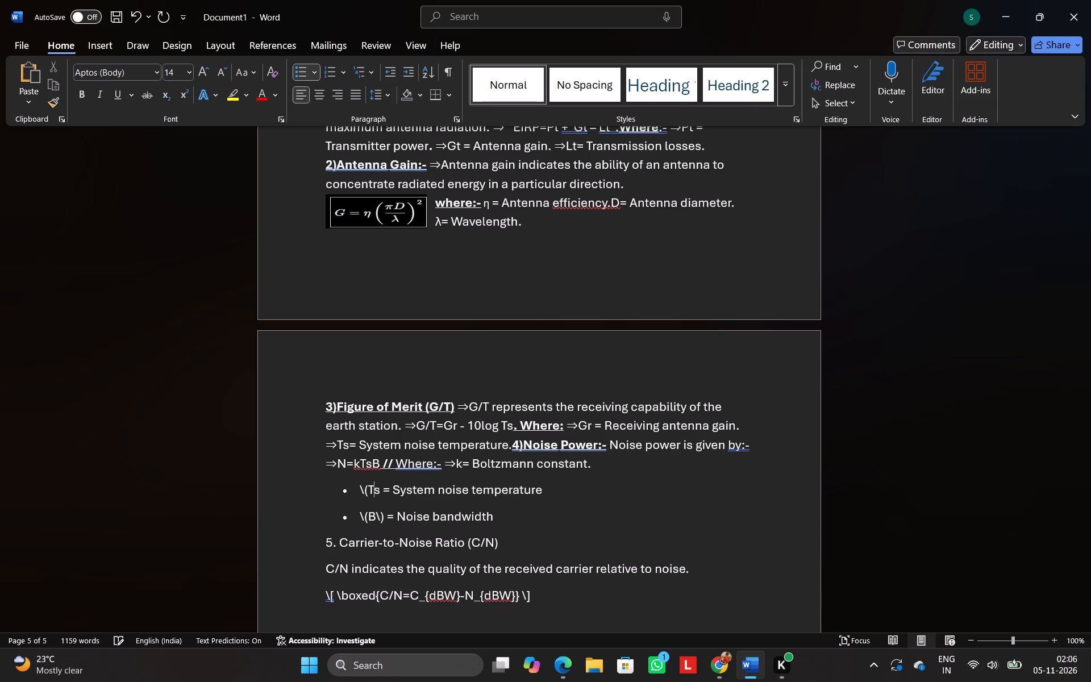
key(Left)
key(BackSpace)
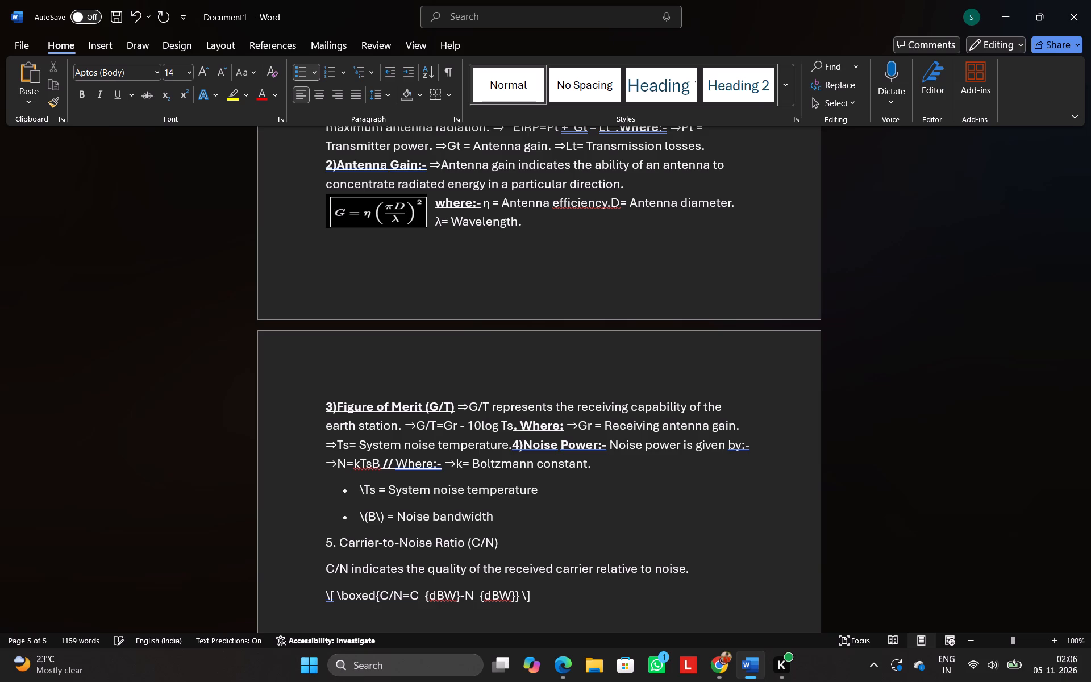
key(BackSpace)
key(BackSpace)
key(BackSpace)
key(BackSpace)
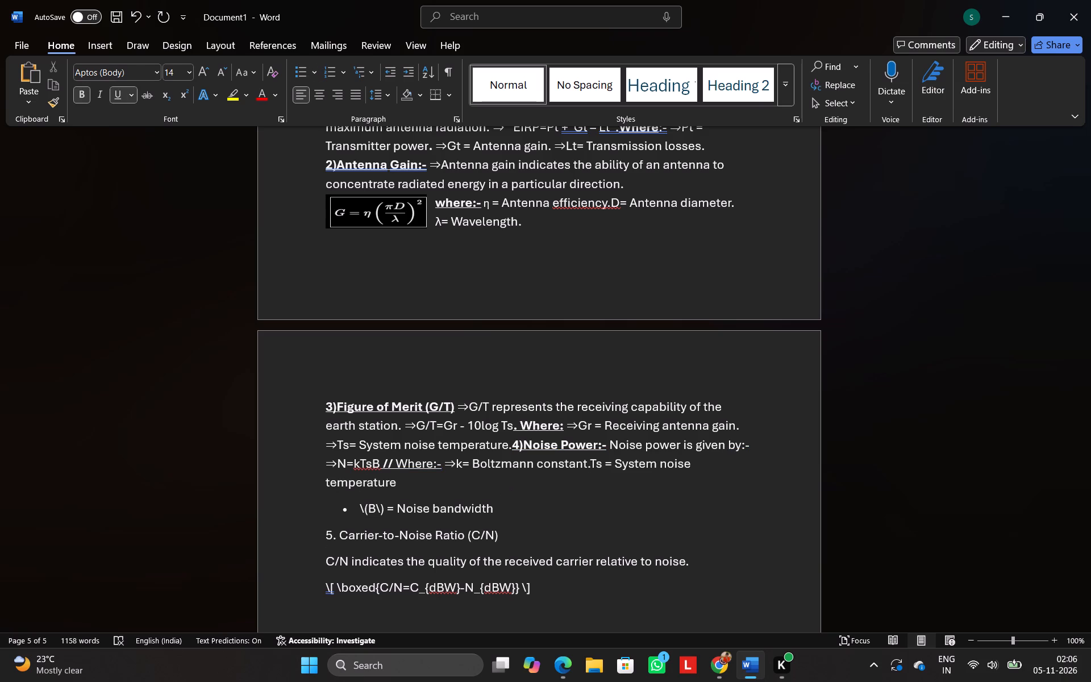
key(ctrl+v)
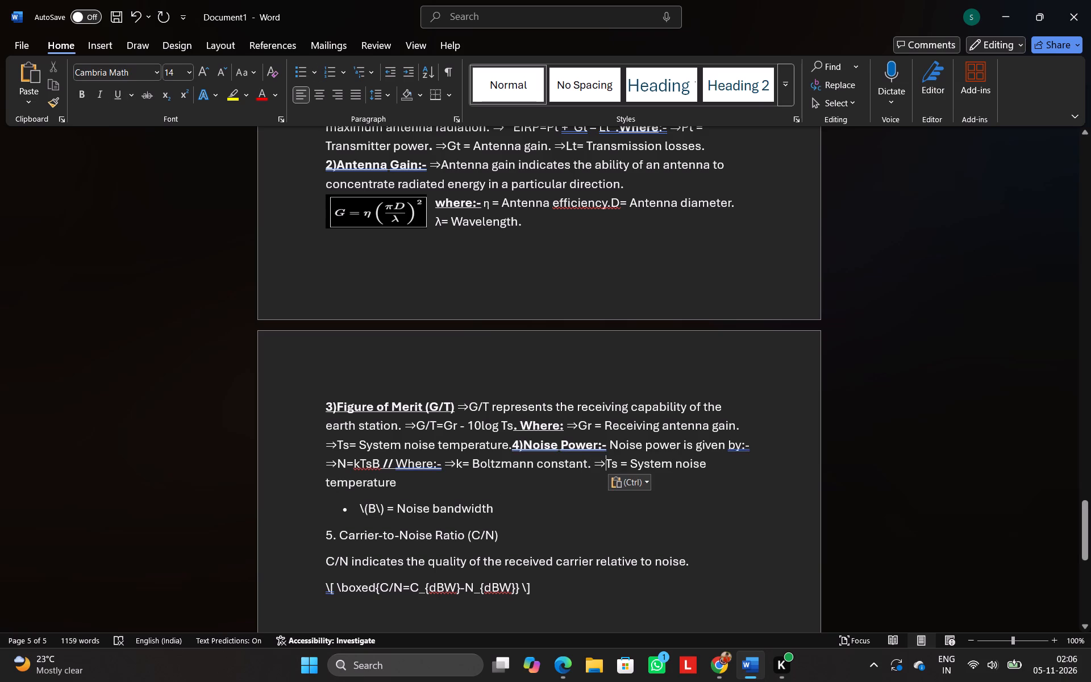
Strip the LaTeX markup from the noise bandwidth bullet and join it after 'temperature.' as the inline arrow point '⇒B= Noise bandwidth.'.
click(388, 514)
key(BackSpace)
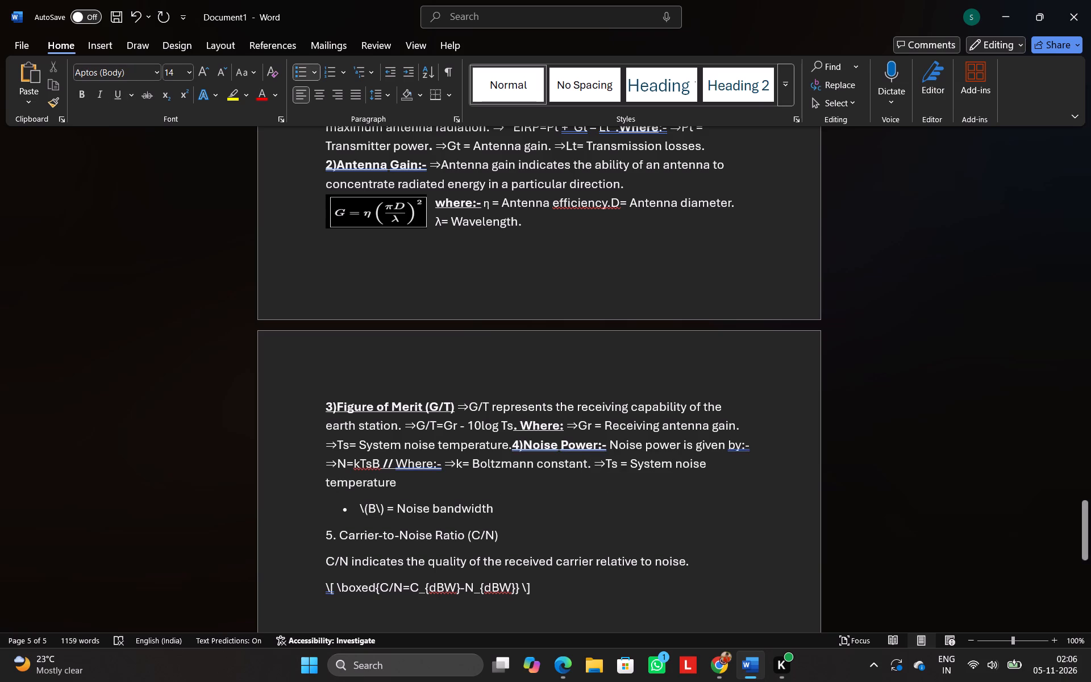
key(BackSpace)
key(BackSpace)
key(Left)
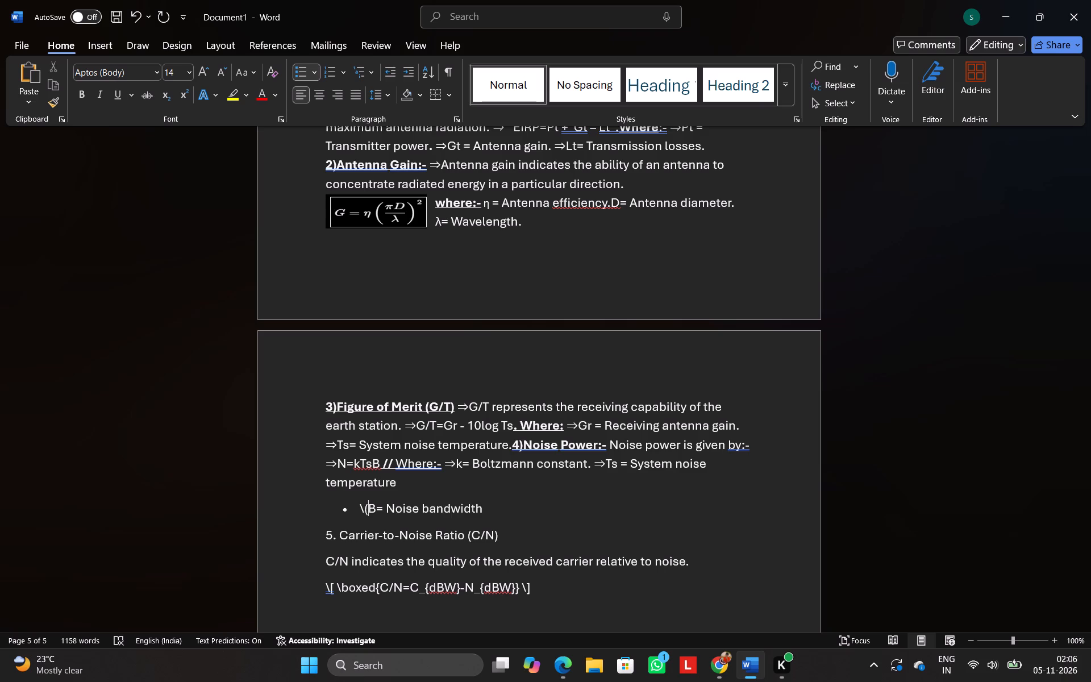
key(BackSpace)
key(BackSpace)
key(BackSpace)
key(BackSpace)
key(BackSpace)
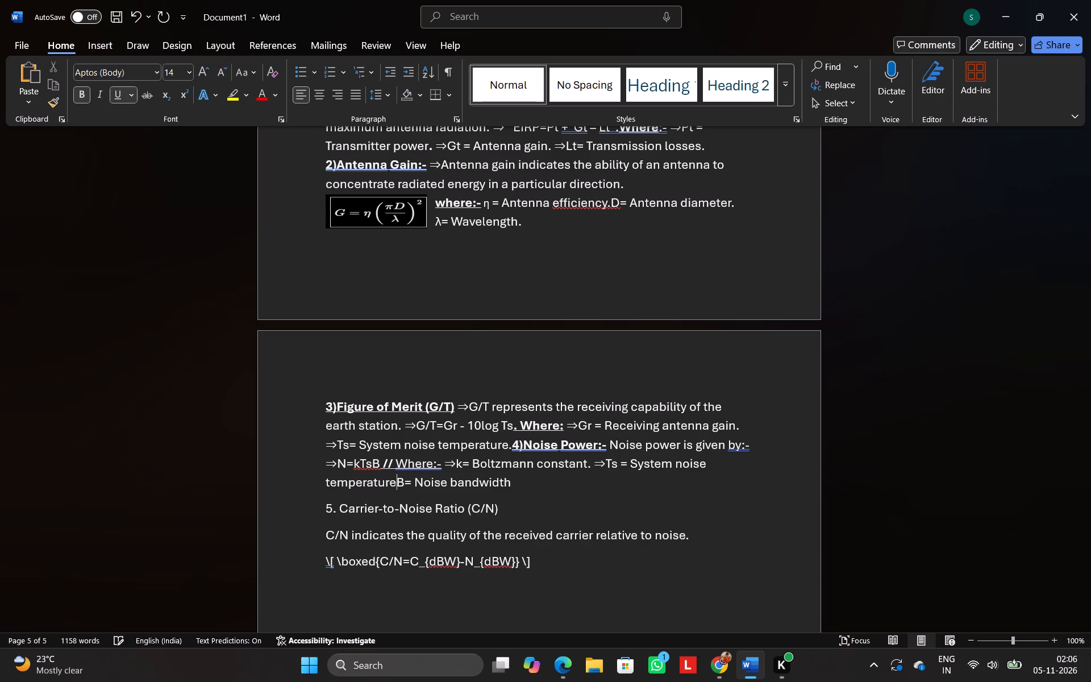
key(ctrl+z)
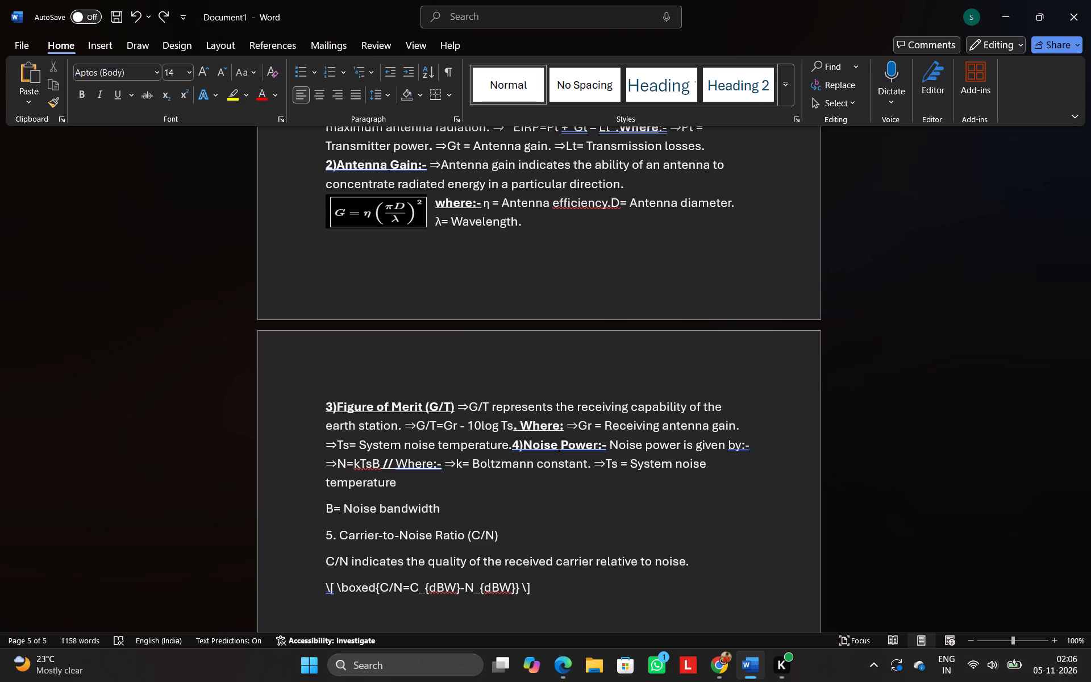
key(BackSpace)
key(period)
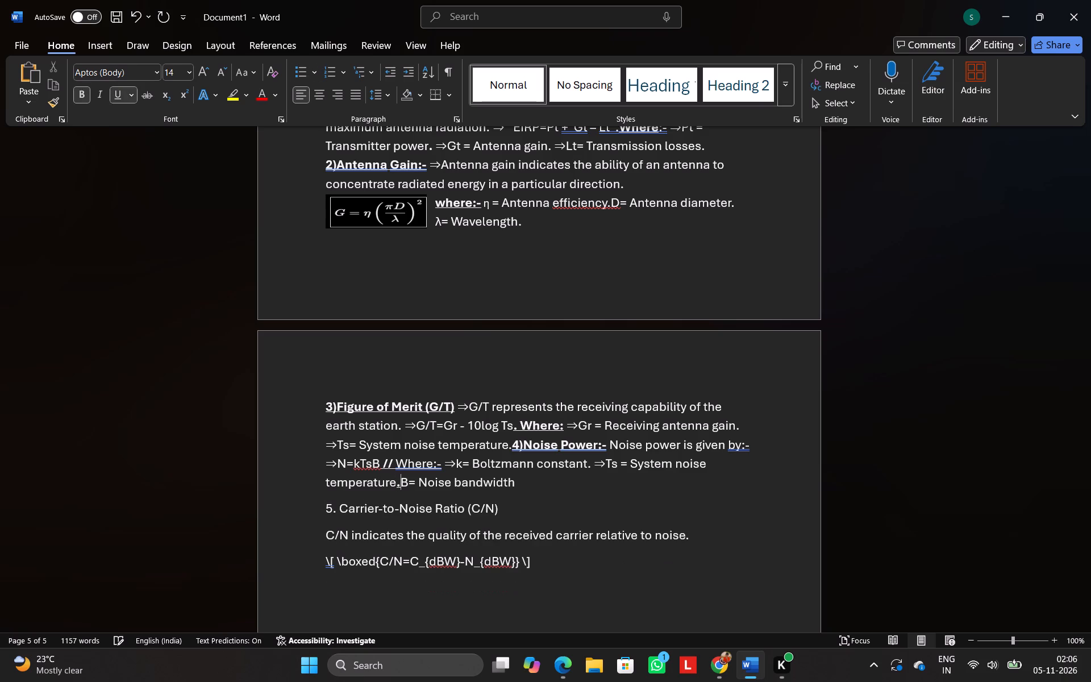
key(ctrl+v)
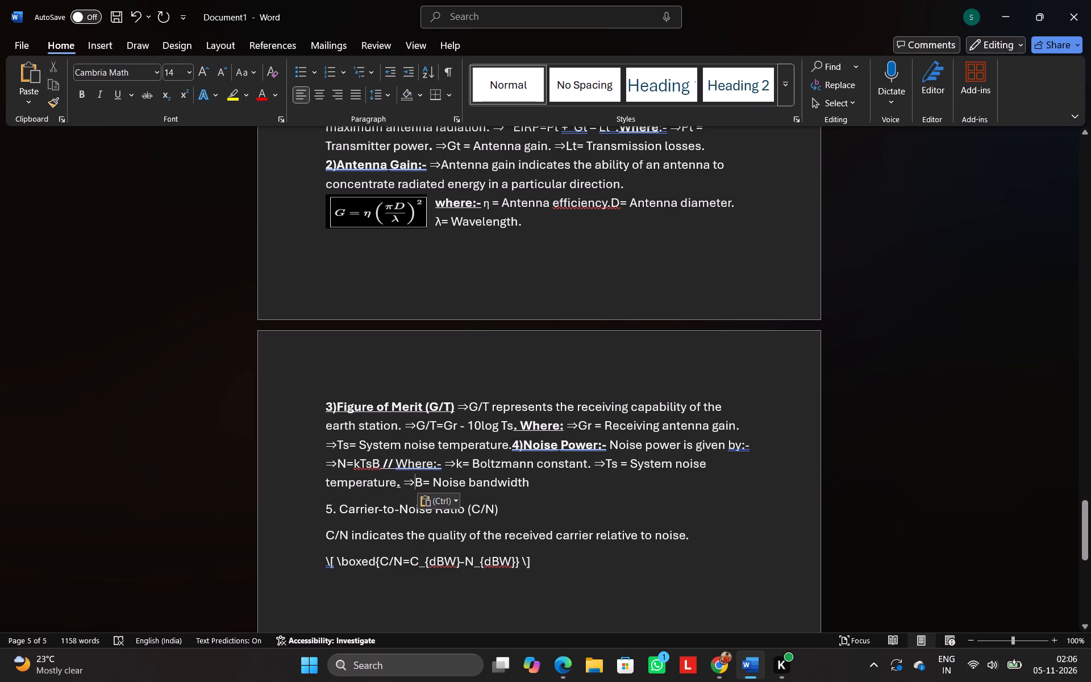
click(534, 496)
key(period)
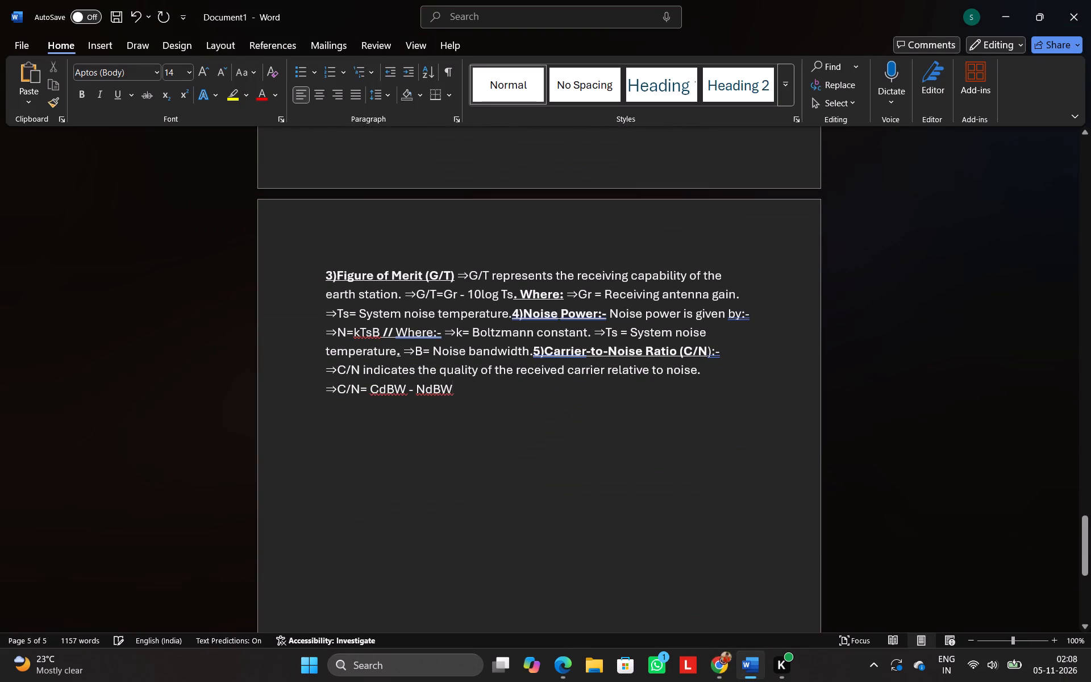
key(period)
key(space)
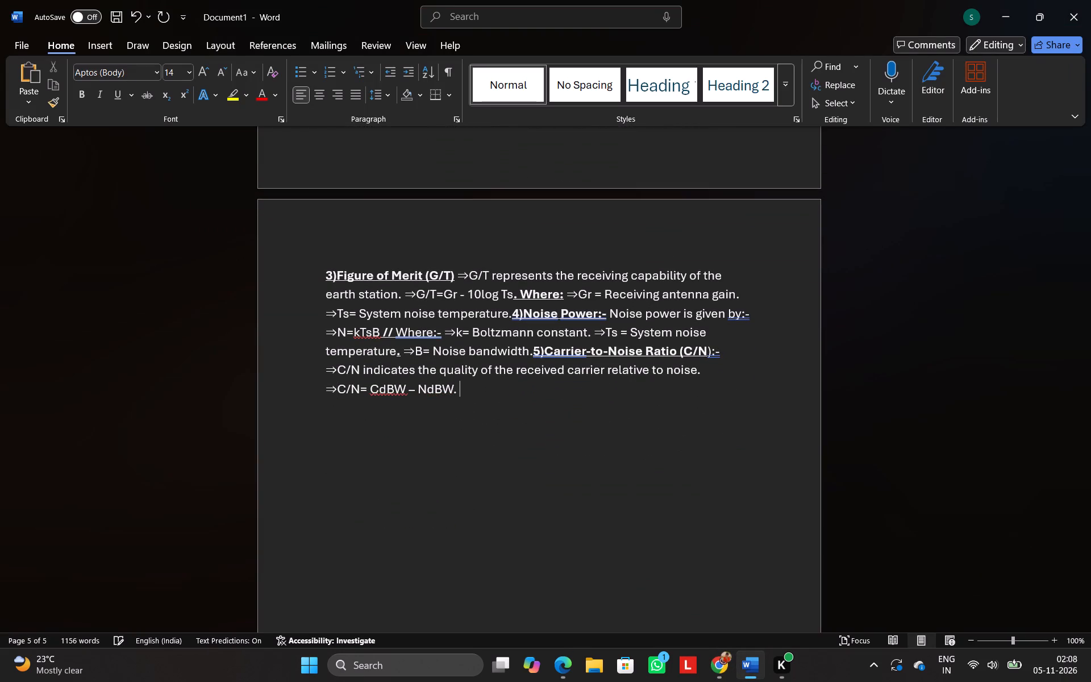
key(ctrl+v)
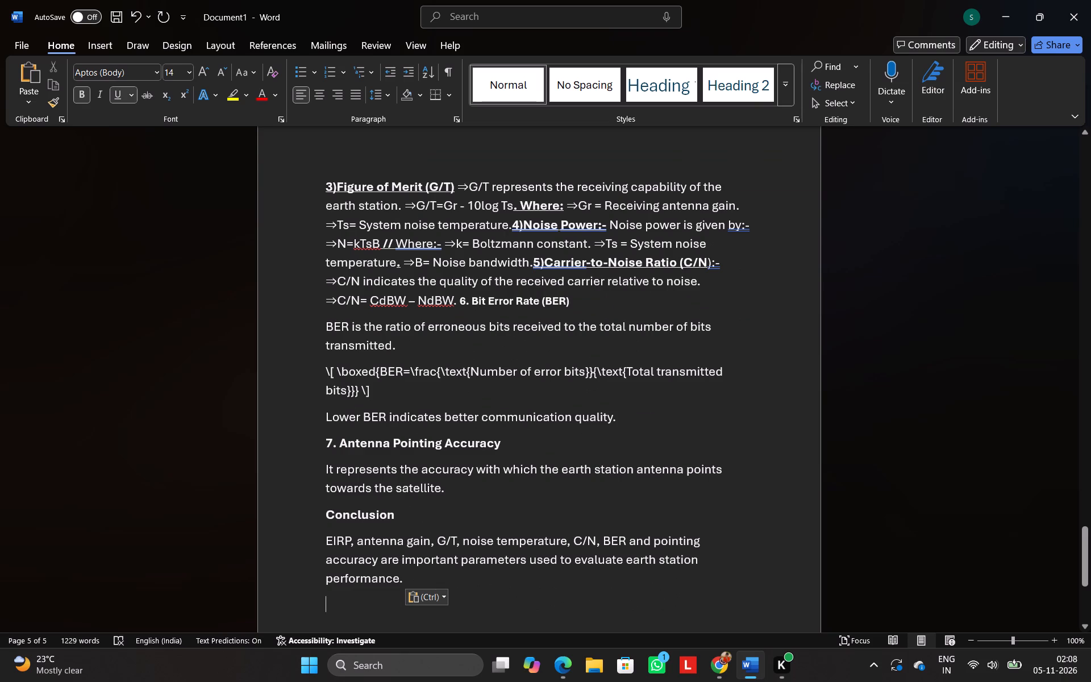
Set the font size of all the newly pasted text, from the Bit Error Rate heading to the conclusion, to 14.
drag(460, 297, 709, 671)
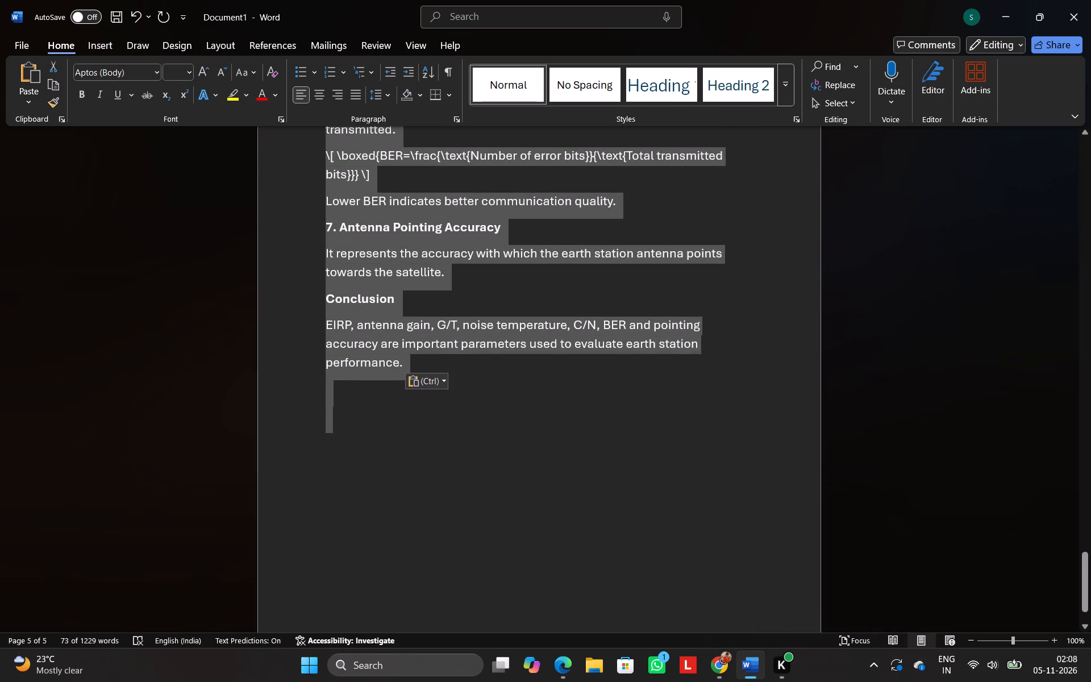
click(173, 65)
click(173, 65)
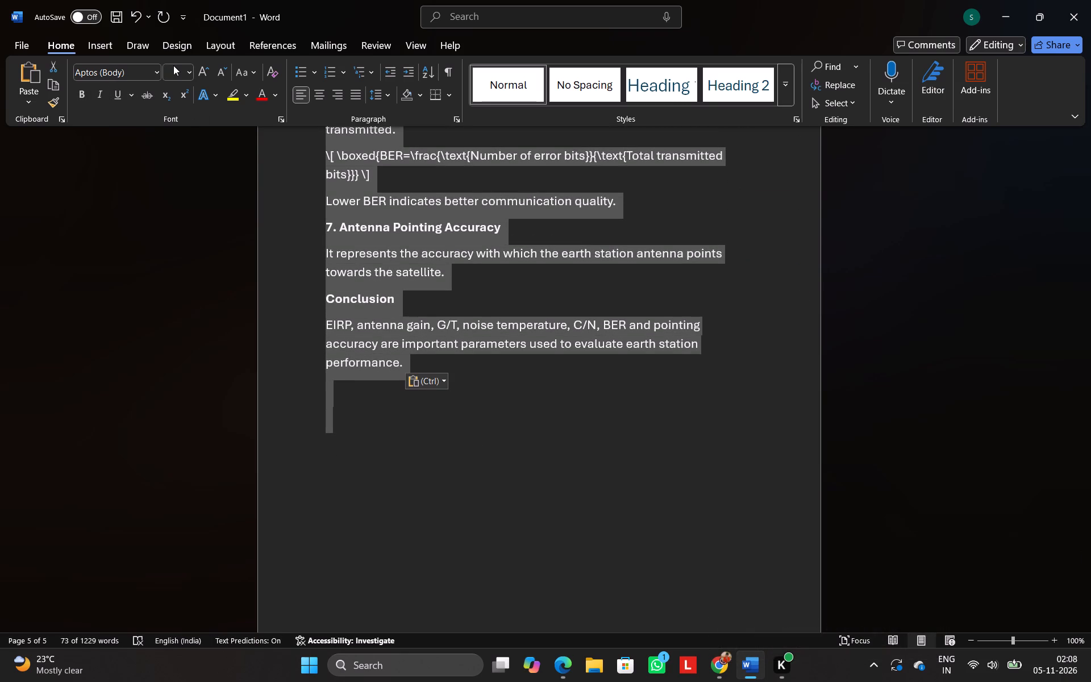
triple_click(171, 65)
click(189, 67)
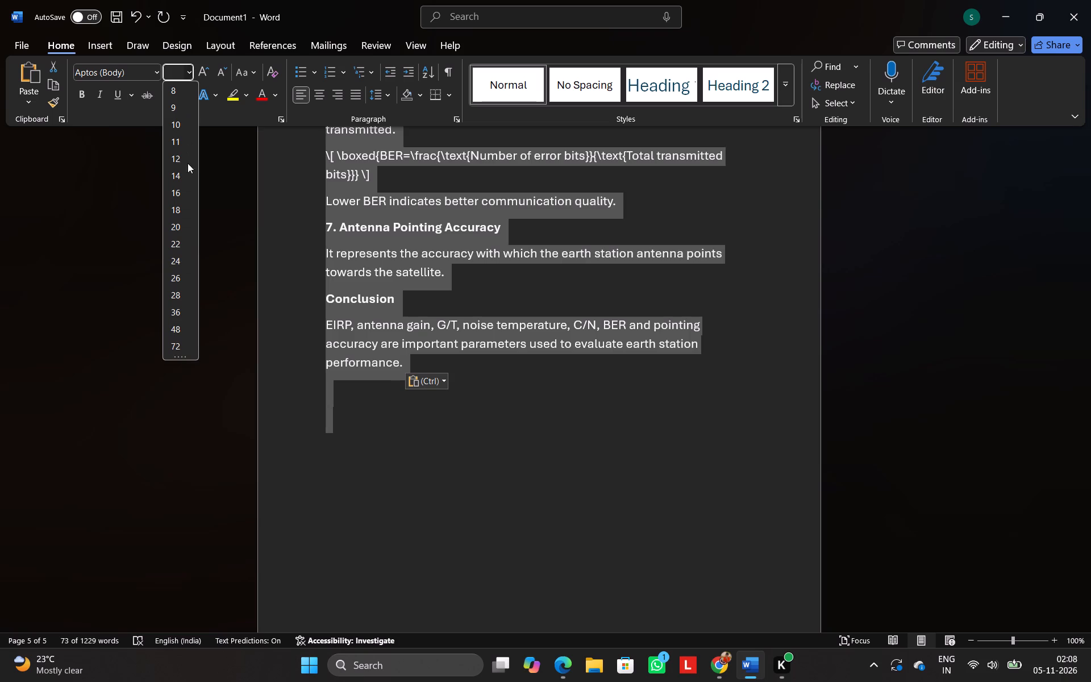
click(184, 166)
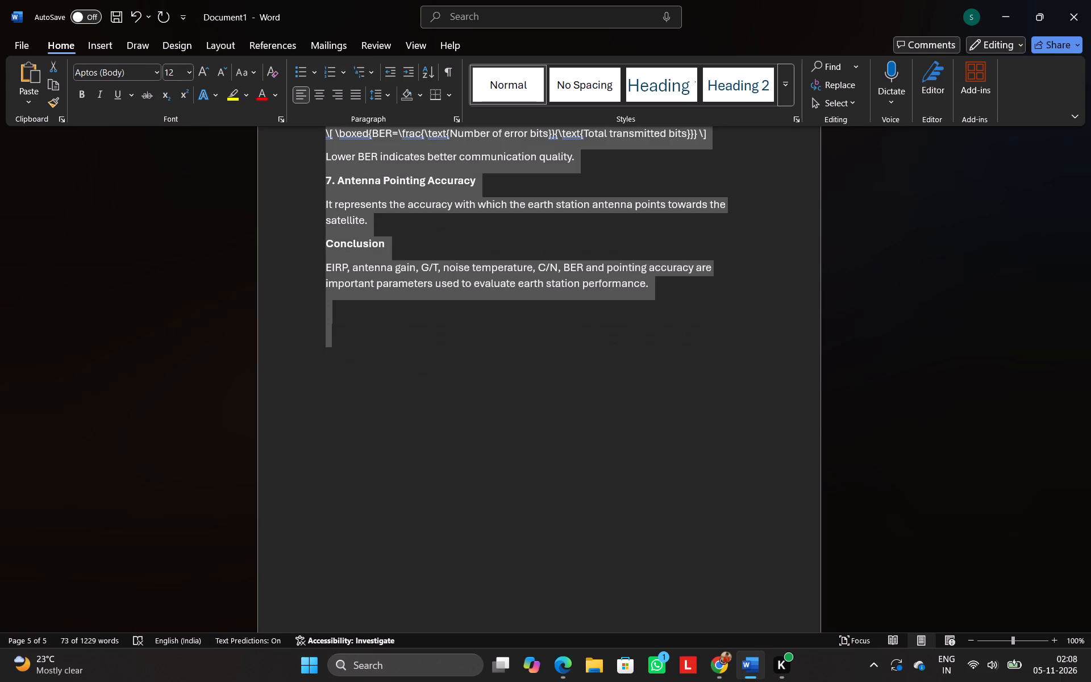
click(185, 73)
click(181, 173)
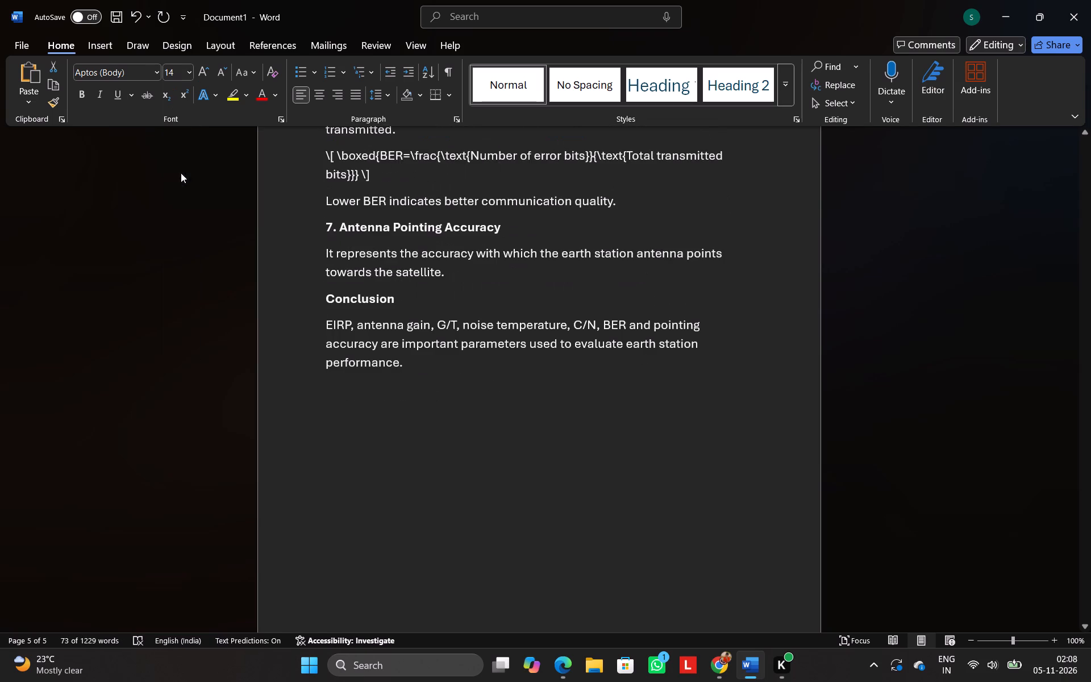
click(501, 439)
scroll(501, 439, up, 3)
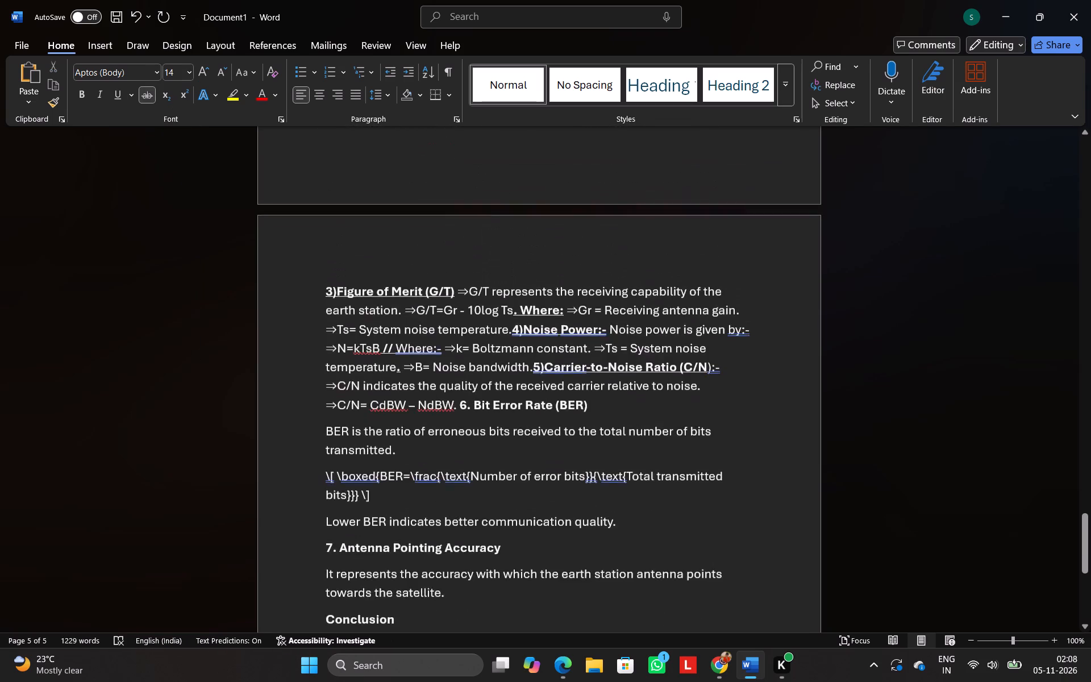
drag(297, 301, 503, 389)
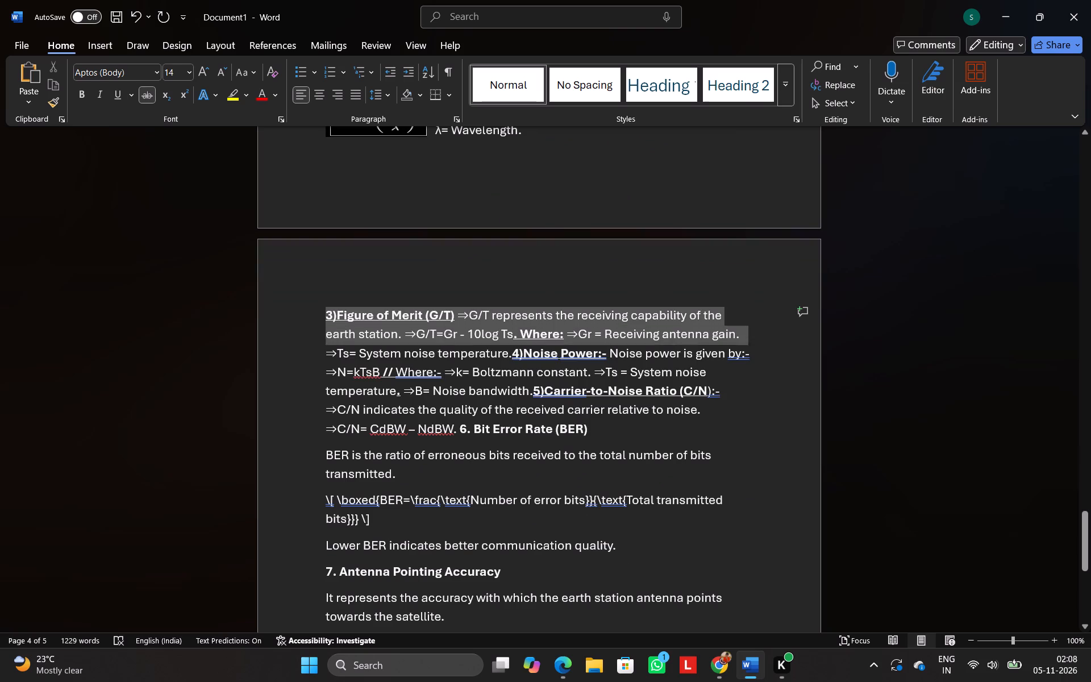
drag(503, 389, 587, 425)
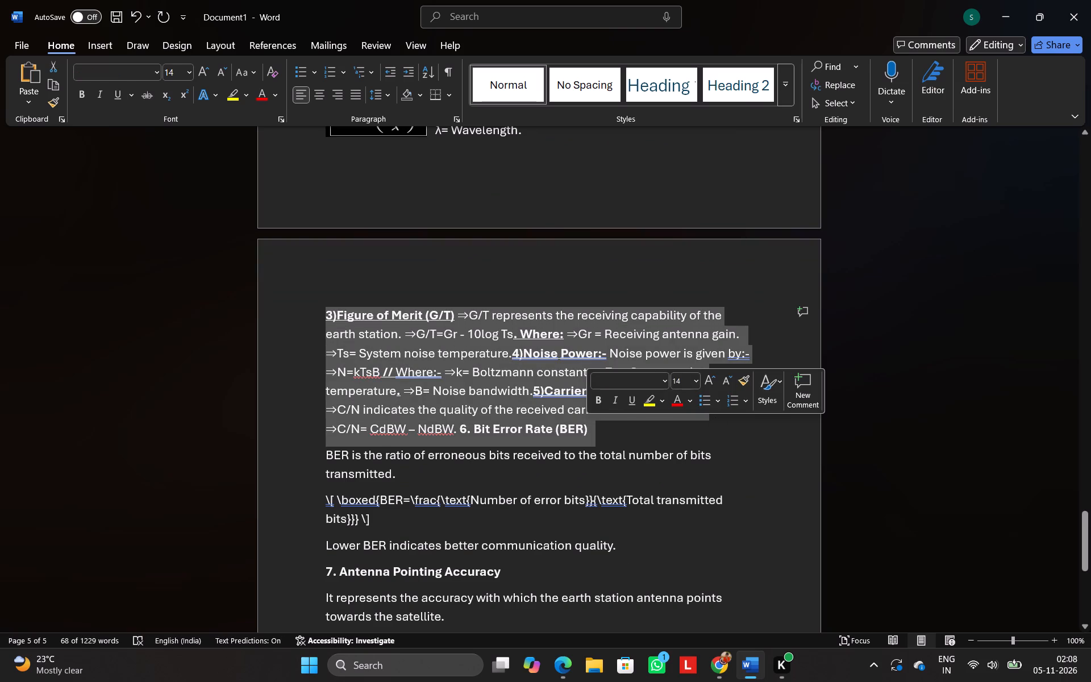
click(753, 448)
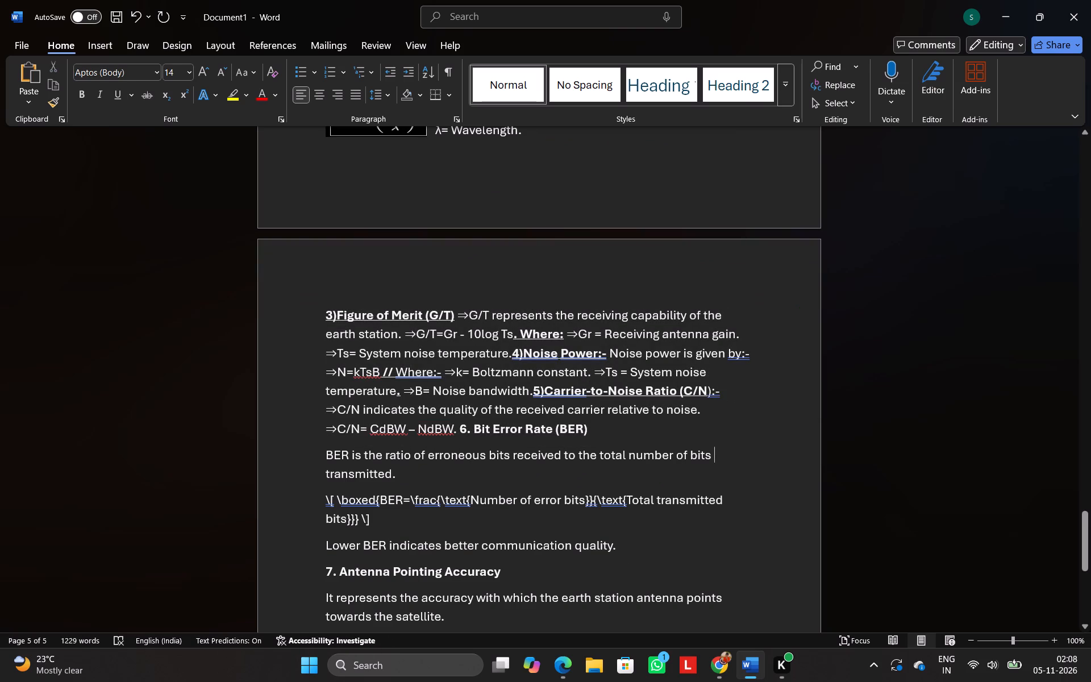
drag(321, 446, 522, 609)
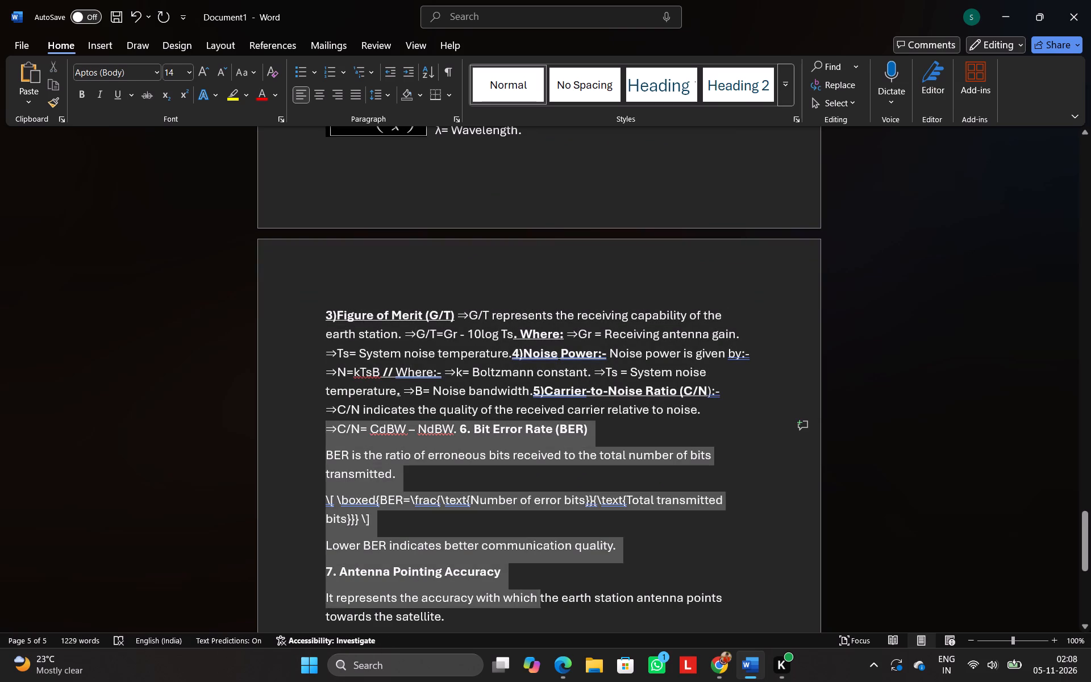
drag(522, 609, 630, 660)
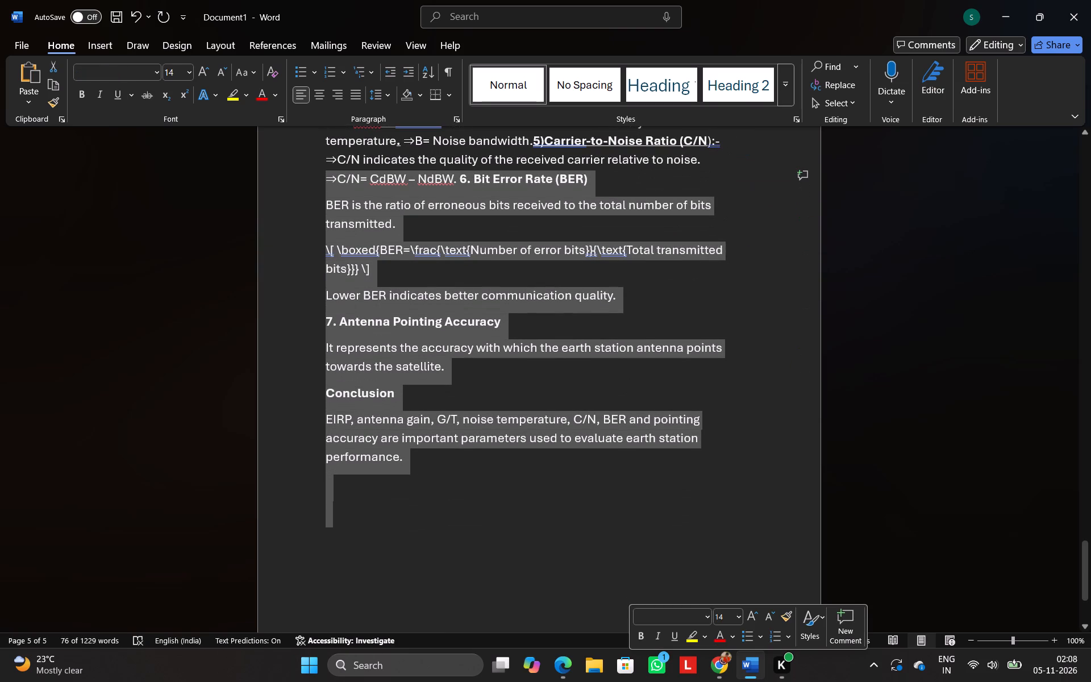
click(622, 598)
Restyle the Bit Error Rate heading as the underlined '6)Bit Error Rate (BER):-', with an extra space before it.
scroll(583, 532, up, 1)
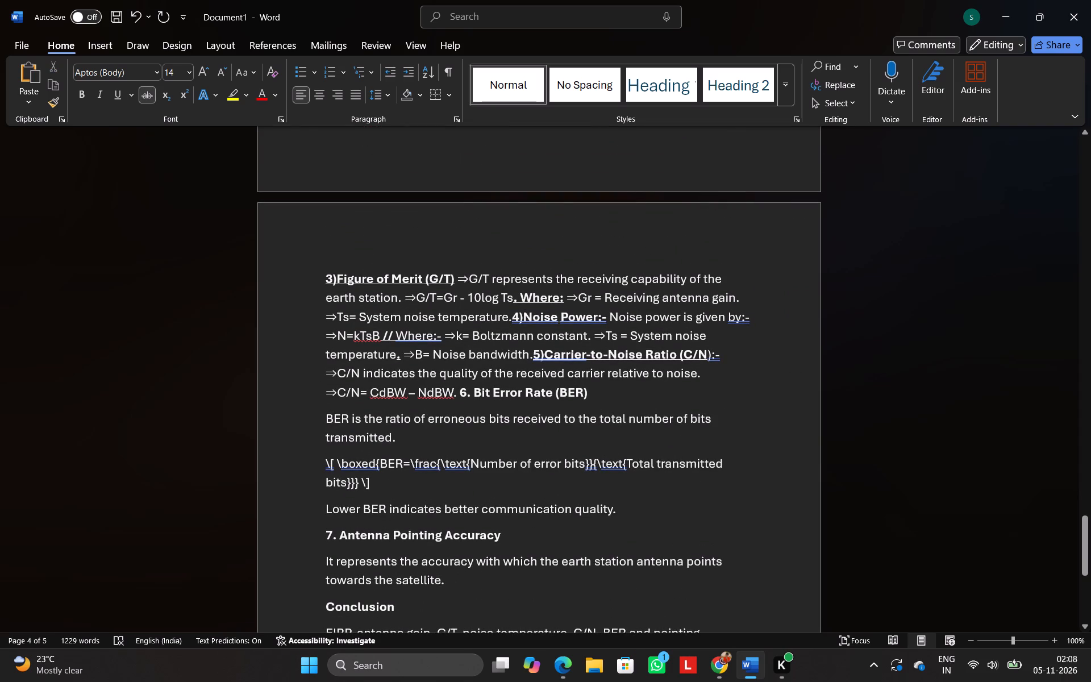
click(475, 392)
key(BackSpace)
key(BackSpace)
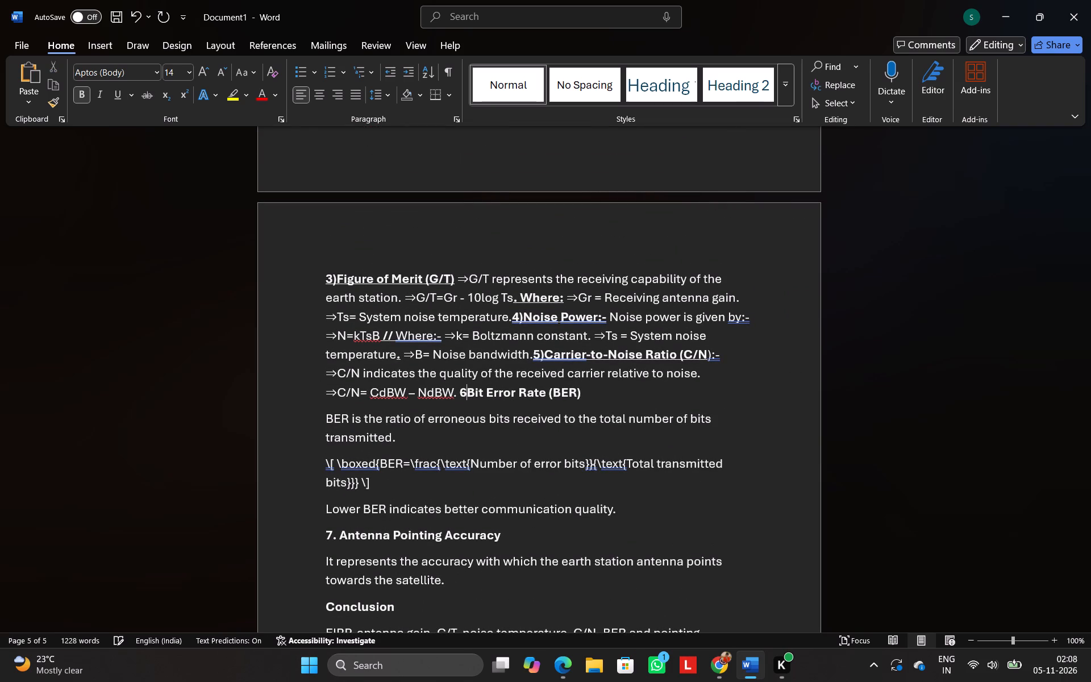
key(shift+parenright)
key(Left)
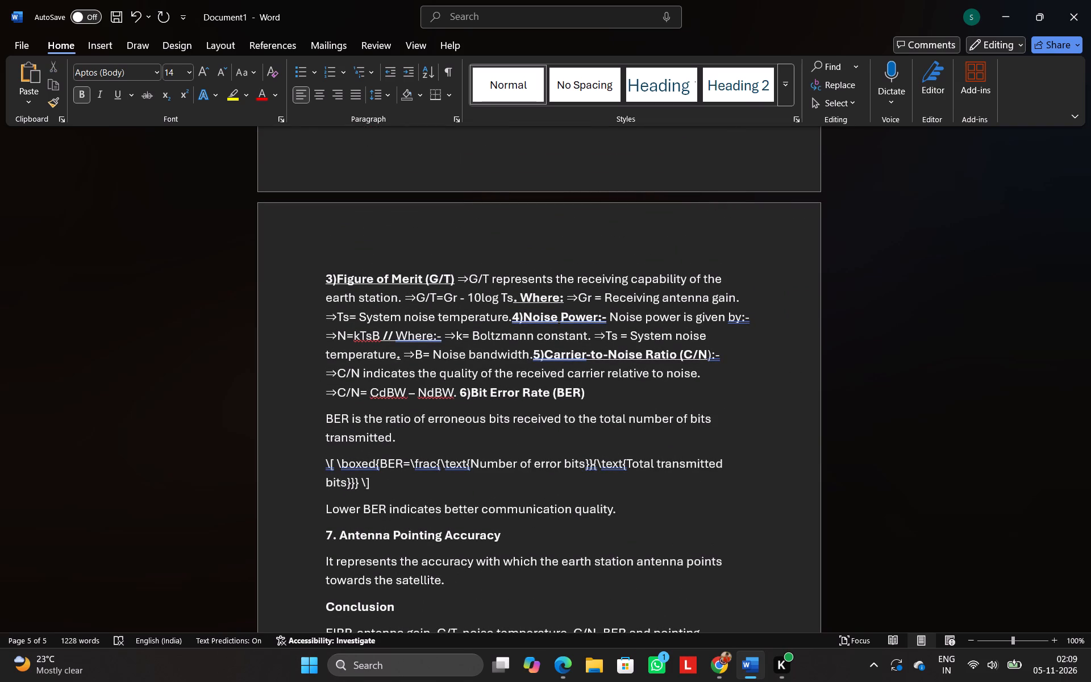
key(Left)
key(space)
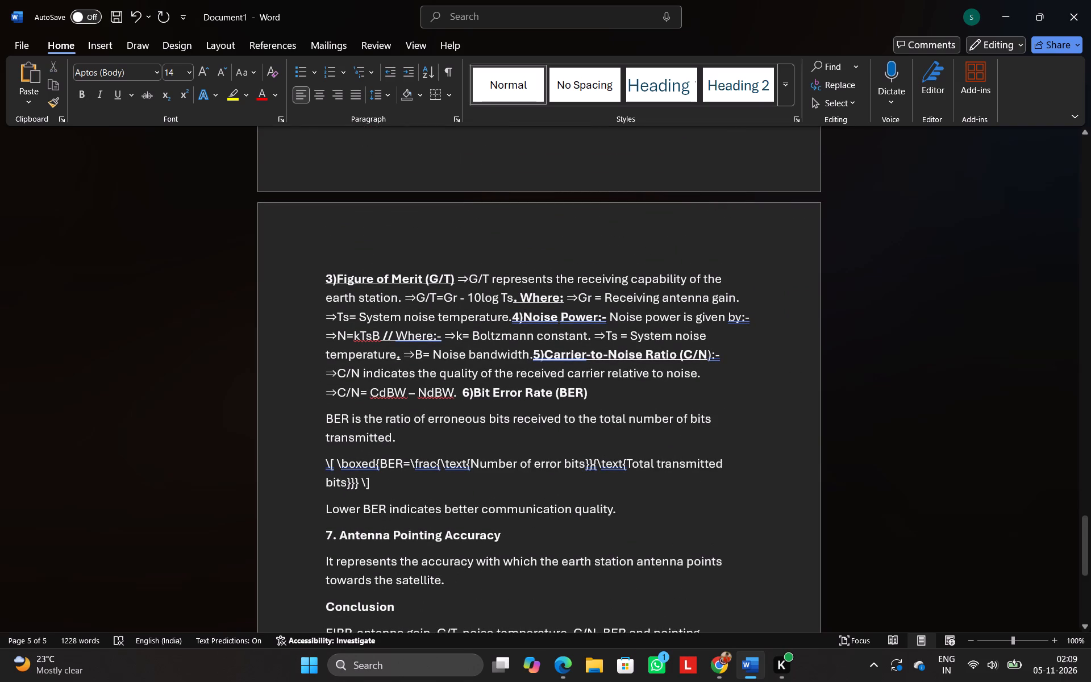
drag(463, 390, 586, 400)
click(628, 377)
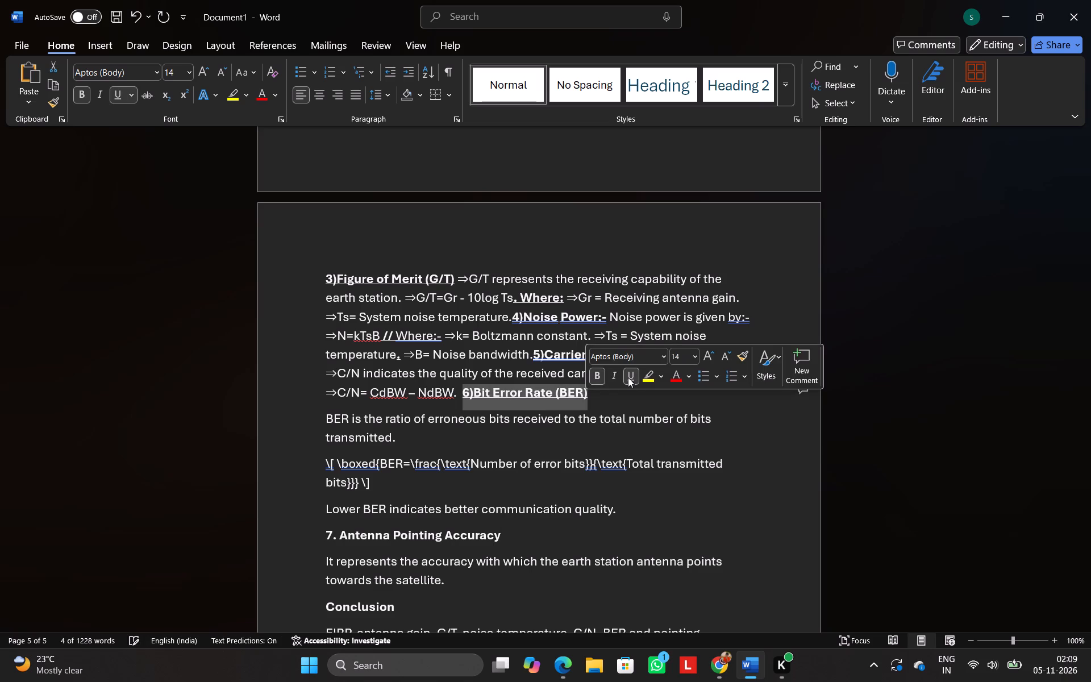
click(601, 404)
text(:-)
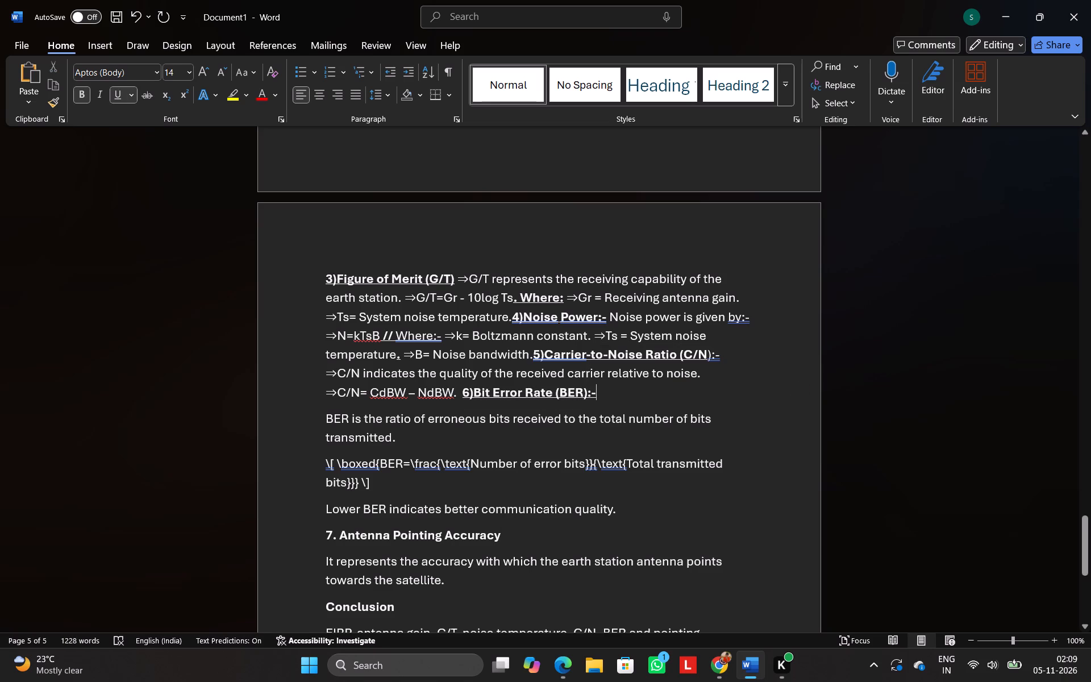
Join the BER definition directly after its ':-' heading on the same line, without any repeat of the copied section.
click(328, 417)
key(BackSpace)
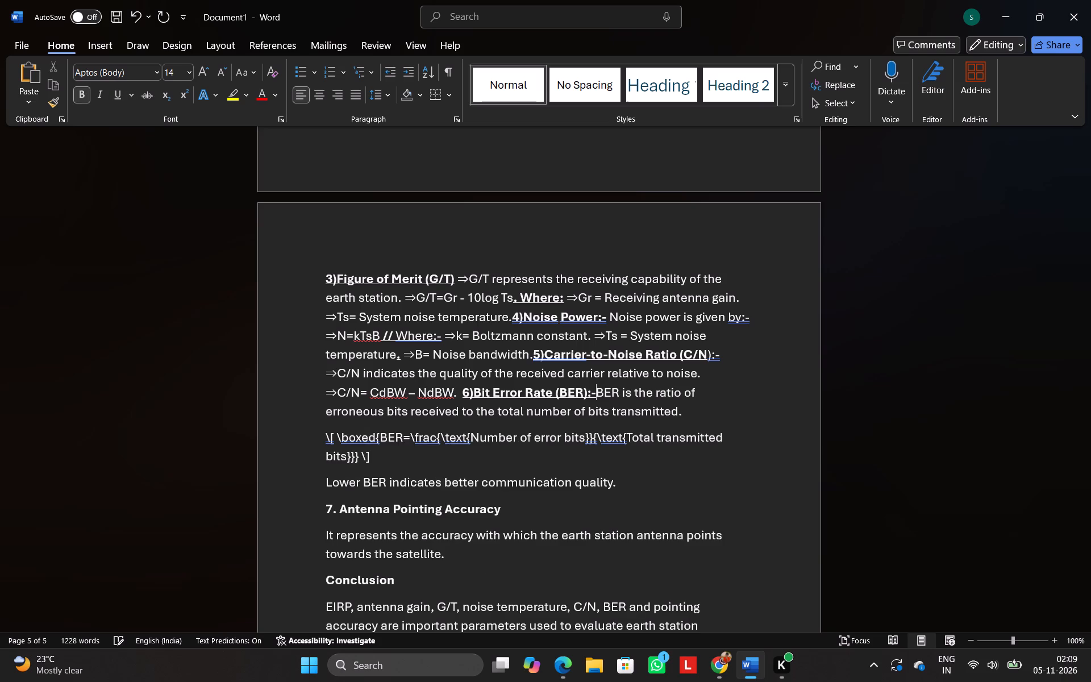
key(ctrl+v)
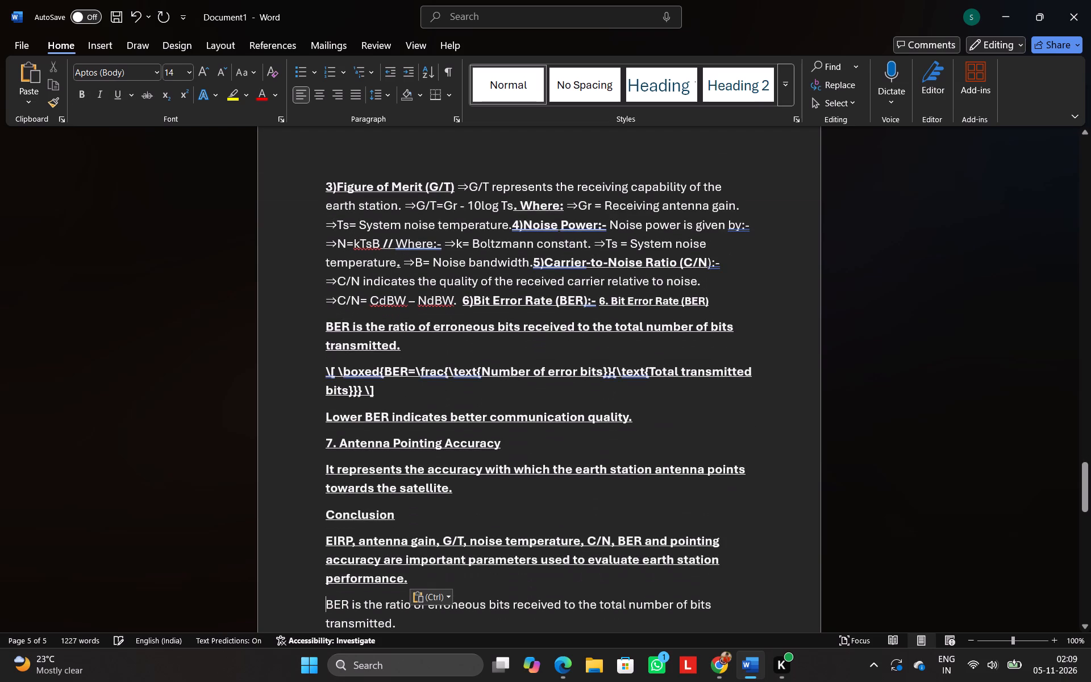
key(ctrl+z)
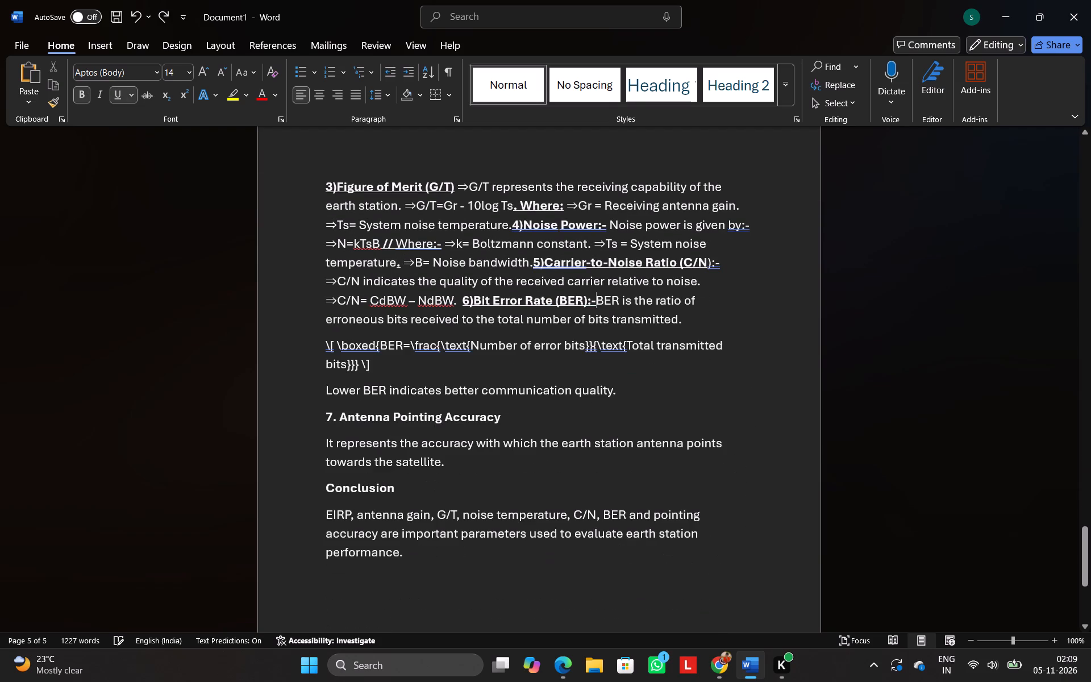
Copy the ⇒ arrow from before N=kTsB and paste it in front of the BER definition.
drag(328, 239, 340, 251)
drag(340, 251, 339, 251)
key(ctrl+c)
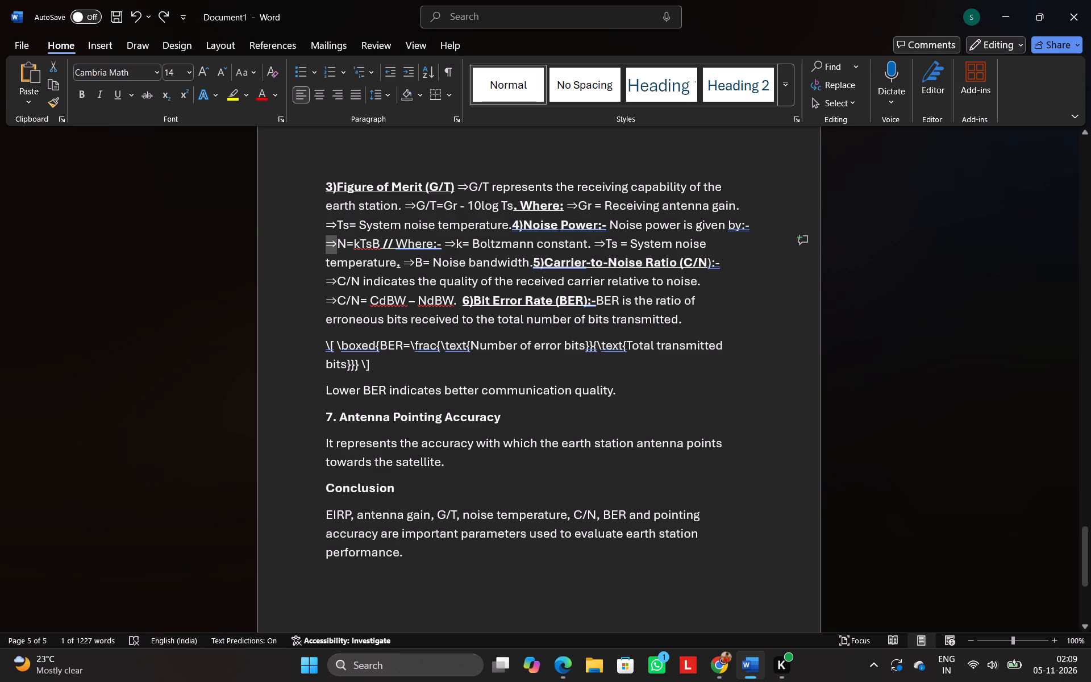
click(599, 296)
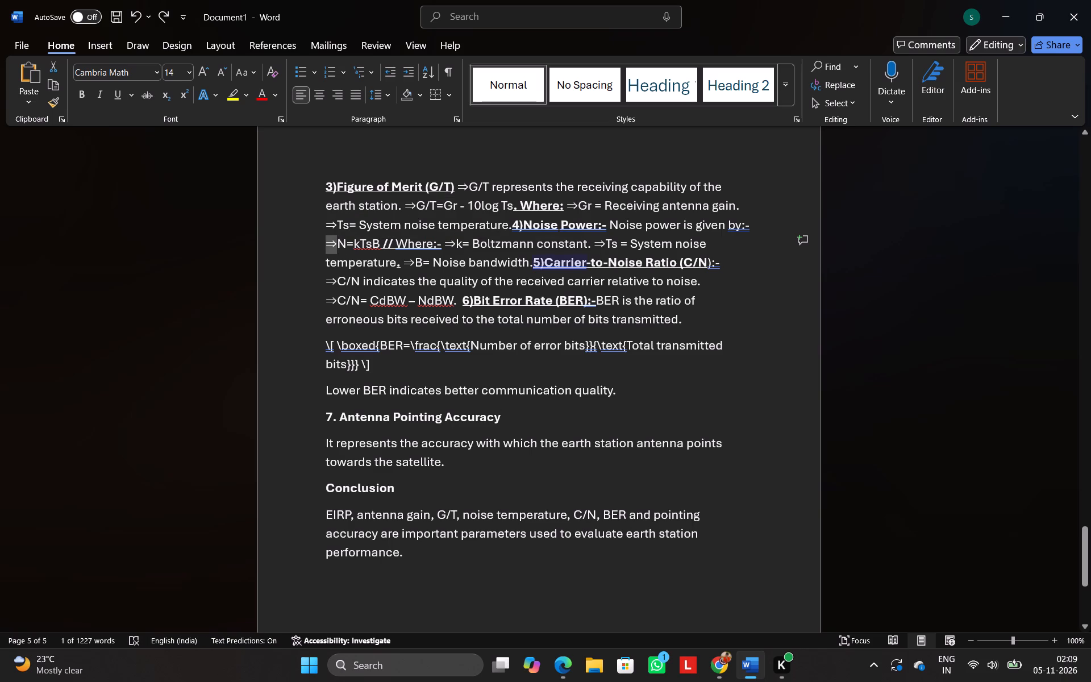
key(ctrl+v)
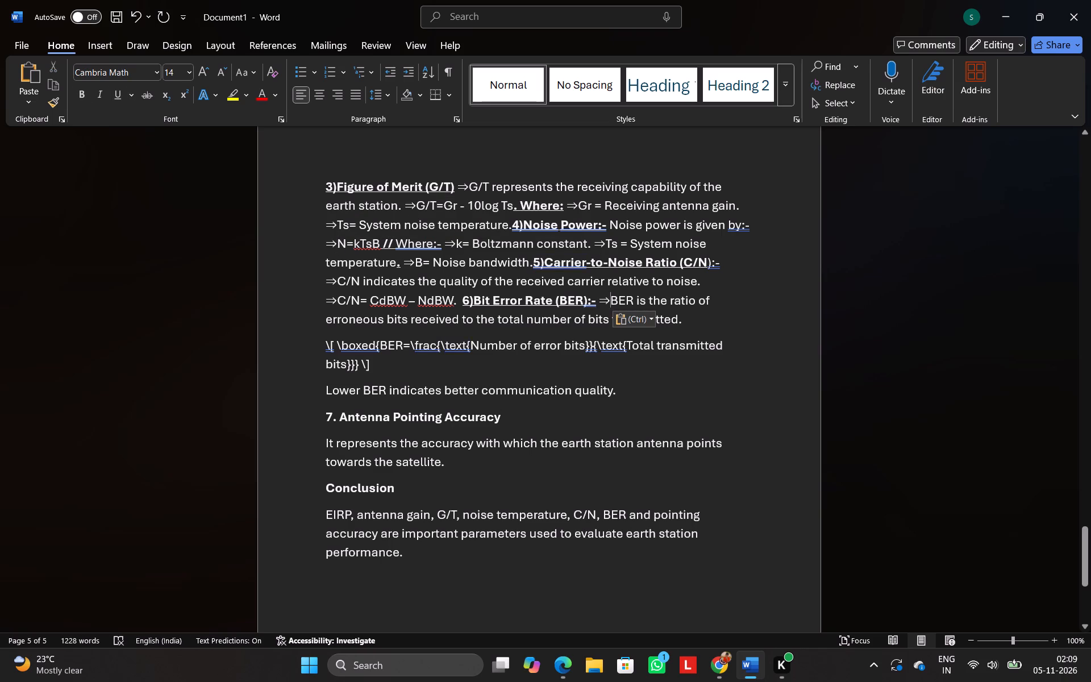
Replace the raw BER formula code after the definition with an empty line above 'Lower BER indicates better communication quality.'.
click(694, 319)
drag(322, 347, 439, 377)
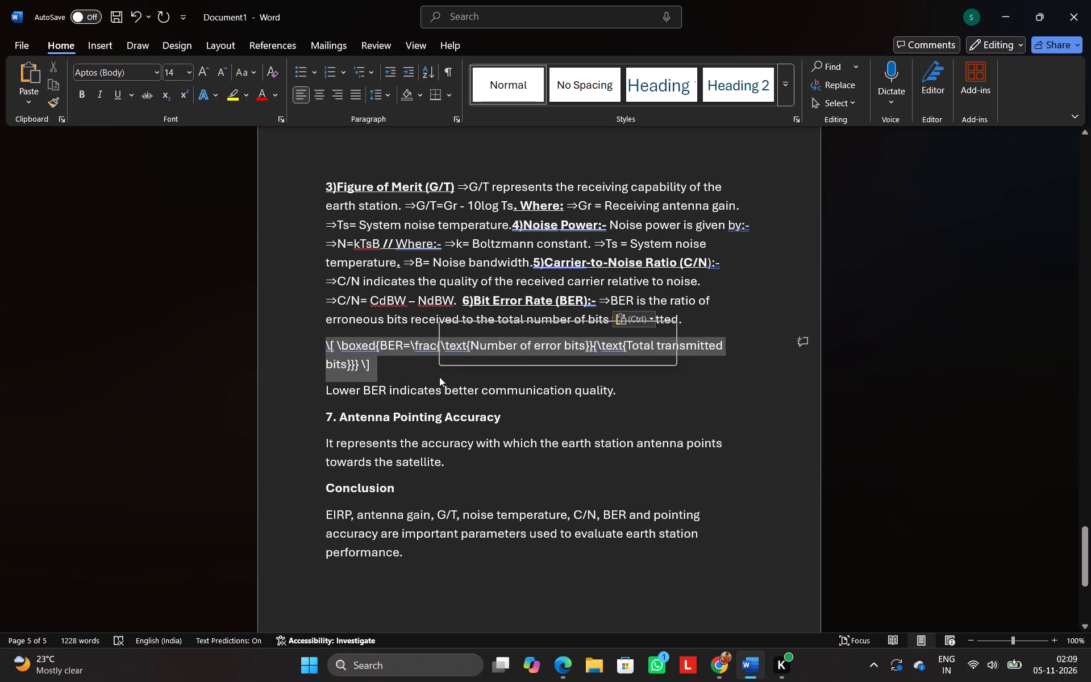
key(BackSpace)
key(BackSpace)
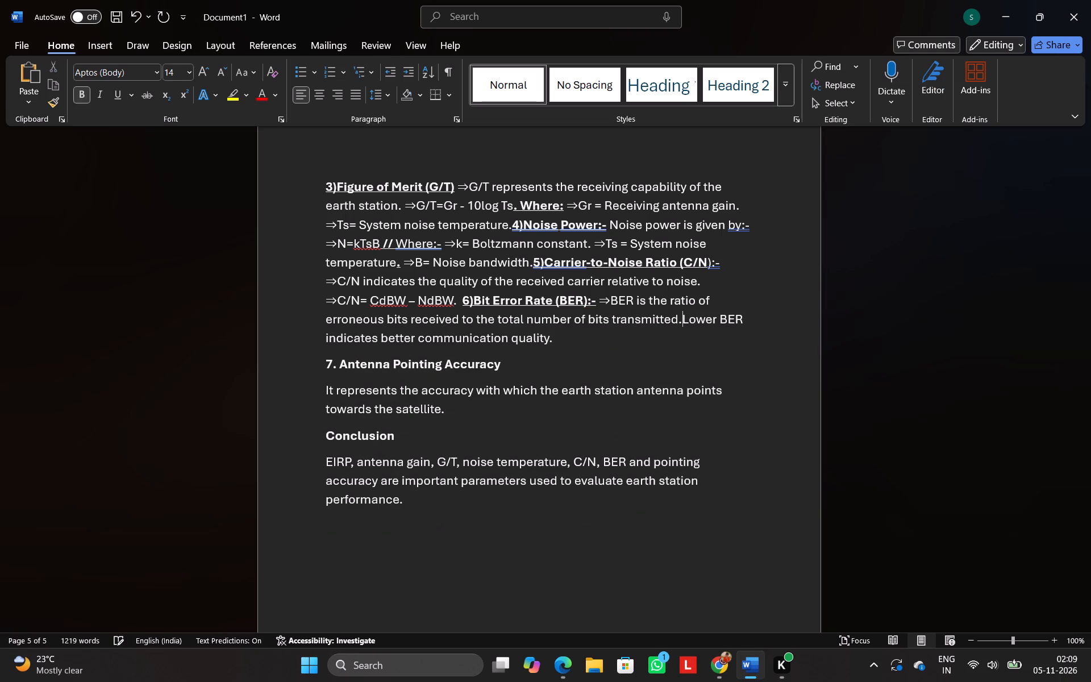
key(shift+Return)
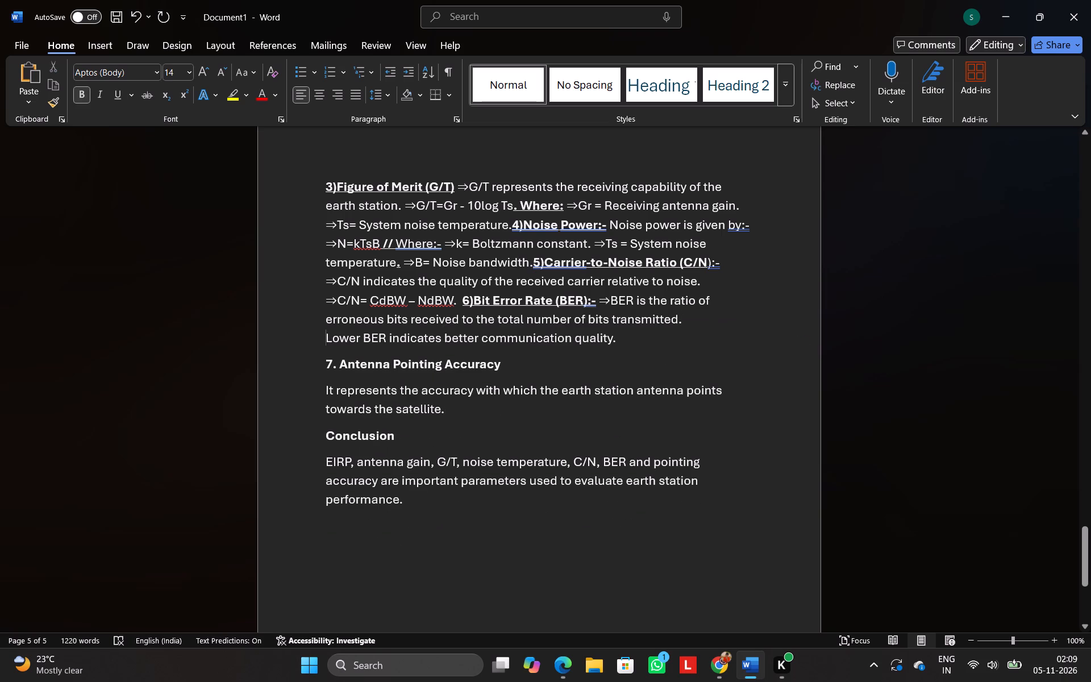
key(Return)
click(407, 334)
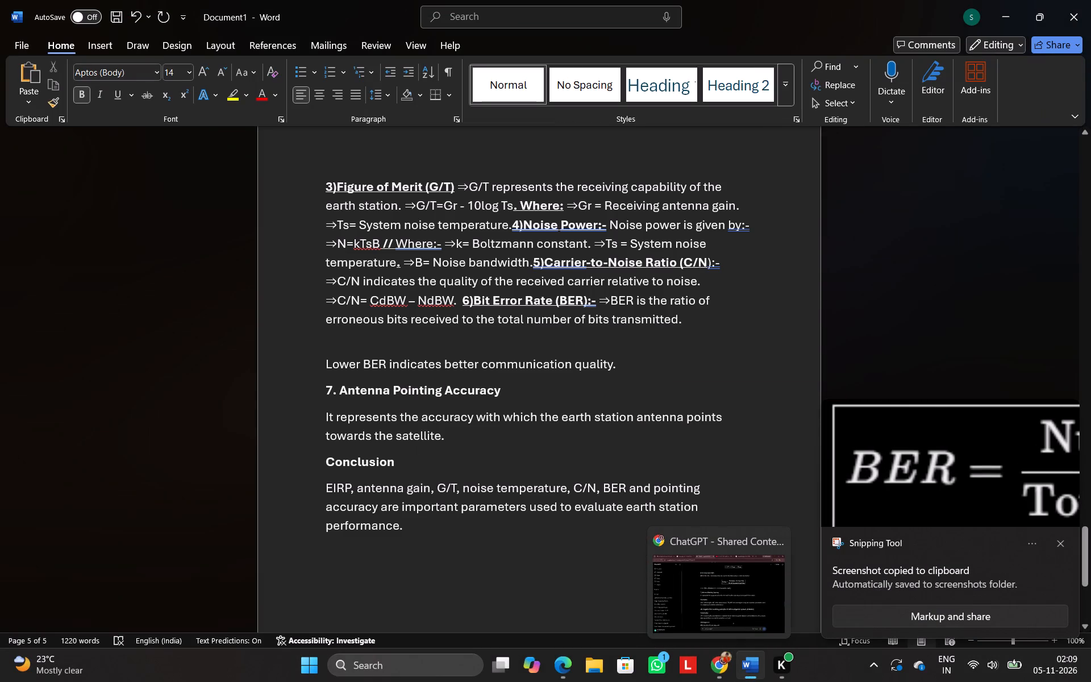
key(ctrl+v)
click(404, 360)
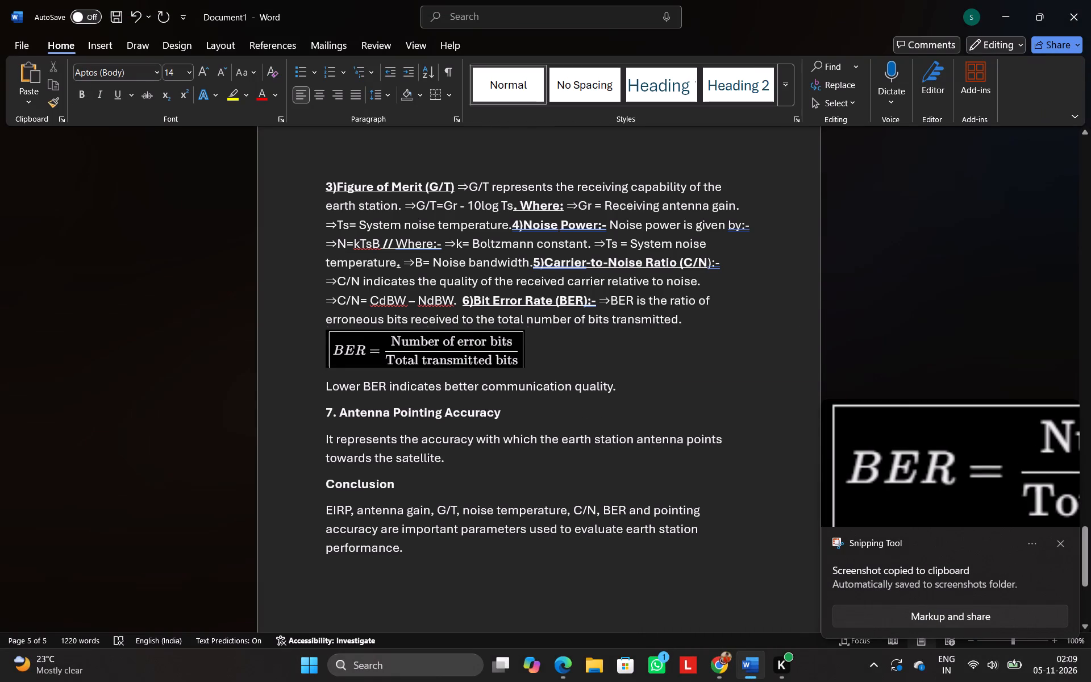
Reduce the BER formula picture's height to slightly more than one text line, keeping its width.
drag(424, 369, 427, 354)
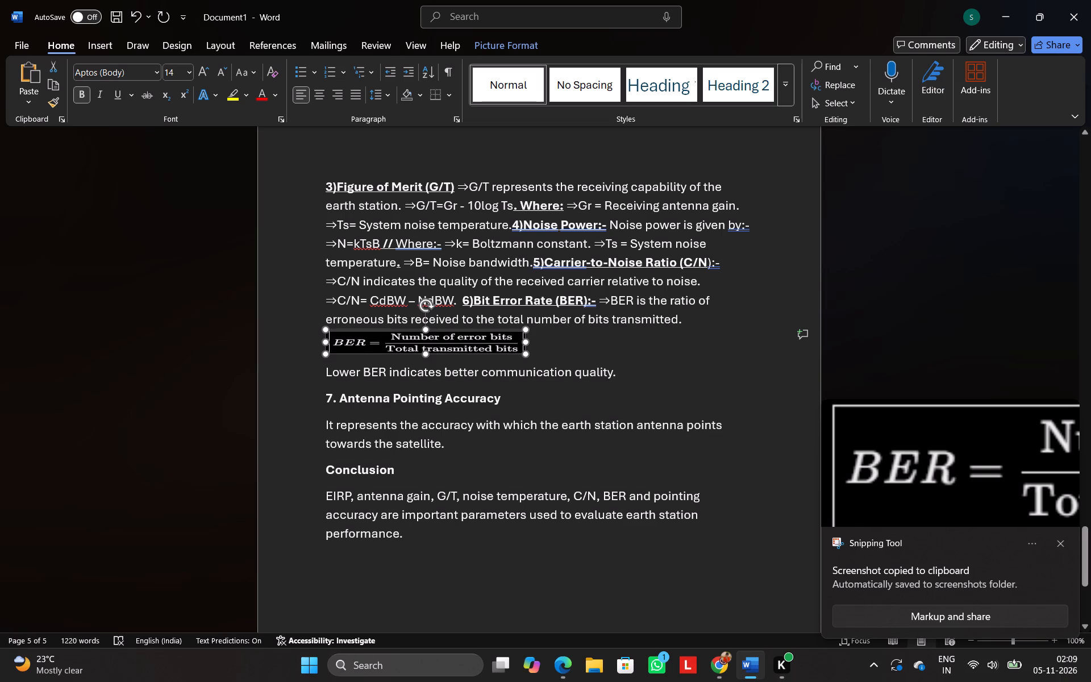
drag(427, 354, 430, 351)
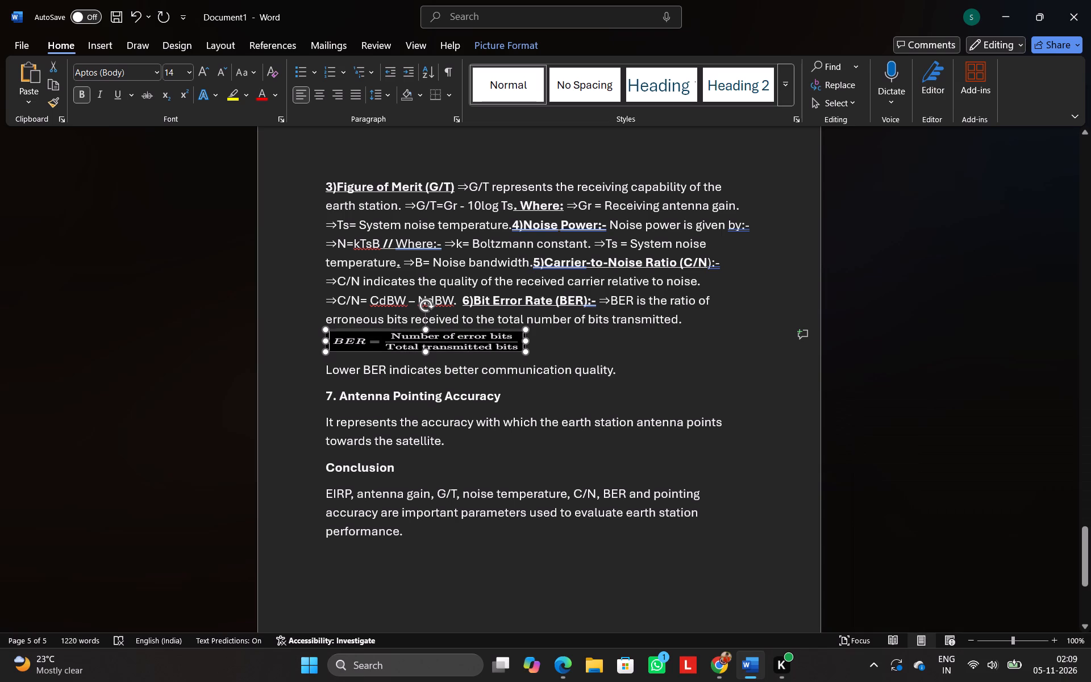
drag(430, 351, 428, 352)
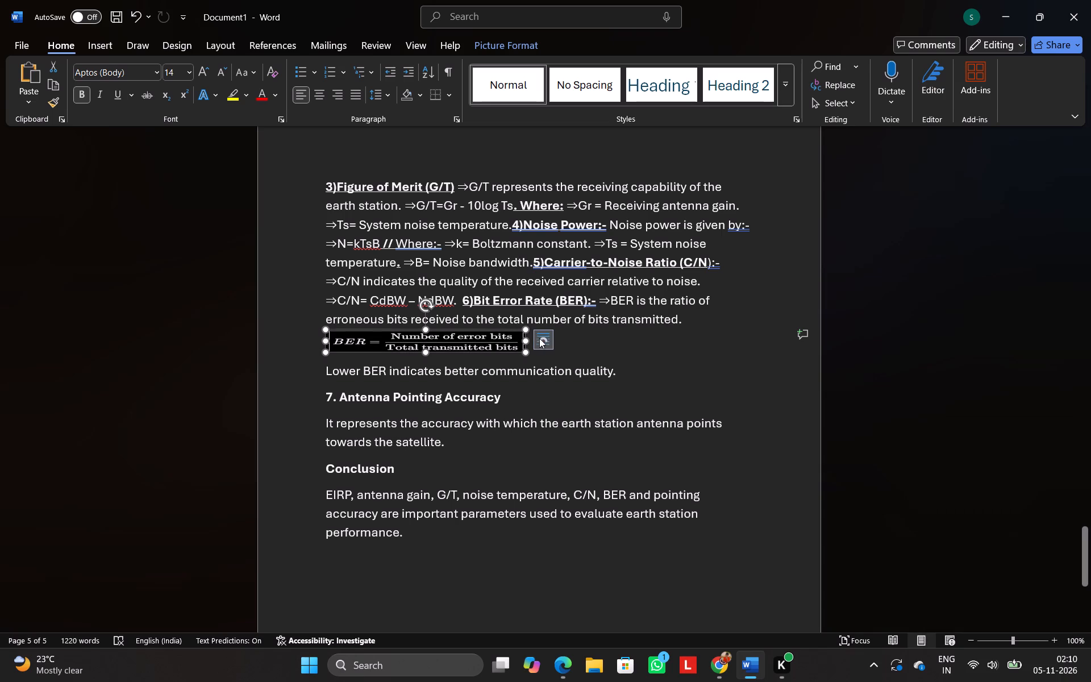
Set the BER formula picture's text wrapping to Square.
click(542, 342)
click(574, 443)
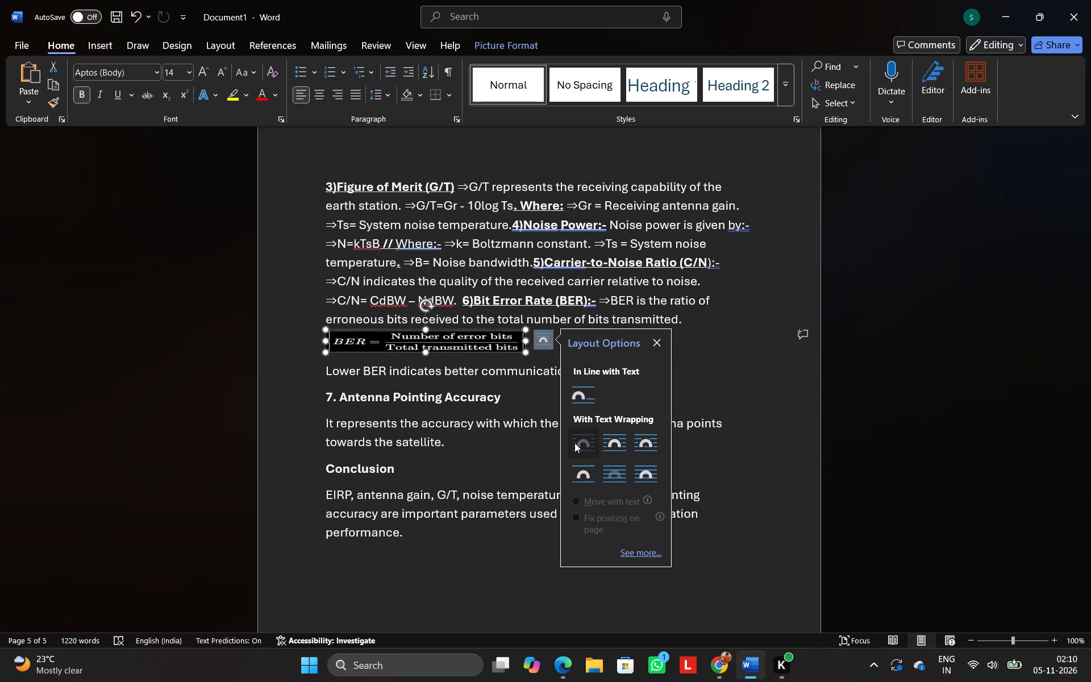
click(443, 591)
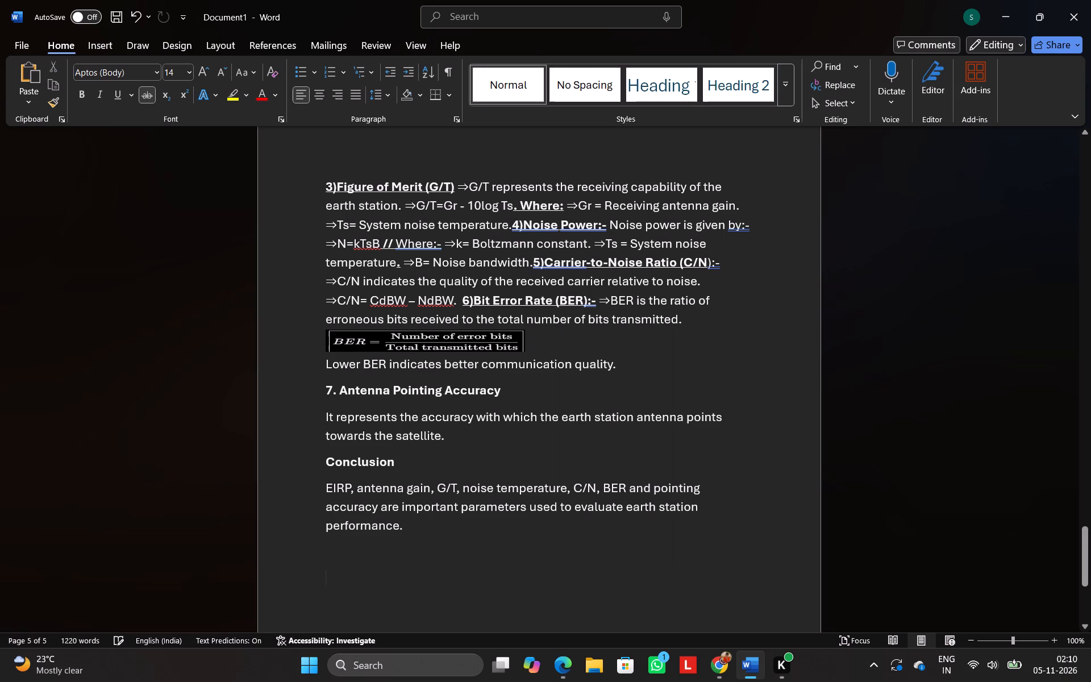
Bring the 'Lower BER indicates better communication quality.' sentence up beside the formula picture.
click(326, 365)
drag(326, 365, 500, 468)
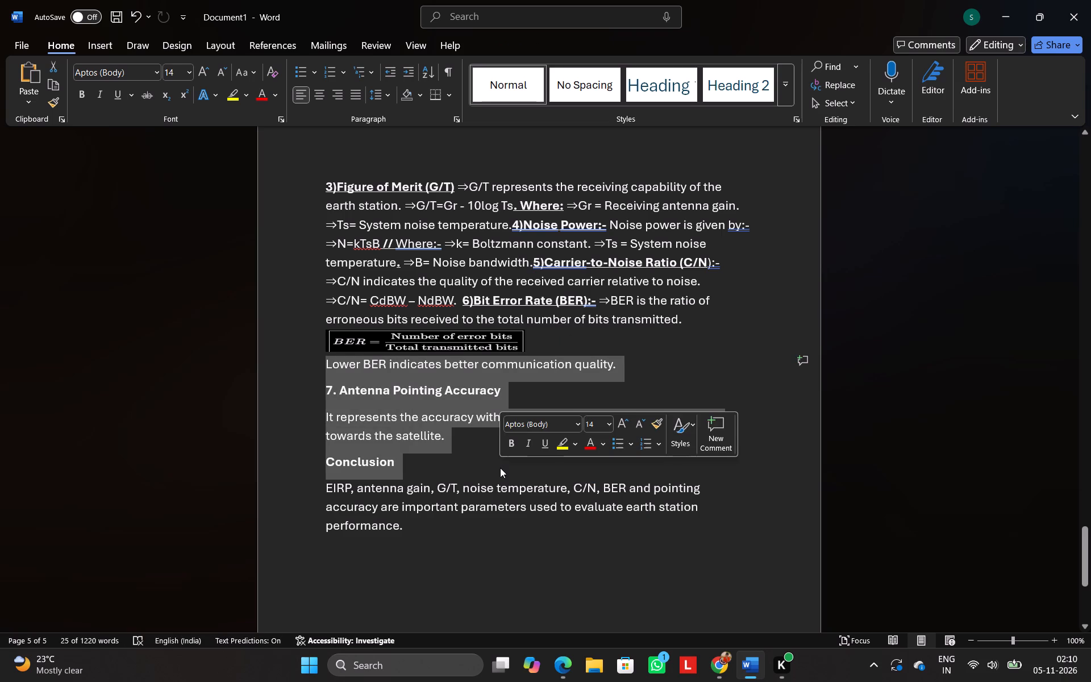
click(485, 596)
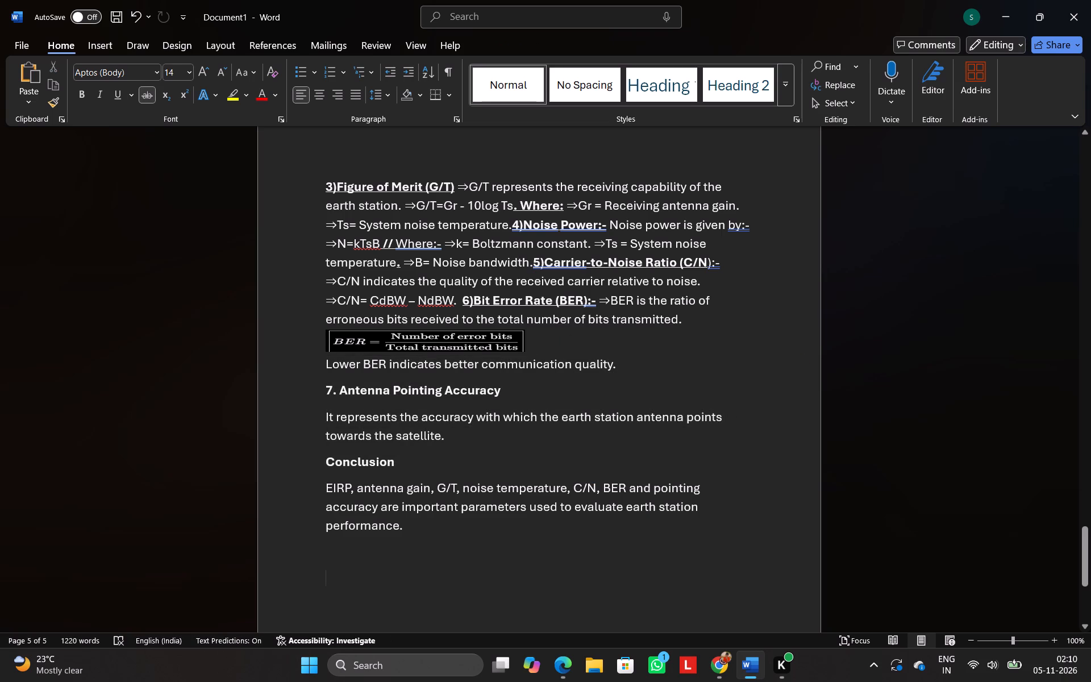
click(325, 367)
key(BackSpace)
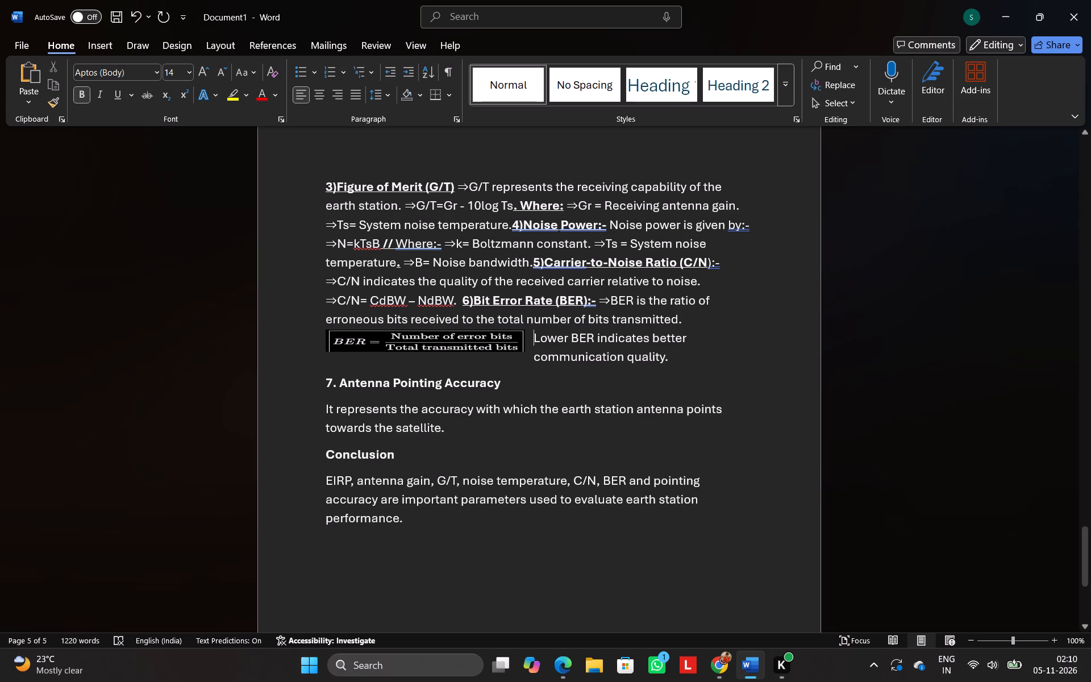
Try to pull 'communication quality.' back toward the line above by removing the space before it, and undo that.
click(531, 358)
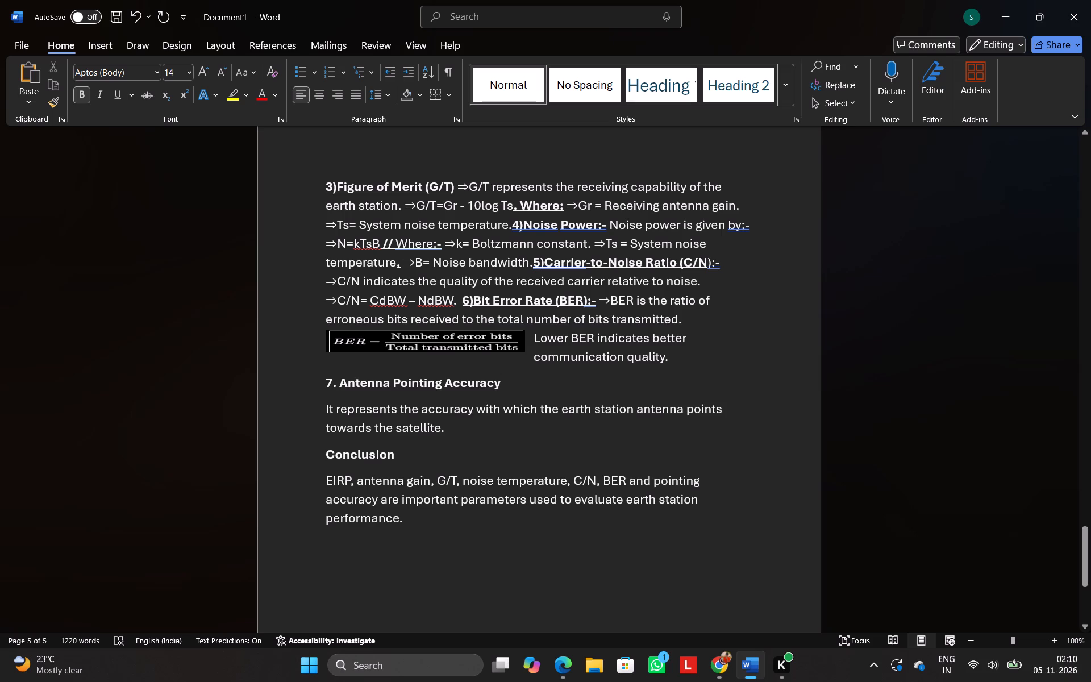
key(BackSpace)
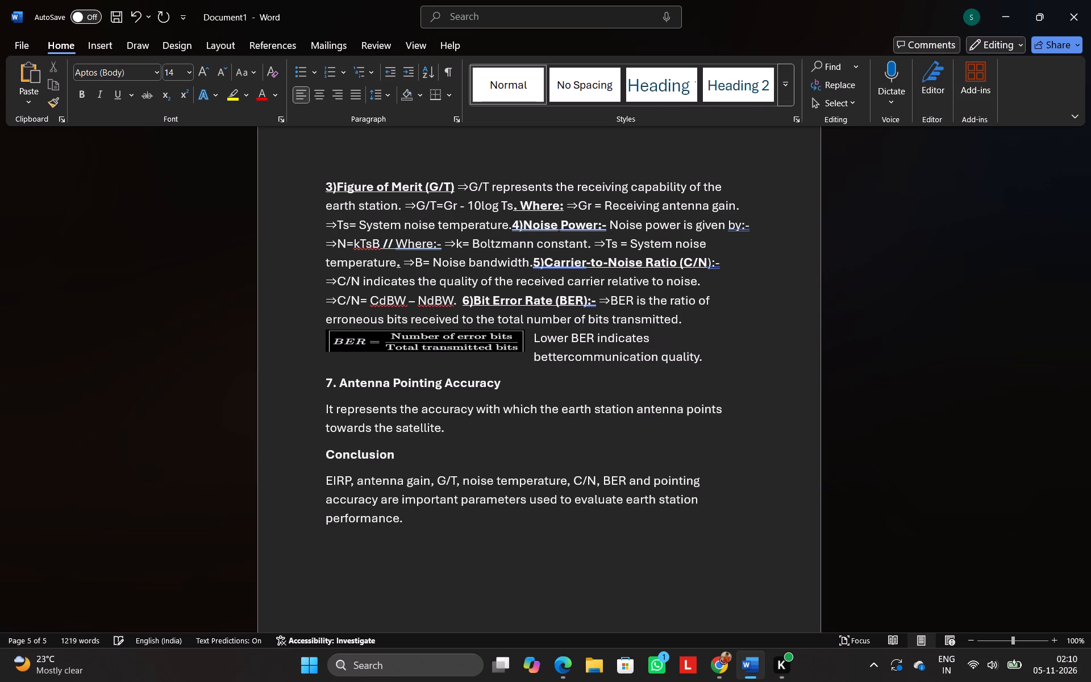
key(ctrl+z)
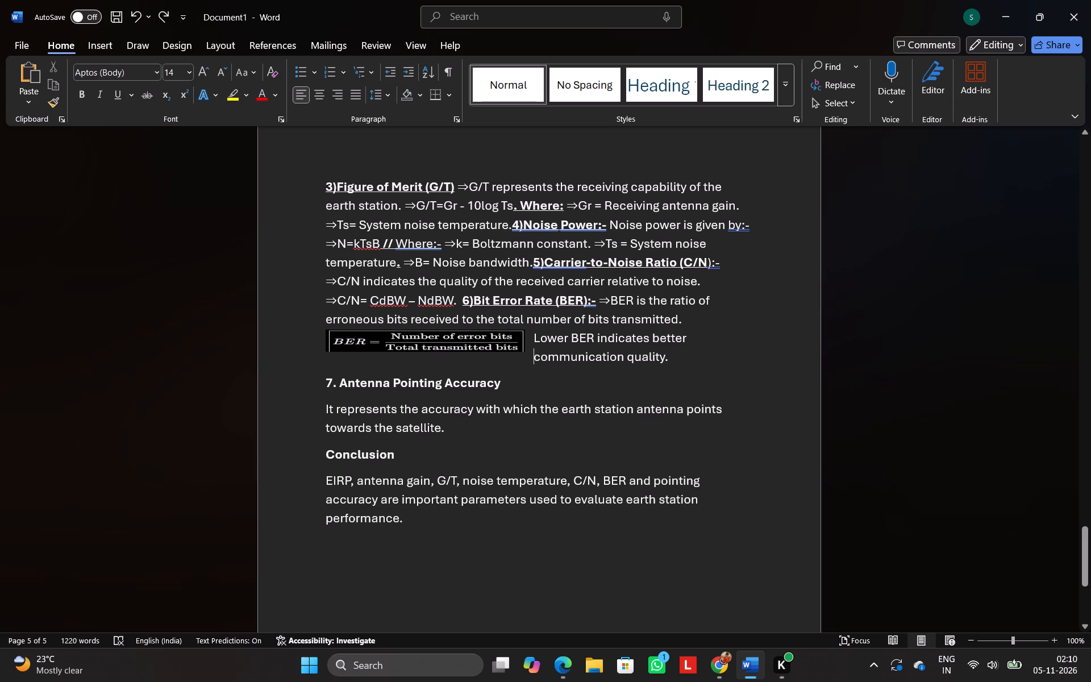
Move the BER formula picture to the right of the 'Lower BER indicates better communication quality.' sentence, keeping it within the text margins.
click(484, 344)
key(Right)
key(Right)
key(Right)
key(Right)
key(Right)
key(Right)
key(Right)
key(Right)
key(Right)
key(Right)
key(Right)
key(Right)
key(Right)
key(Right)
key(Right)
key(Right)
key(Right)
key(Right)
key(Right)
key(Right)
key(Right)
key(Right)
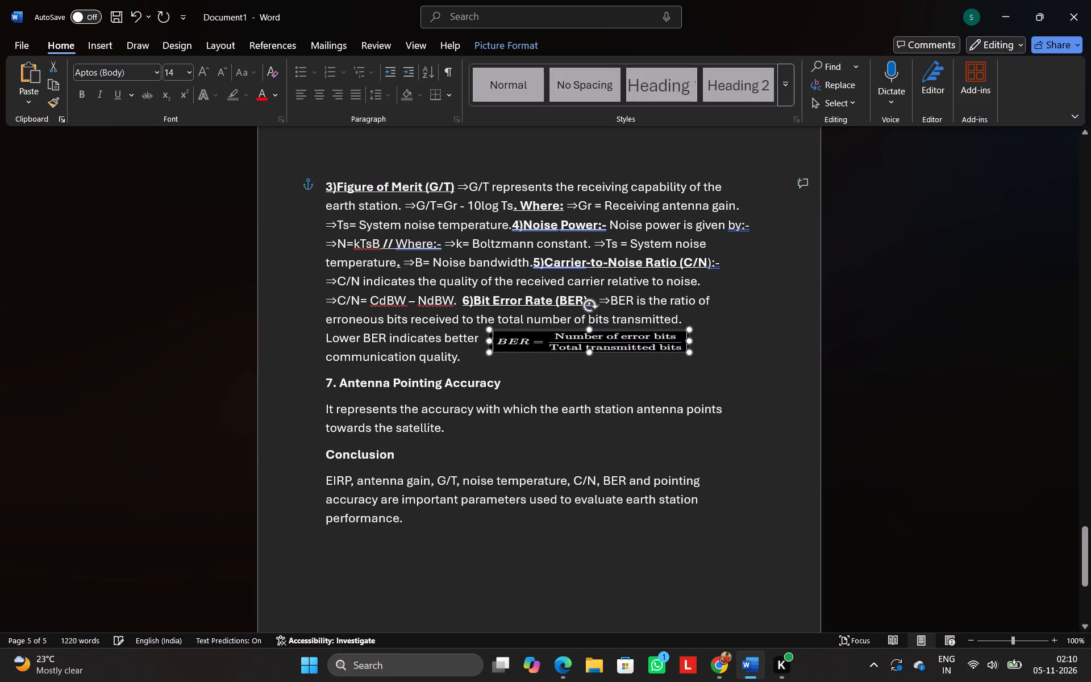
key(Right)
key(Right)
key(Right)
key(Right)
key(Right)
key(Right)
key(Right)
key(Right)
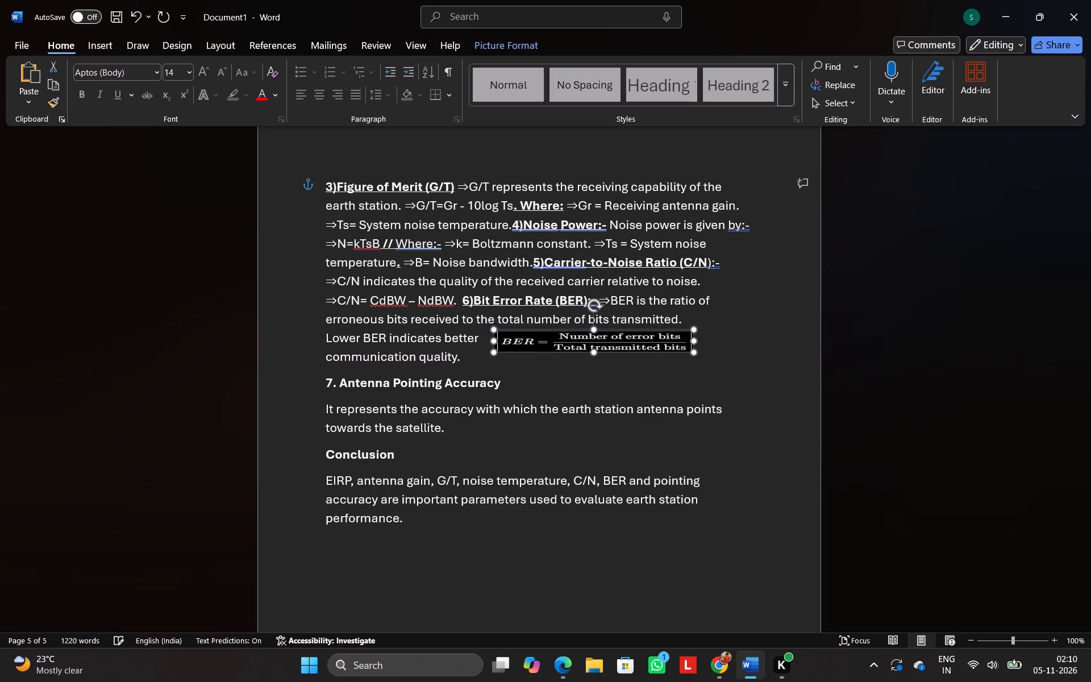
key(Right)
key(Right)
key(Right)
key(Right)
key(Right)
key(Right)
key(Right)
key(Right)
key(Right)
key(Right)
key(Right)
key(Right)
key(Right)
key(Right)
key(Right)
key(Right)
key(Right)
key(Right)
key(Right)
key(Right)
key(Right)
key(Right)
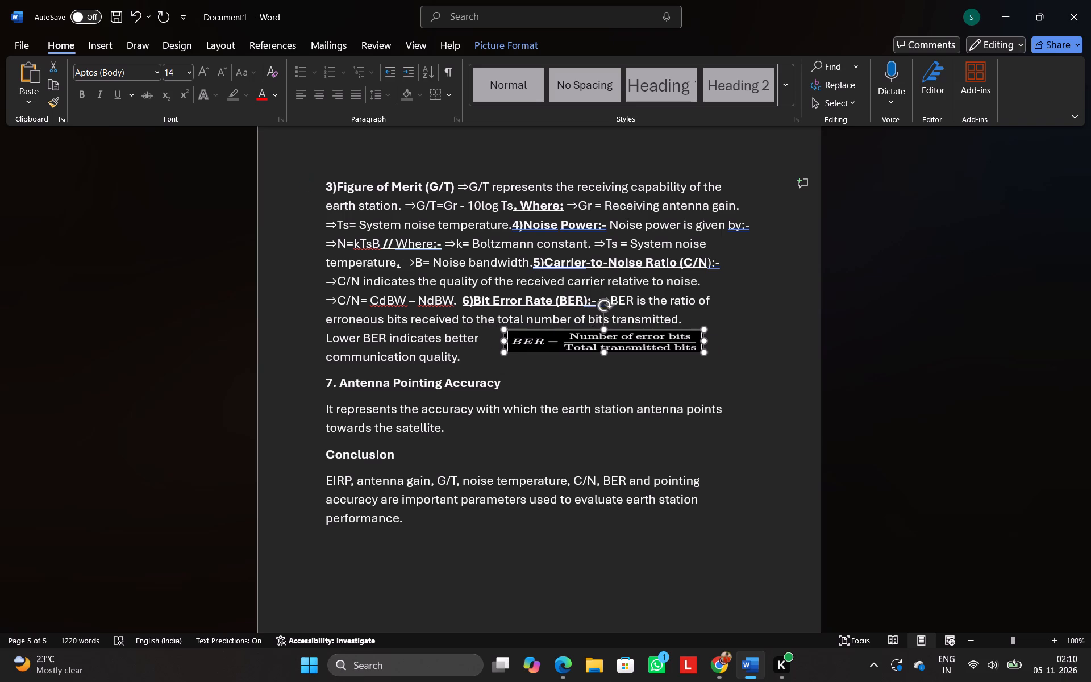
key(Right)
key(Right)
key(Right)
key(Right)
key(Right)
key(Right)
key(Right)
key(Right)
key(Right)
key(Right)
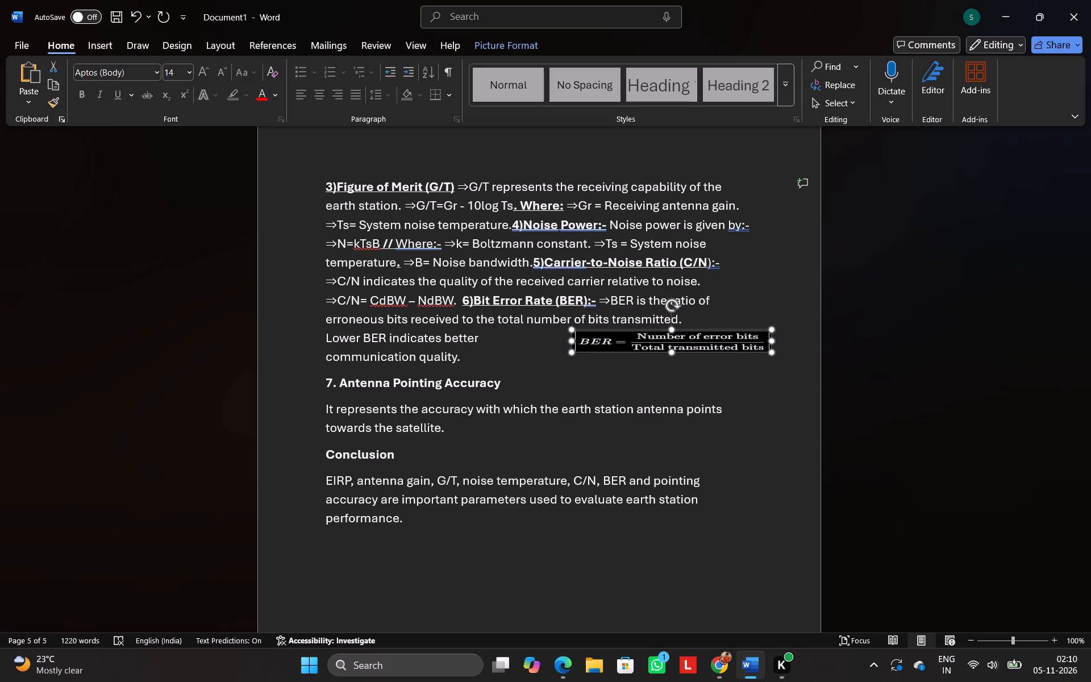
key(Right)
key(Right)
key(Right)
key(Right)
key(Right)
key(Right)
key(Right)
key(Right)
key(Right)
key(Right)
key(Right)
key(Right)
key(Right)
key(Right)
key(Right)
key(Right)
key(Right)
key(Right)
key(Right)
key(Right)
key(Right)
key(Right)
key(Right)
key(Right)
key(Right)
key(Right)
key(Right)
key(Right)
key(Right)
key(Right)
key(Right)
key(Right)
key(Right)
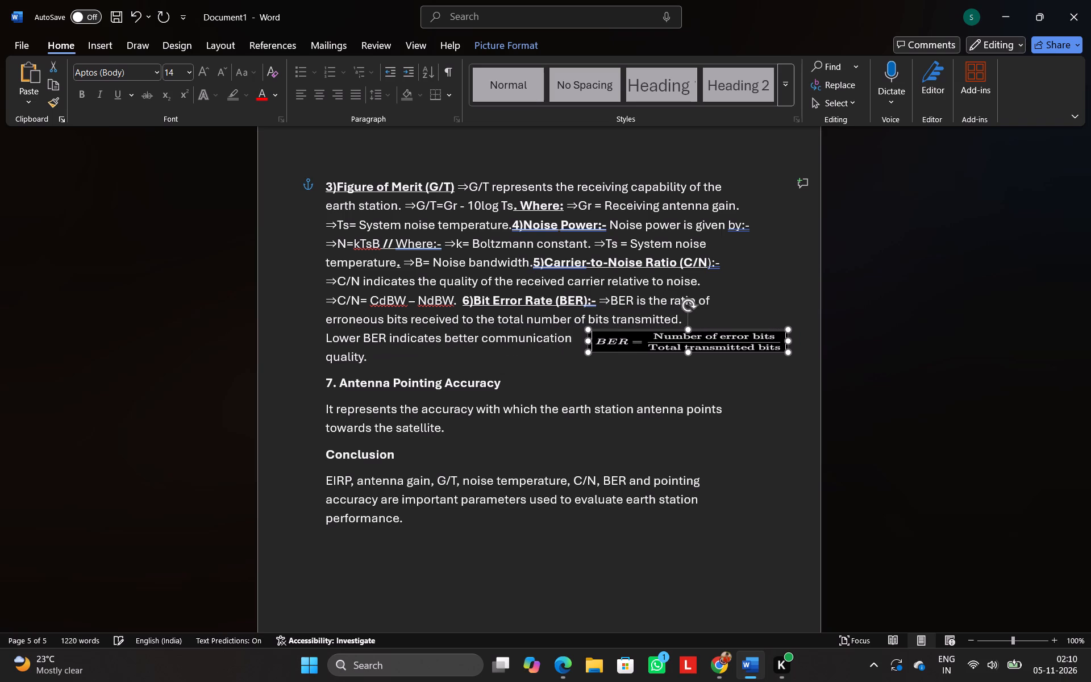
key(Right)
key(Right)
key(Right)
key(Right)
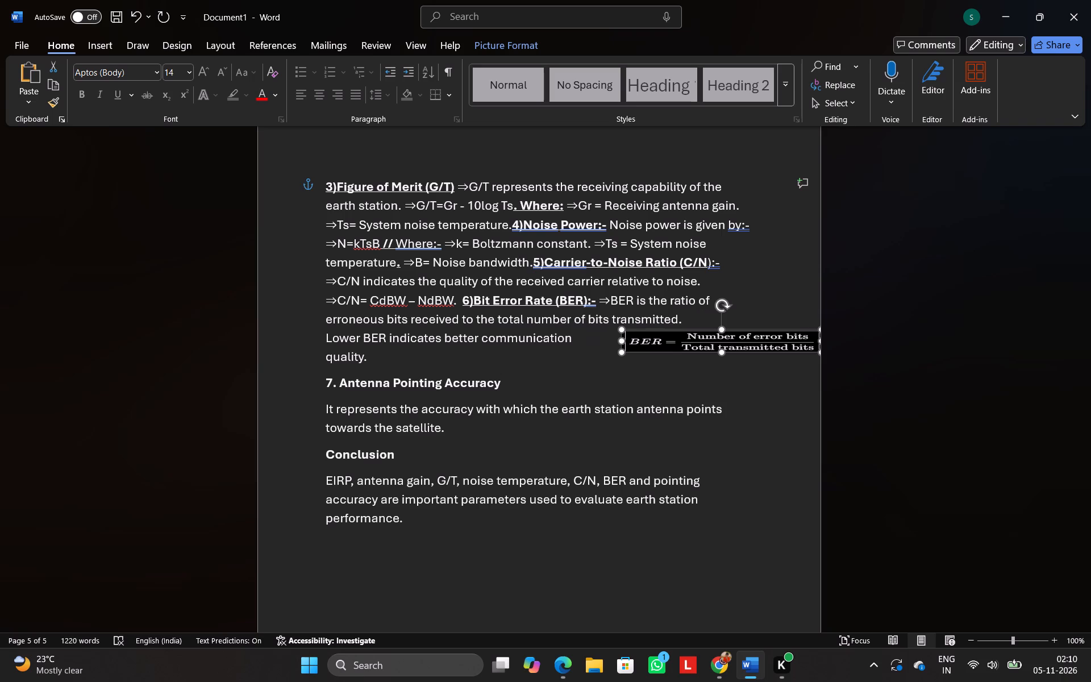
key(Left)
key(Left)
key(Left)
key(Left)
key(Left)
key(Left)
key(Left)
key(Left)
key(Left)
key(Left)
key(Left)
key(Left)
key(Left)
key(Left)
key(Left)
key(Left)
key(Left)
key(Left)
key(Left)
key(Left)
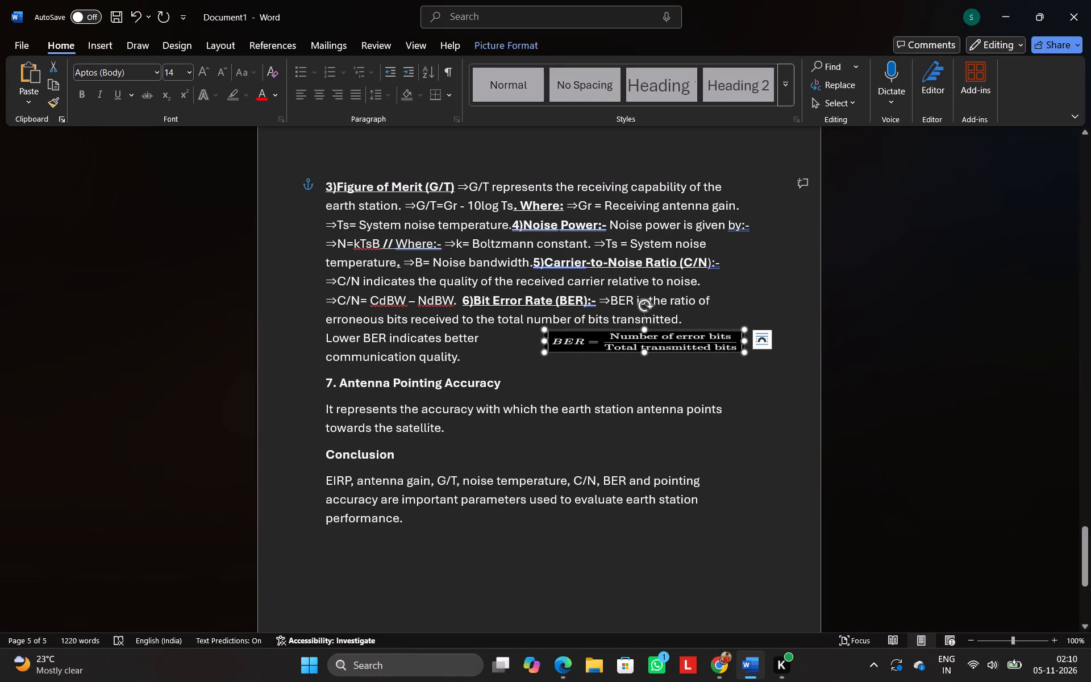
key(Left)
key(Left)
key(Left)
key(Left)
key(Left)
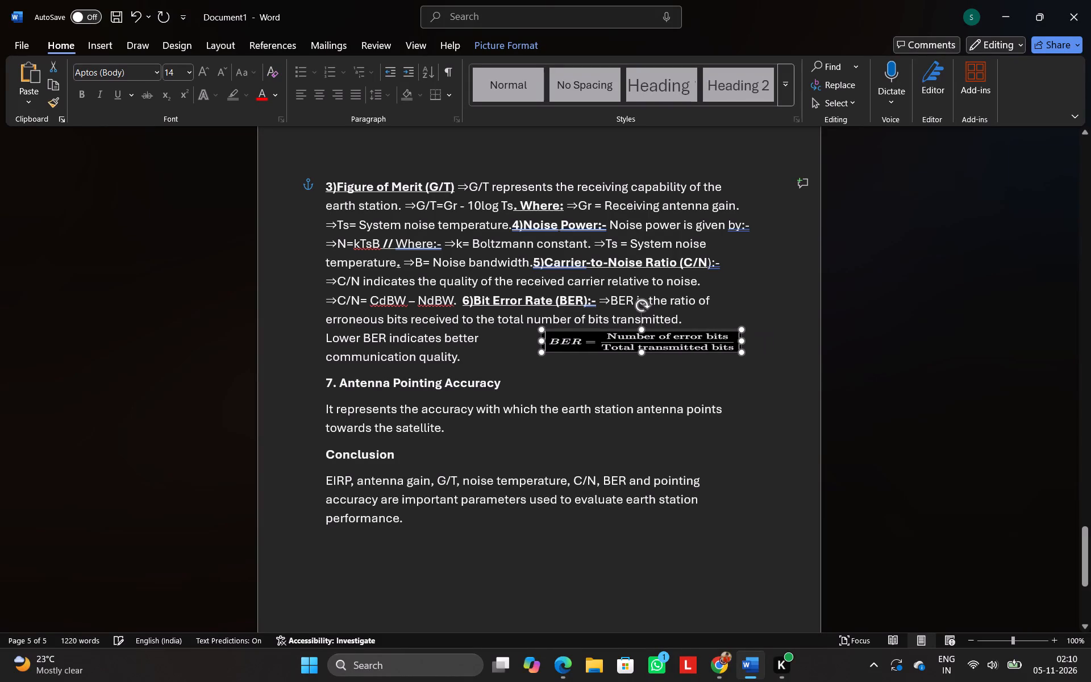
key(Left)
key(Left)
key(Left)
key(Left)
key(Left)
key(Left)
key(Left)
key(Left)
key(Left)
key(Left)
key(Left)
key(Left)
key(Left)
key(Left)
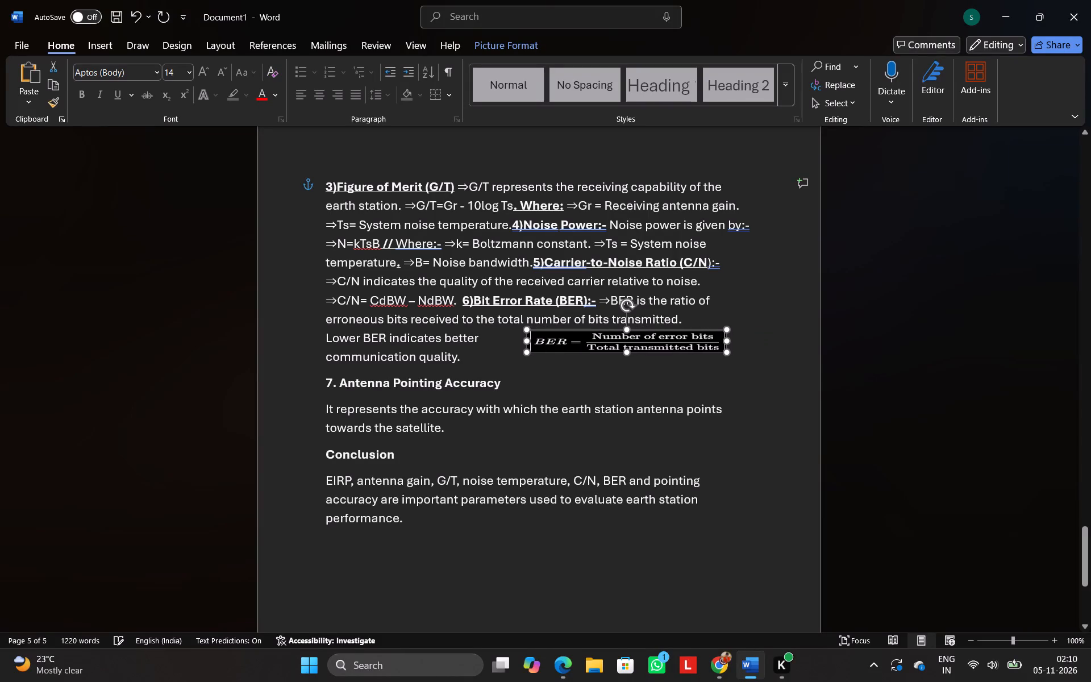
key(Left)
key(Left)
key(Left)
key(Left)
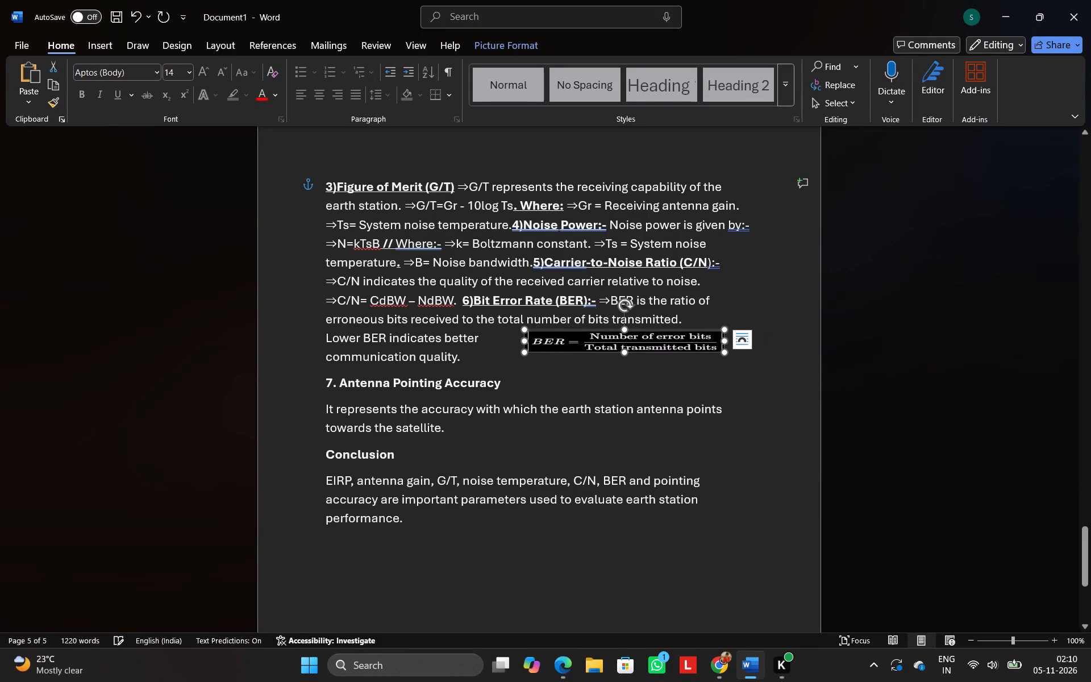
Stretch the BER formula picture's height downward to nearly two text lines, keeping its width.
drag(627, 351, 629, 360)
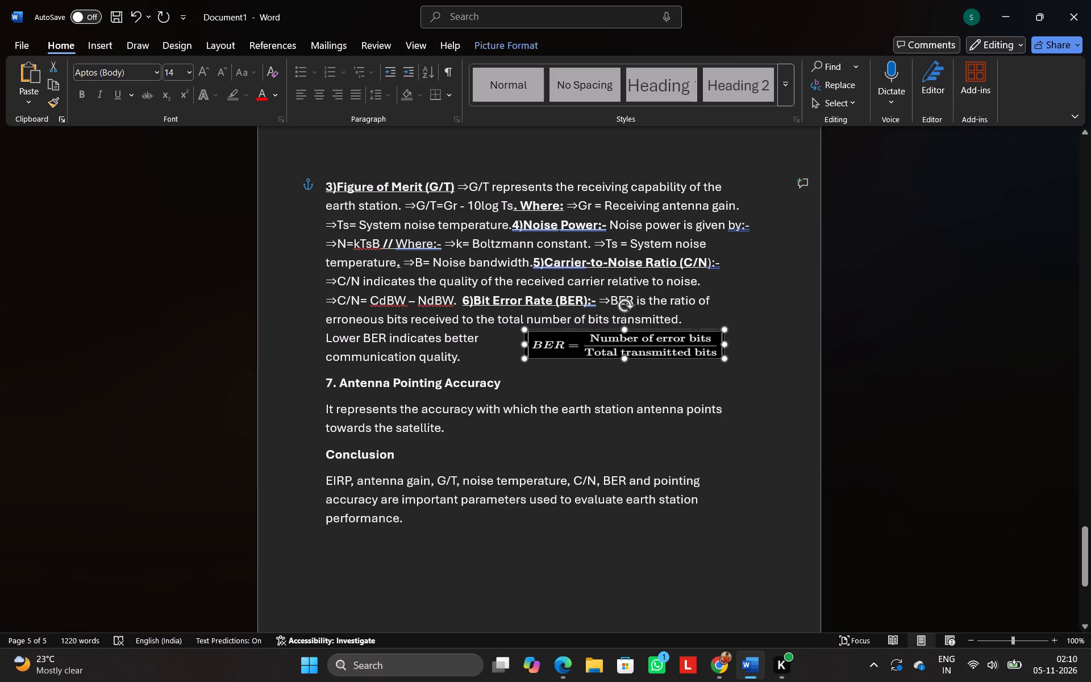
drag(629, 360, 630, 360)
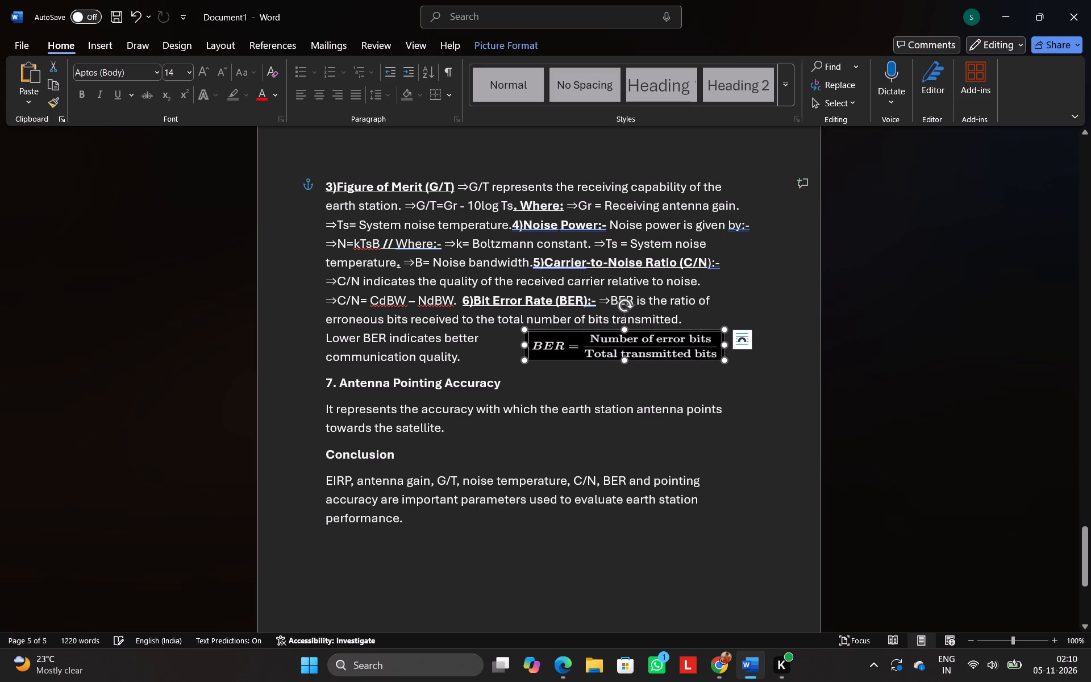
click(613, 388)
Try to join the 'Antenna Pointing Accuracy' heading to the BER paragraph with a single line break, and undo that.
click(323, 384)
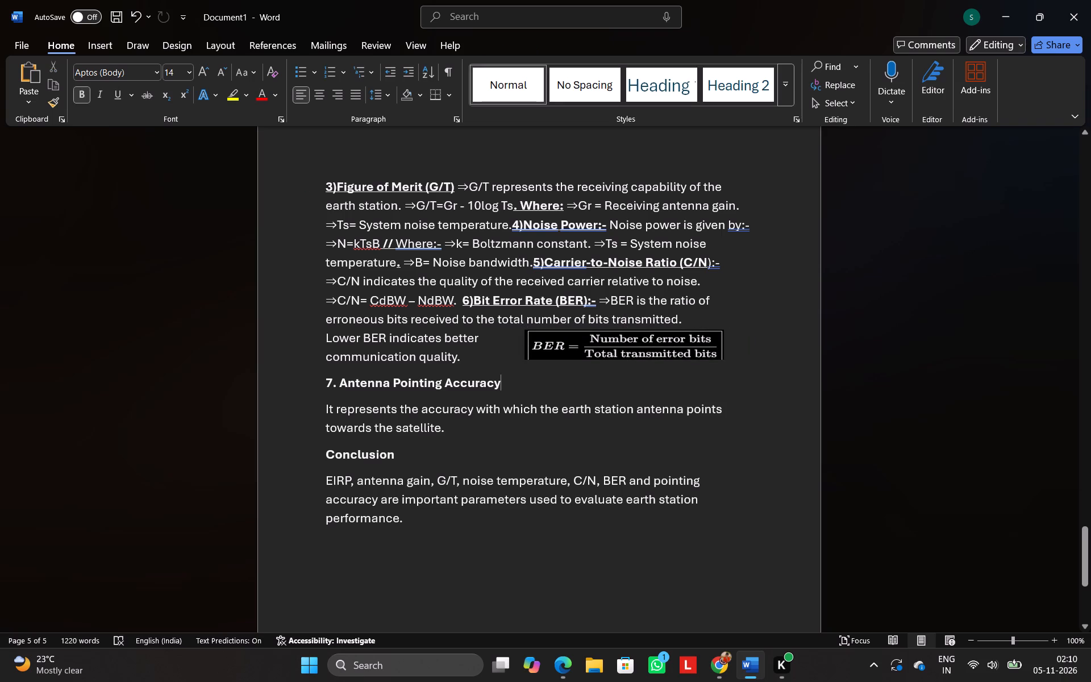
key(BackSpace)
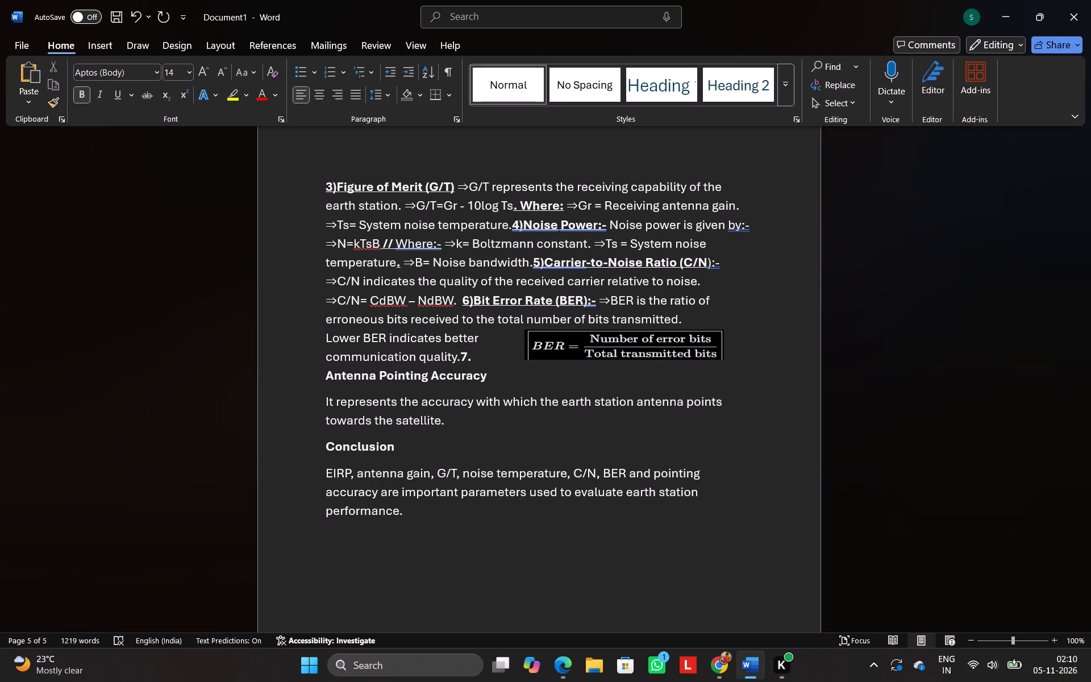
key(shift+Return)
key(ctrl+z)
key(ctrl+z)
Join the '7. Antenna Pointing Accuracy' heading to the BER paragraph, using two line breaks to start it directly below the formula.
key(BackSpace)
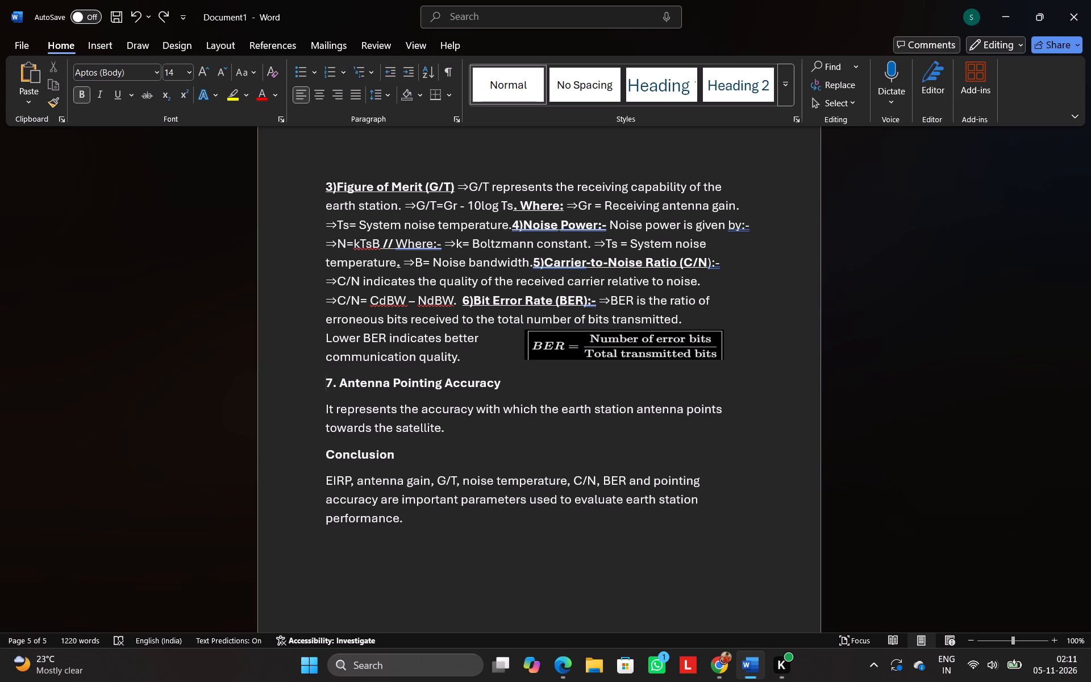
key(shift+Return)
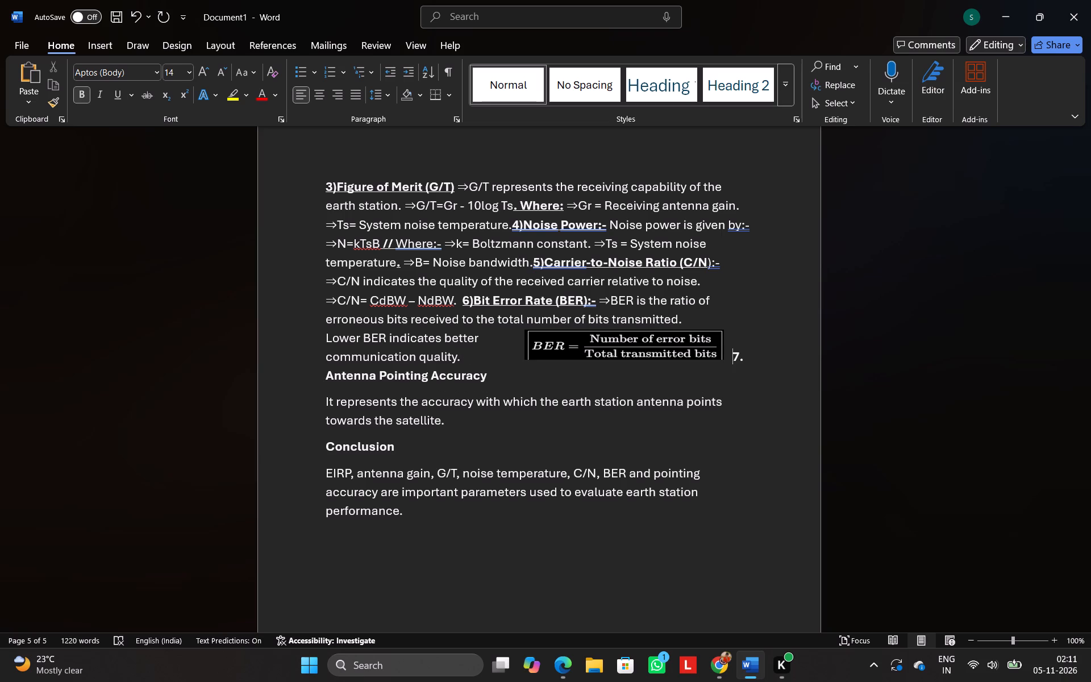
key(shift+Return)
Rewrite the antenna pointing accuracy heading as an underlined '7)Antenna Pointing Accuracy:-'.
scroll(323, 384, down, 1)
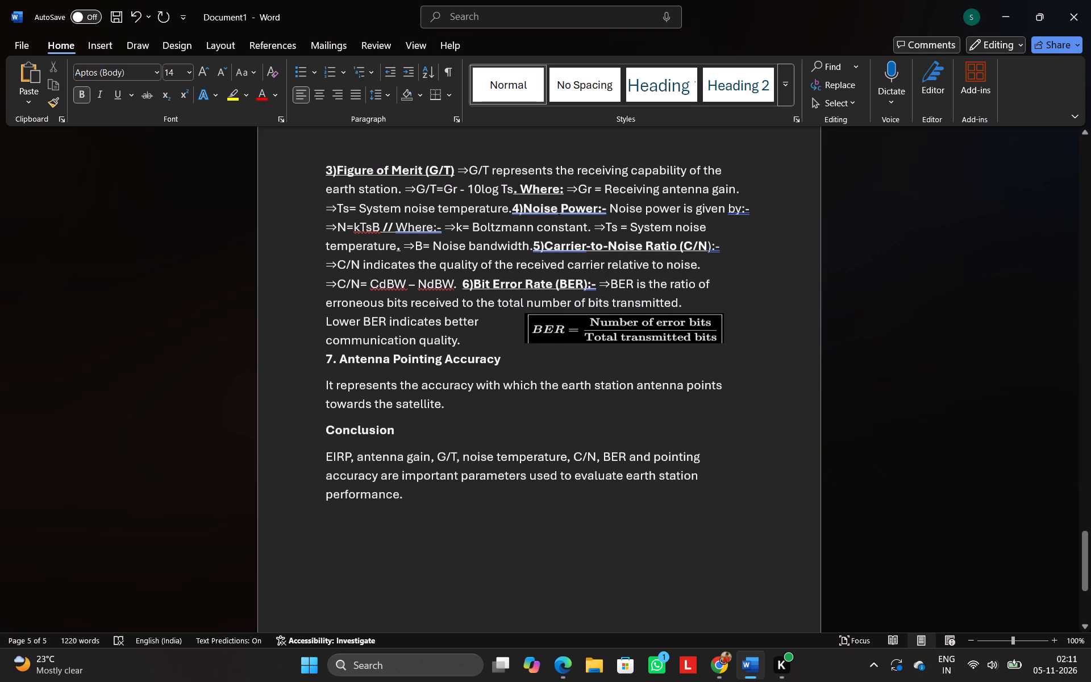
scroll(323, 384, down, 1)
click(337, 330)
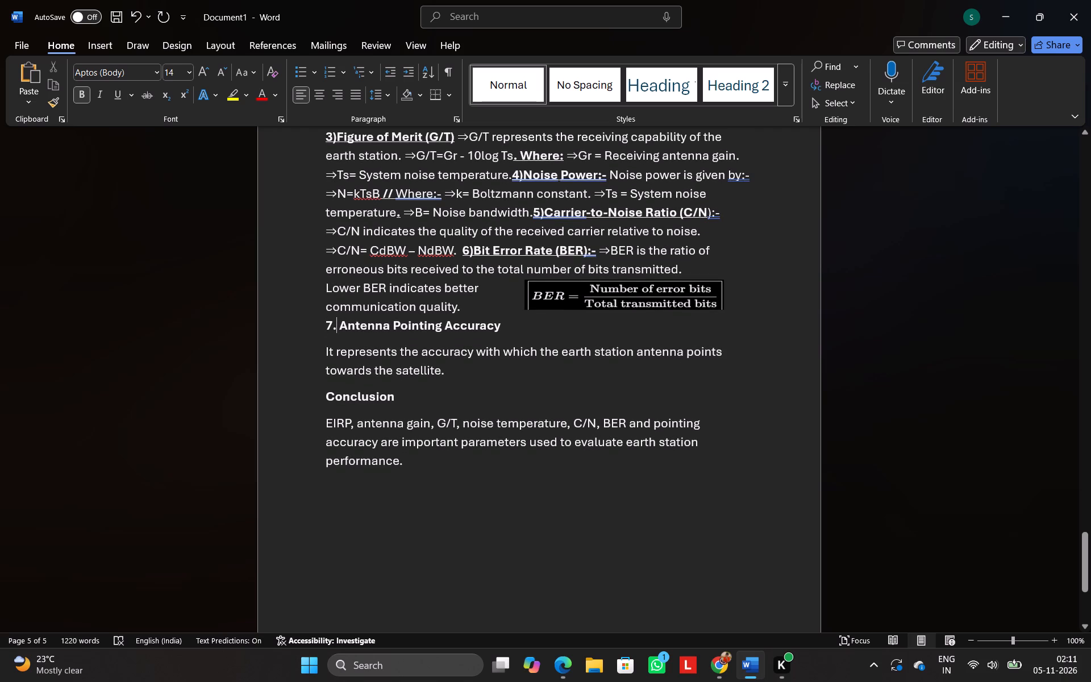
key(Right)
key(BackSpace)
key(BackSpace)
key(shift+parenright)
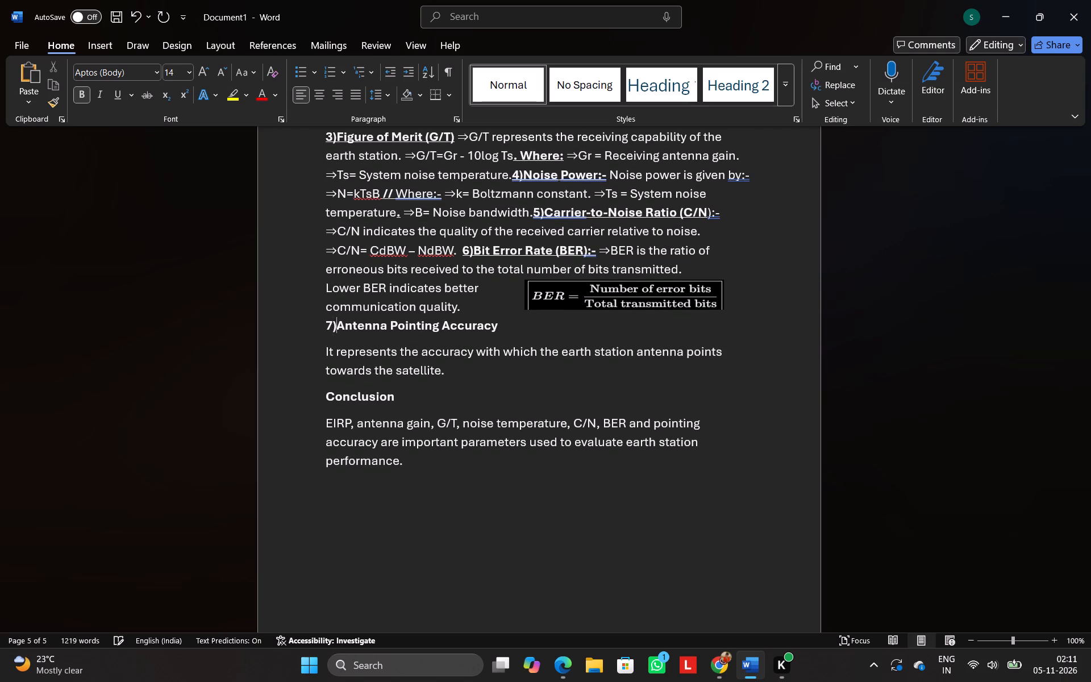
drag(327, 323, 485, 325)
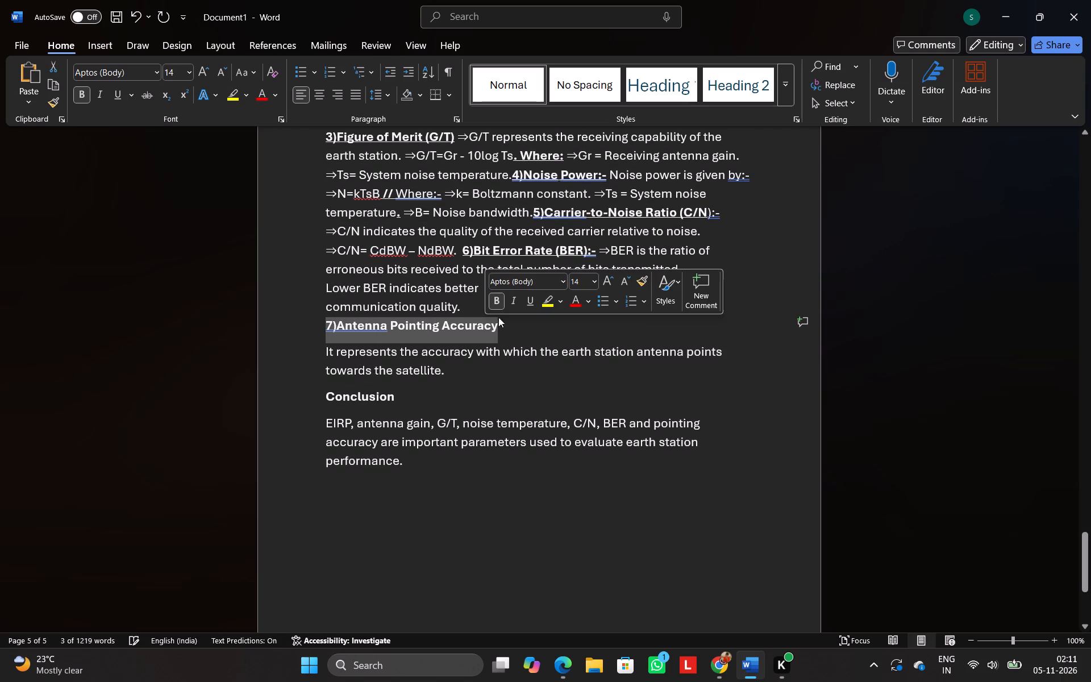
click(523, 302)
click(510, 327)
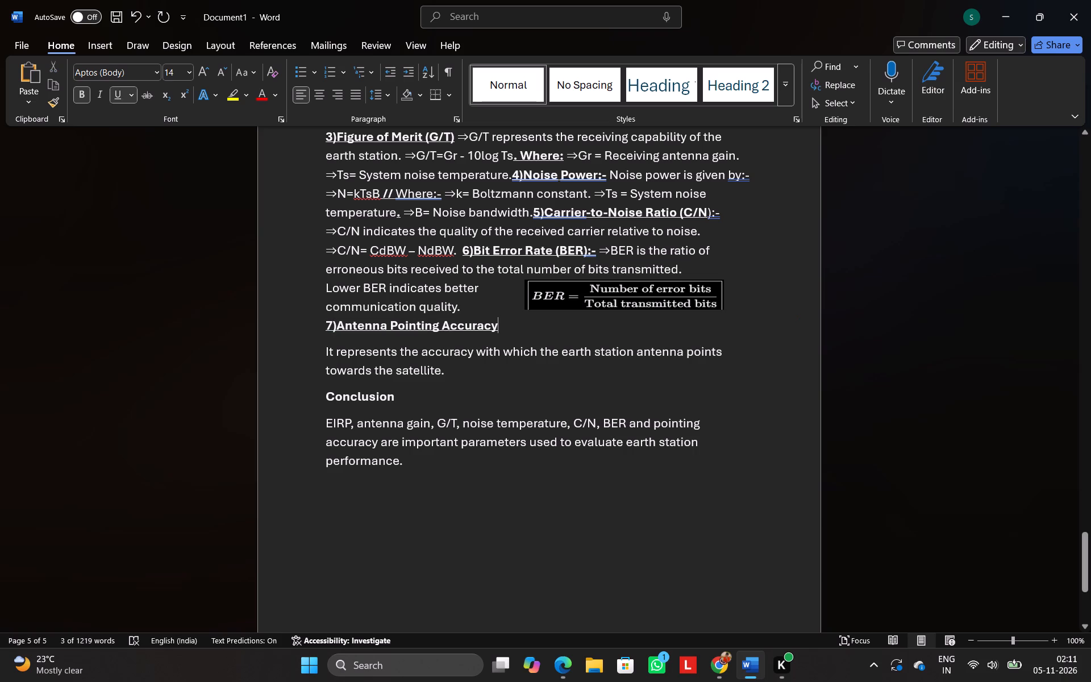
text(:-)
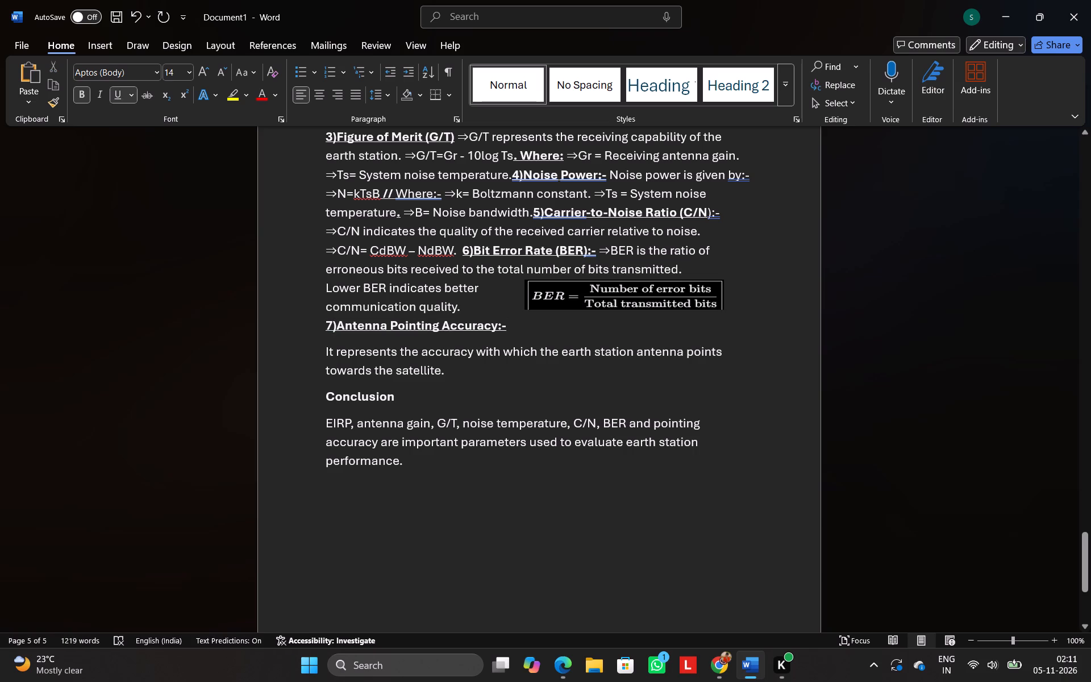
Join the 'It represents the accuracy' paragraph directly to the end of the '7)Antenna Pointing Accuracy:-' heading.
click(327, 357)
key(BackSpace)
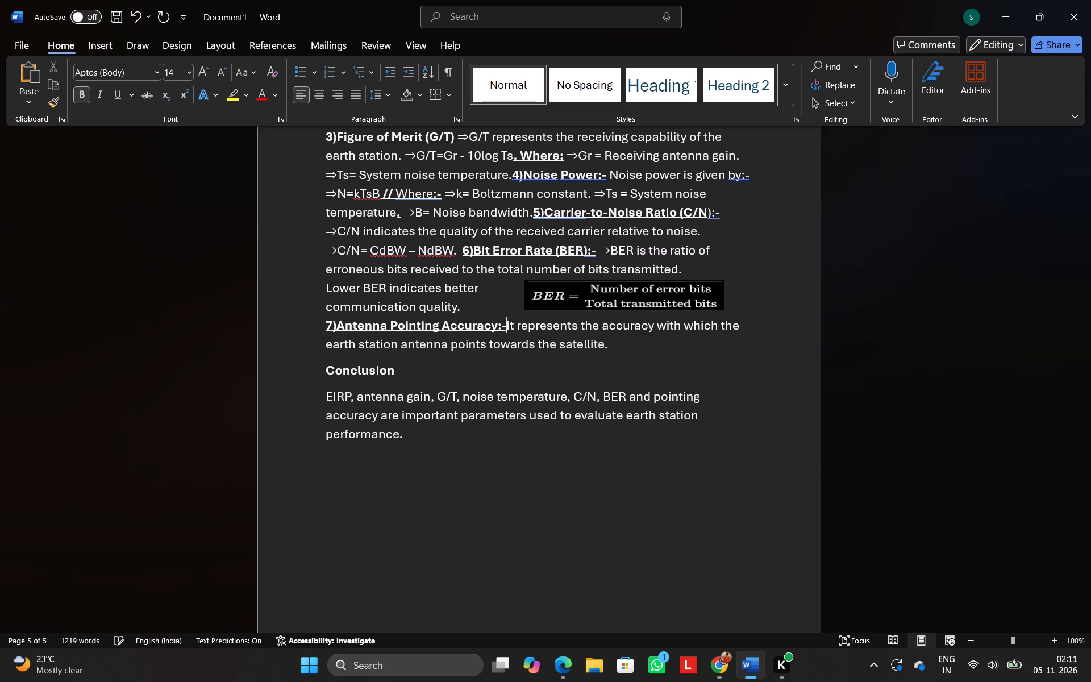
double_click(323, 251)
Join the 'Conclusion' heading to the end of the antenna pointing accuracy paragraph, directly after 'towards the satellite.'.
click(404, 369)
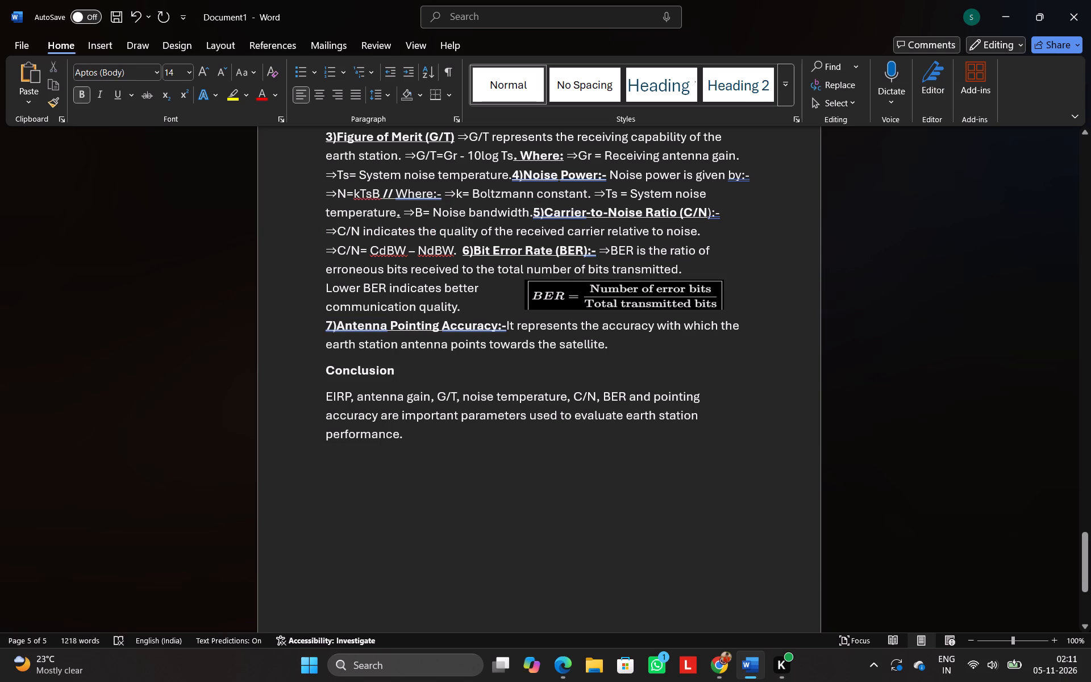
key(Left)
key(Left)
key(Left)
key(Left)
key(Left)
key(Left)
key(Left)
key(Left)
key(Left)
key(Left)
key(BackSpace)
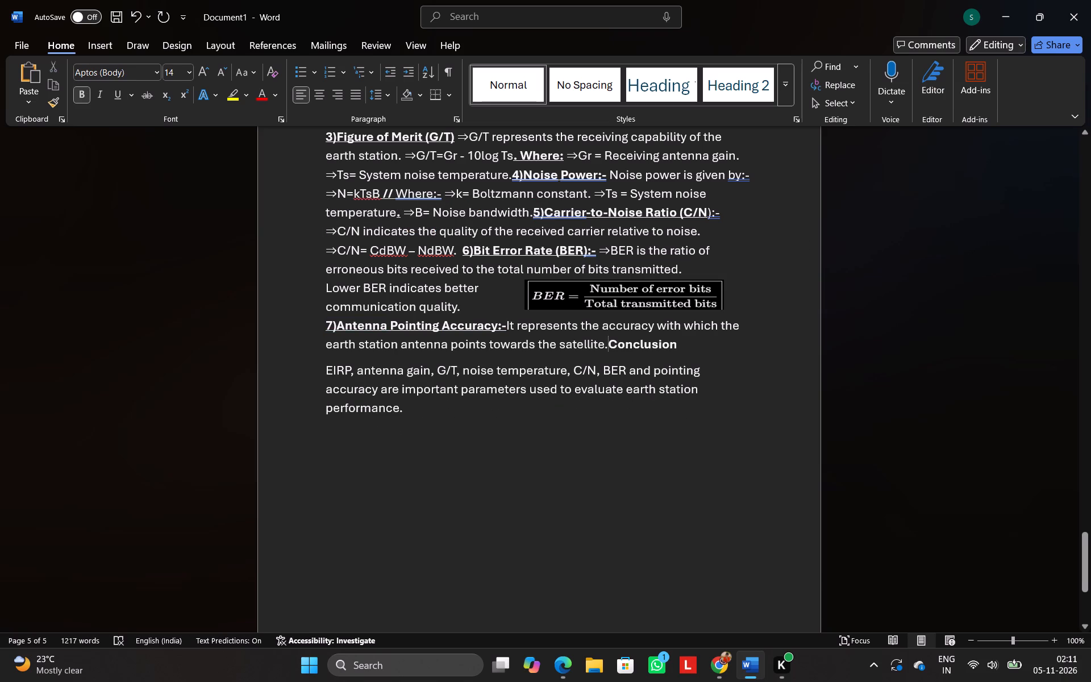
Underline the 'Conclusion' heading and add ':-' after it.
drag(607, 340, 680, 342)
click(719, 320)
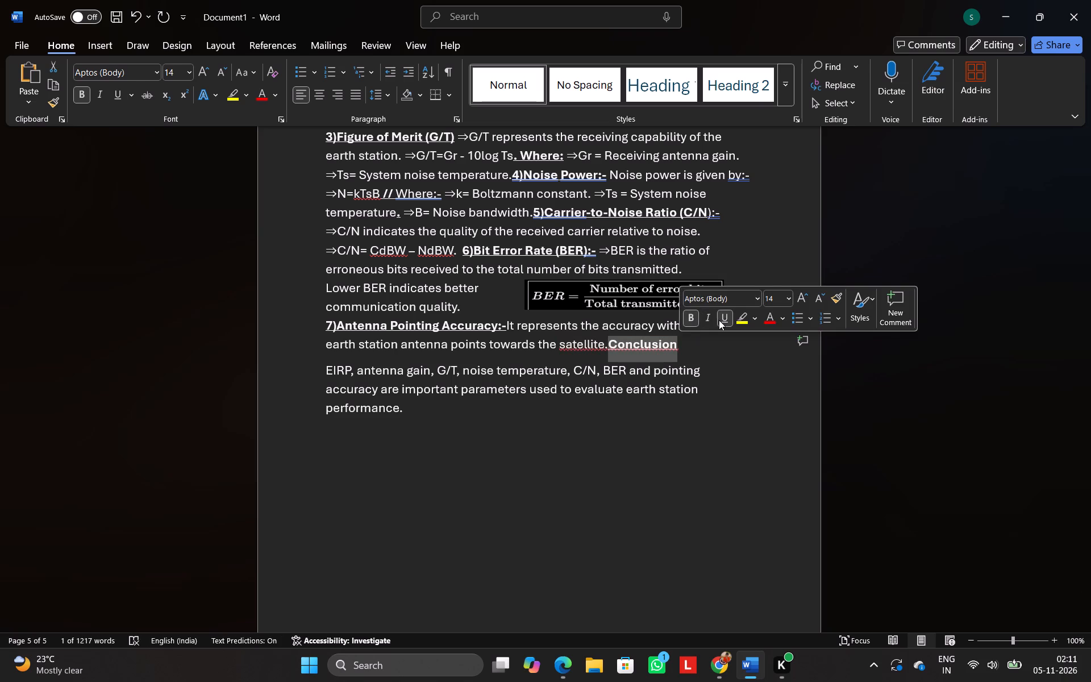
click(689, 348)
text(:-)
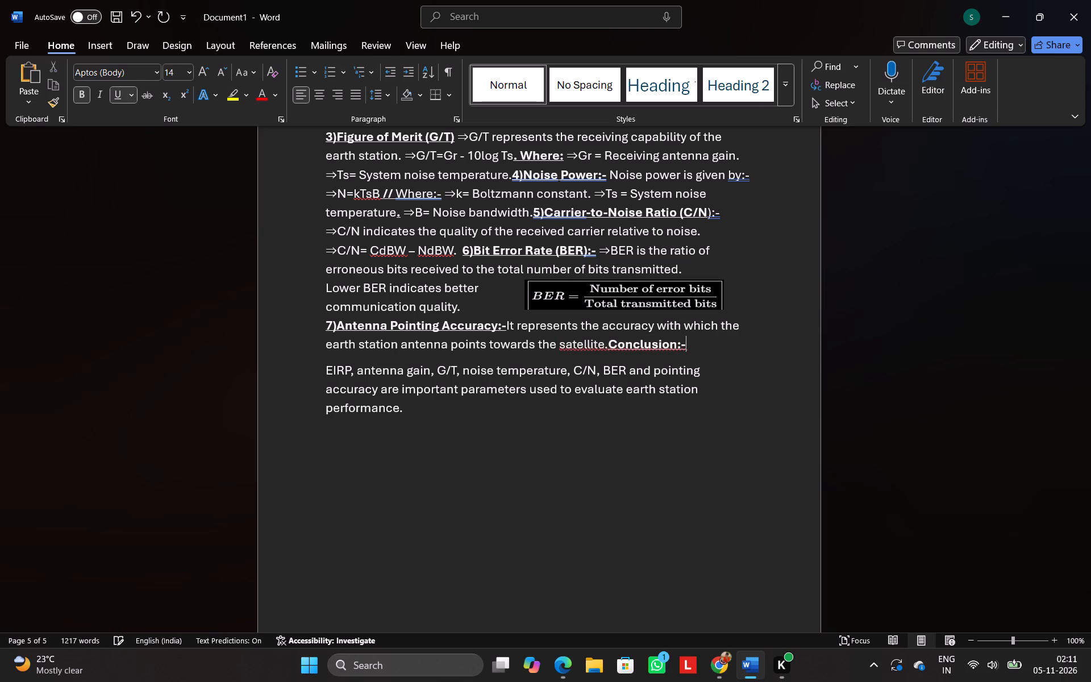
Bring the 'EIRP, antenna gain' sentence directly under the 'Conclusion:-' heading with a line break and start it with a copied ⇒ arrow.
click(325, 368)
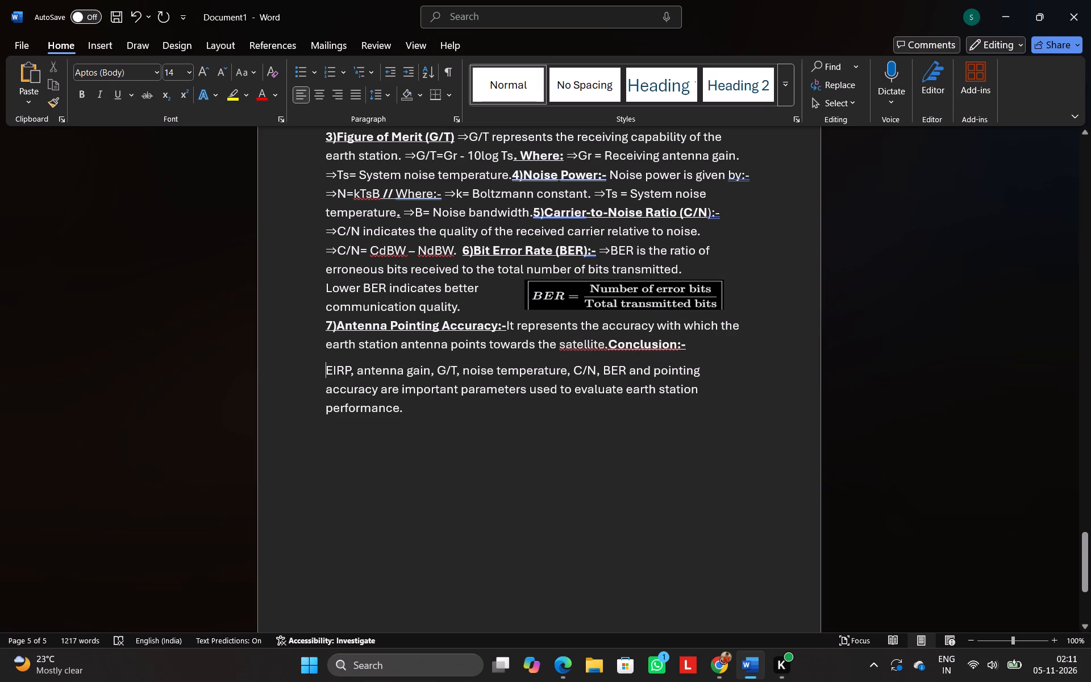
key(BackSpace)
key(shift+Return)
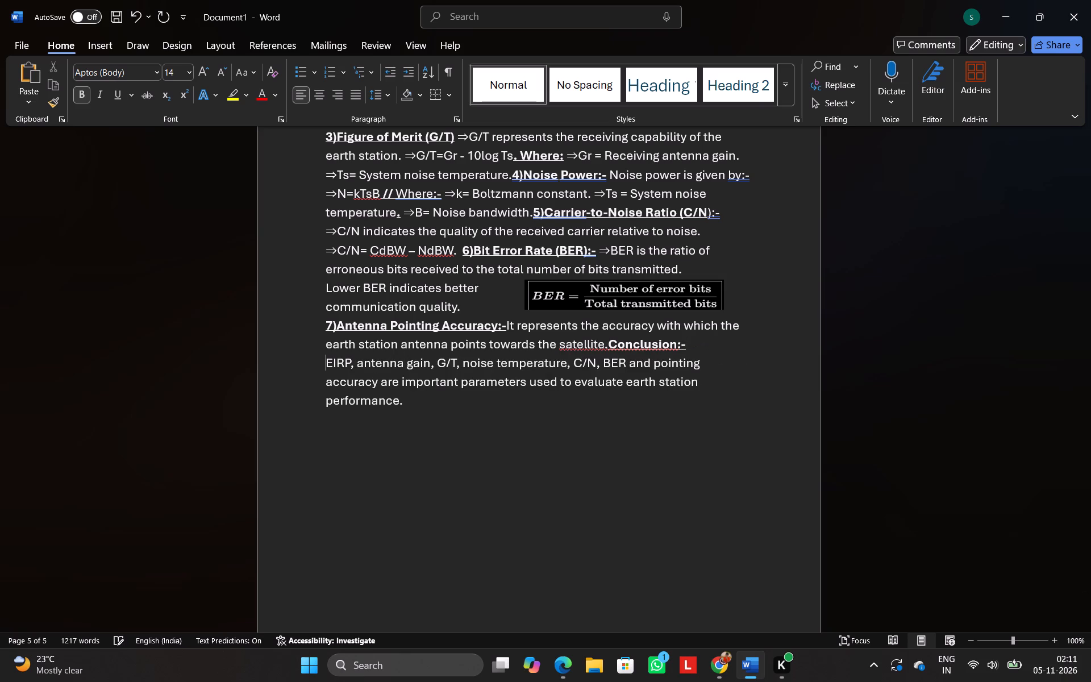
click(330, 249)
key(ctrl+c)
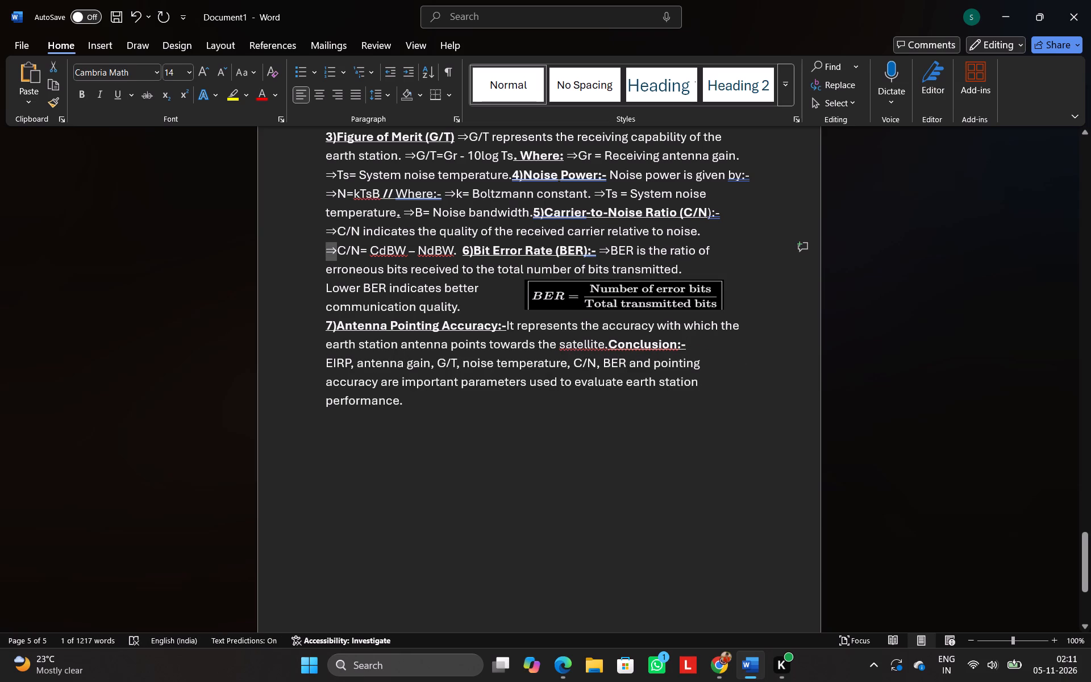
click(328, 370)
key(ctrl+v)
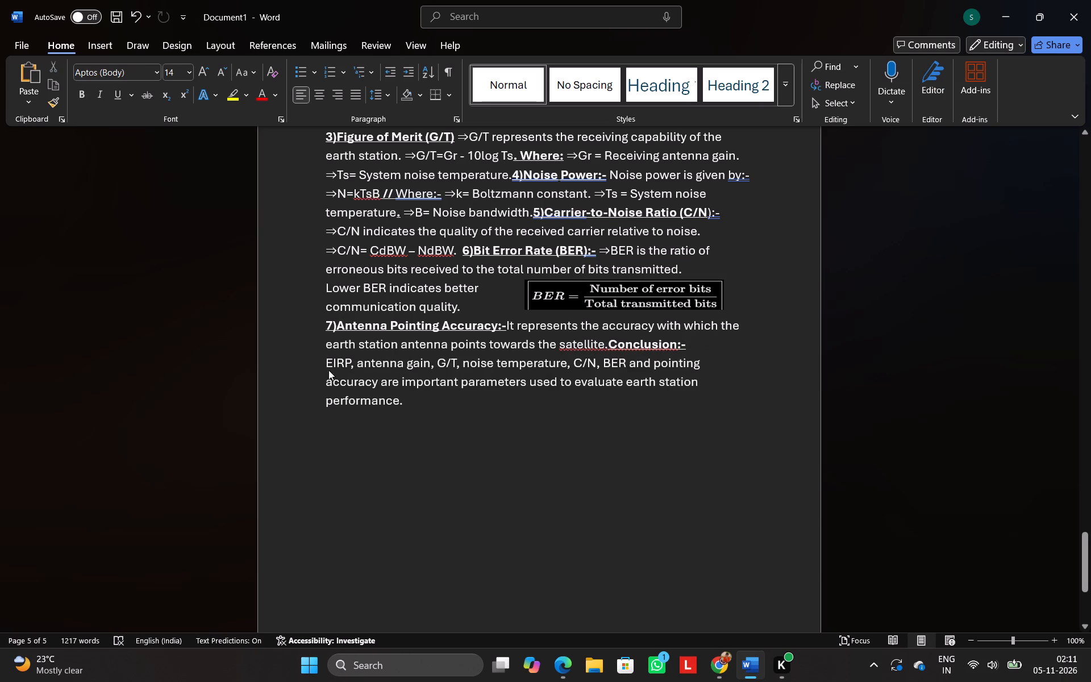
Add a line break after 'performance.' at the end of the conclusion.
click(453, 411)
key(shift+Return)
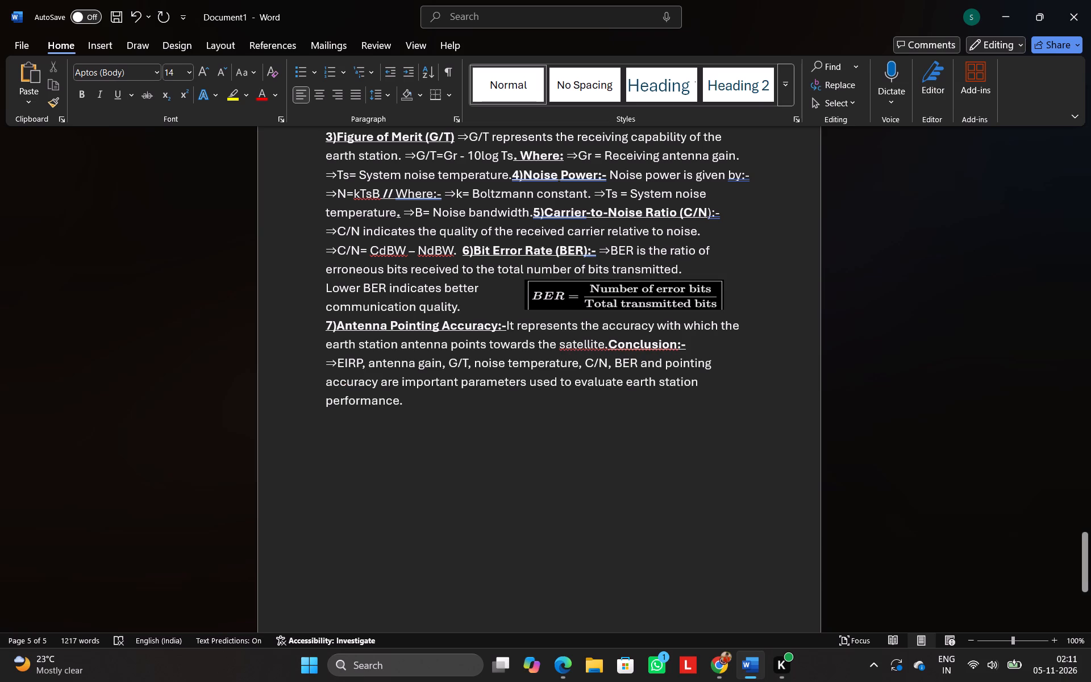
Examine the document's overall page layout in a zoomed-out overview of all pages.
scroll(457, 409, up, 20)
scroll(457, 409, up, 5)
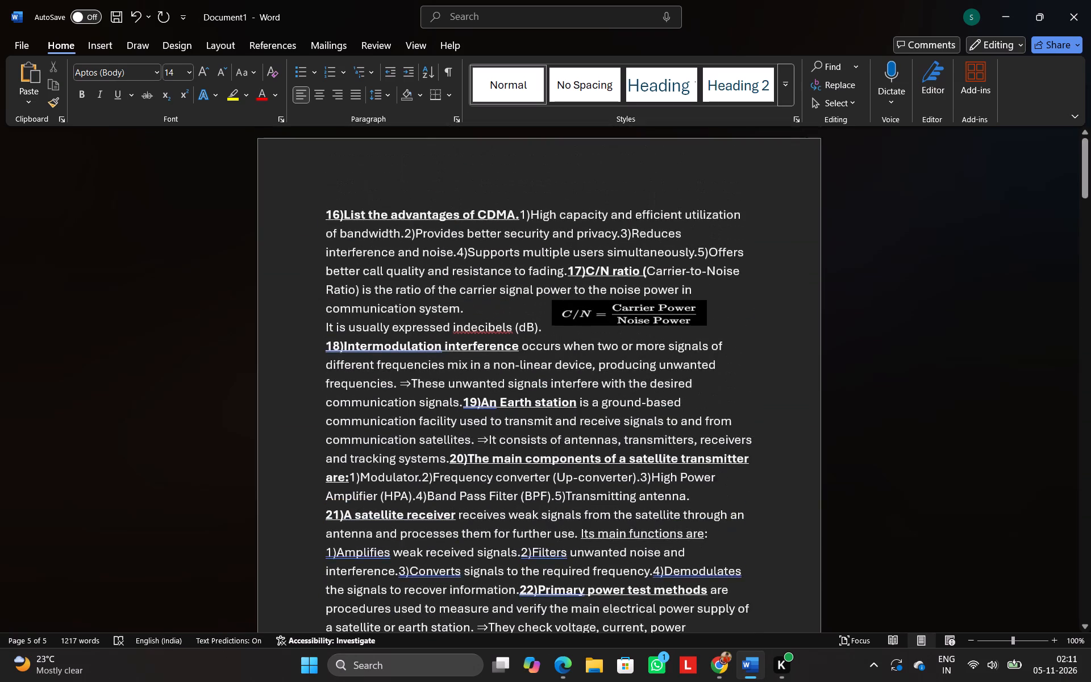
scroll(457, 409, down, 20)
scroll(457, 409, down, 13)
scroll(457, 409, up, 1)
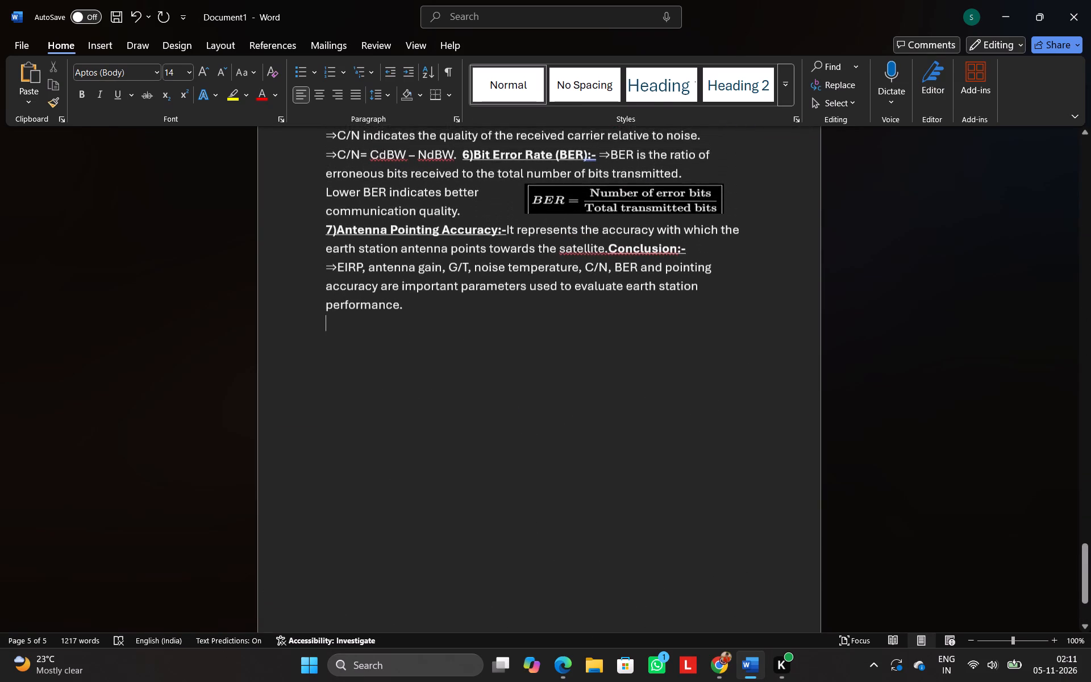
ctrl+scroll(457, 409, down, 8)
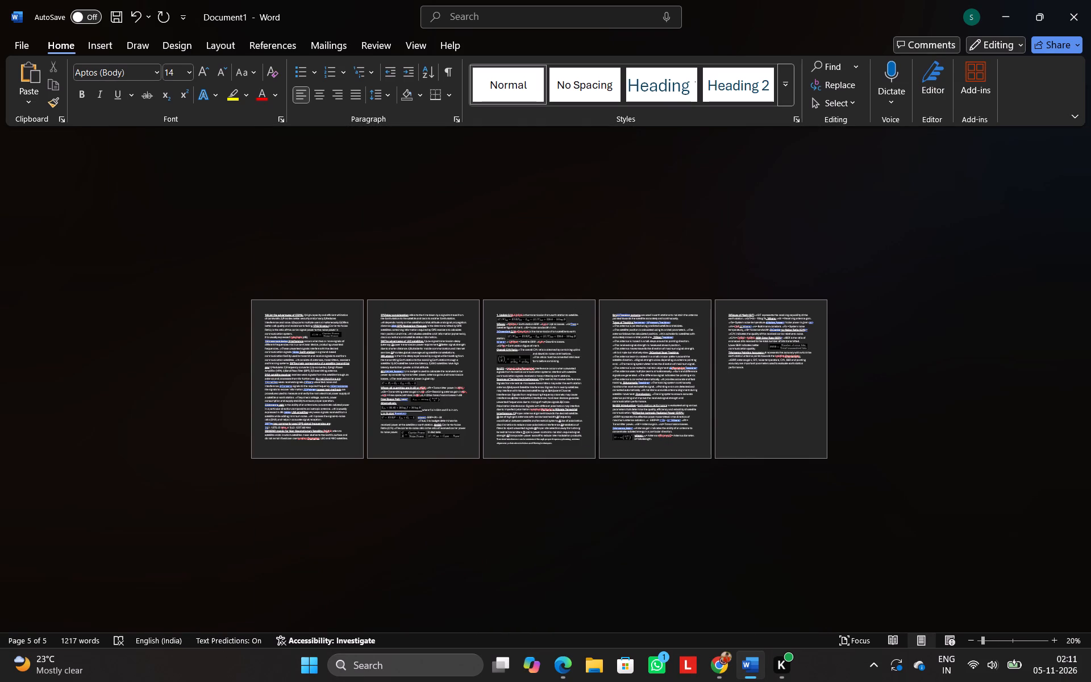
ctrl+scroll(503, 427, up, 6)
scroll(503, 427, right, 5)
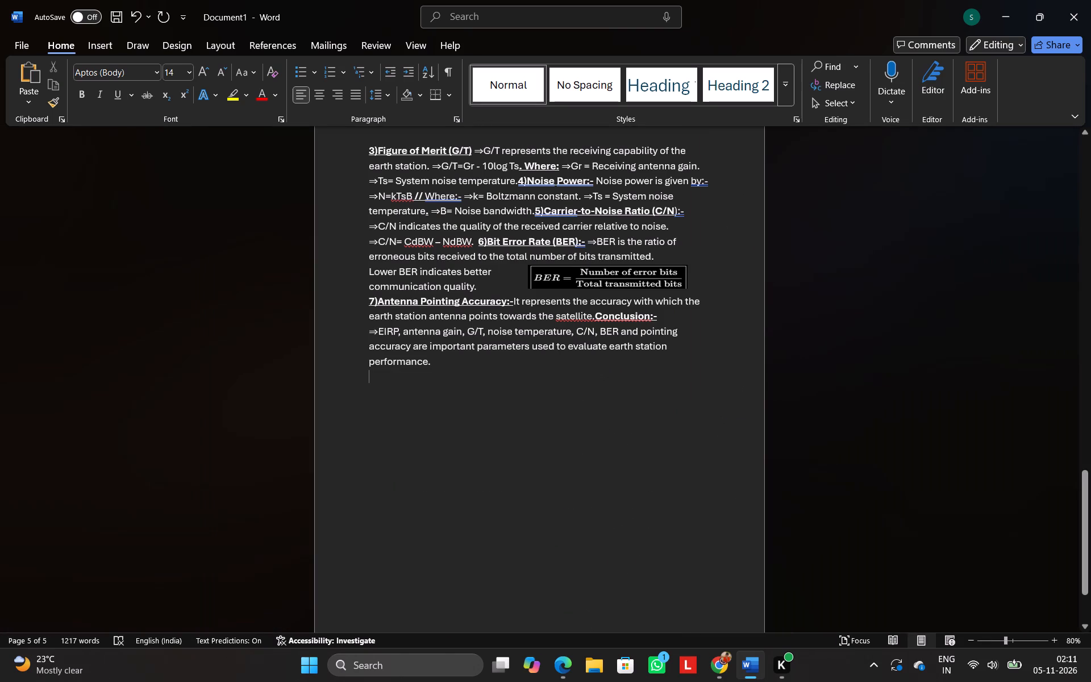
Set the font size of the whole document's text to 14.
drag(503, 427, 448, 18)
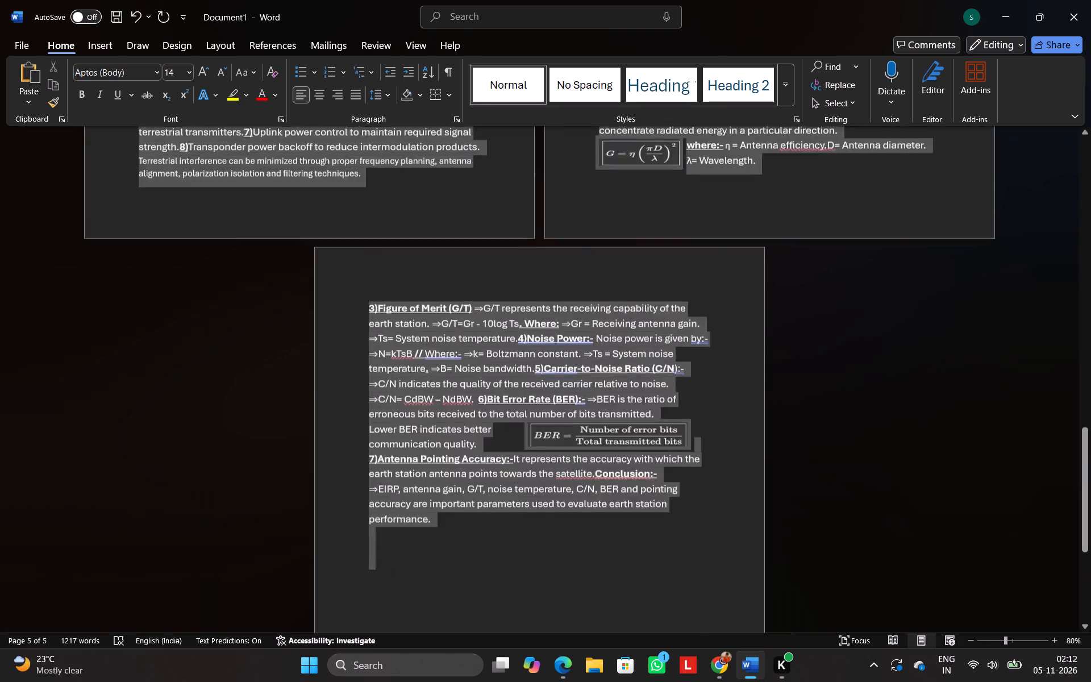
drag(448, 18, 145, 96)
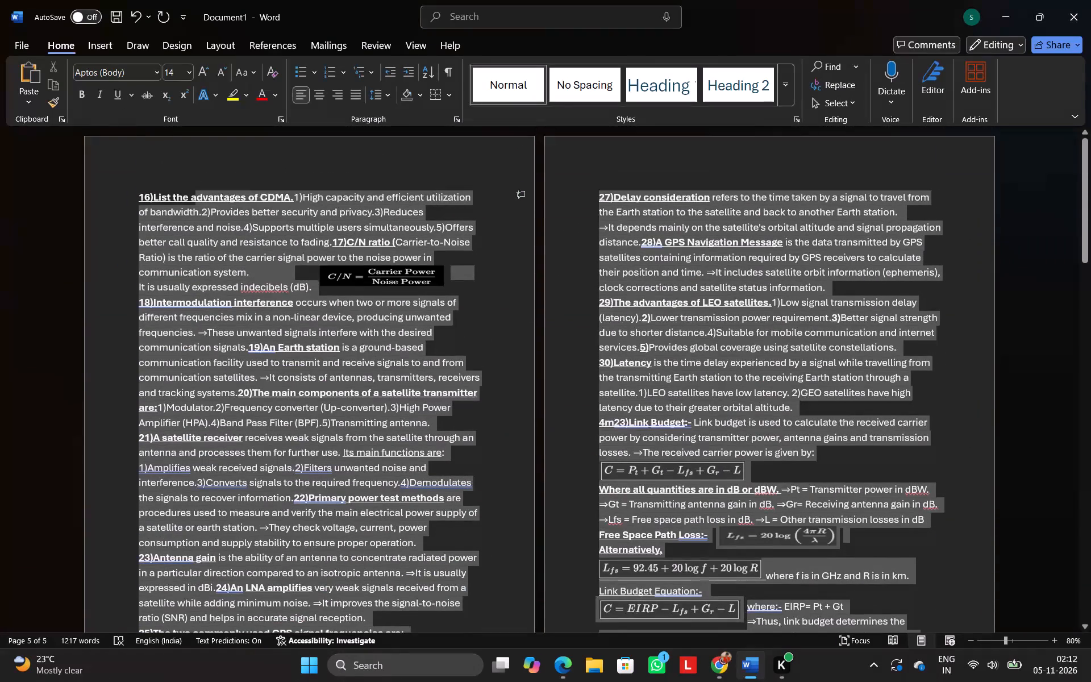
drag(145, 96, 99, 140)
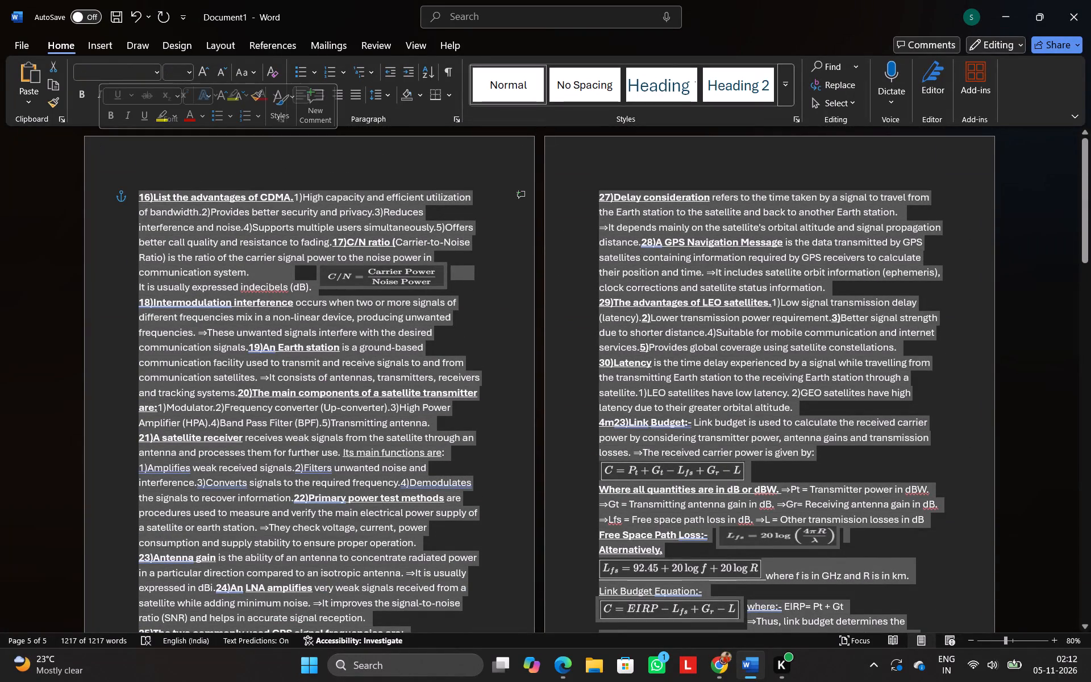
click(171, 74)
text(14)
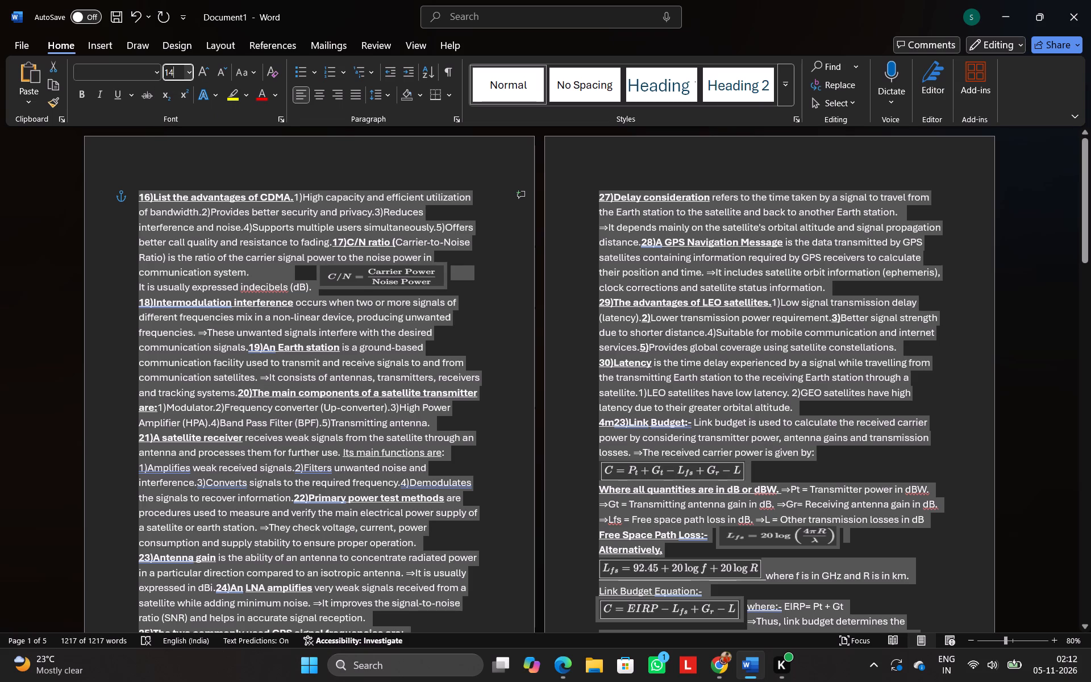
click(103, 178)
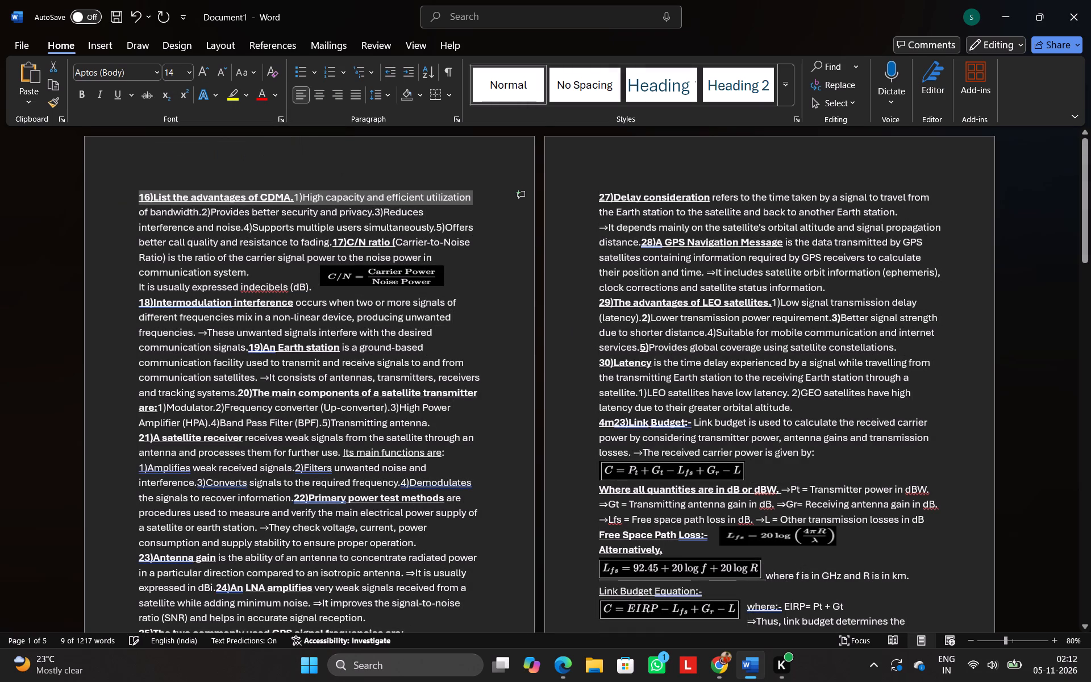
Examine all pages for how the text flow and formula pictures are placed with the uniform font size.
scroll(576, 334, down, 4)
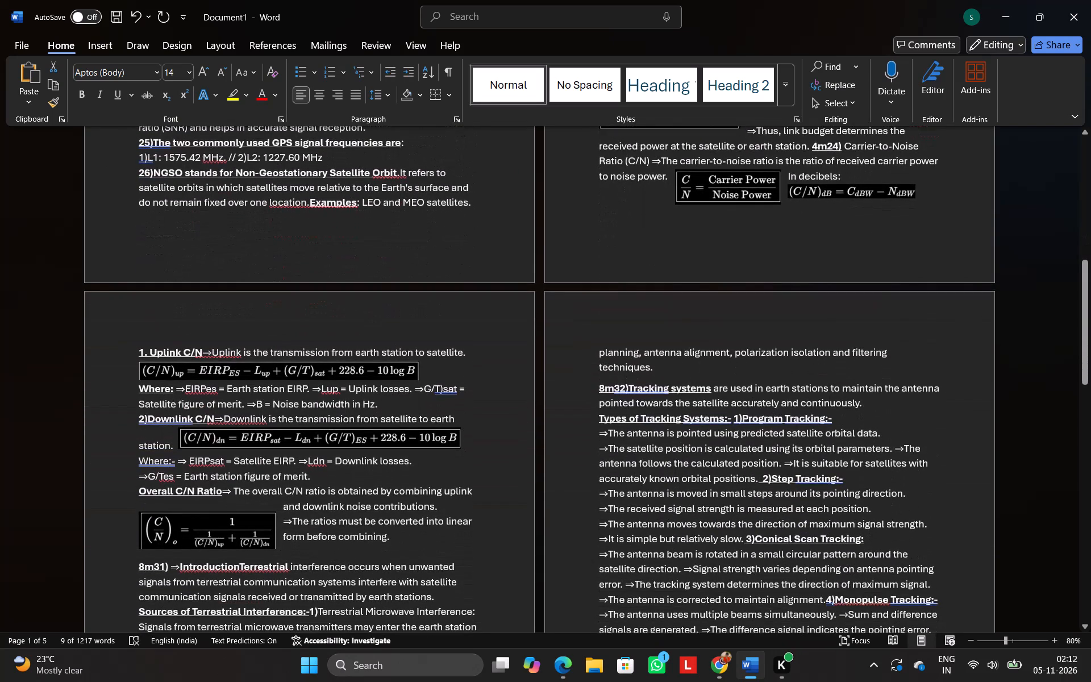
scroll(576, 334, down, 4)
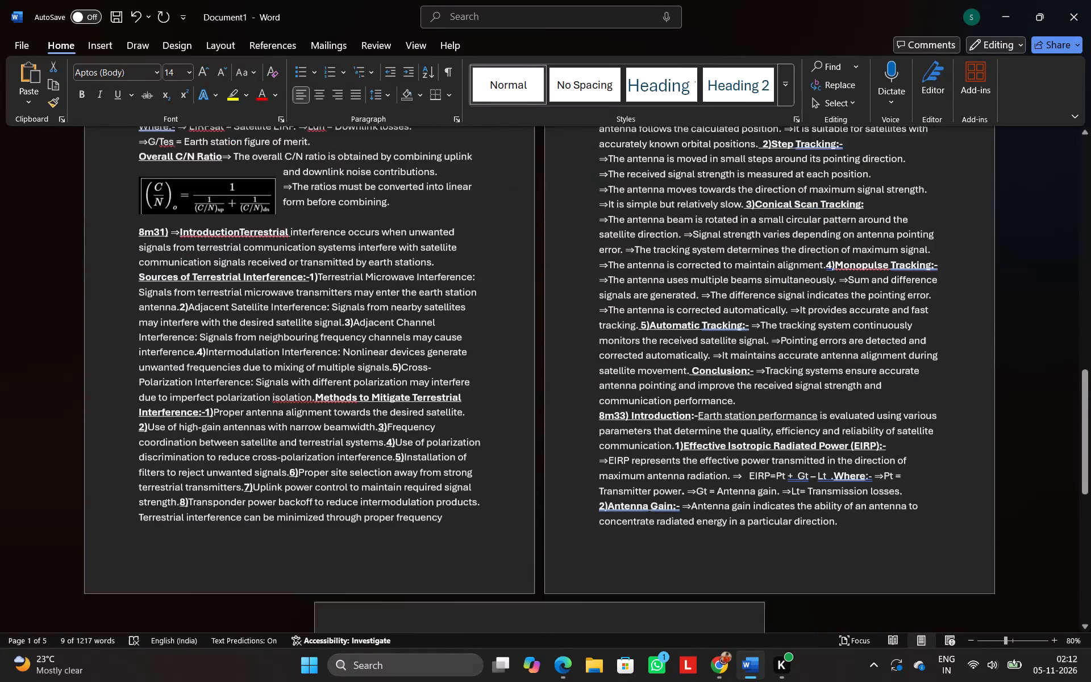
scroll(576, 334, down, 1)
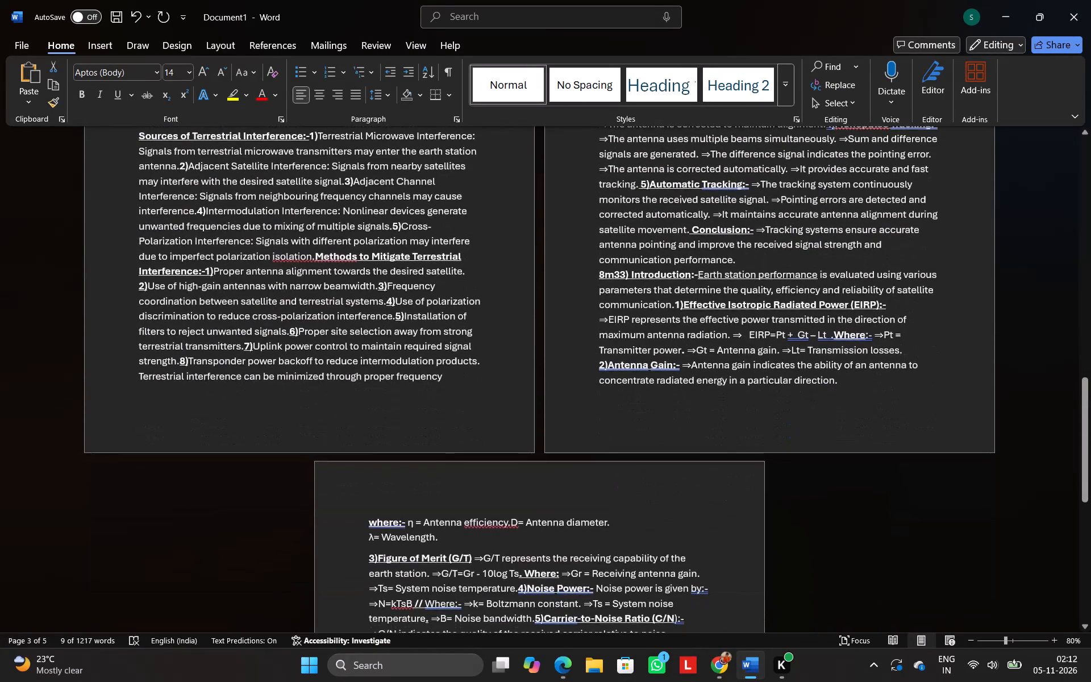
scroll(576, 334, down, 7)
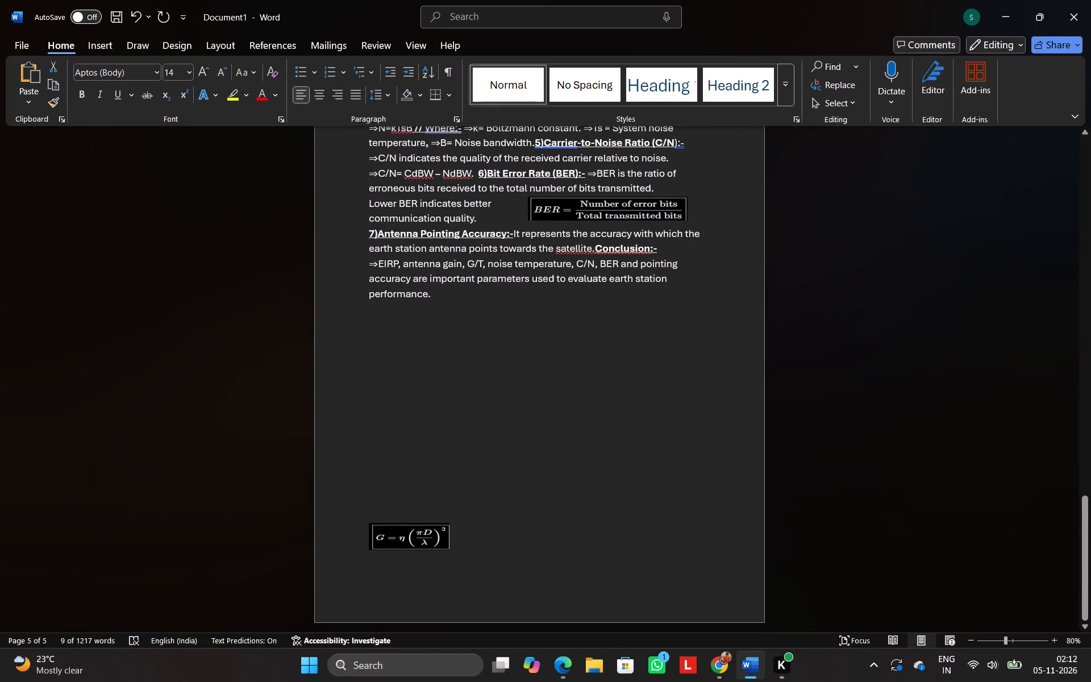
scroll(447, 493, up, 1)
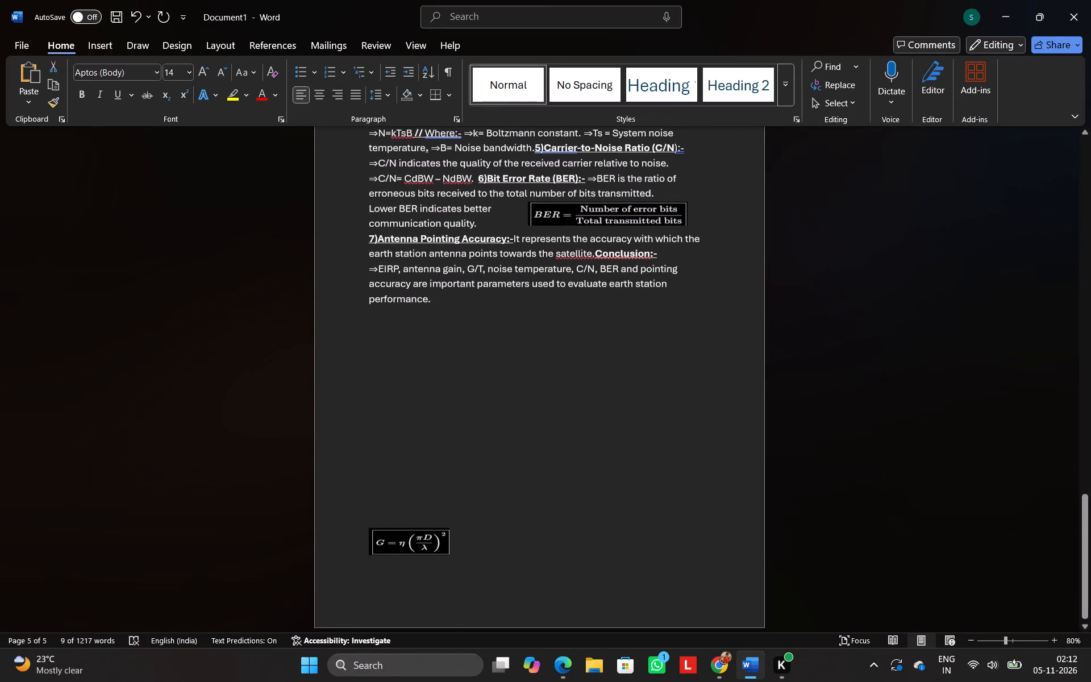
scroll(447, 493, up, 4)
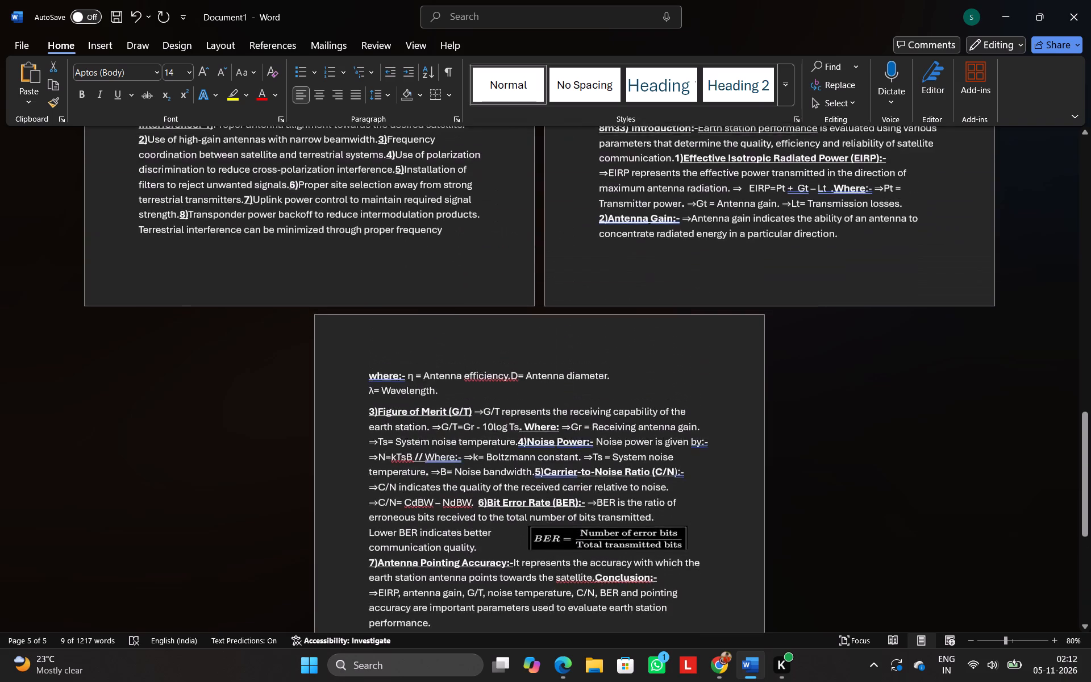
scroll(447, 493, up, 3)
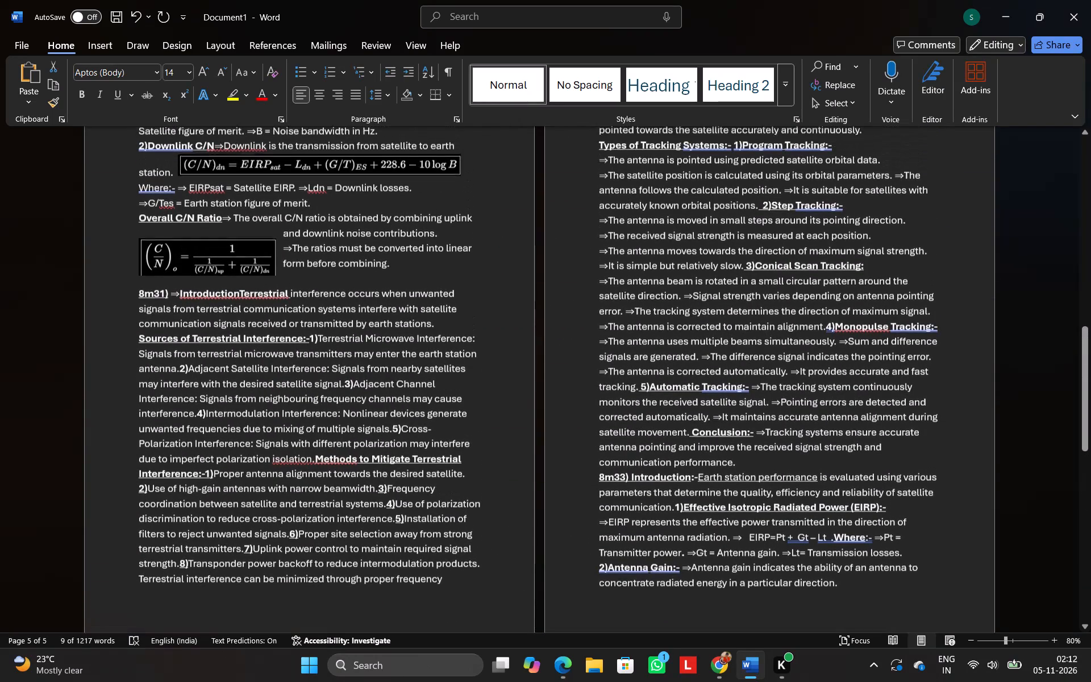
scroll(447, 493, up, 1)
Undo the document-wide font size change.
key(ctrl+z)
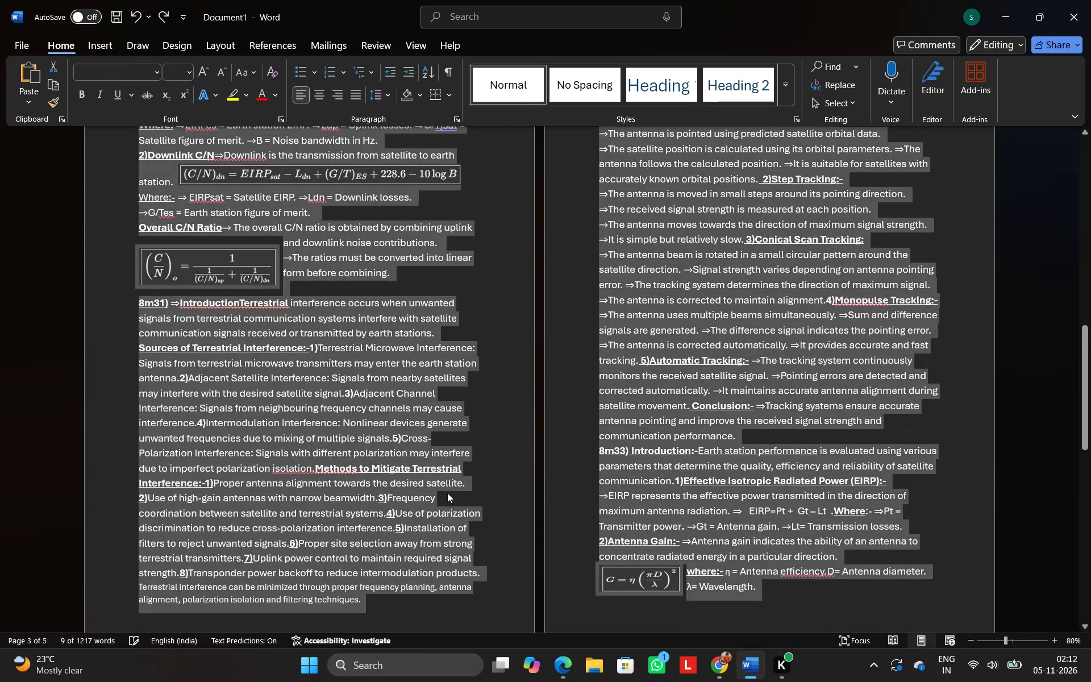
Undo one more recent change in the notes document.
key(ctrl+z)
Examine all pages of the notes for text flow and formula picture placement after undoing the changes.
scroll(605, 506, down, 1)
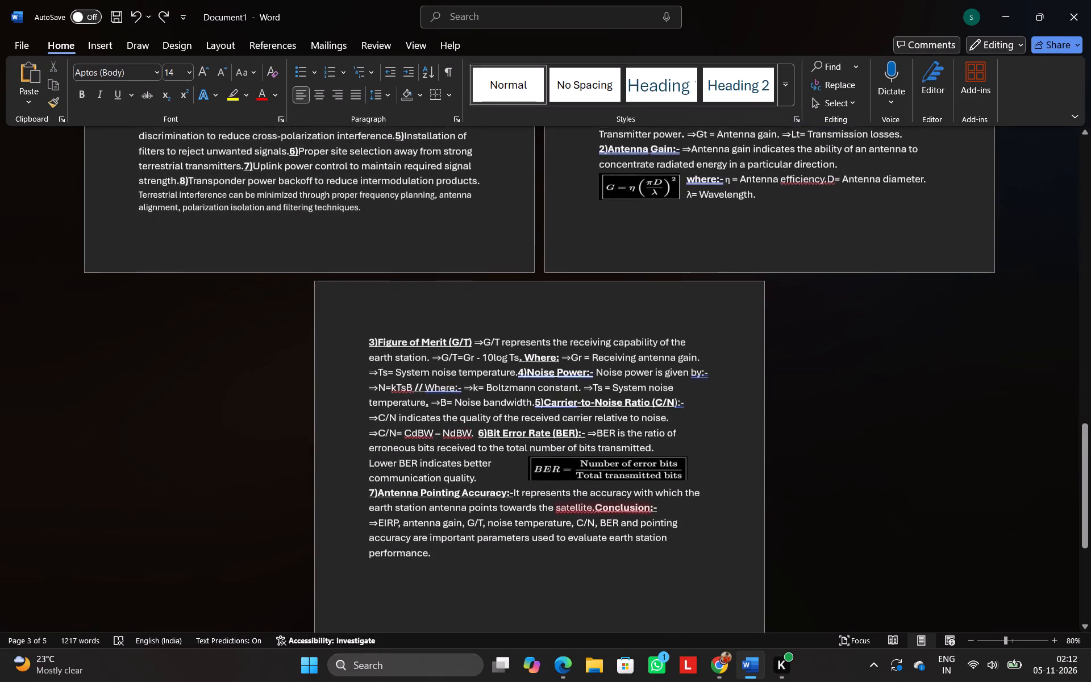
scroll(605, 506, down, 1)
click(540, 499)
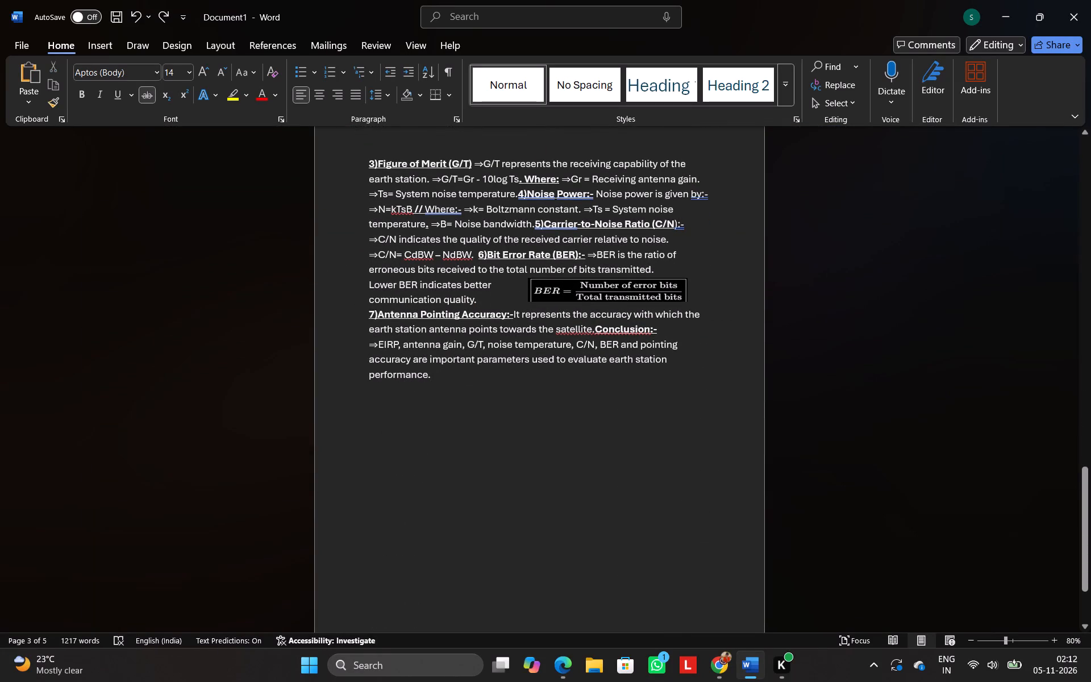
scroll(540, 499, left, 1)
ctrl+scroll(540, 499, up, 6)
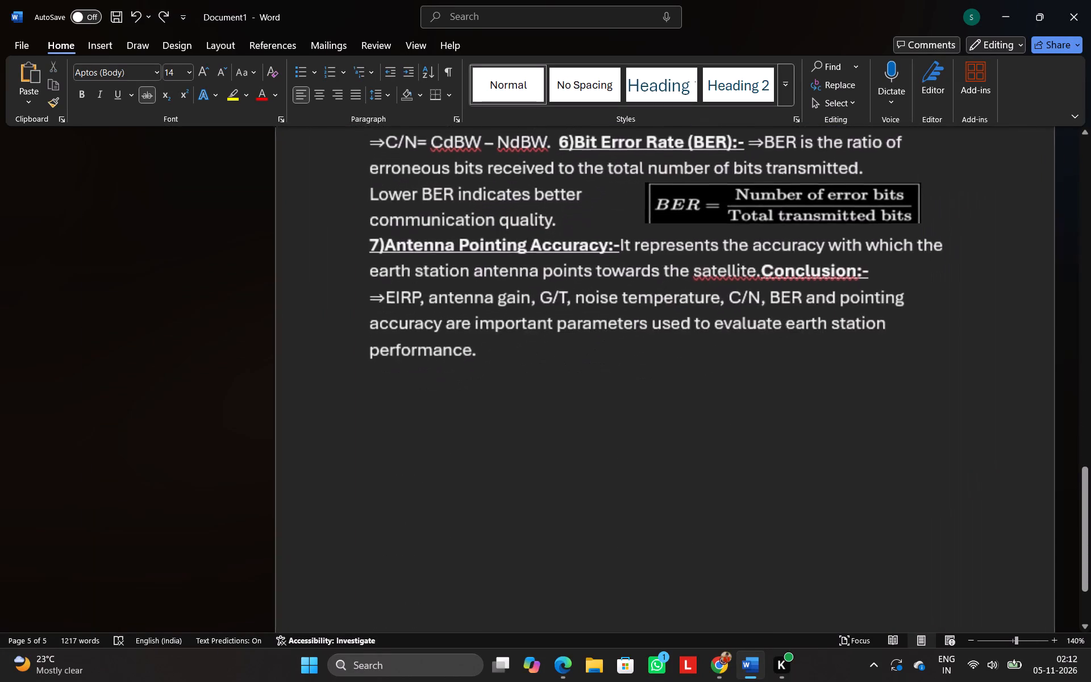
scroll(540, 499, up, 17)
scroll(540, 499, up, 4)
ctrl+scroll(540, 499, down, 1)
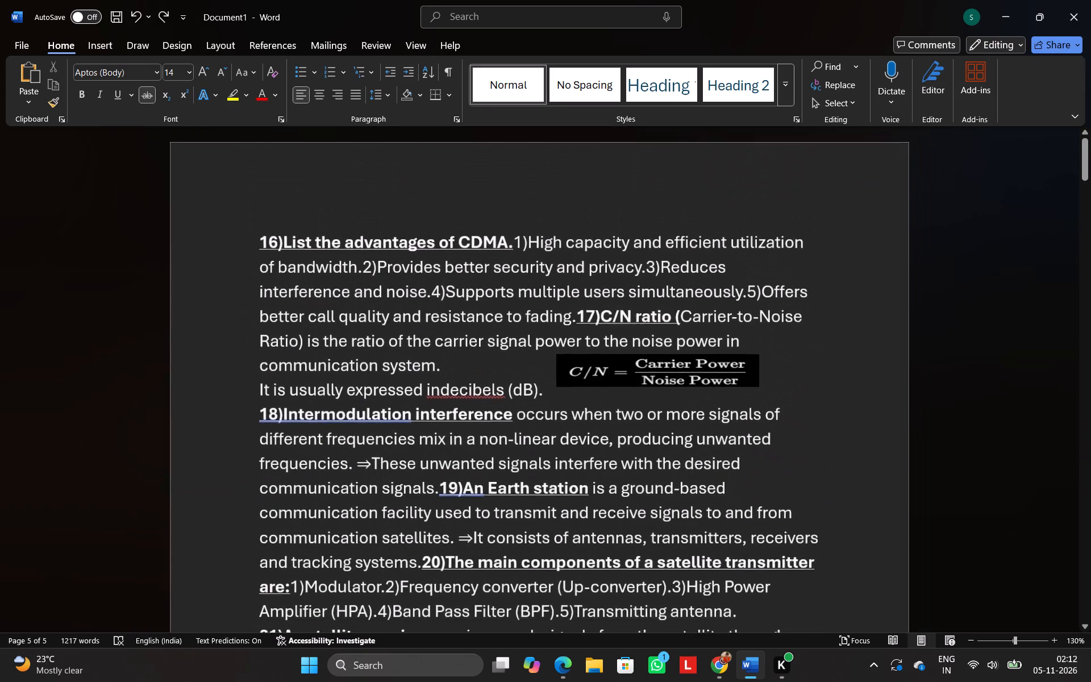
scroll(510, 573, up, 4)
scroll(510, 573, down, 5)
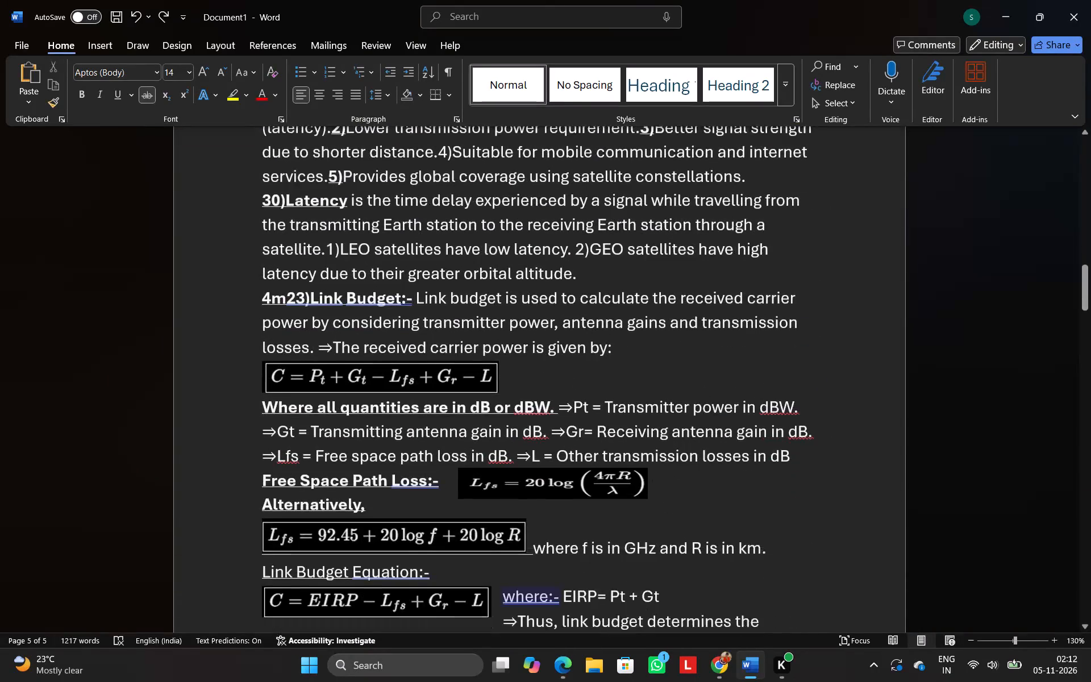
scroll(510, 573, down, 5)
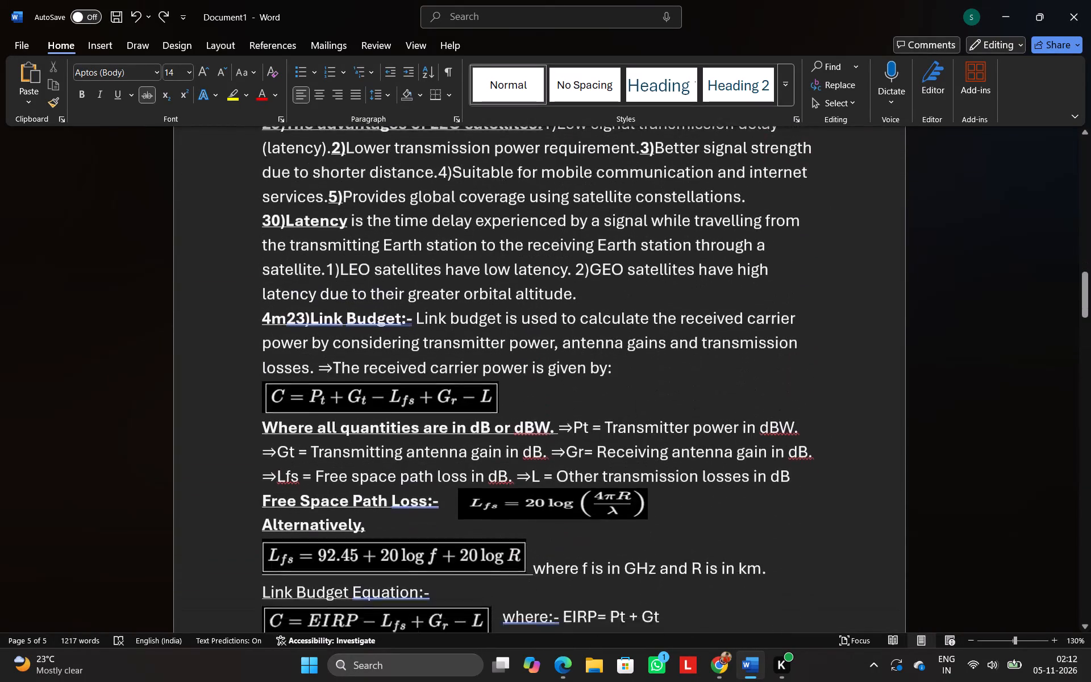
scroll(510, 573, down, 1)
ctrl+scroll(510, 573, down, 4)
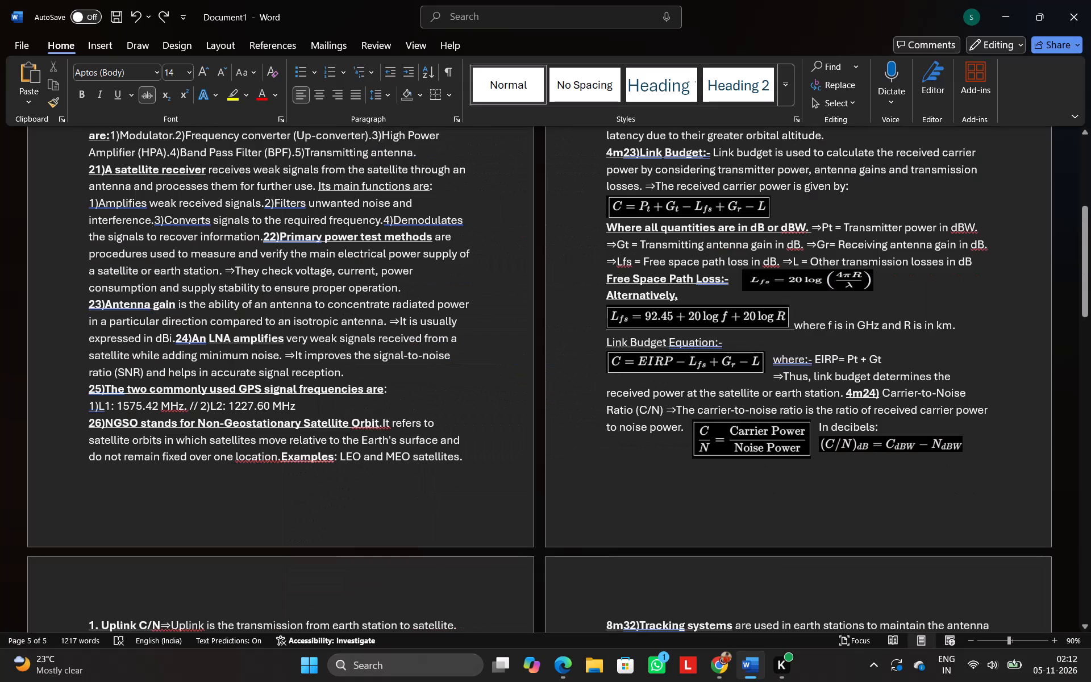
scroll(510, 573, down, 3)
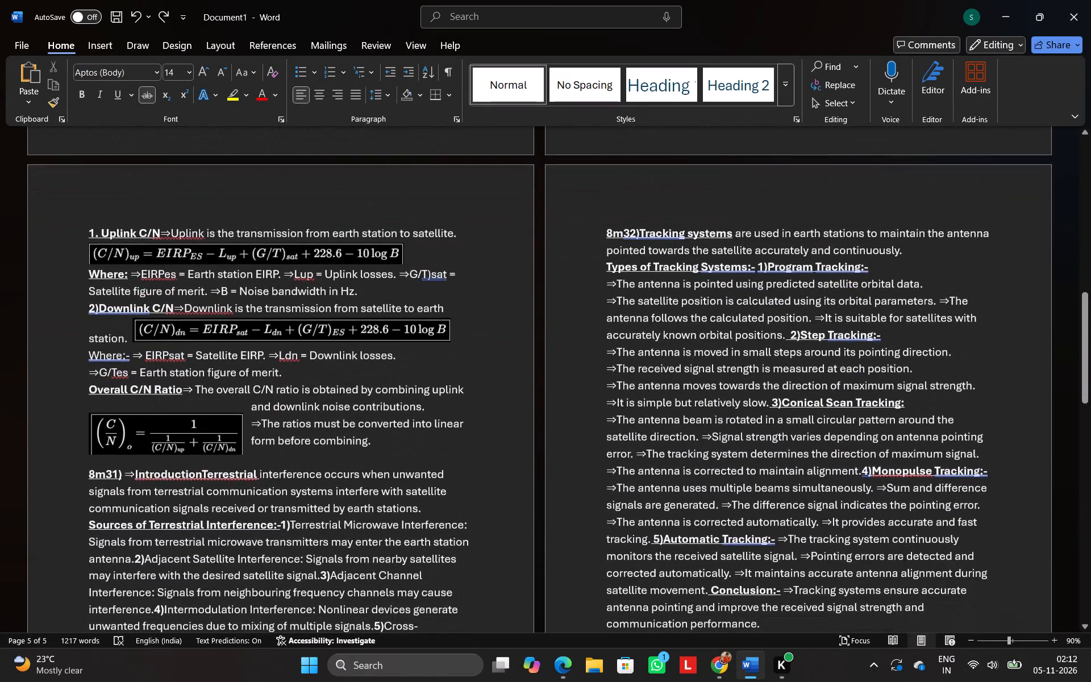
scroll(510, 573, down, 2)
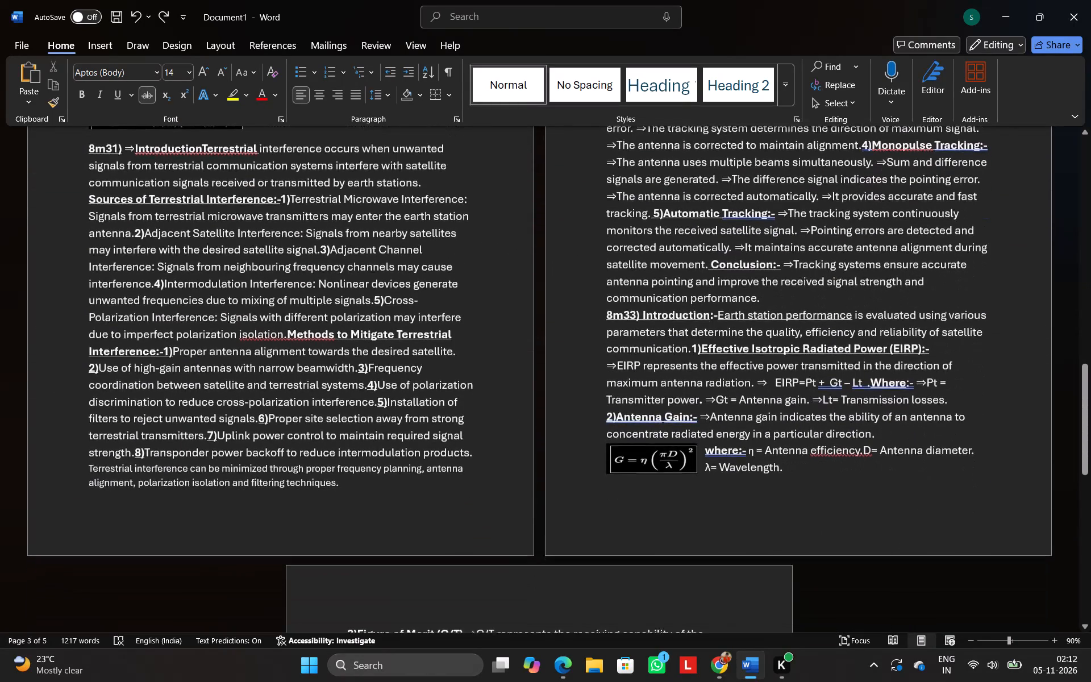
scroll(510, 573, down, 4)
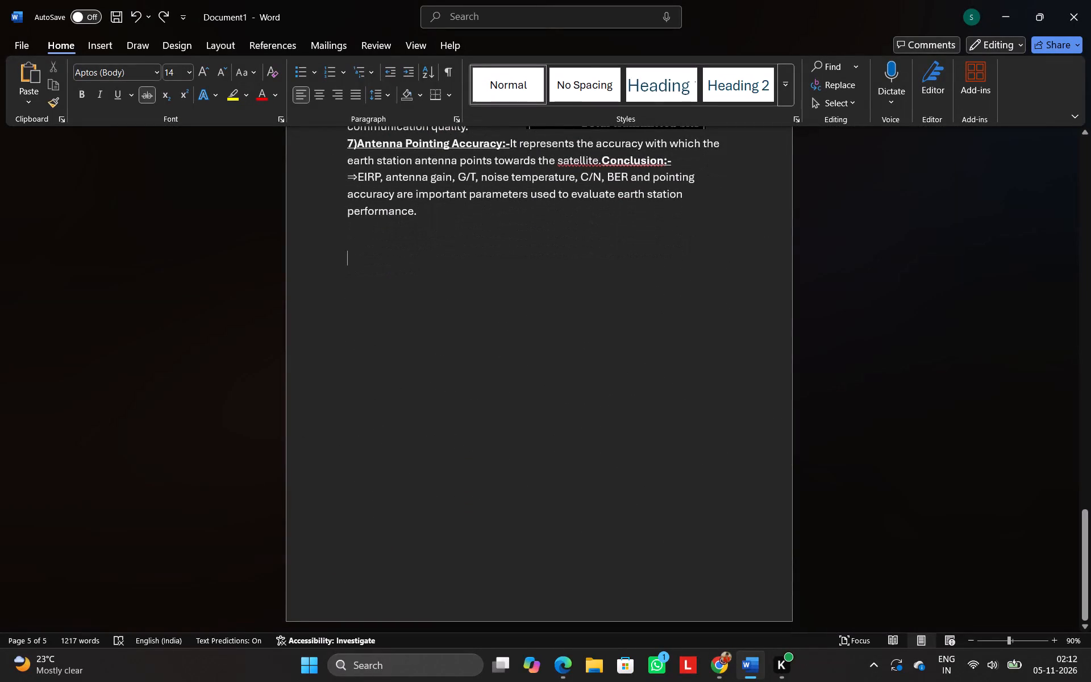
Replace the blank paragraph after the final Conclusion on the last page with a line break directly below "performance.".
ctrl+scroll(522, 459, up, 4)
scroll(533, 502, up, 2)
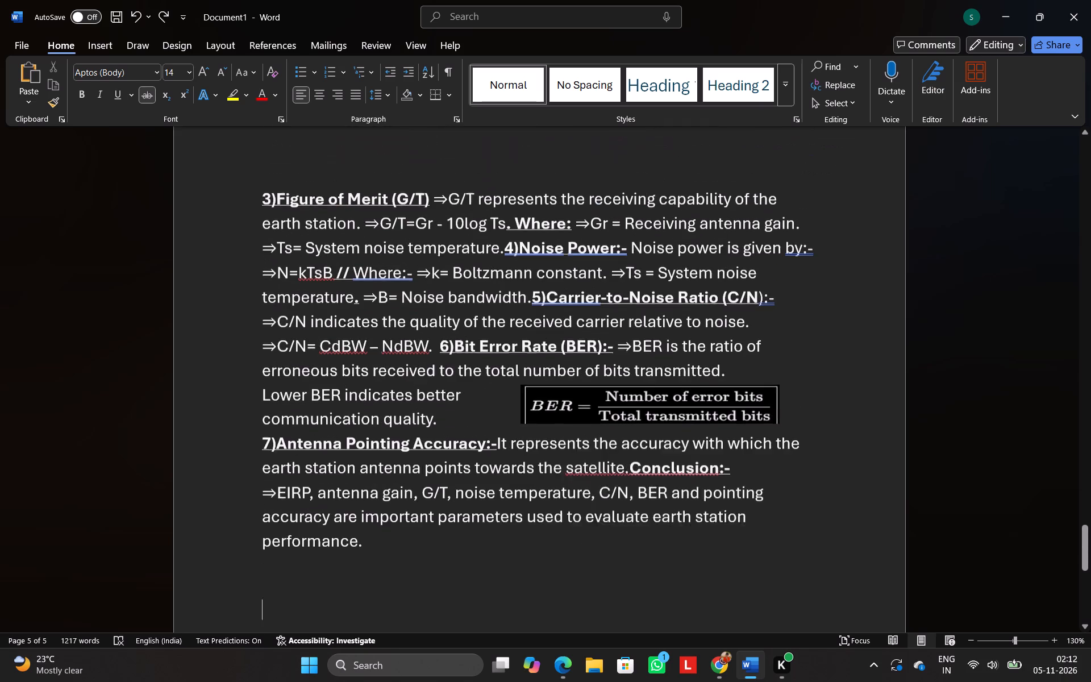
scroll(503, 542, down, 1)
right_click(503, 542)
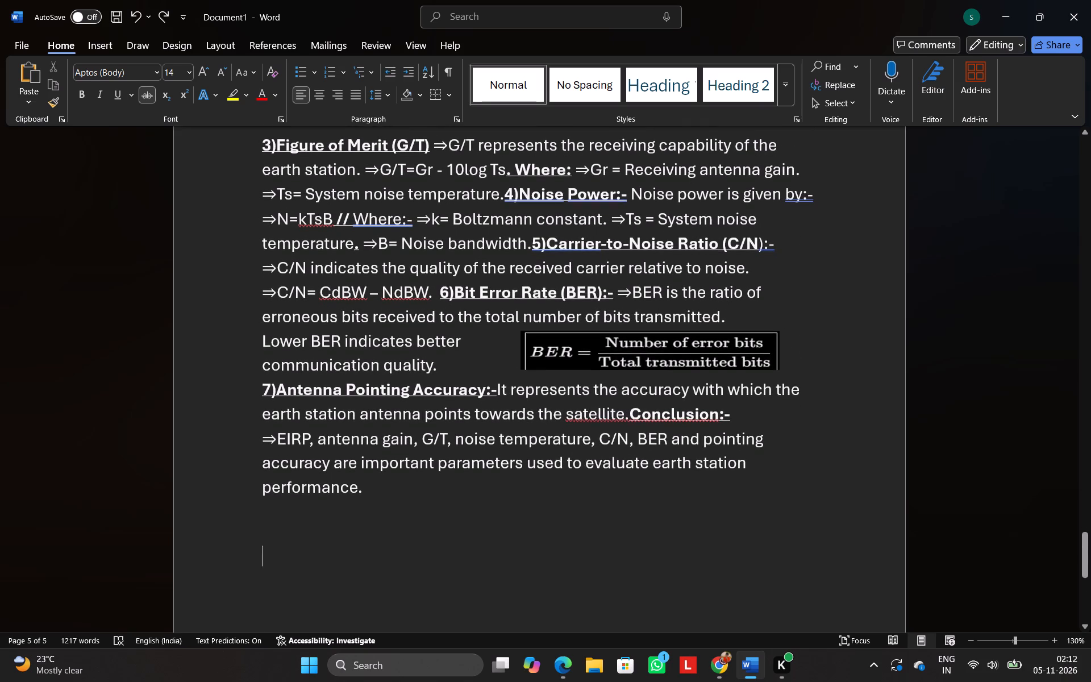
click(399, 569)
key(BackSpace)
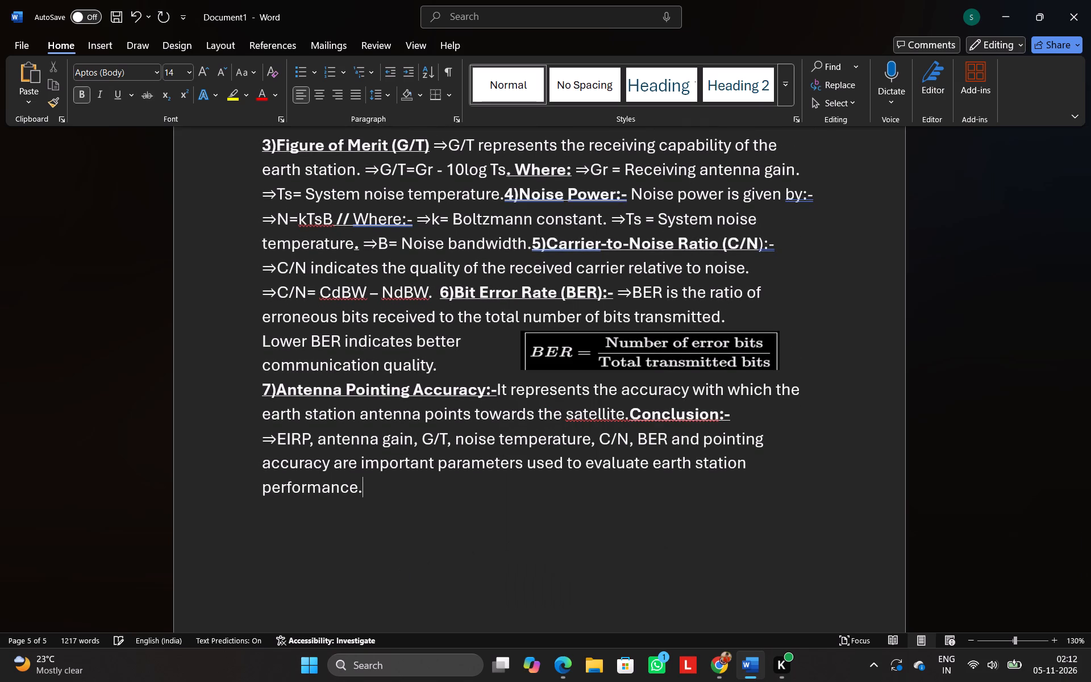
key(shift+Return)
Examine the page layout again, from the link budget pages to the empty space on the last page.
scroll(428, 510, up, 1)
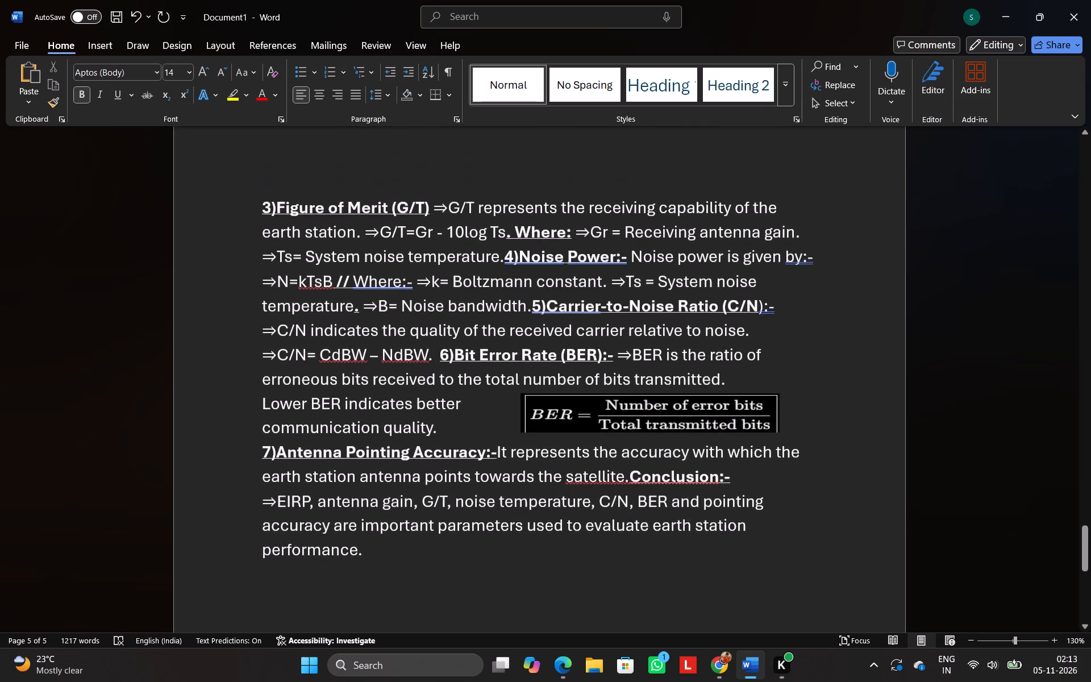
scroll(428, 510, up, 4)
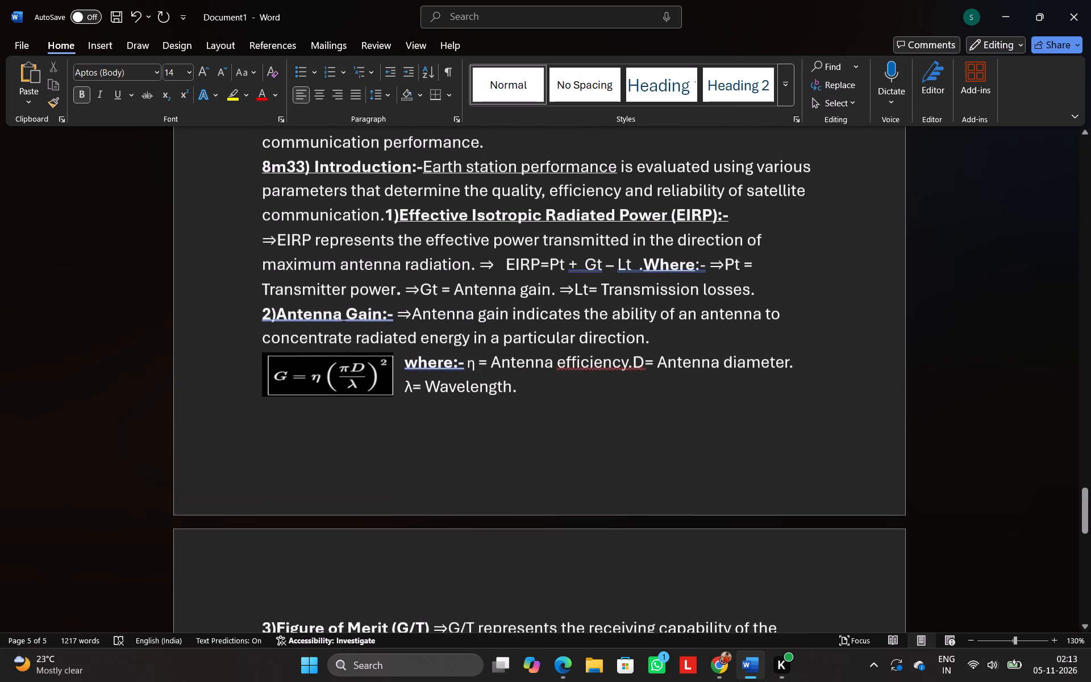
ctrl+scroll(428, 510, down, 2)
scroll(428, 510, up, 2)
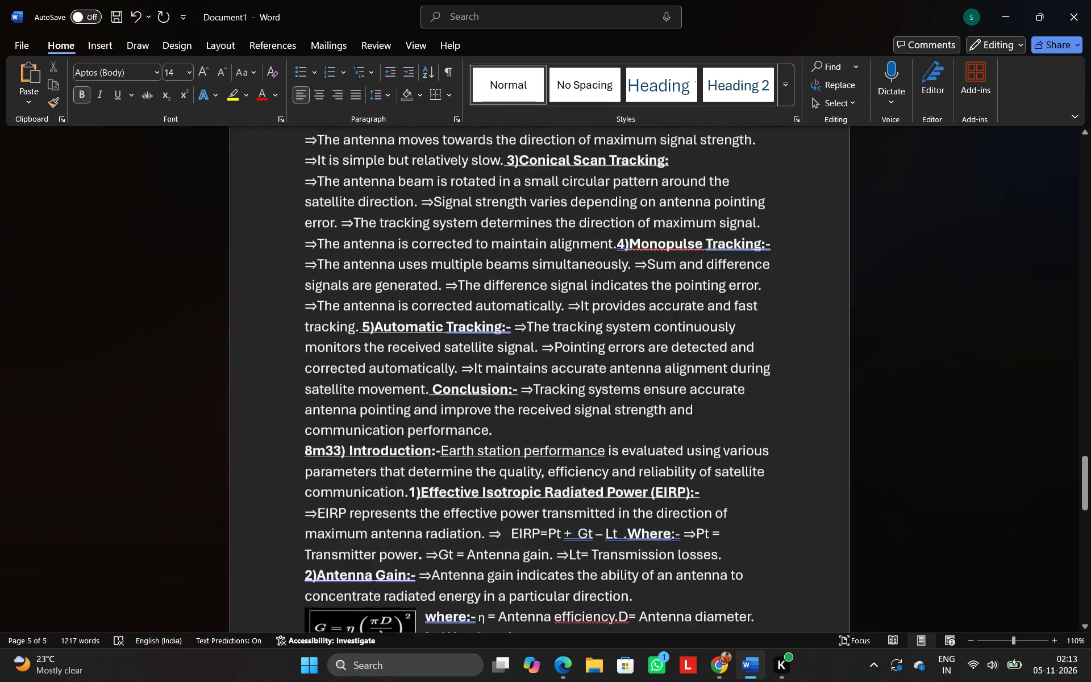
scroll(428, 510, up, 2)
ctrl+scroll(428, 510, down, 2)
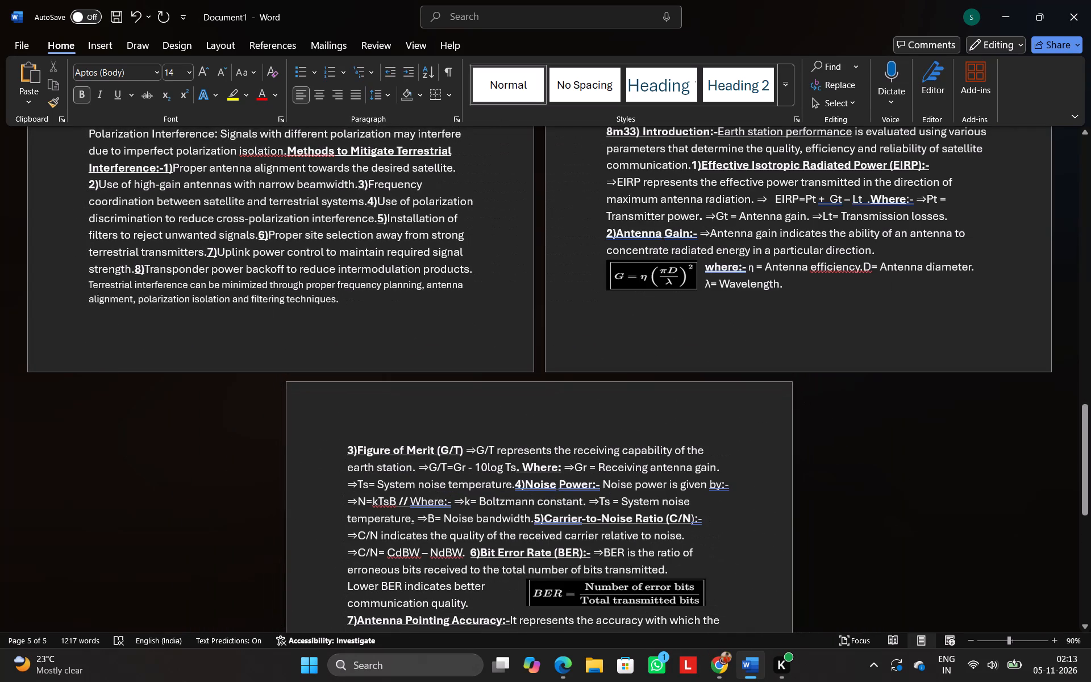
scroll(428, 510, down, 4)
ctrl+scroll(458, 517, down, 4)
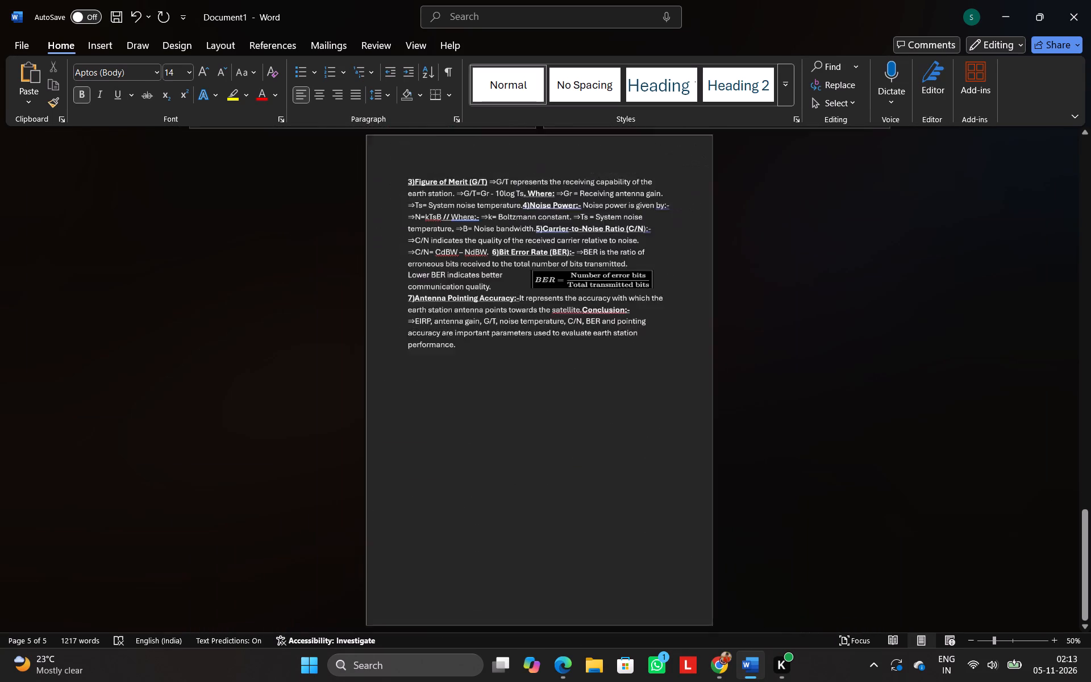
scroll(458, 517, up, 4)
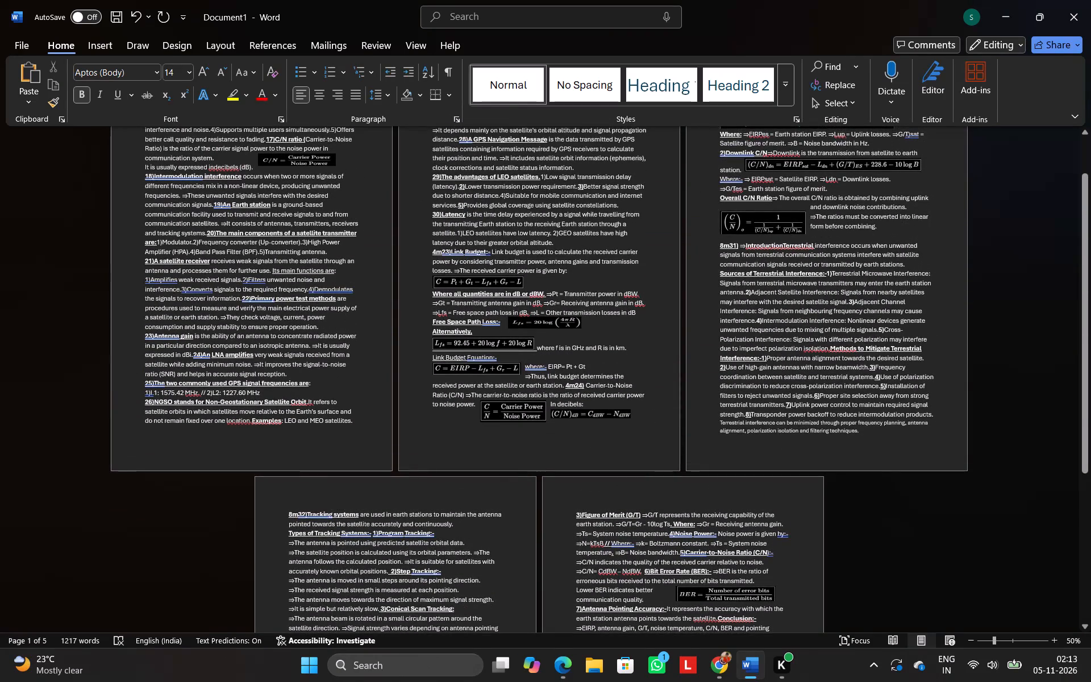
scroll(480, 557, down, 2)
scroll(475, 494, down, 2)
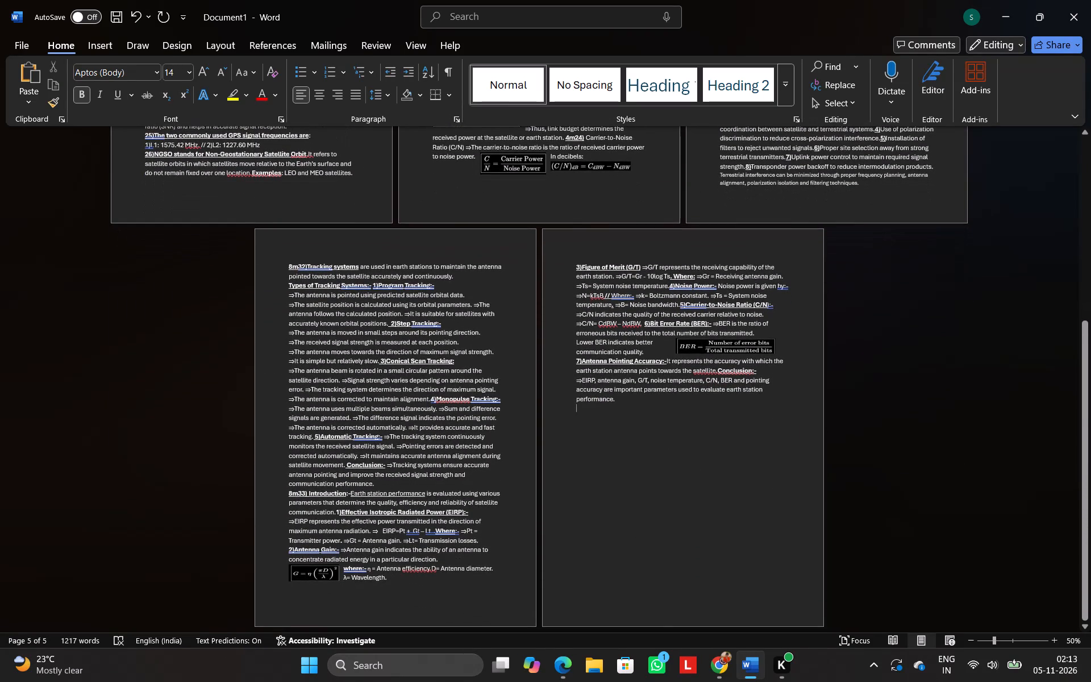
scroll(484, 420, down, 1)
ctrl+scroll(574, 471, up, 3)
scroll(574, 471, down, 1)
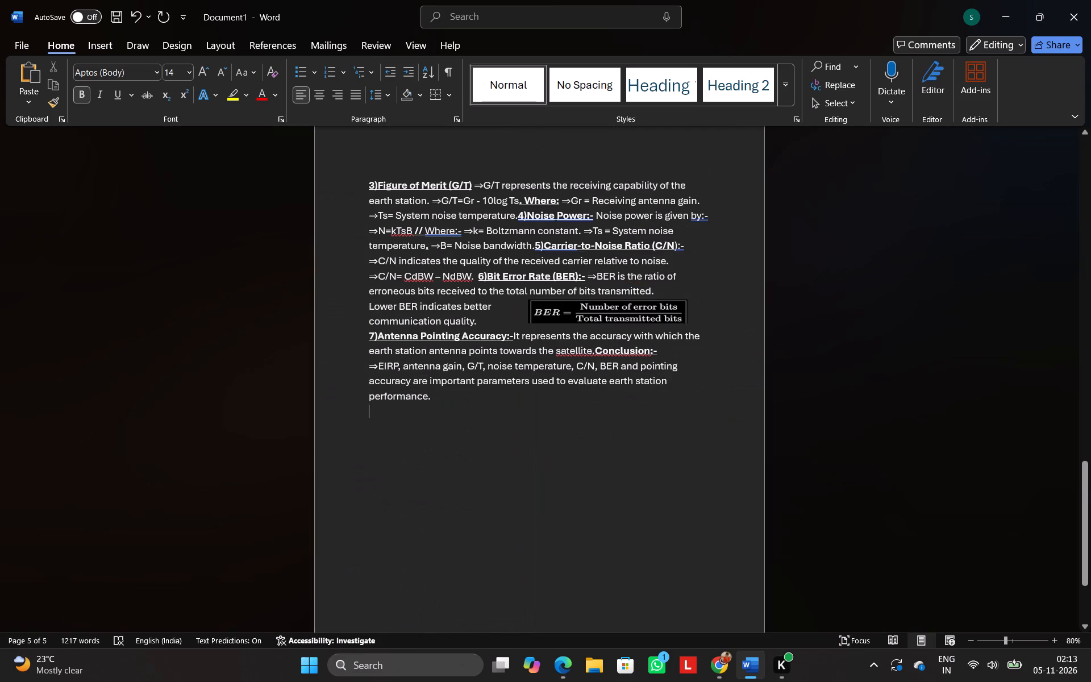
scroll(574, 471, down, 6)
ctrl+scroll(574, 471, up, 4)
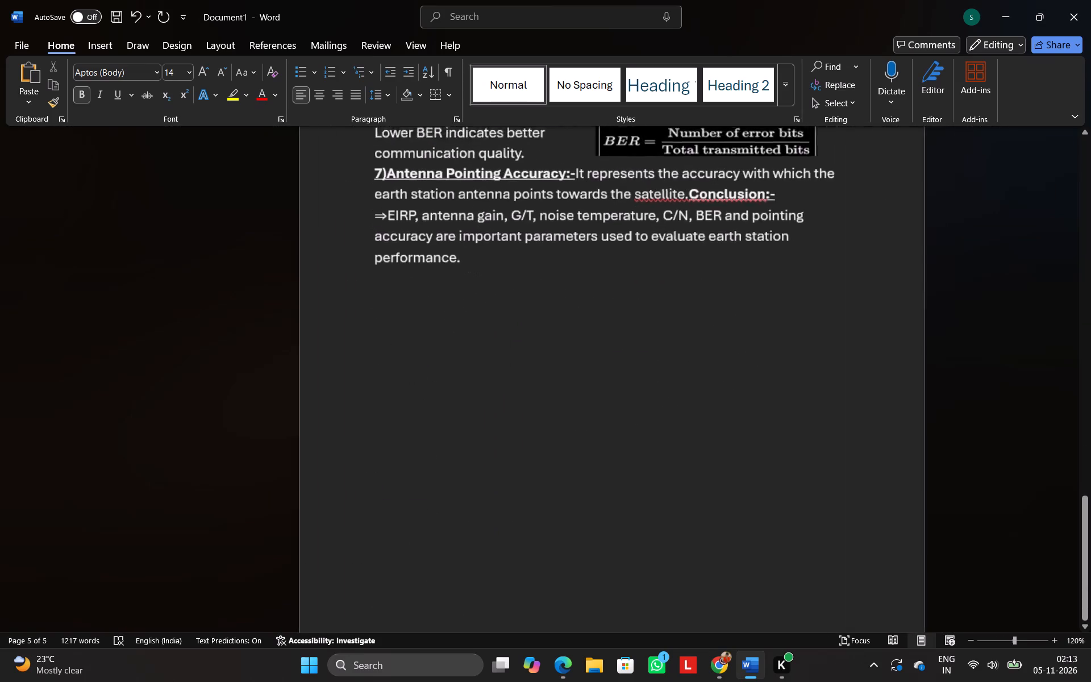
scroll(574, 471, down, 7)
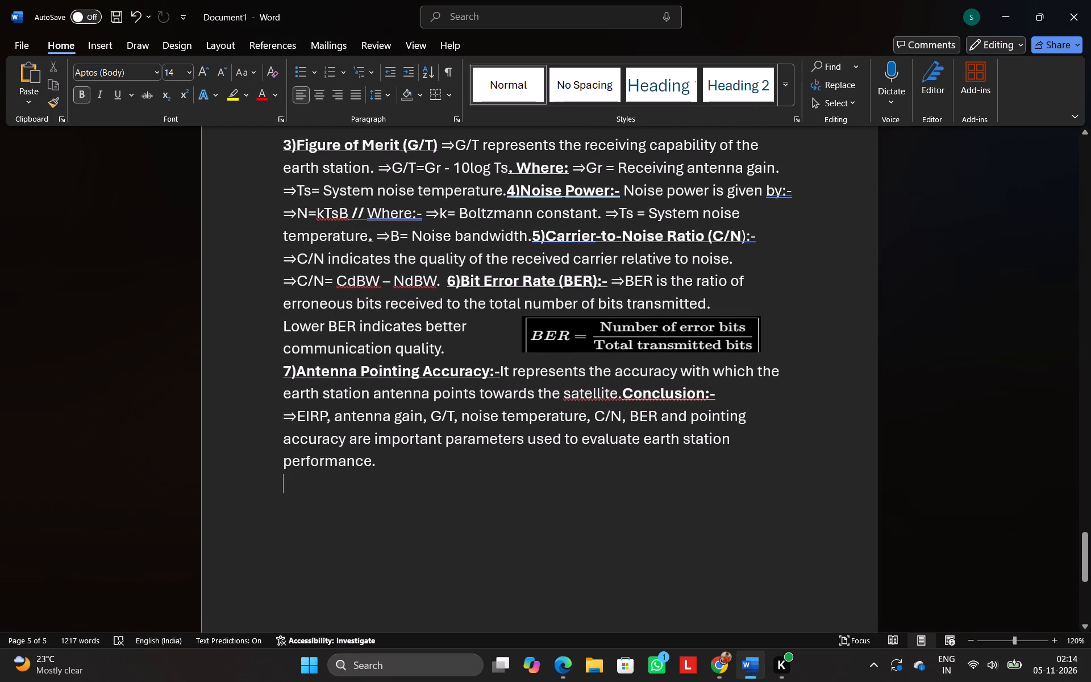
key(ctrl+v)
Examine how the pasted answers to questions 41 and 42 spread over the last pages of the notes.
scroll(402, 455, up, 6)
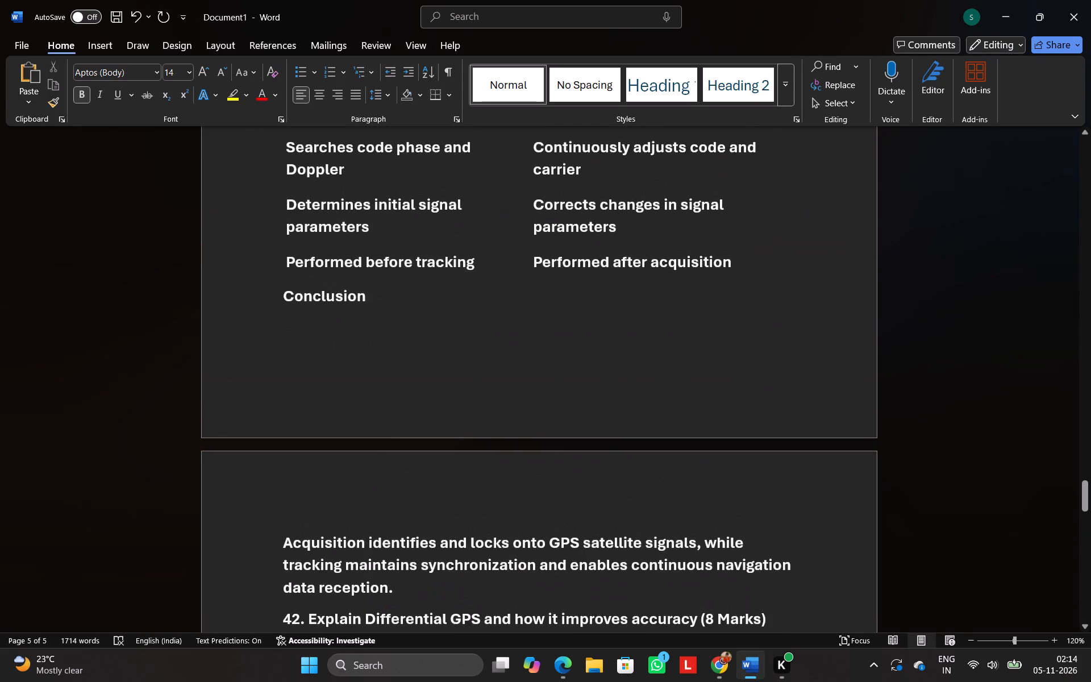
ctrl+scroll(402, 455, down, 8)
scroll(402, 455, up, 3)
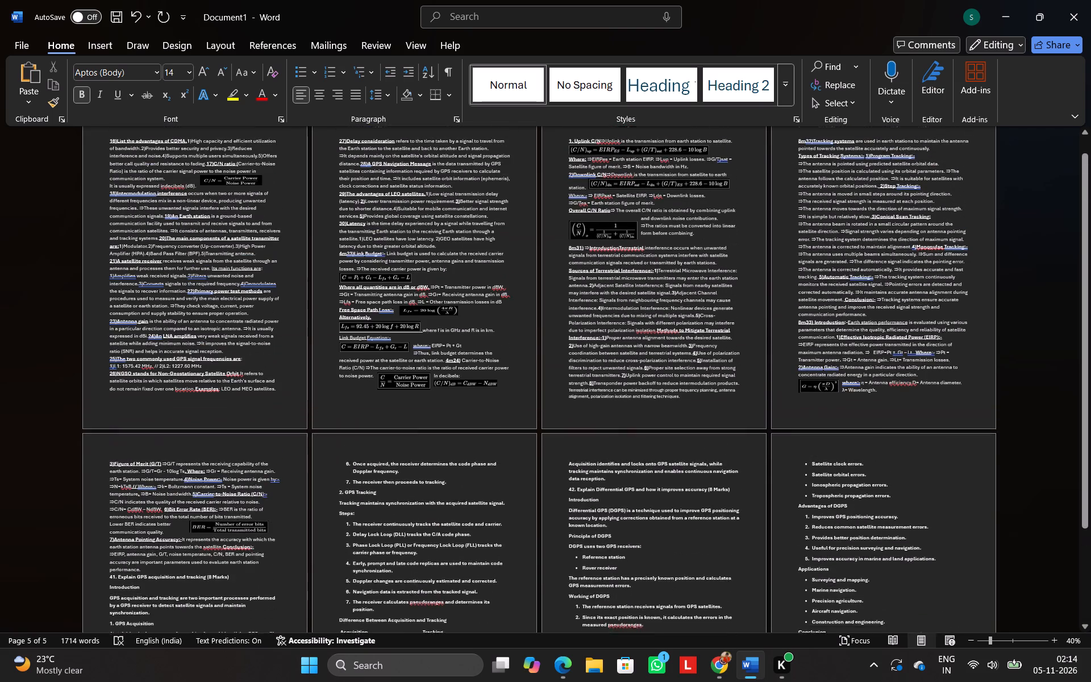
scroll(402, 455, up, 5)
scroll(402, 455, down, 7)
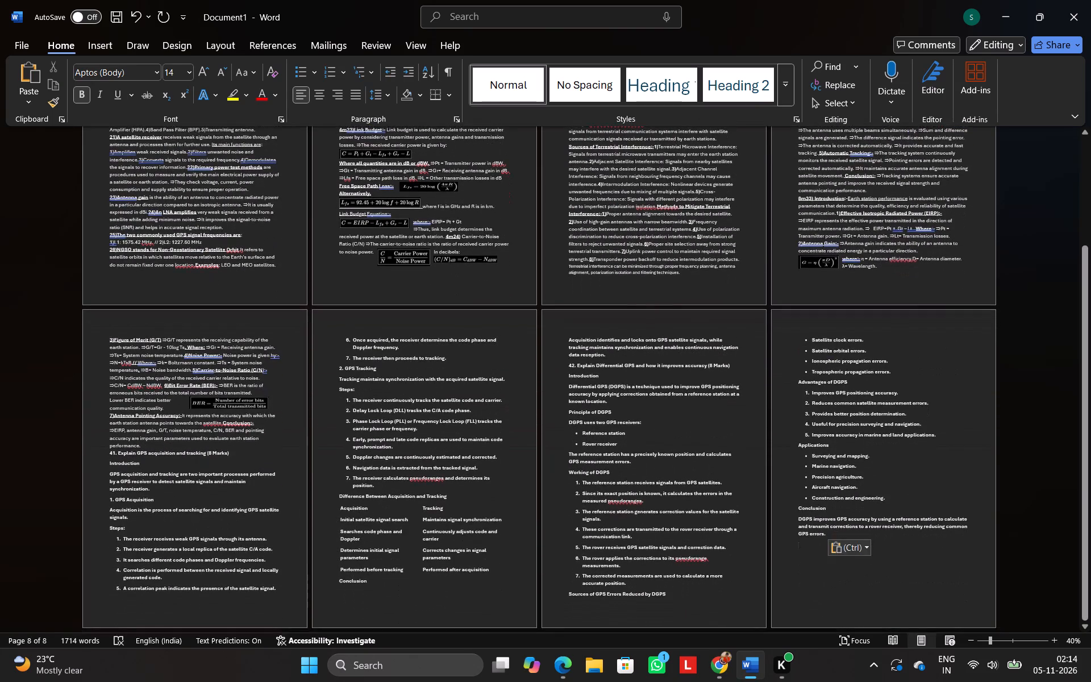
Underline "GPS acquisition and tracking" at the start of question 41's introduction paragraph.
double_click(284, 454)
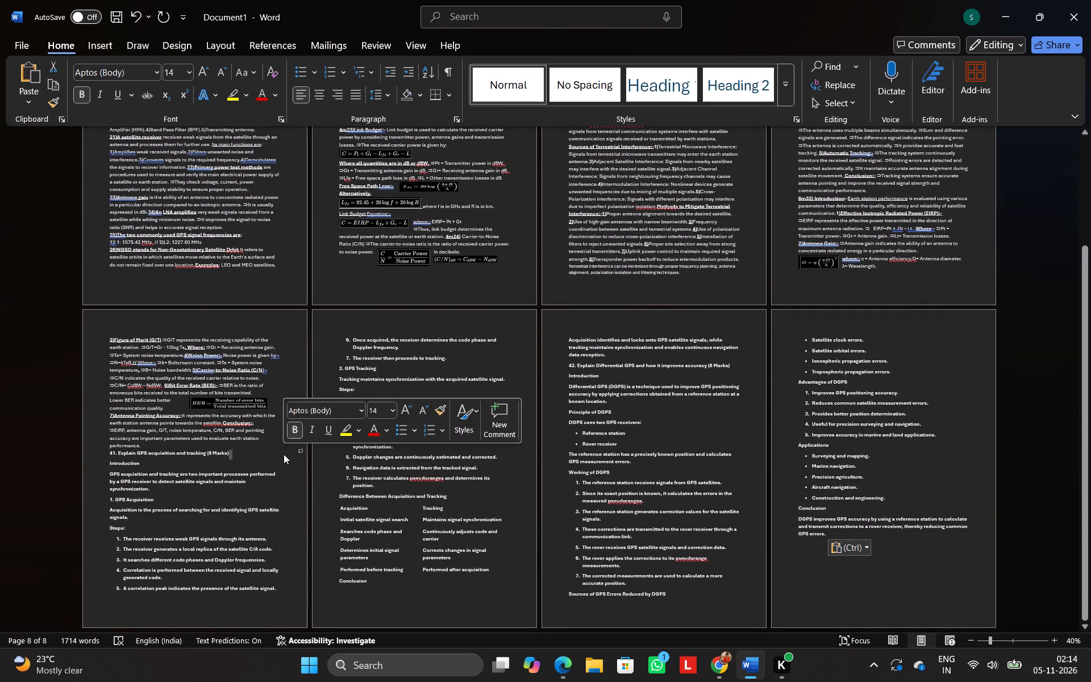
double_click(284, 454)
ctrl+scroll(323, 490, up, 5)
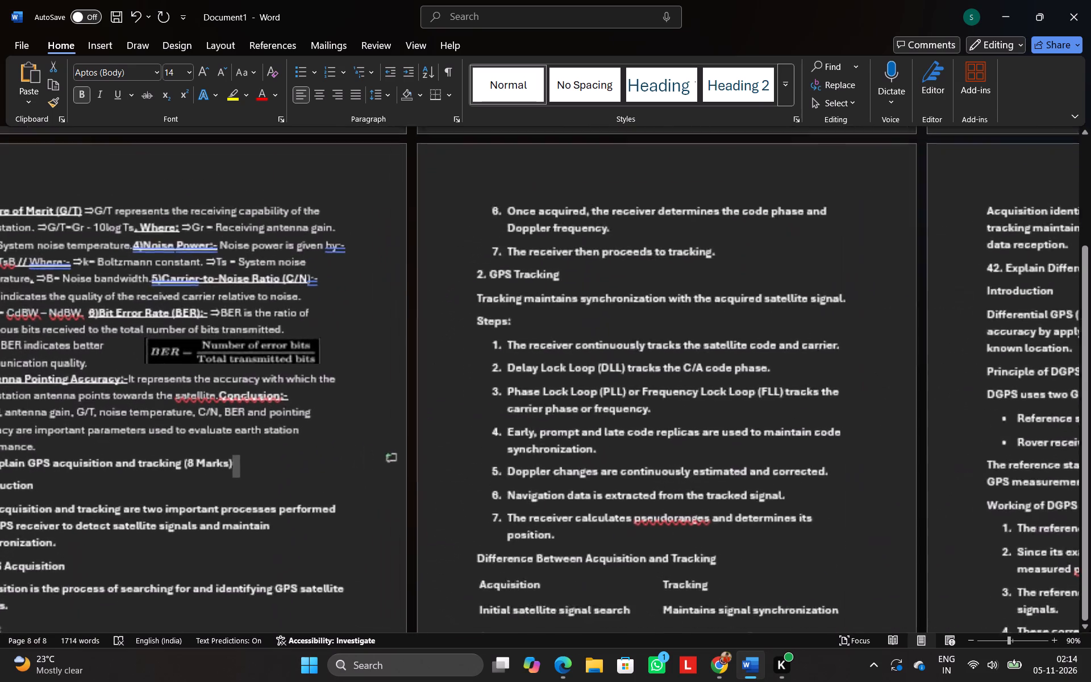
ctrl+scroll(440, 508, up, 2)
ctrl+scroll(498, 511, up, 3)
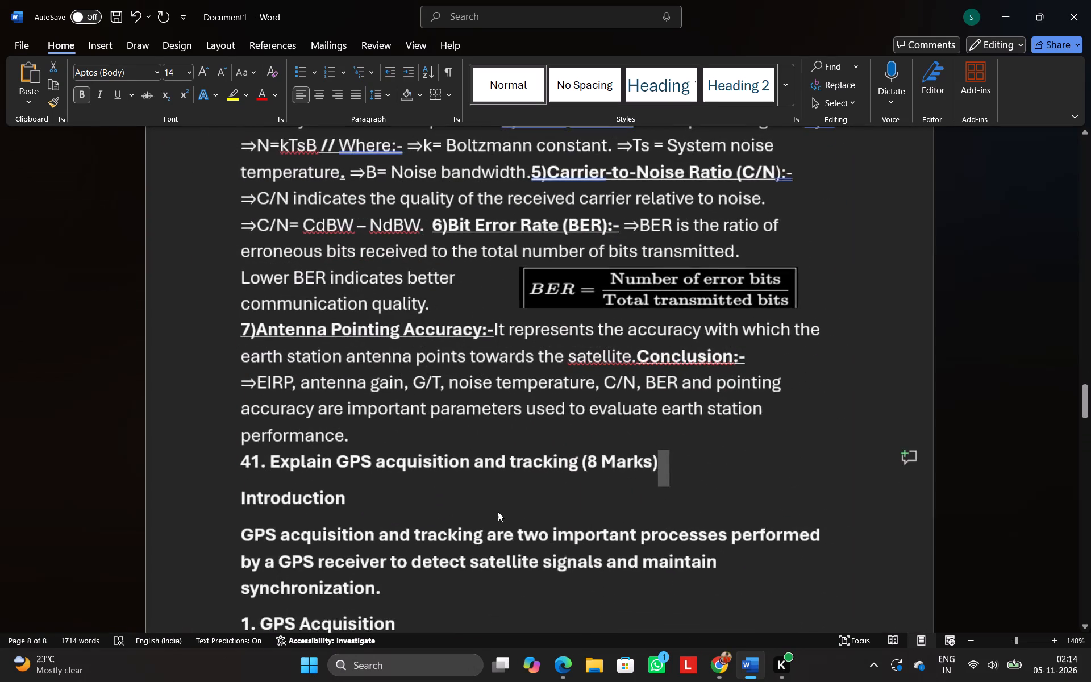
scroll(498, 511, down, 2)
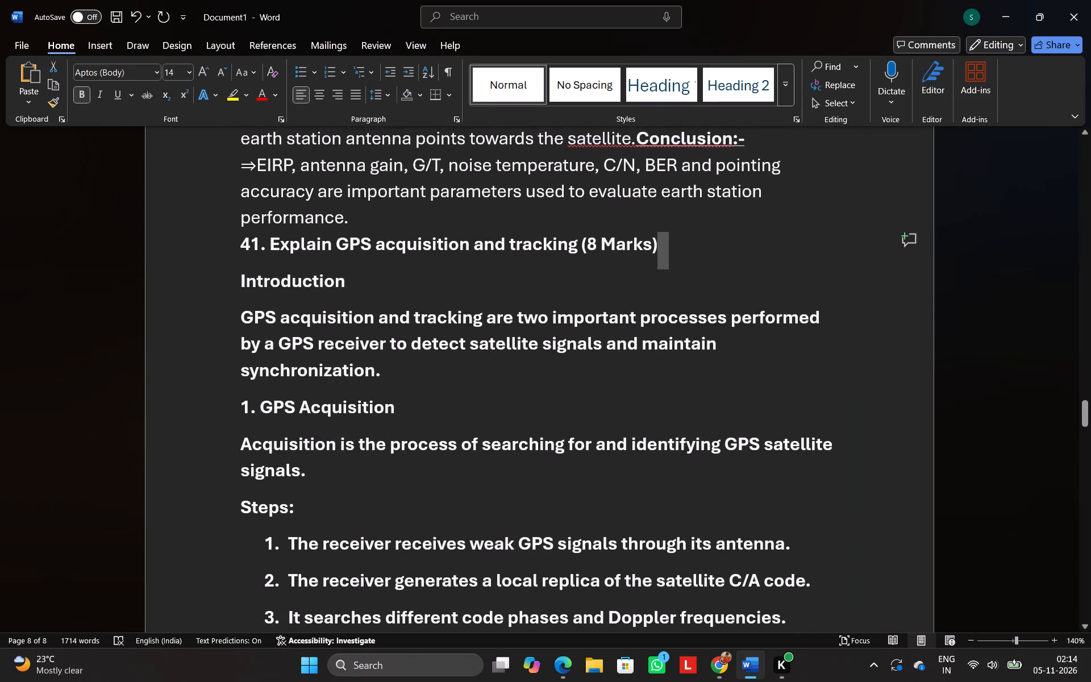
drag(239, 321, 364, 328)
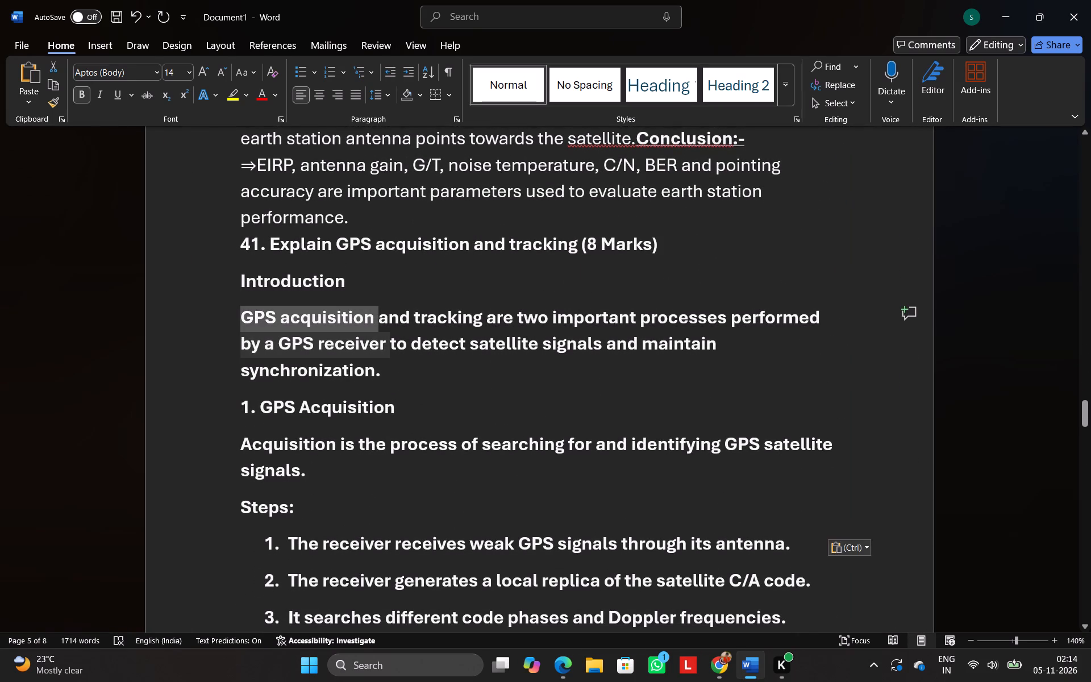
drag(364, 328, 468, 328)
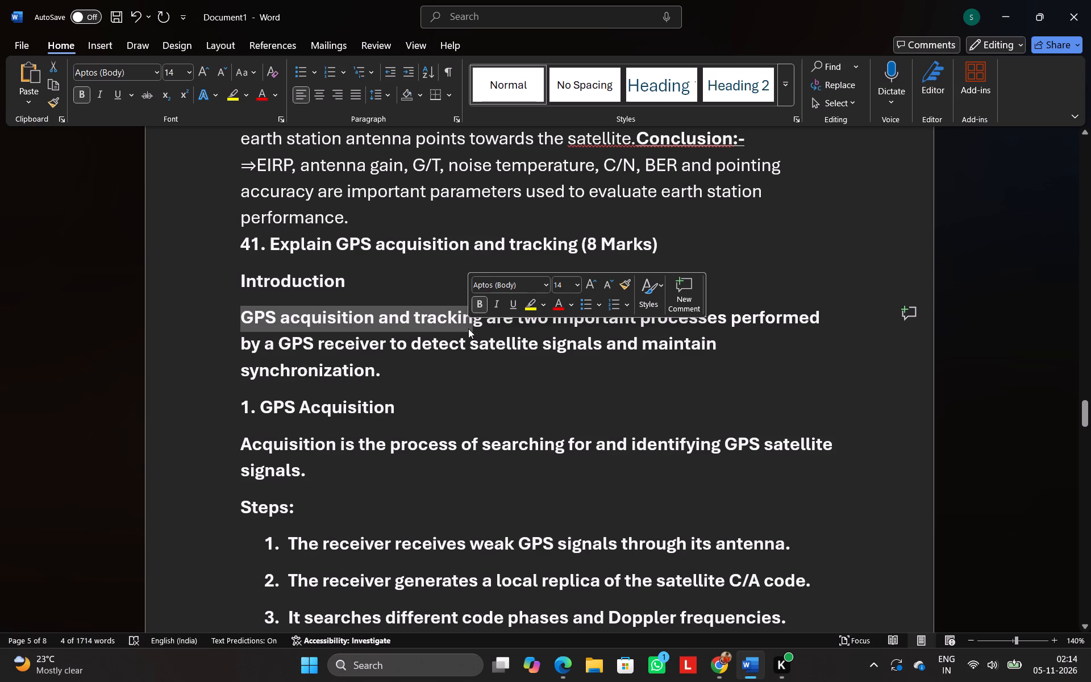
drag(481, 321, 347, 321)
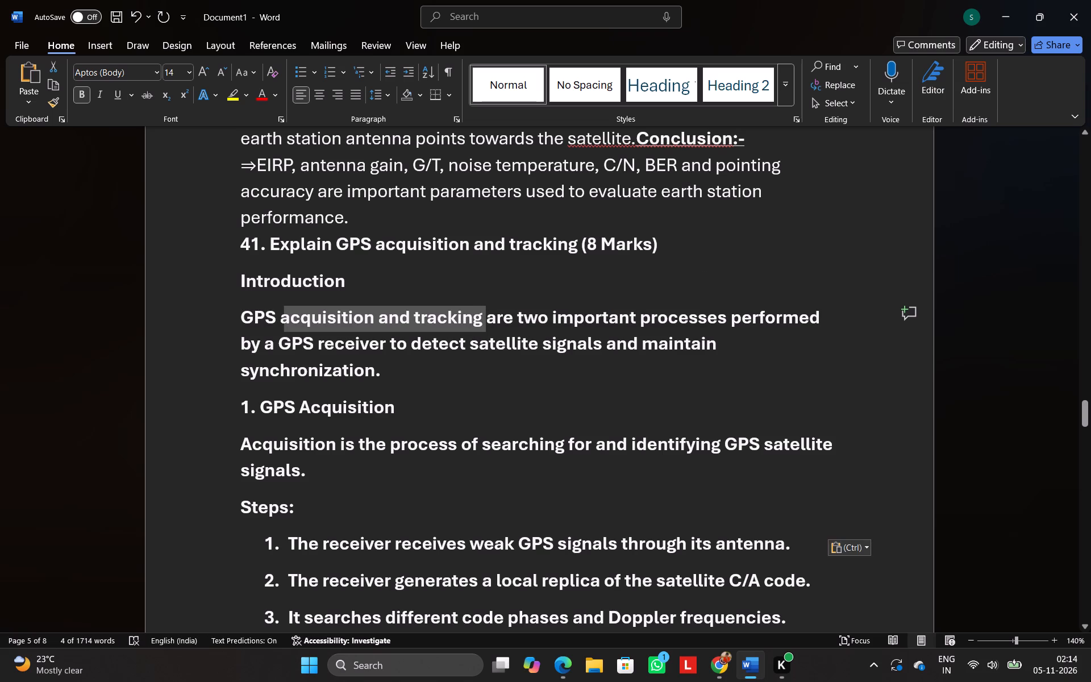
drag(347, 321, 265, 315)
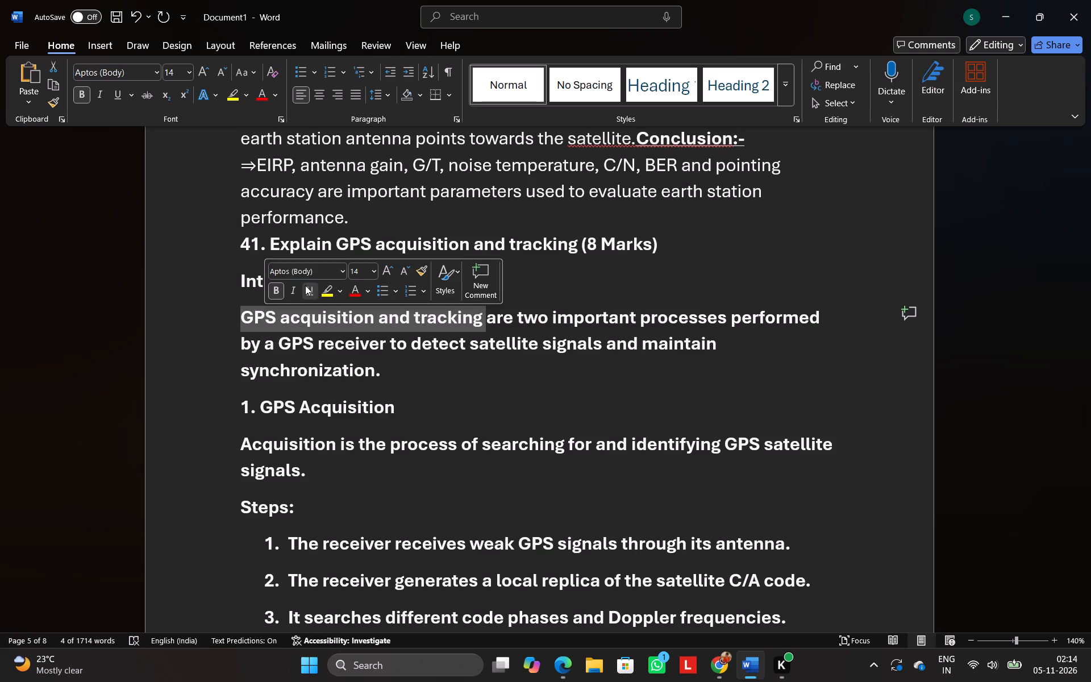
click(305, 285)
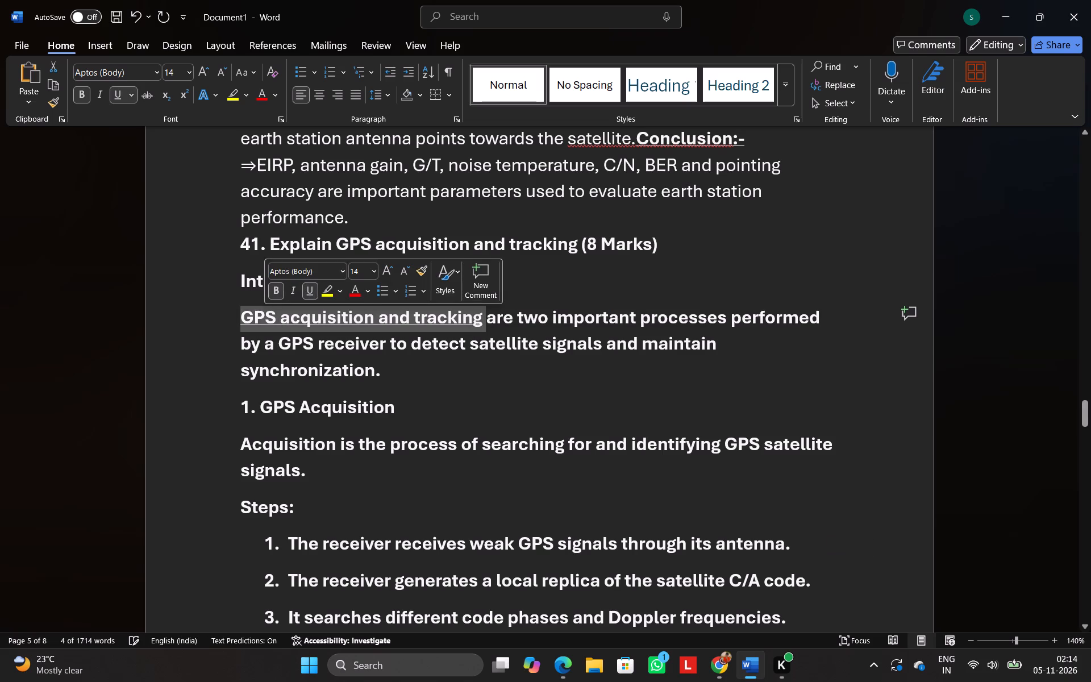
click(240, 314)
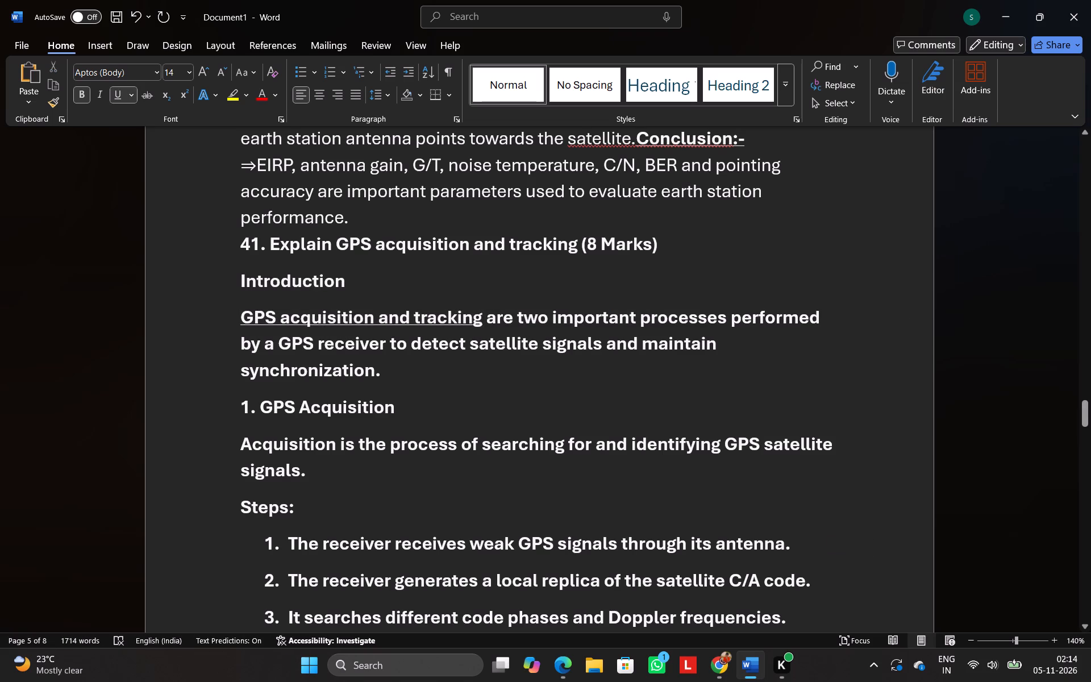
Underline question 41's "Introduction" heading and add ":-" after it.
drag(240, 281, 343, 286)
click(385, 259)
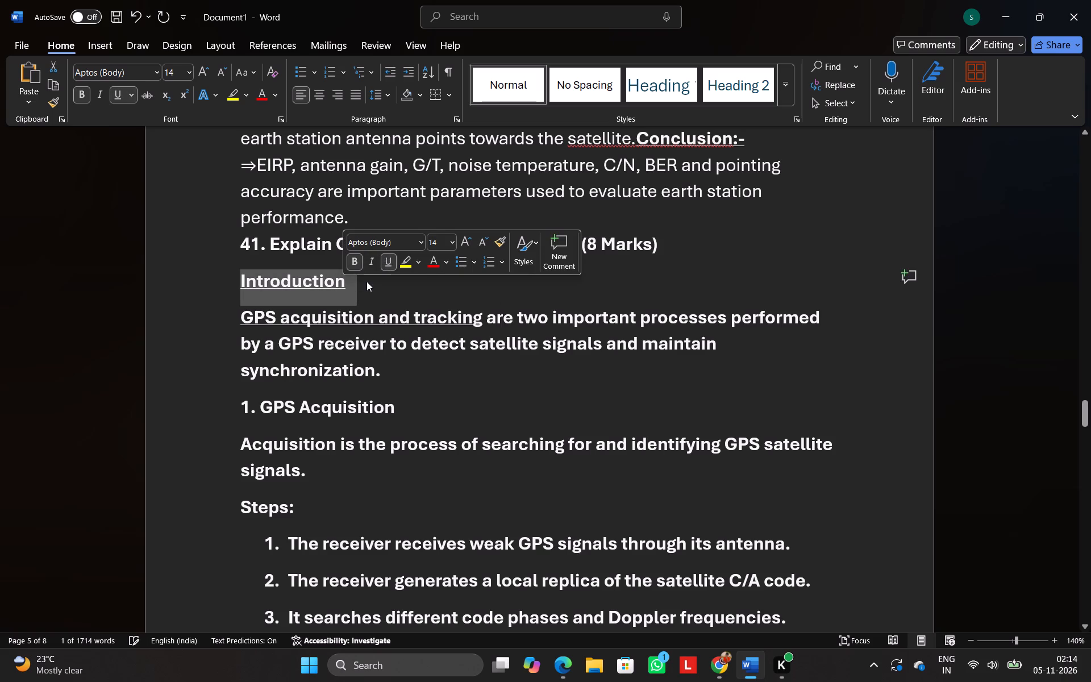
click(367, 281)
text(:-)
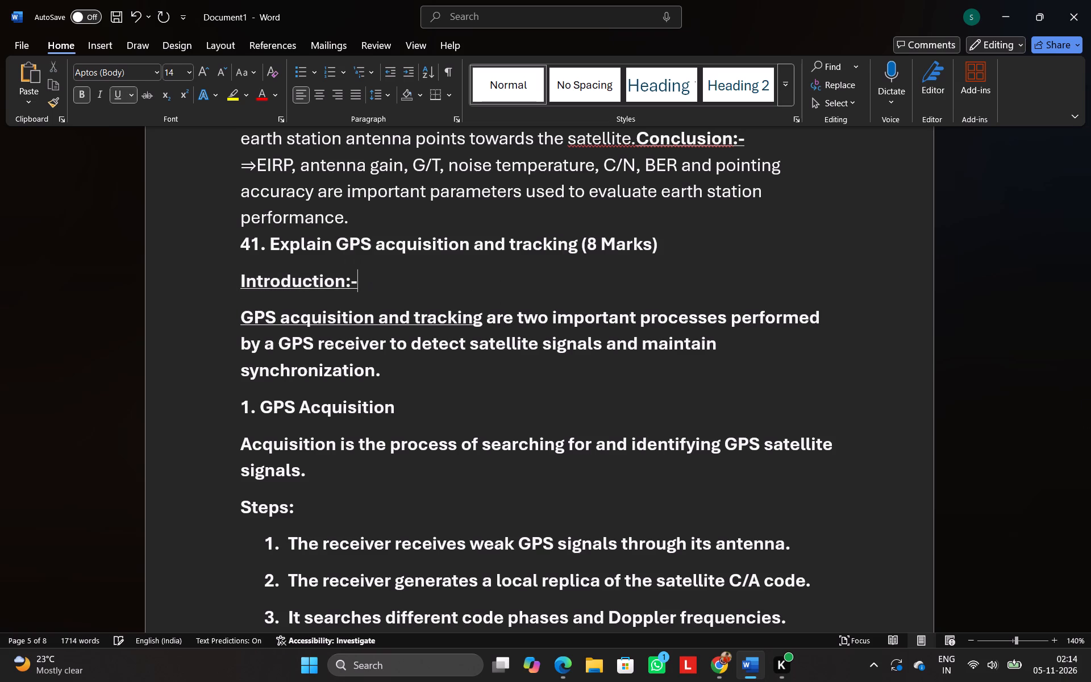
Change the number "41." at the start of the question heading to "8m41)".
click(268, 249)
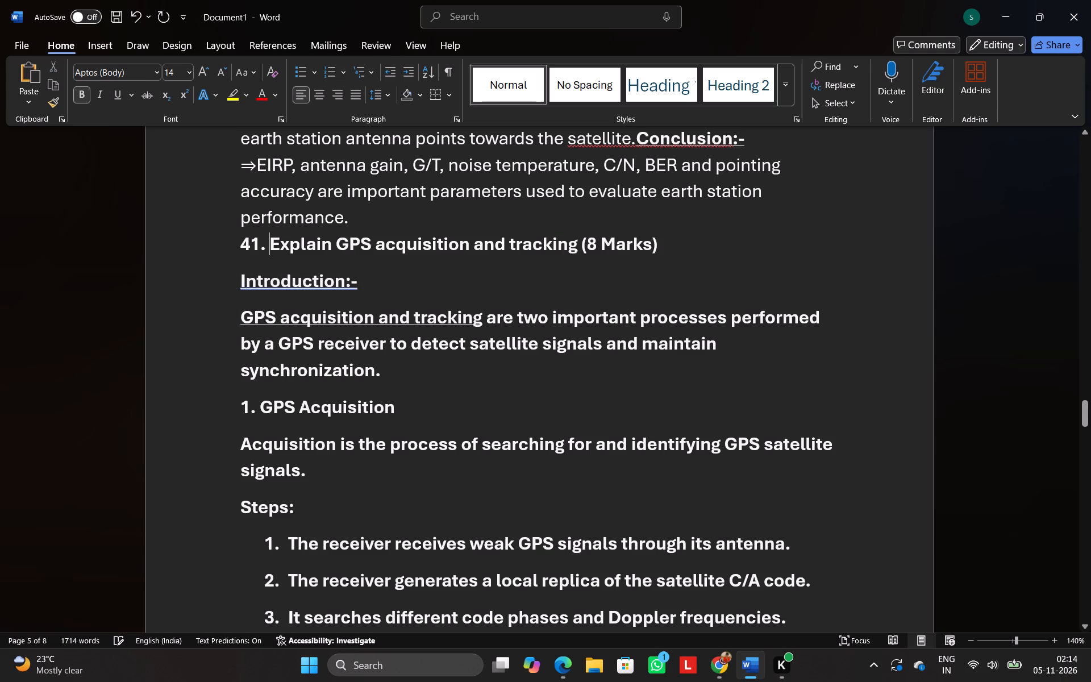
key(BackSpace)
key(BackSpace)
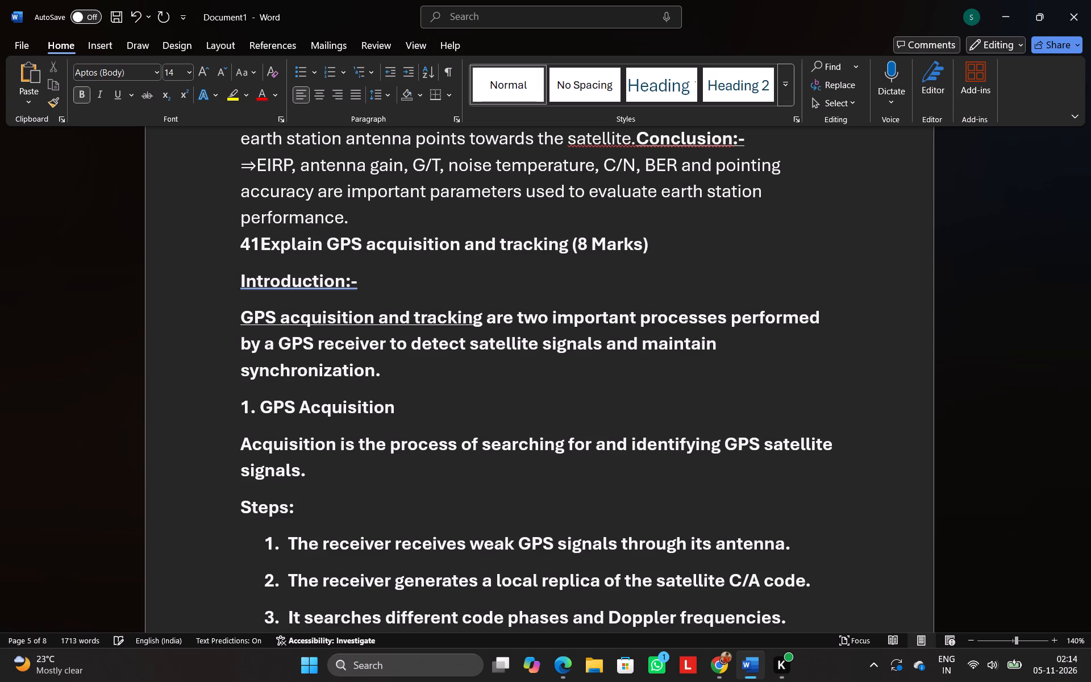
key(shift+parenright)
key(Left)
key(Left)
key(Left)
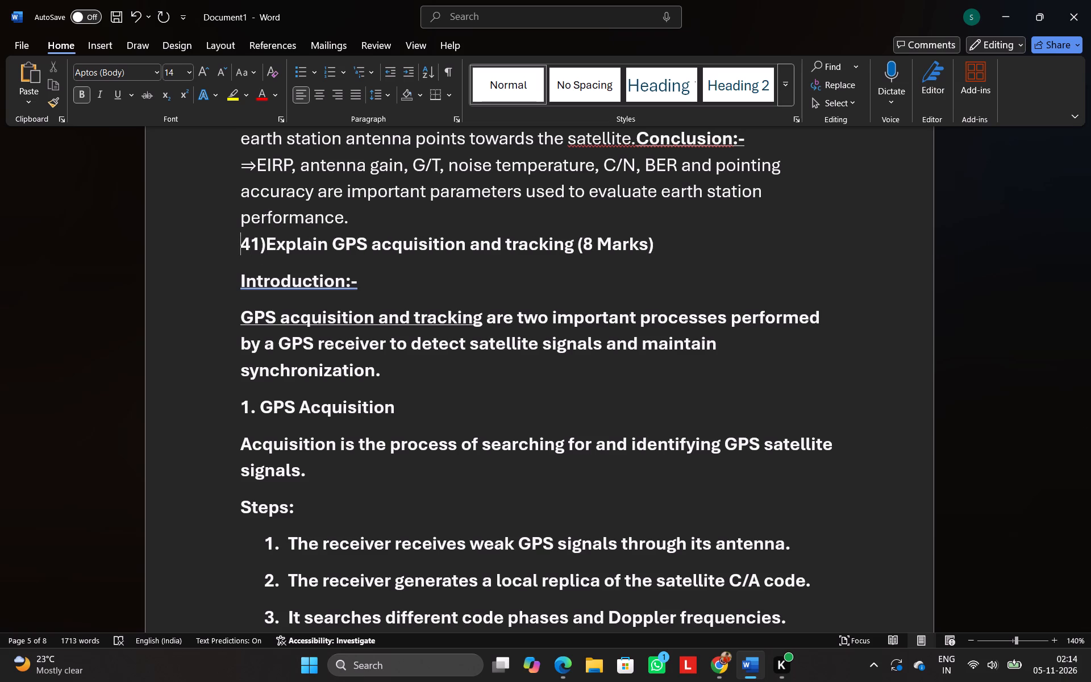
text(8m)
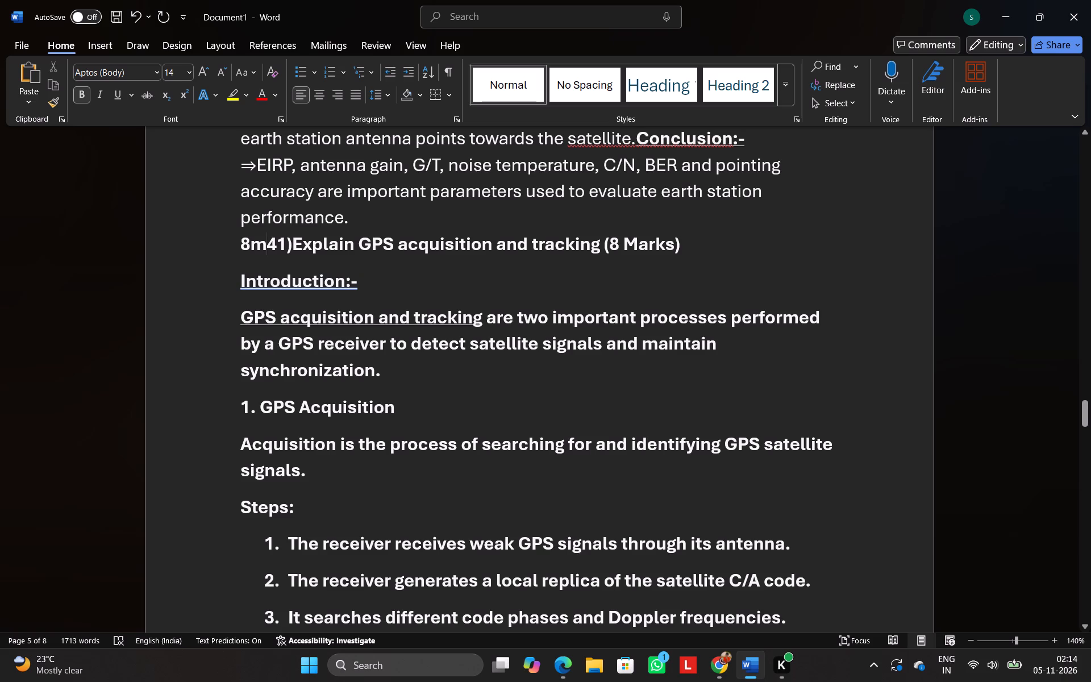
Delete the question text "Explain GPS acquisition and tracking (8 Marks)" after "8m41)".
drag(680, 249, 334, 240)
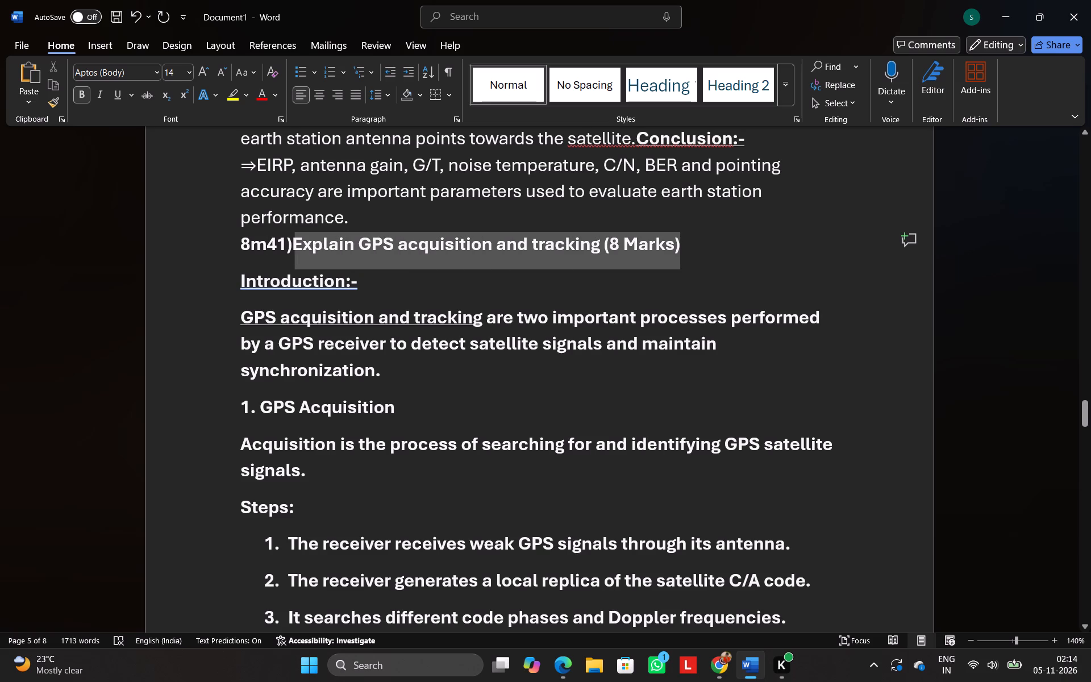
drag(334, 240, 326, 240)
key(BackSpace)
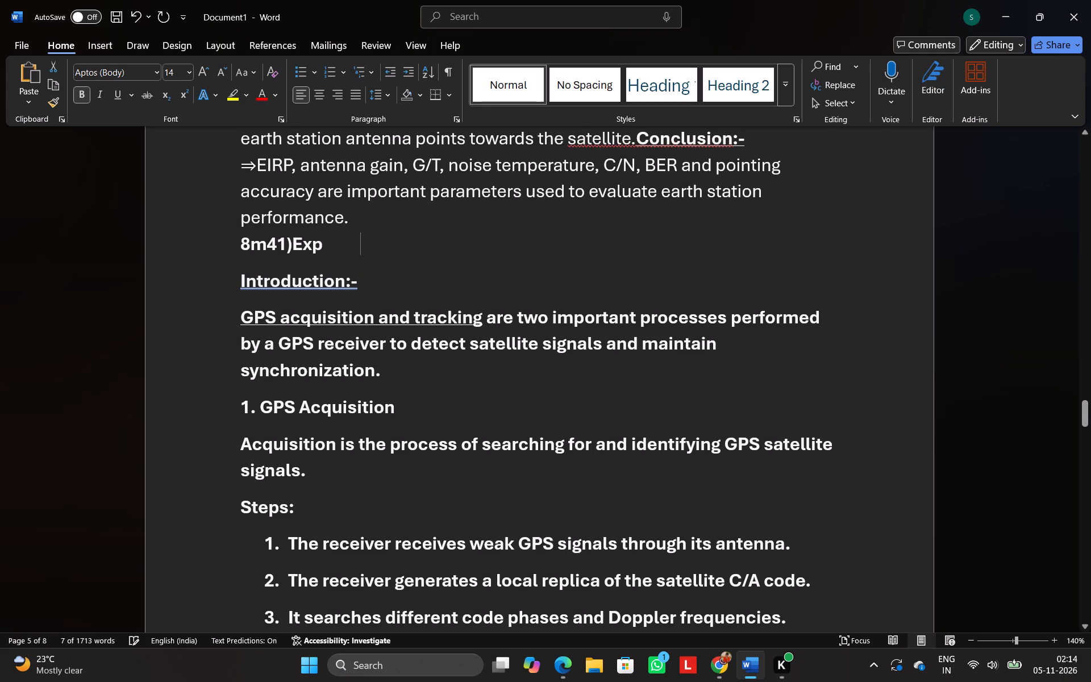
key(BackSpace)
key(BackSpace)
key(BackSpace)
Join the "Introduction:-" heading and the paragraph below it onto the "8m41)" line as one continuous paragraph.
key(Down)
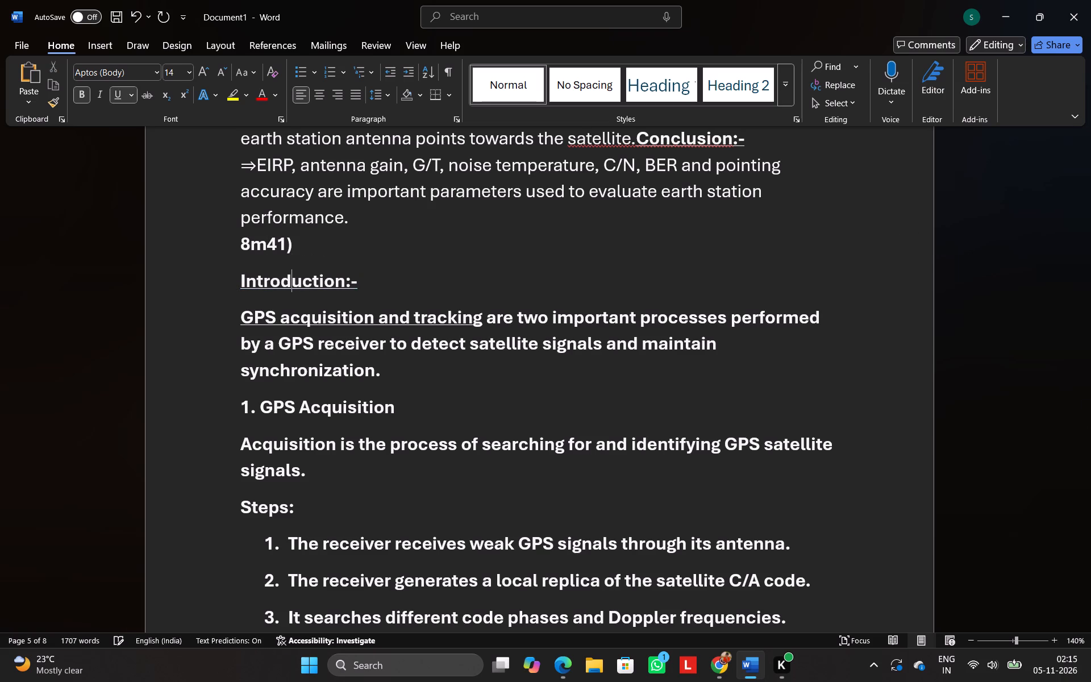
key(Left)
key(Left)
key(Left)
key(Left)
key(Left)
key(Left)
key(BackSpace)
key(Down)
key(Left)
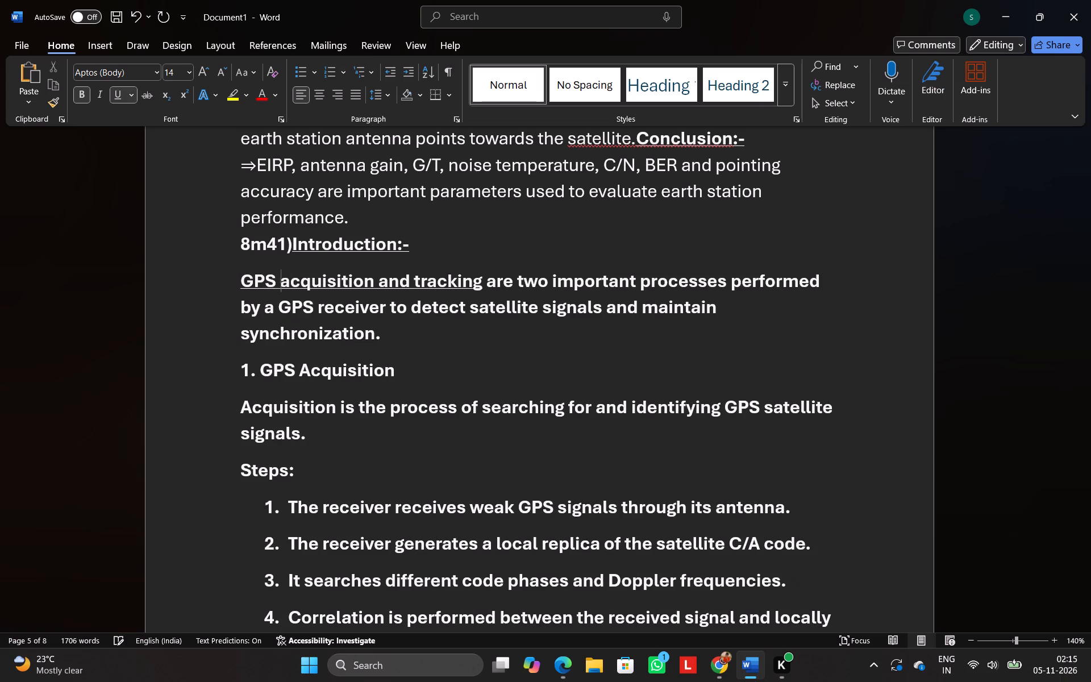
key(Left)
key(Left)
key(Left)
key(Left)
key(BackSpace)
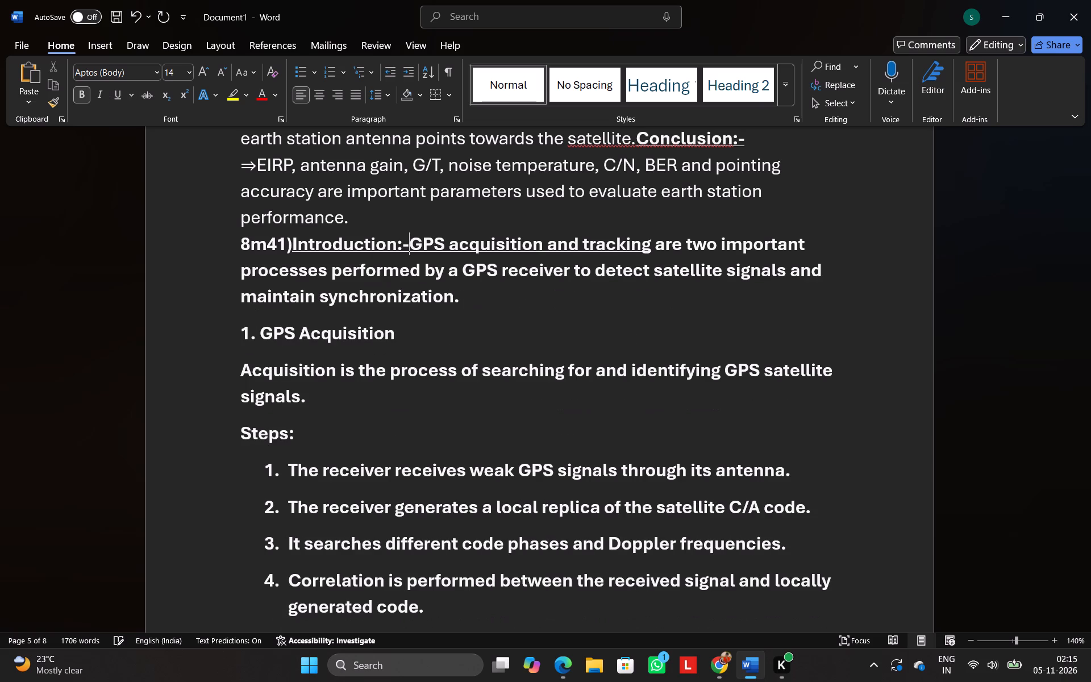
Remove bold from question 41's introduction sentence following the "Introduction:-" heading, through "maintain synchronization.".
drag(414, 240, 457, 273)
drag(457, 273, 474, 311)
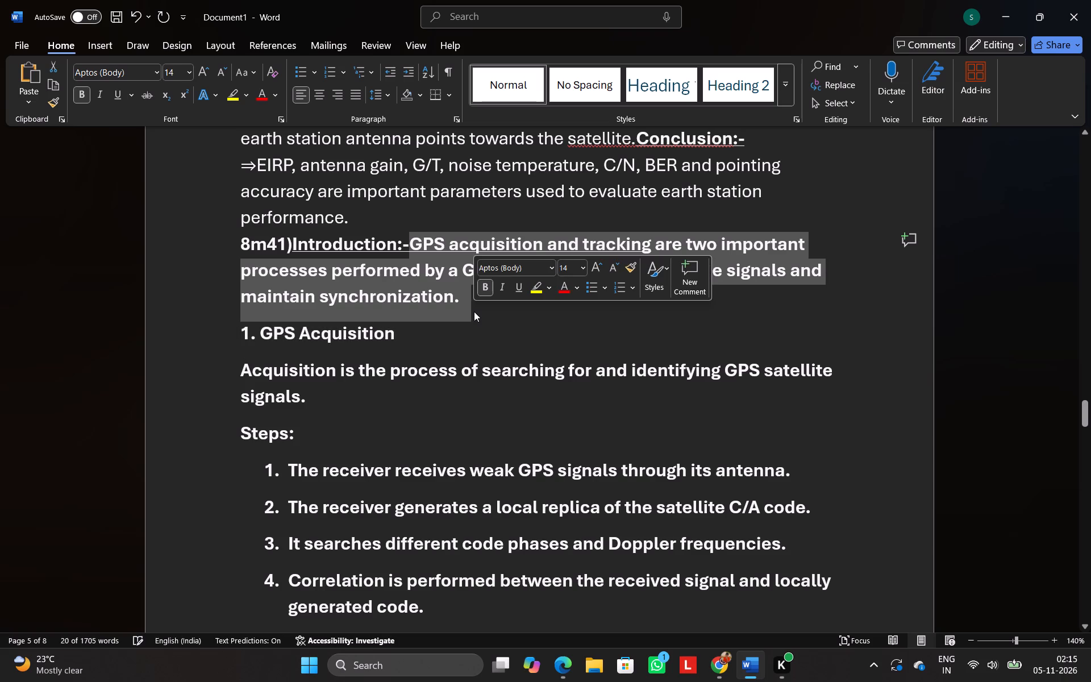
click(482, 284)
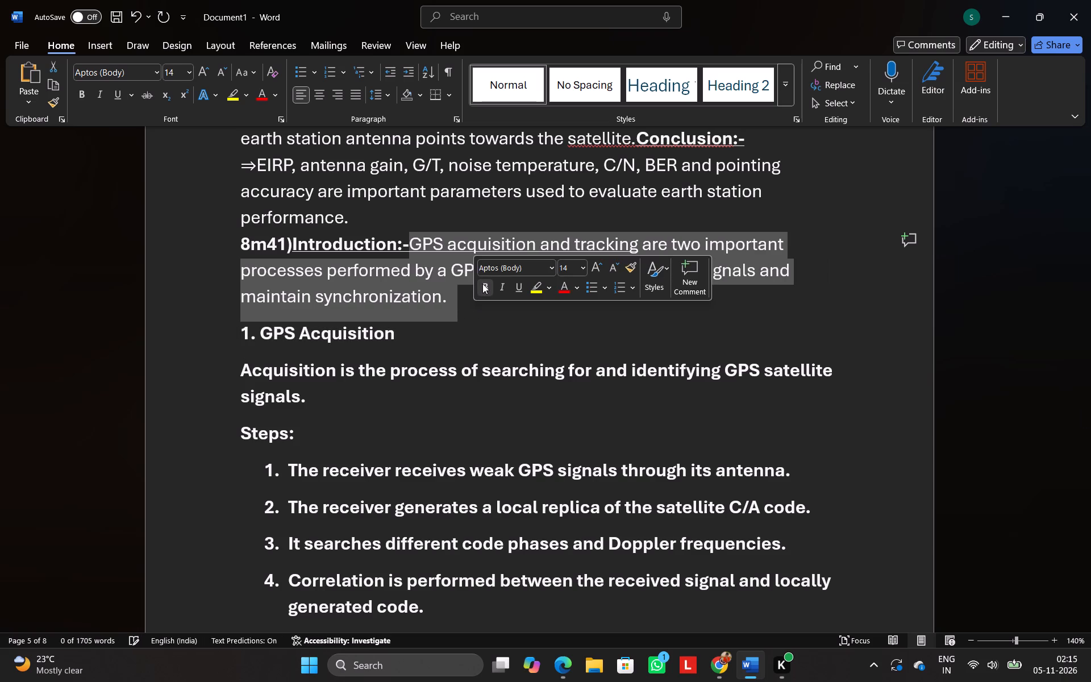
click(467, 306)
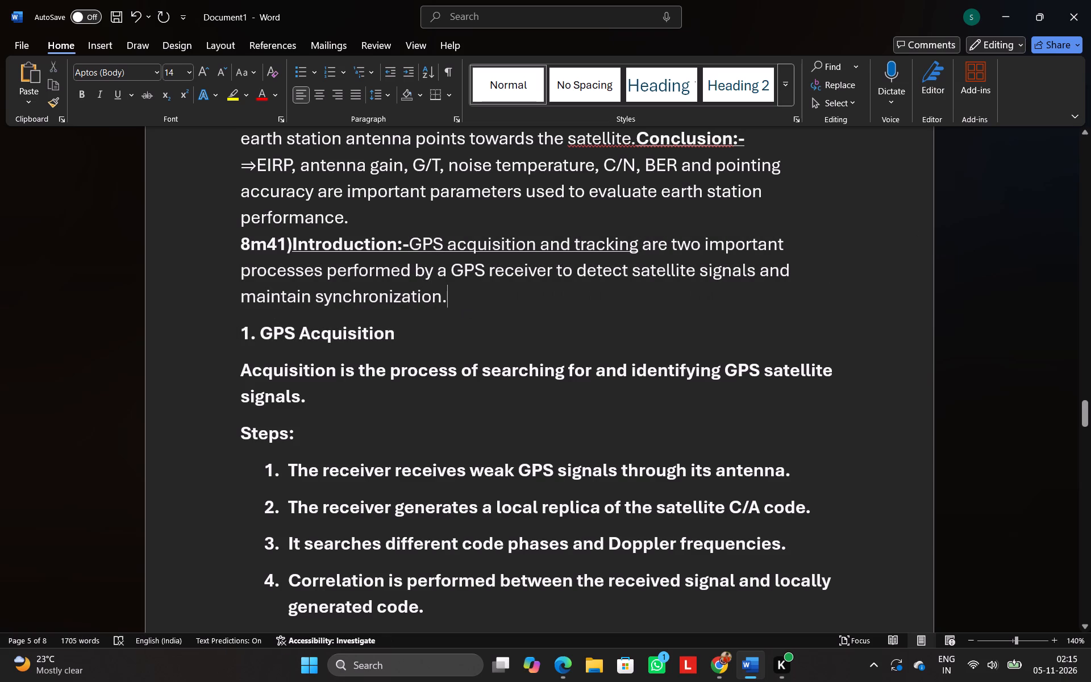
Change the "1. " before "GPS Acquisition" to "1)" and join that heading onto the end of the introduction paragraph.
click(238, 330)
key(Right)
key(Right)
key(Right)
key(BackSpace)
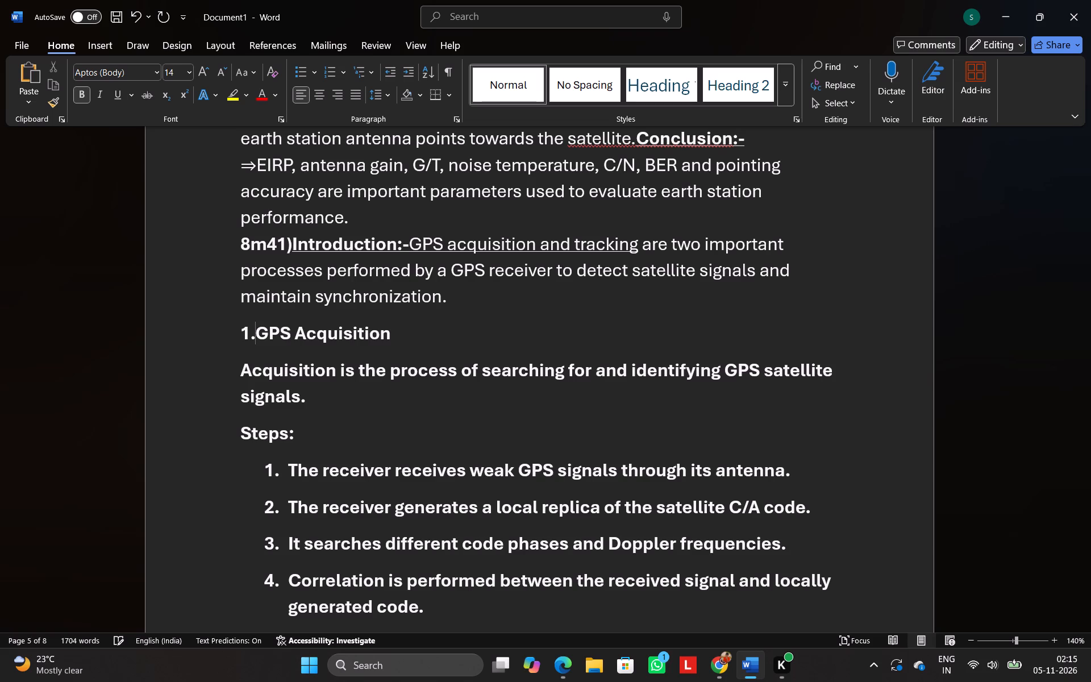
key(BackSpace)
key(shift+parenright)
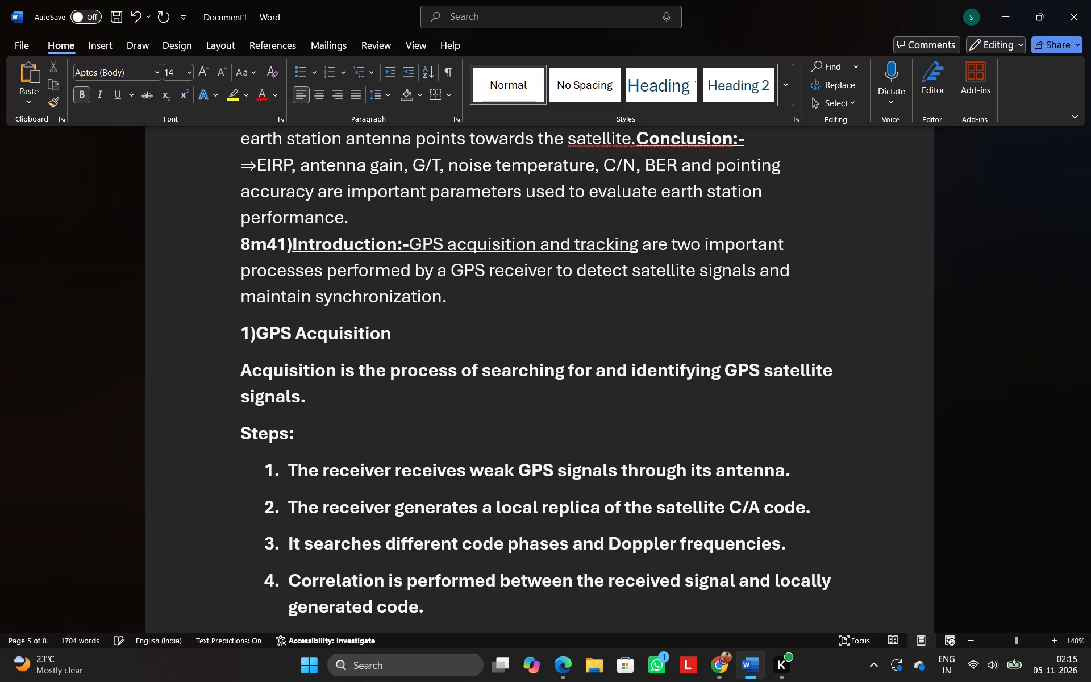
key(Left)
key(Left)
key(BackSpace)
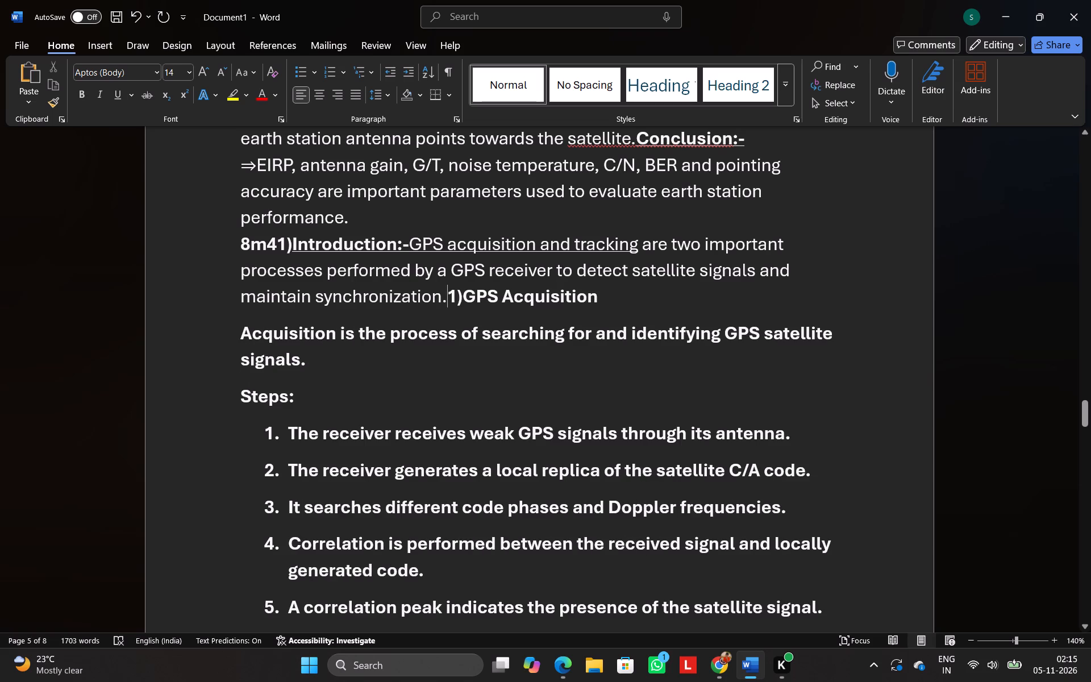
Underline the "1)GPS Acquisition" heading and add ":-" after it.
drag(450, 299, 631, 317)
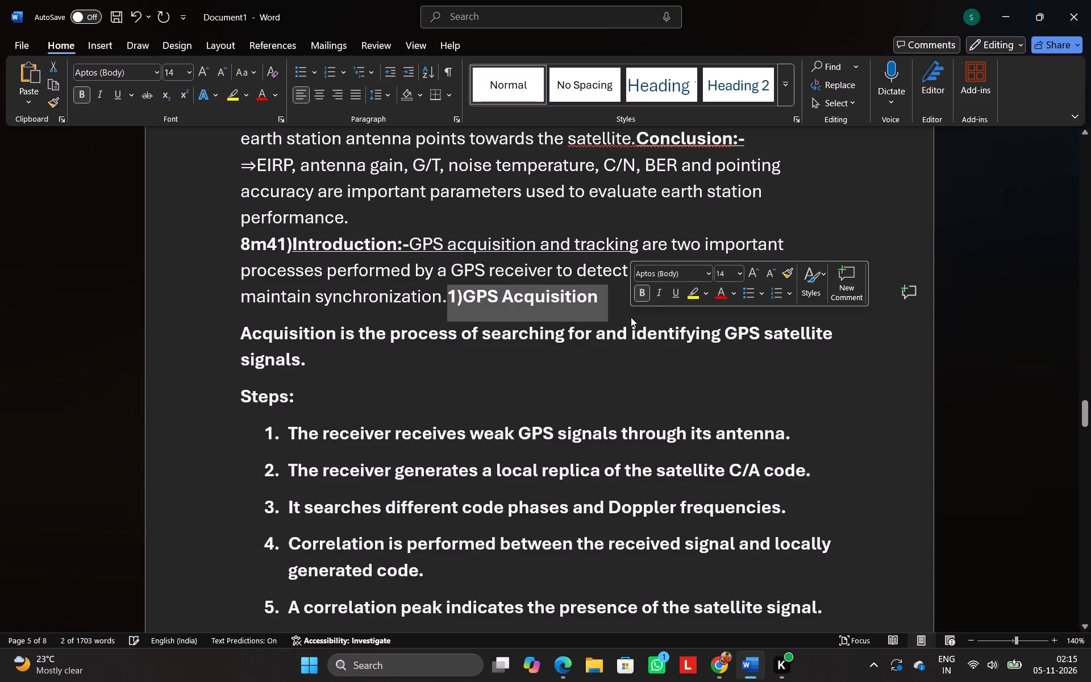
click(674, 292)
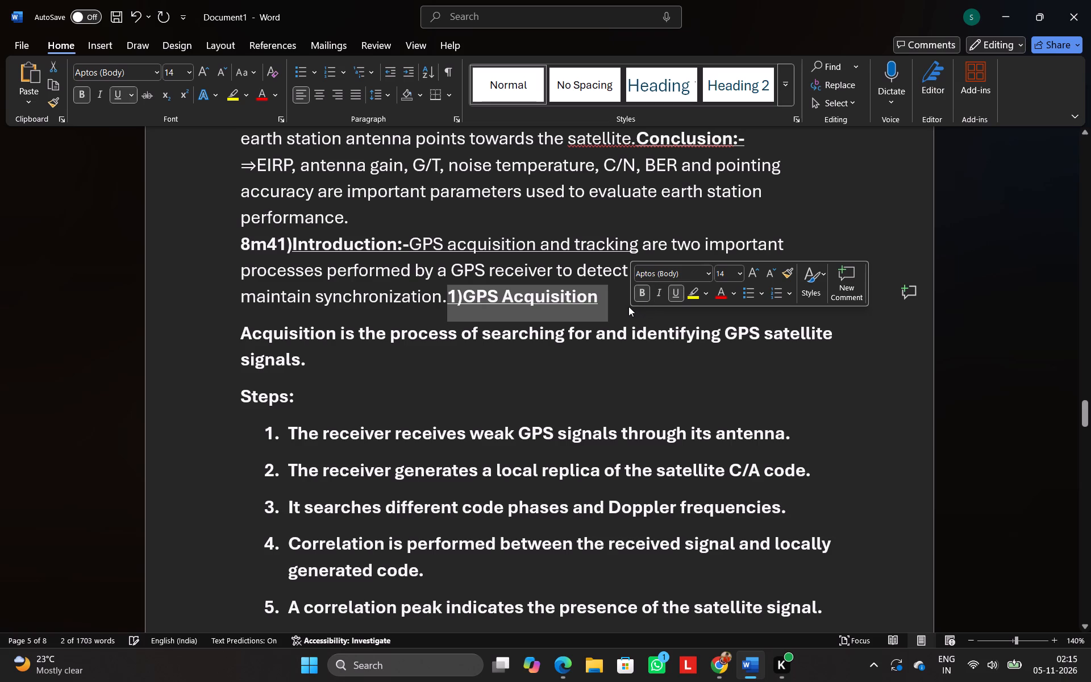
click(628, 306)
text(:-)
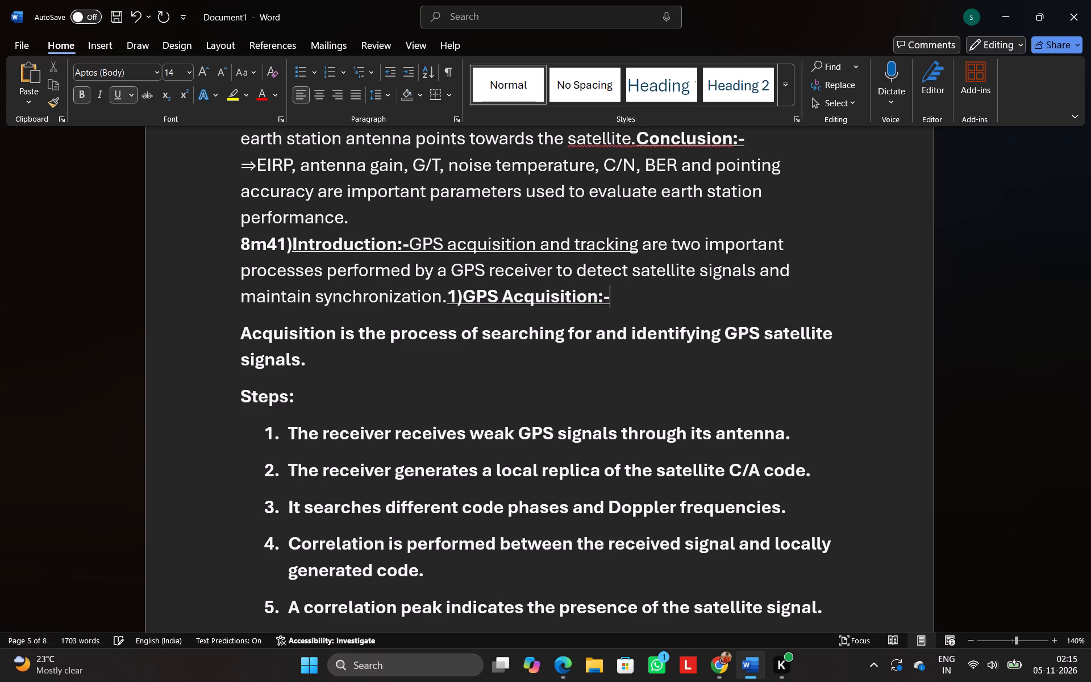
Remove bold from the sentence defining acquisition and join it directly after "1)GPS Acquisition:-".
click(244, 337)
drag(244, 337, 302, 355)
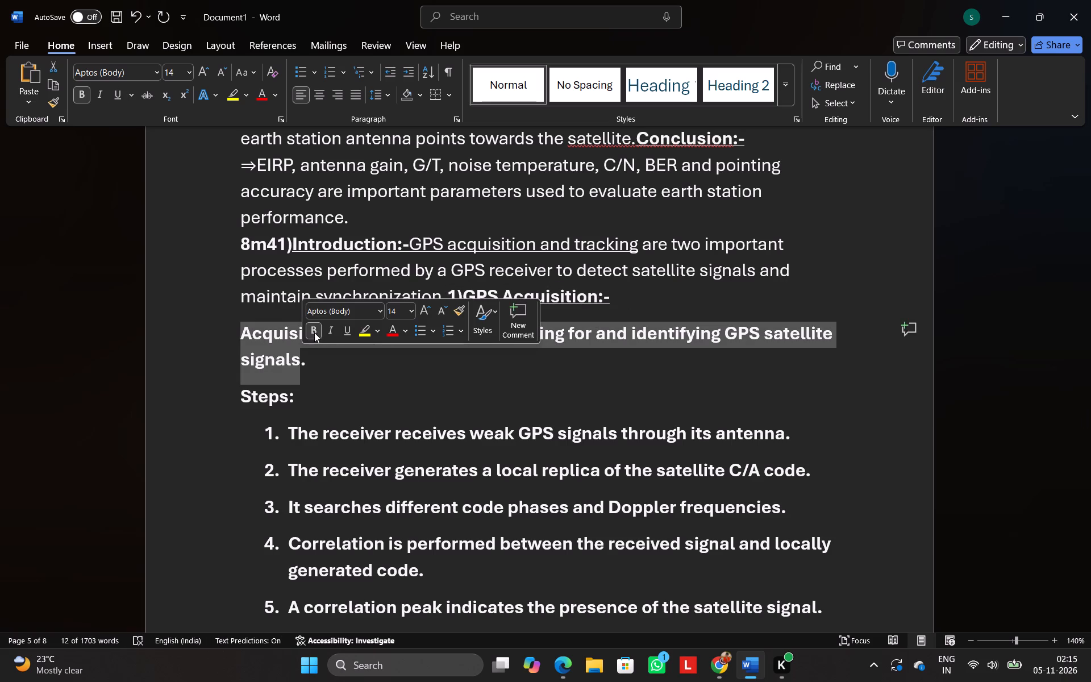
click(314, 332)
click(326, 367)
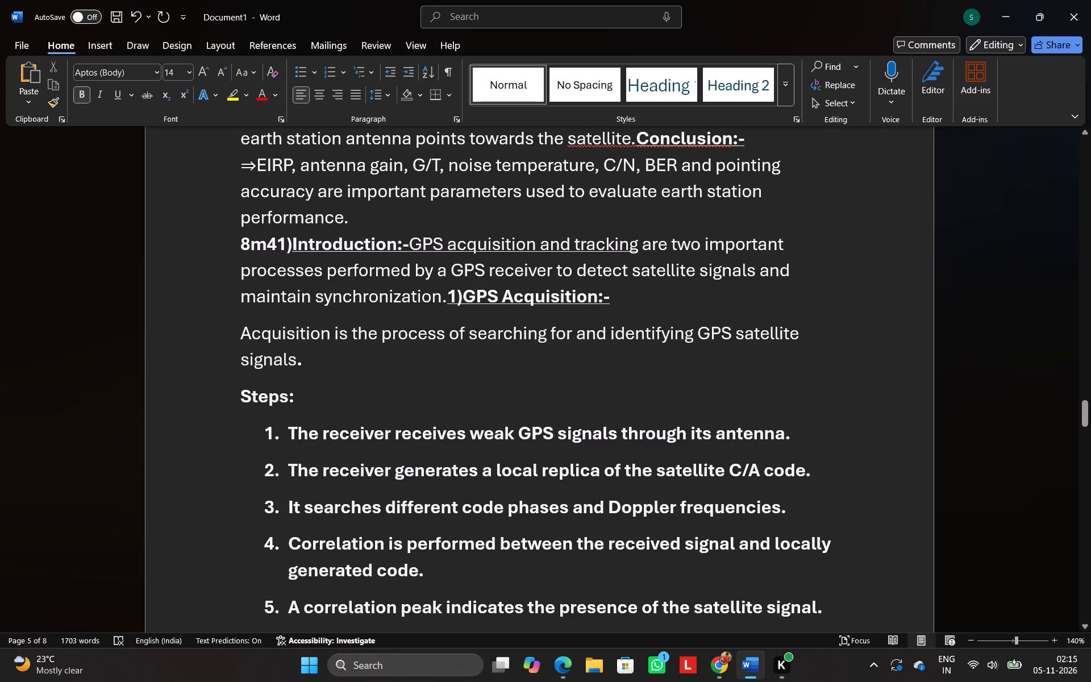
click(239, 342)
key(BackSpace)
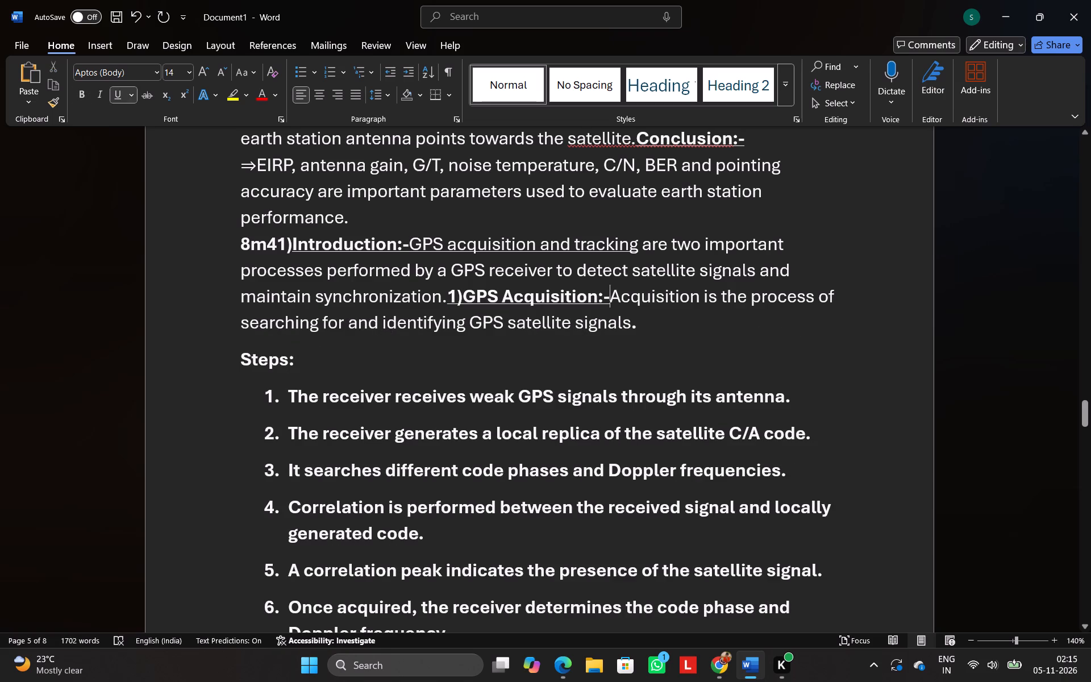
Join "Steps:" onto the end of the acquisition definition, underline it and extend it to "Steps:-".
click(239, 367)
key(BackSpace)
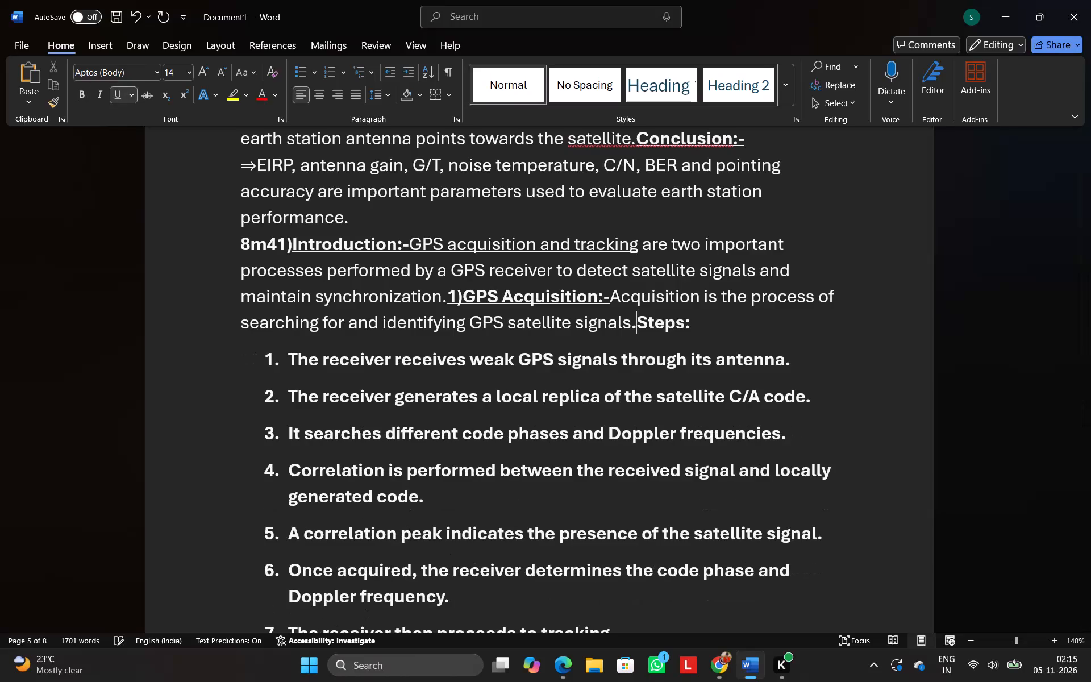
drag(638, 320, 696, 321)
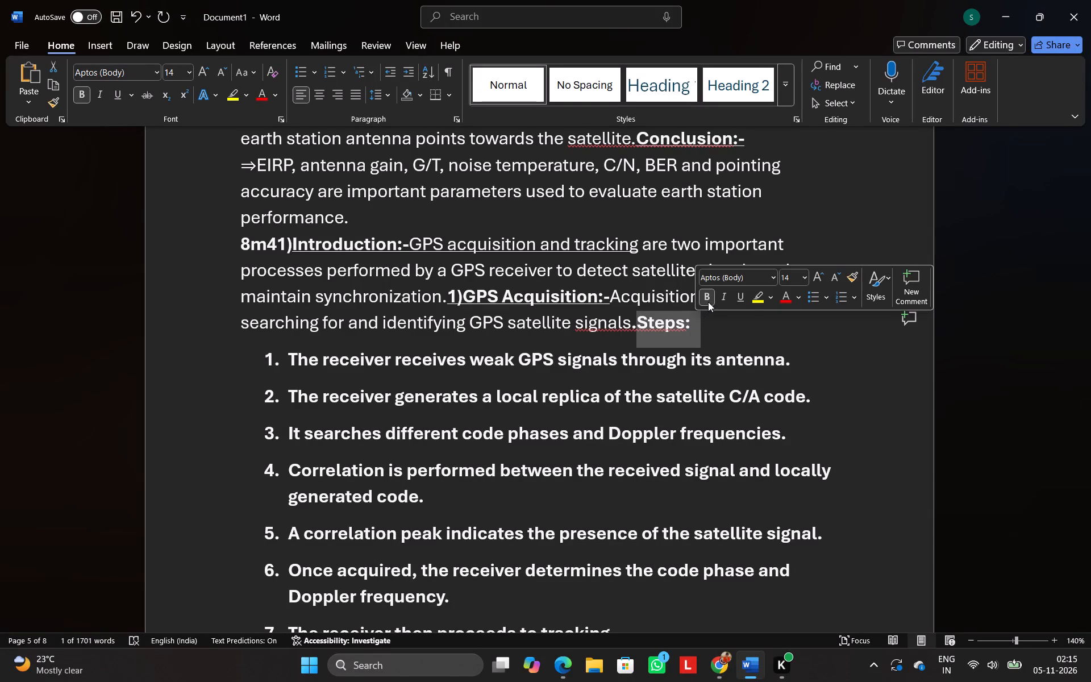
click(708, 302)
click(708, 302)
click(738, 297)
click(727, 309)
click(710, 334)
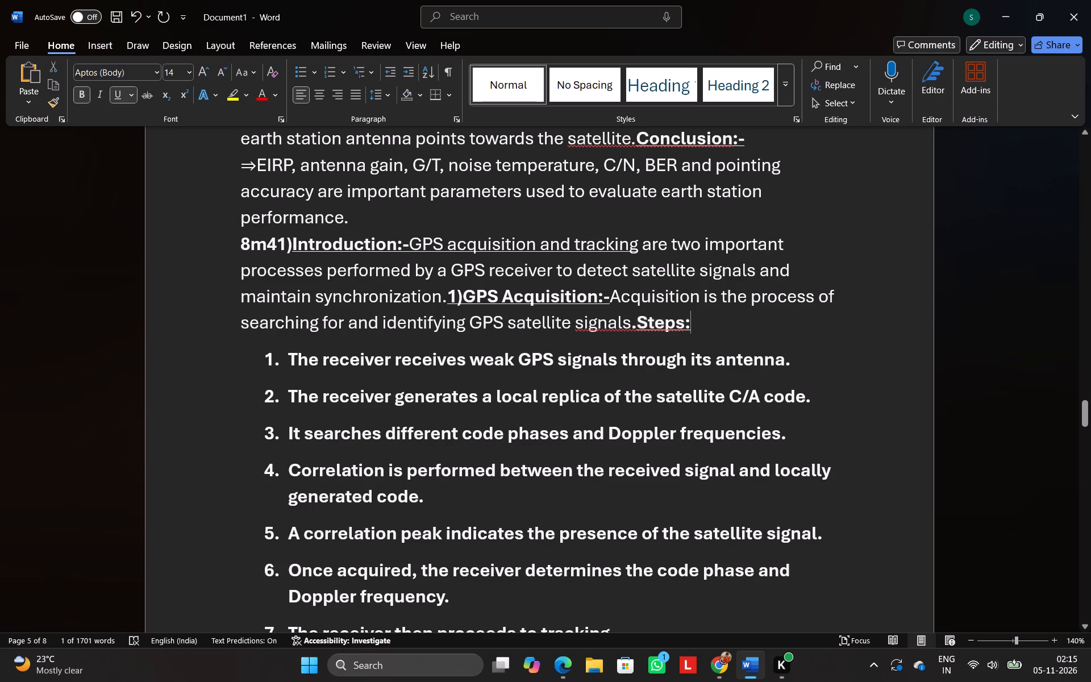
key(minus)
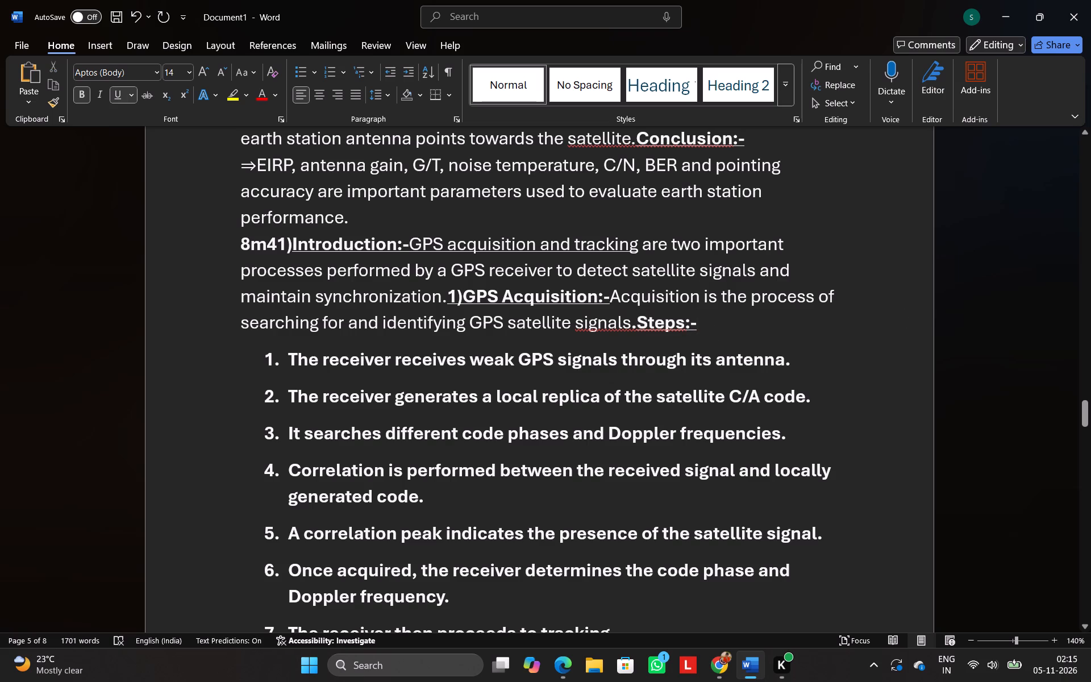
Turn the list item about receiving weak GPS signals into a plain line under "Steps:-" starting with "1)".
click(284, 359)
key(BackSpace)
key(BackSpace)
key(BackSpace)
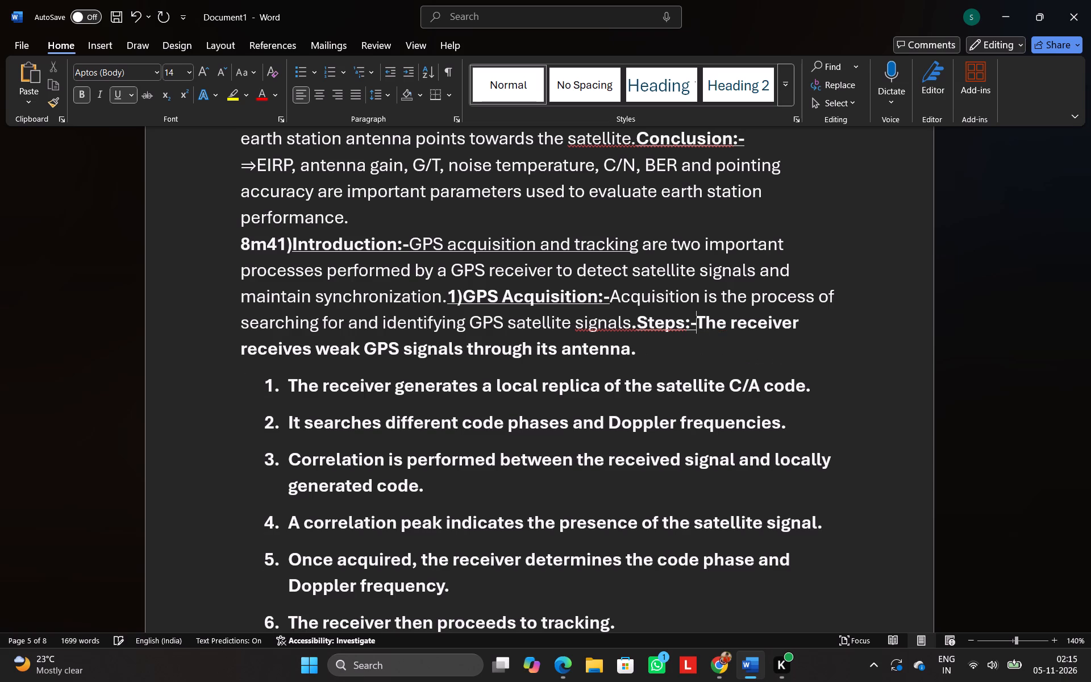
key(shift+Return)
text(1))
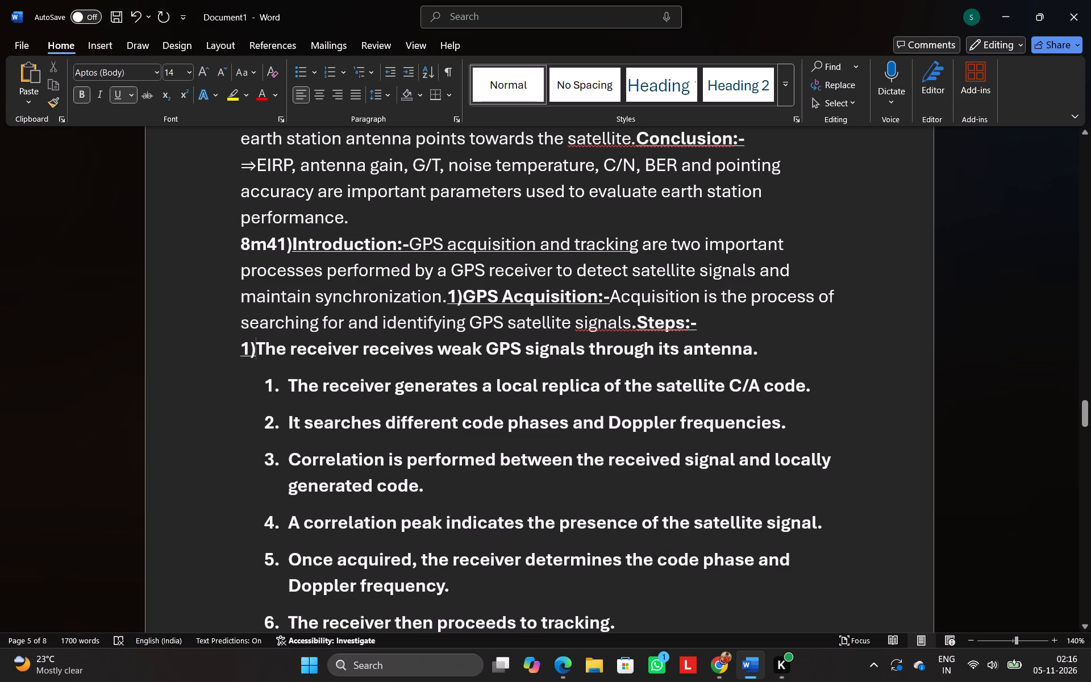
Turn the list item about the local replica of the C/A code into a plain line starting with "2)".
click(293, 390)
key(BackSpace)
key(BackSpace)
key(BackSpace)
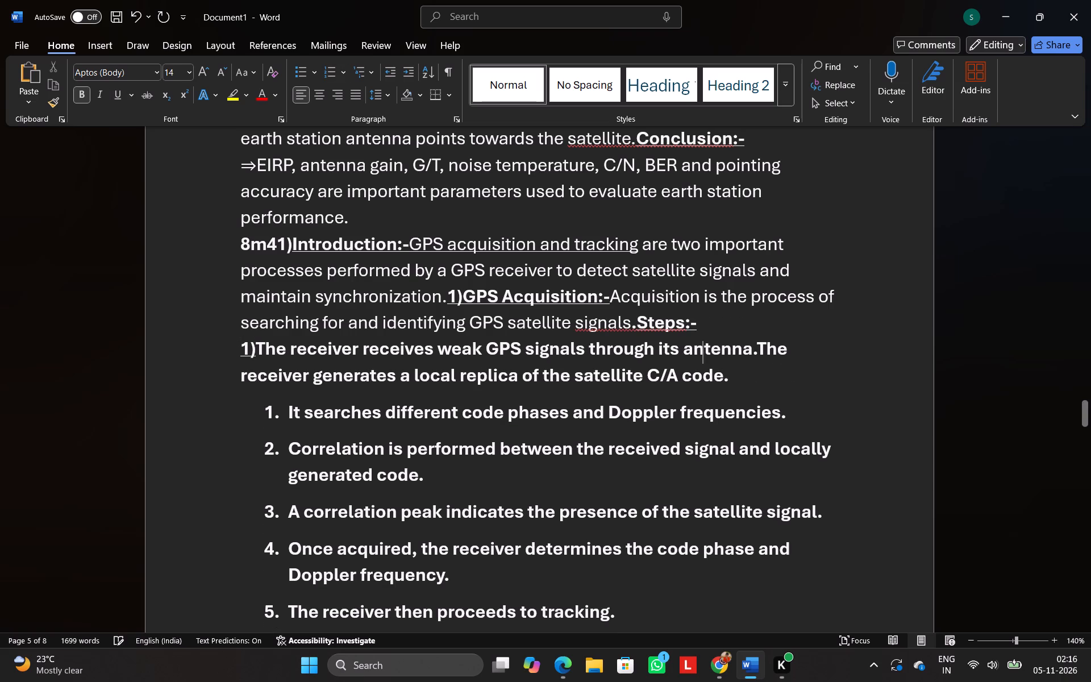
key(shift+Return)
text(2))
Turn the list item about searching code phases and Doppler frequencies into a plain line starting with "3)".
click(286, 421)
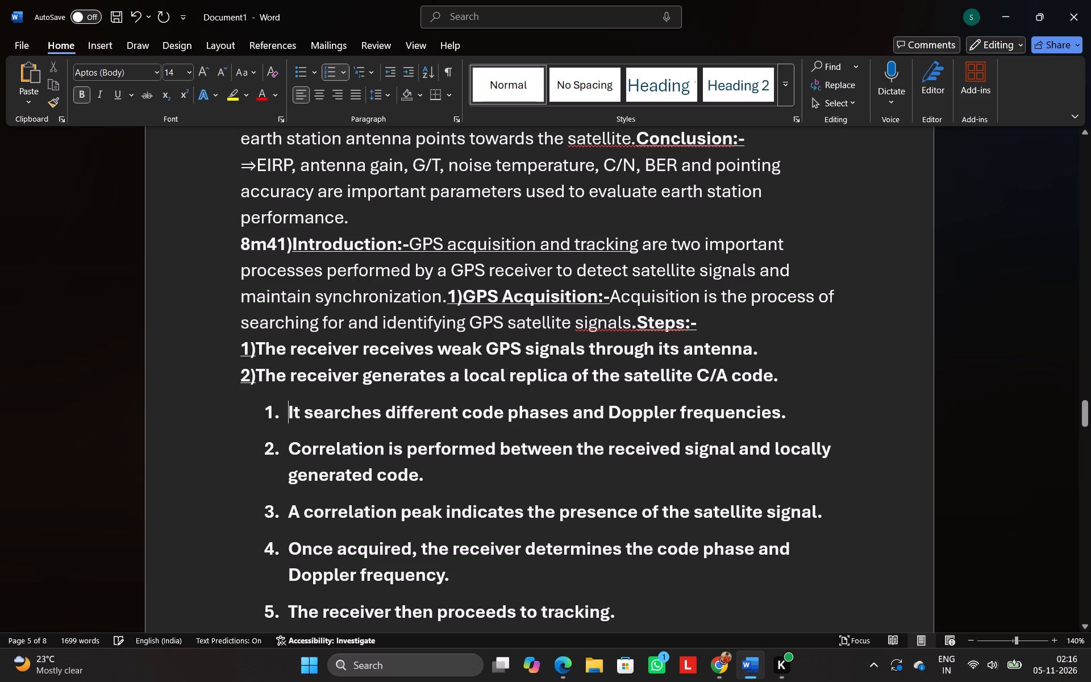
key(BackSpace)
key(BackSpace)
key(BackSpace)
key(shift+Return)
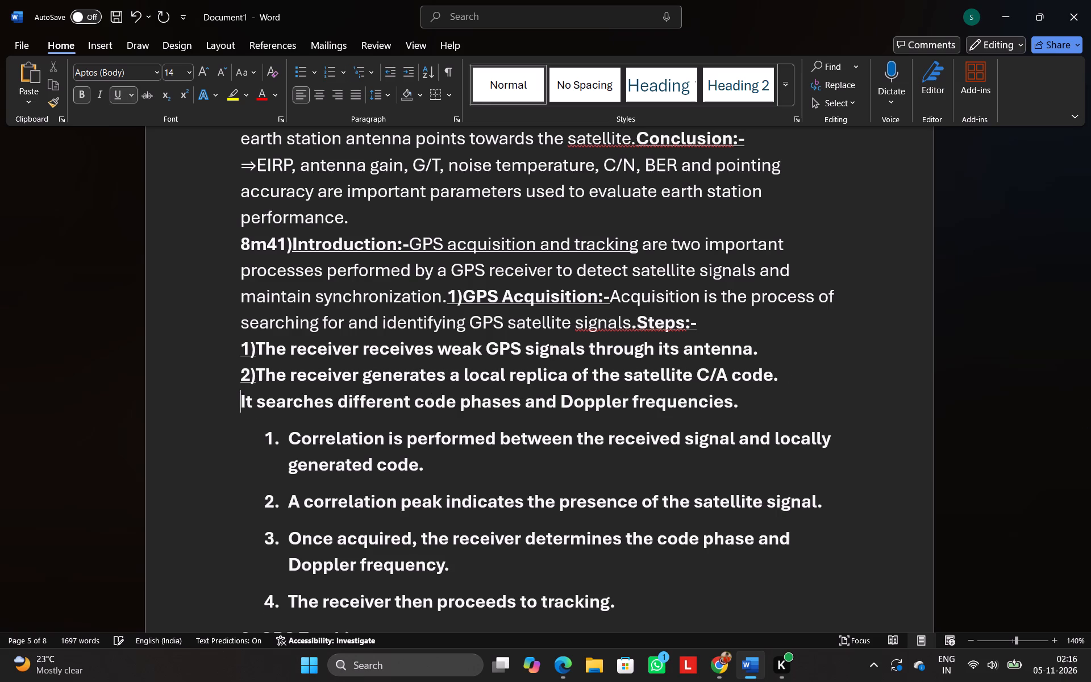
text(3))
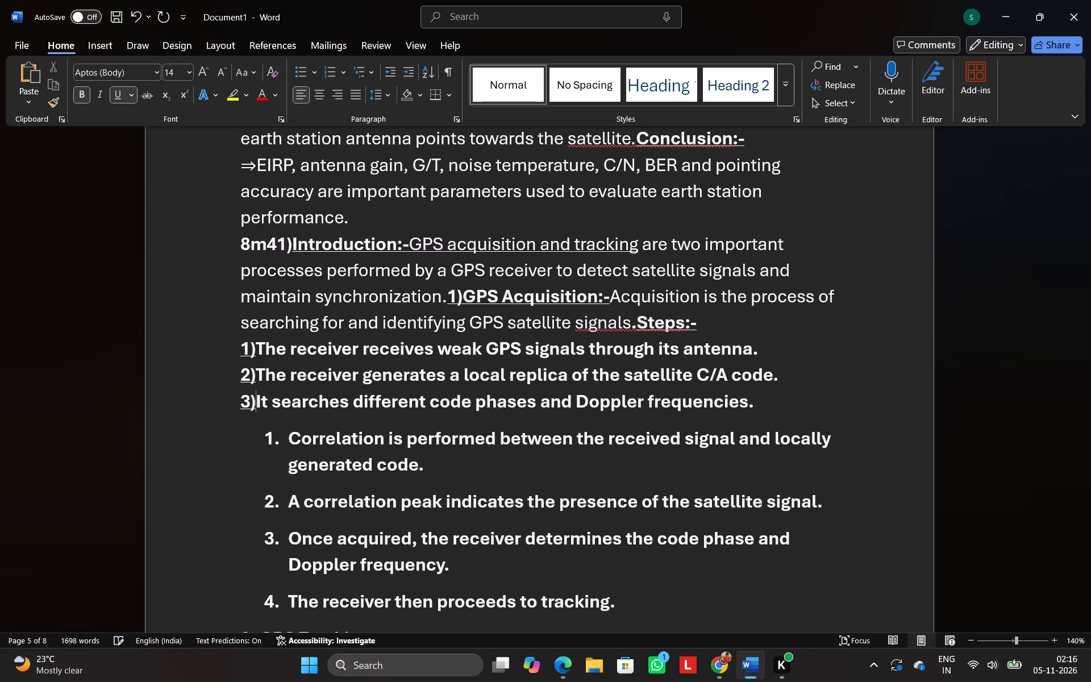
Turn the list item about correlation with the locally generated code into a plain line starting with "4)".
click(287, 439)
key(BackSpace)
key(BackSpace)
key(BackSpace)
key(BackSpace)
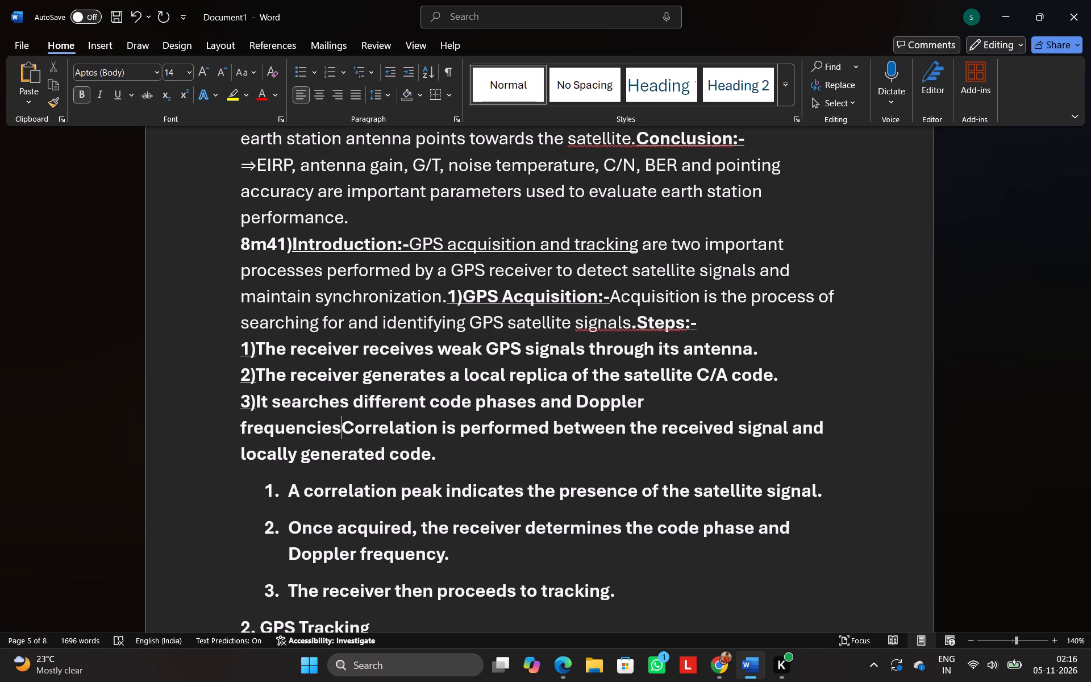
key(ctrl+z)
key(shift+Return)
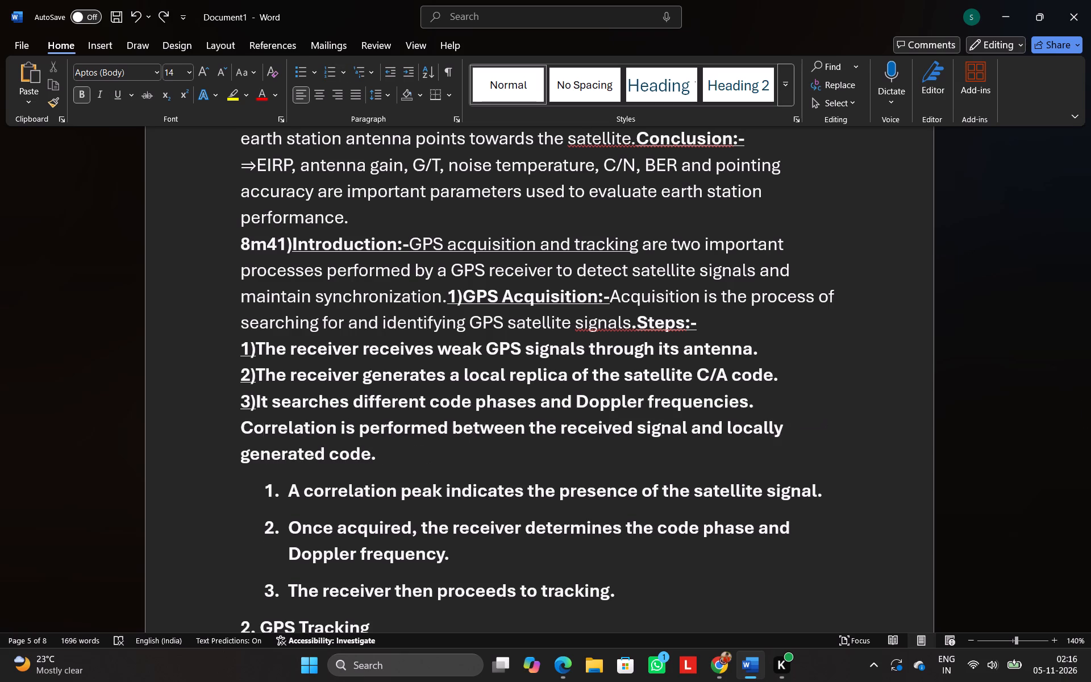
text(4))
Join the list item about the correlation peak onto the end of point 4, prefixed with "5)".
click(285, 490)
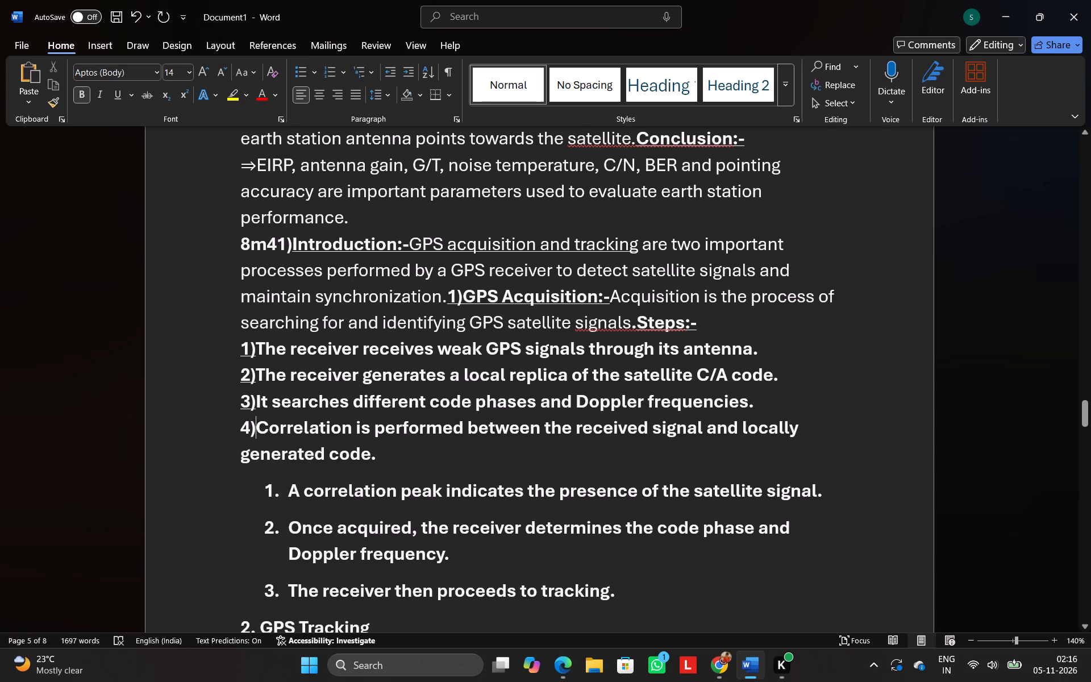
key(BackSpace)
key(BackSpace)
key(BackSpace)
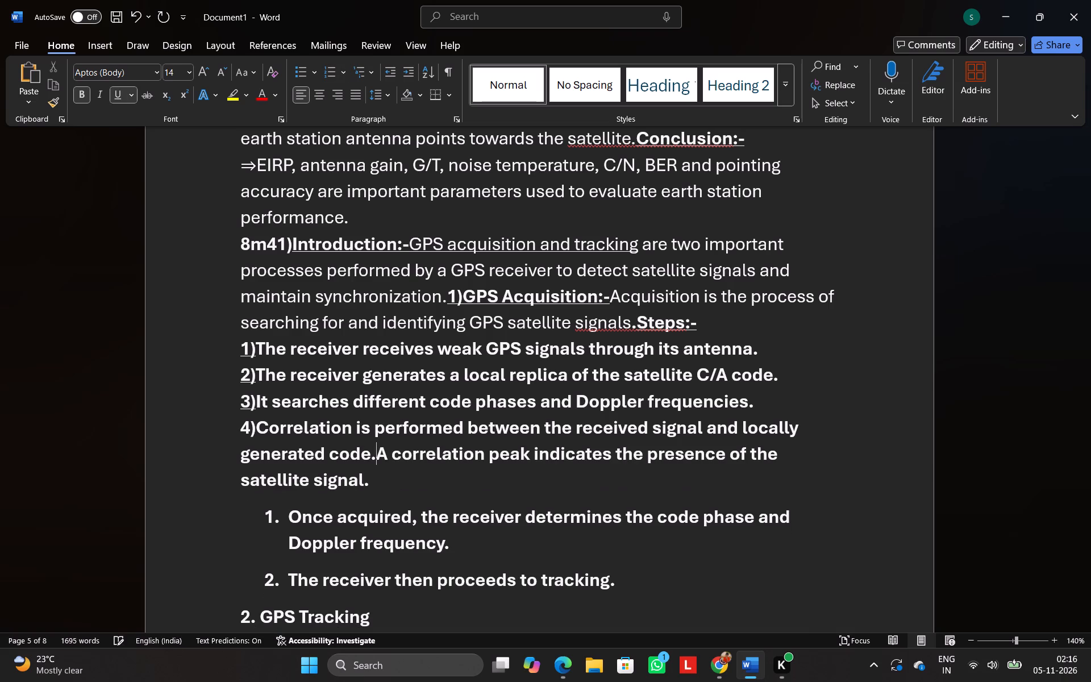
key(5)
key(shift+parenright)
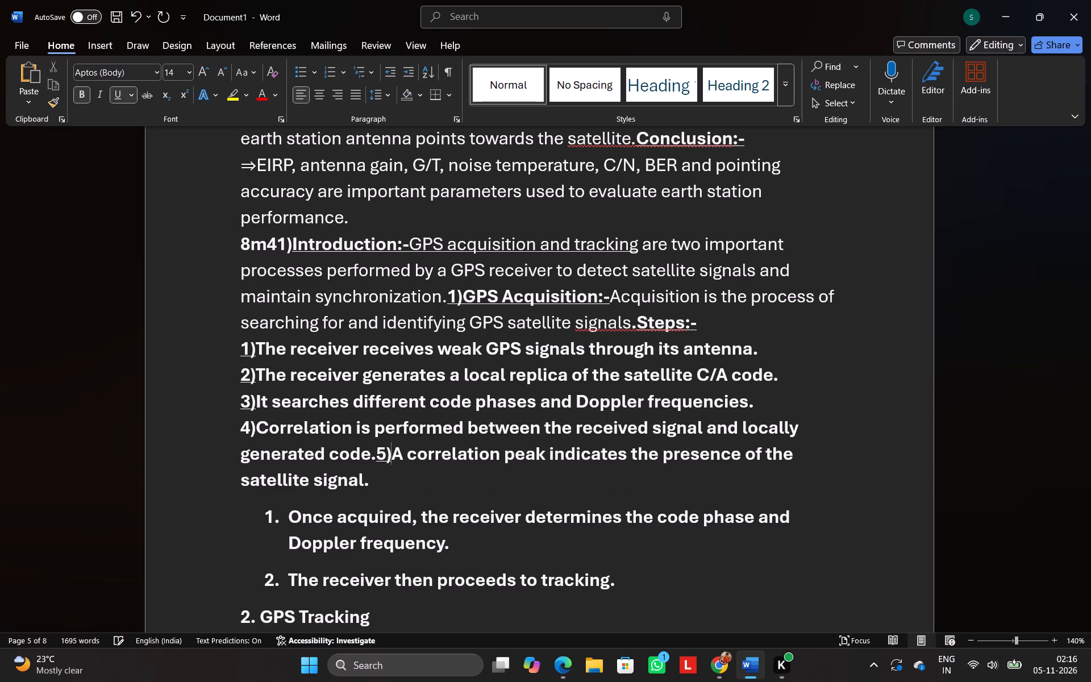
Join the list item about determining code phase and Doppler frequency onto the end of point 5, prefixed with "6)".
click(286, 517)
key(BackSpace)
key(BackSpace)
key(BackSpace)
key(BackSpace)
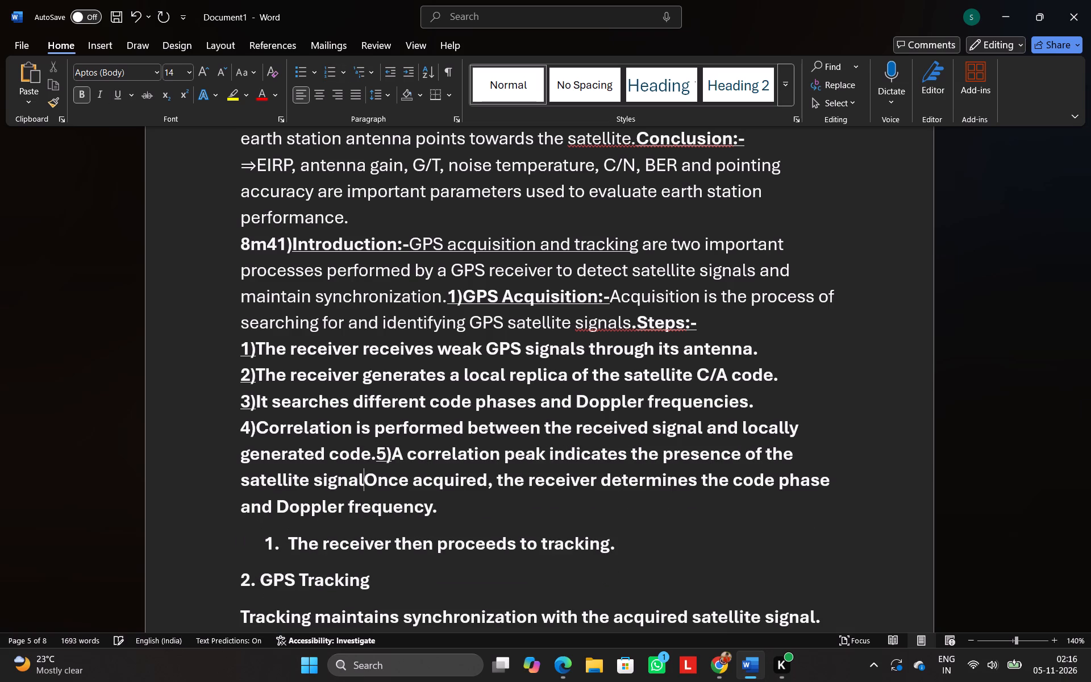
key(ctrl+z)
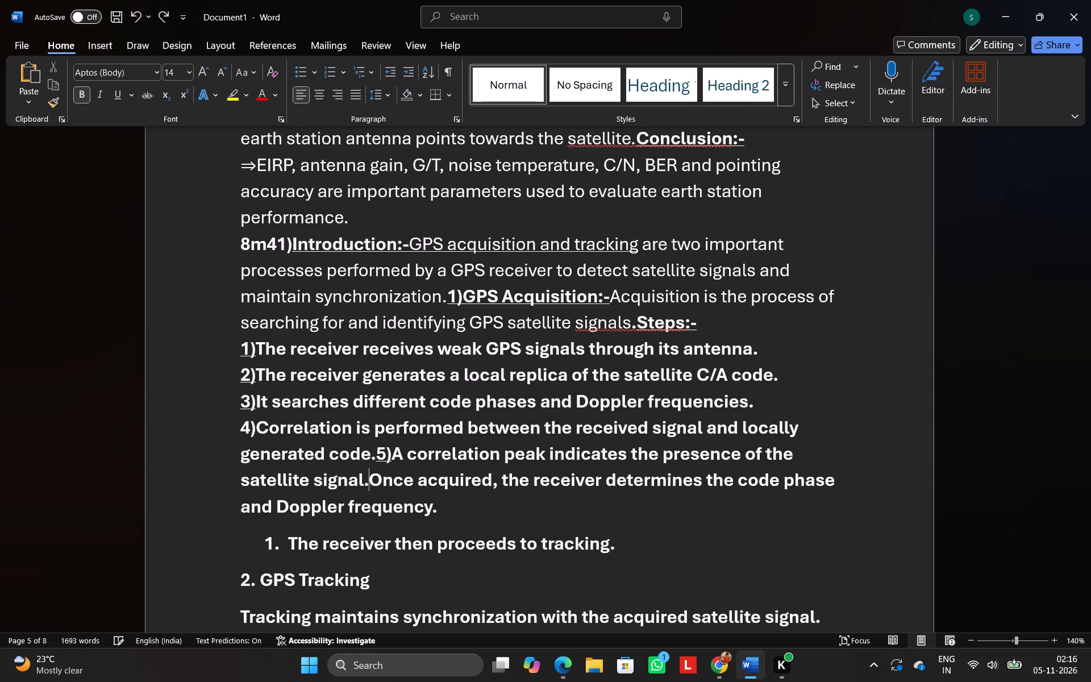
text(6))
Join the list item about proceeding to tracking onto the end of point 6, prefixed with "7)".
click(286, 547)
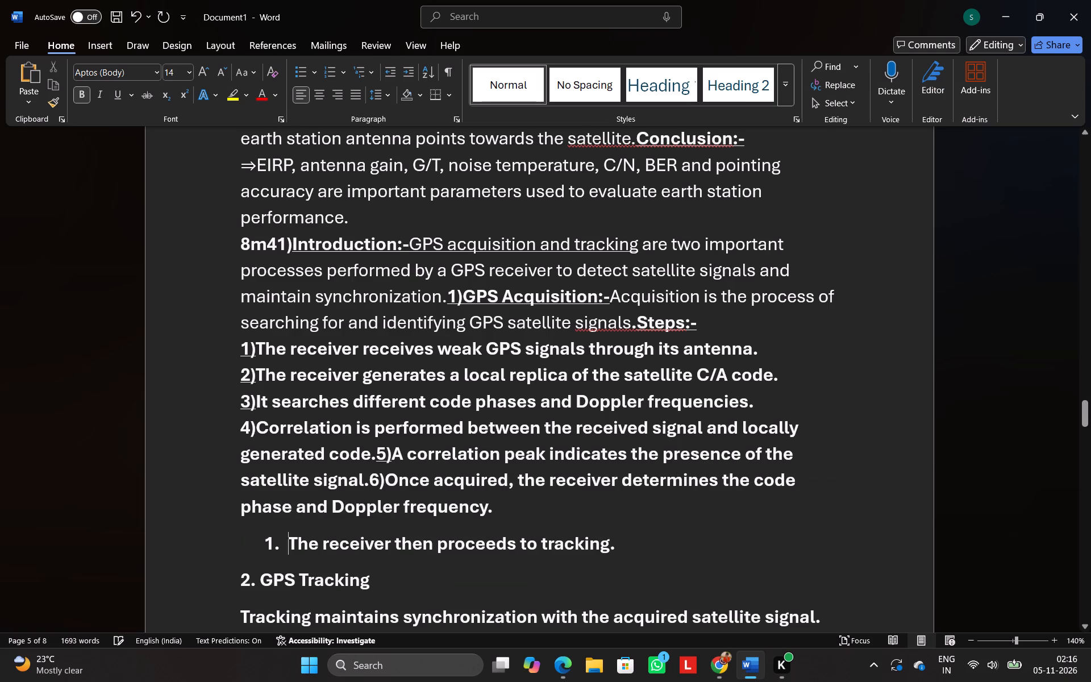
key(BackSpace)
key(BackSpace)
key(BackSpace)
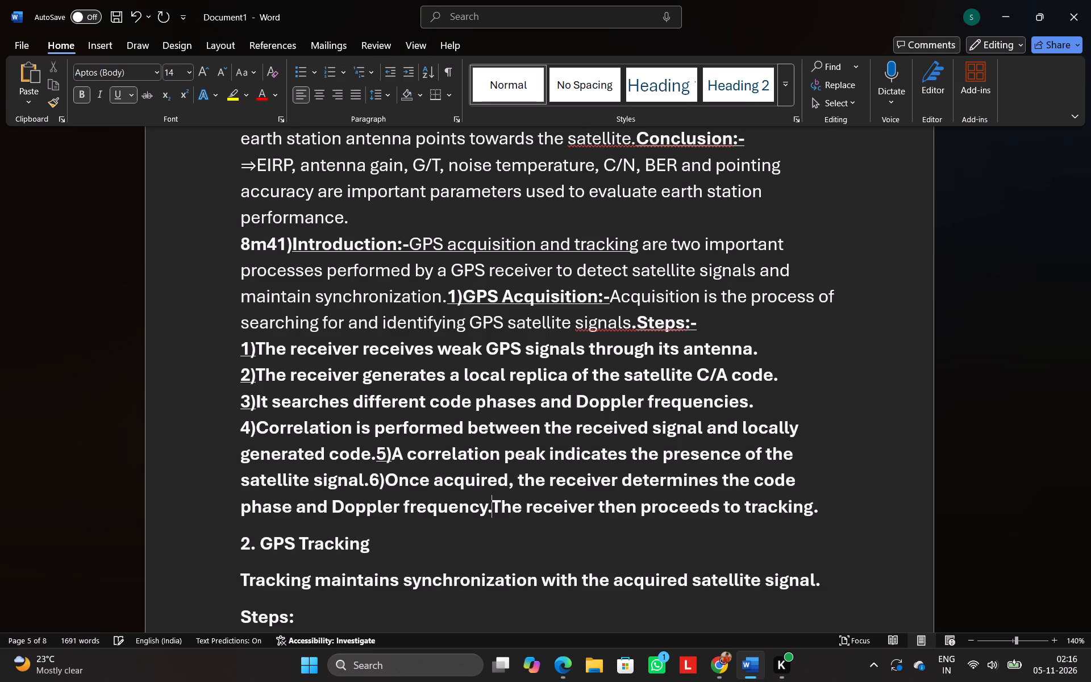
text(7))
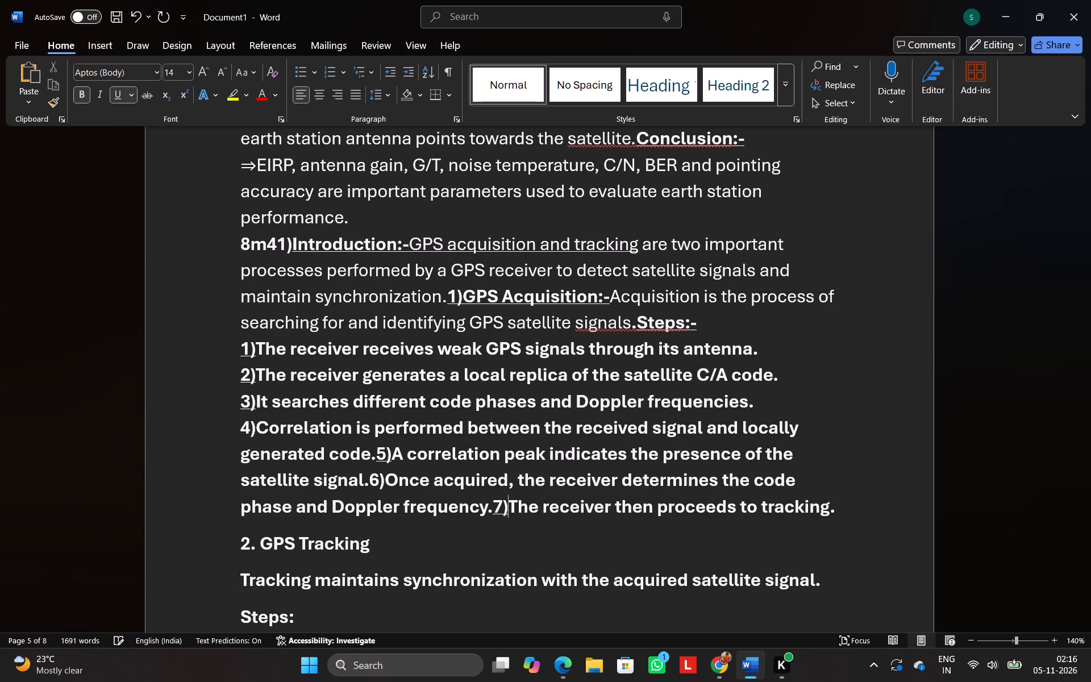
Remove the bold formatting from GPS acquisition points 1) to 7).
drag(238, 347, 547, 471)
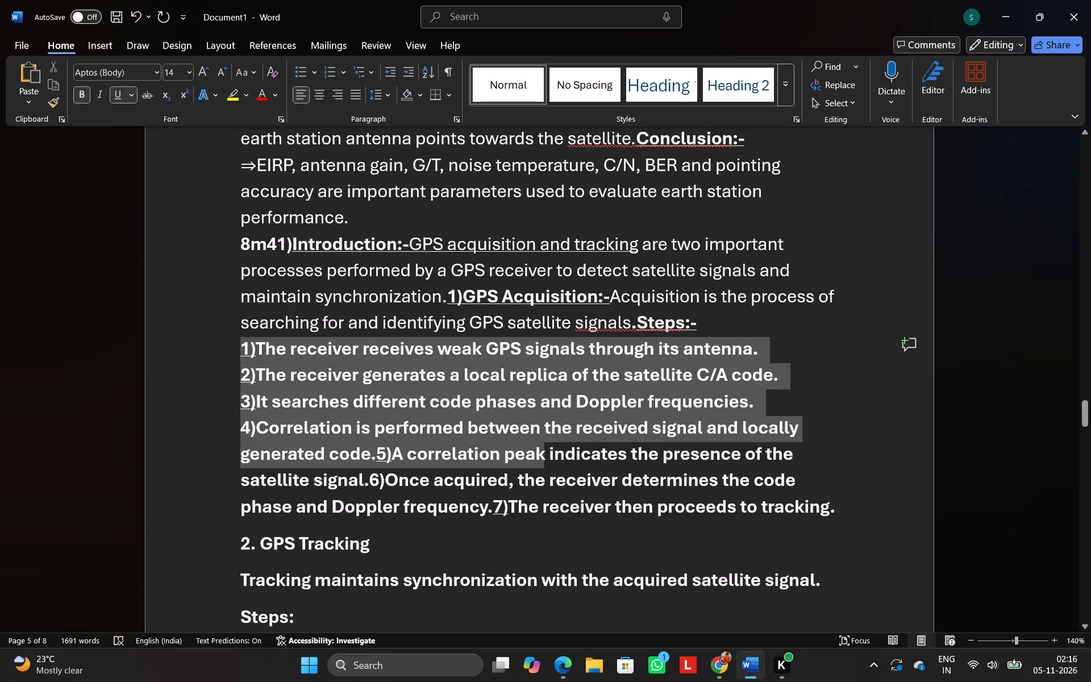
drag(547, 471, 878, 510)
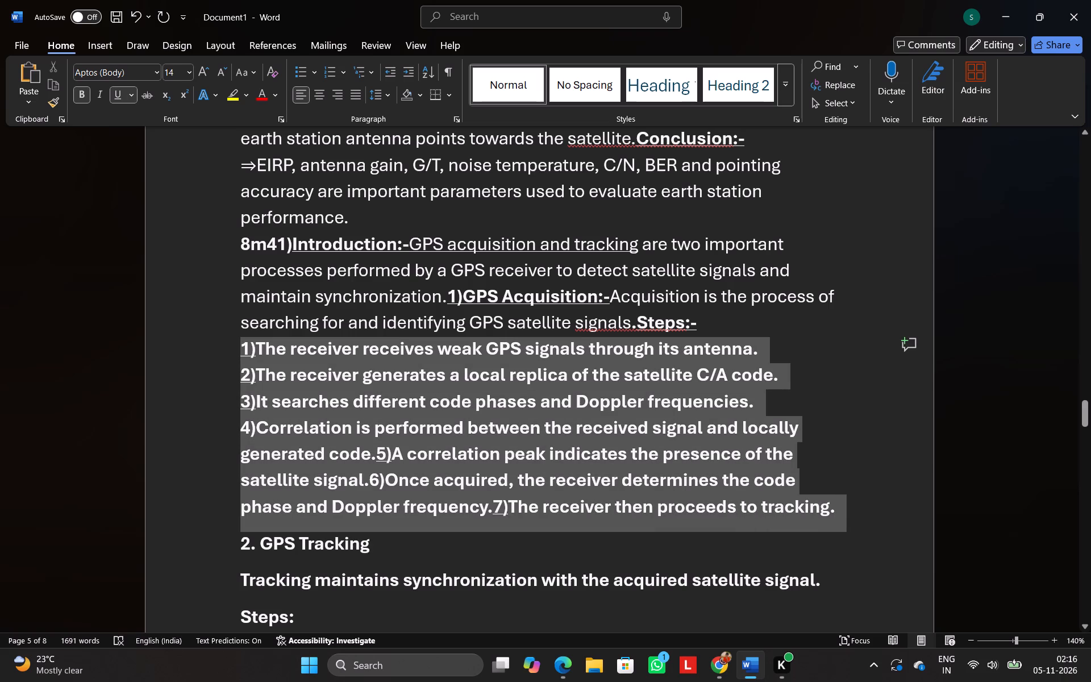
drag(878, 510, 837, 510)
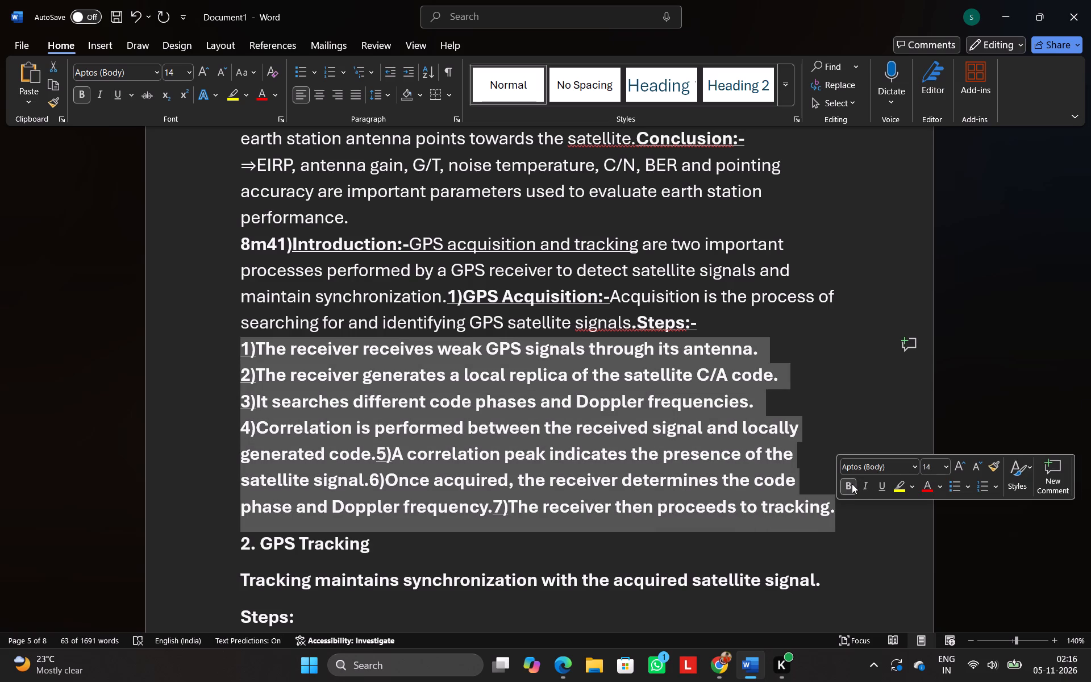
click(852, 484)
click(789, 527)
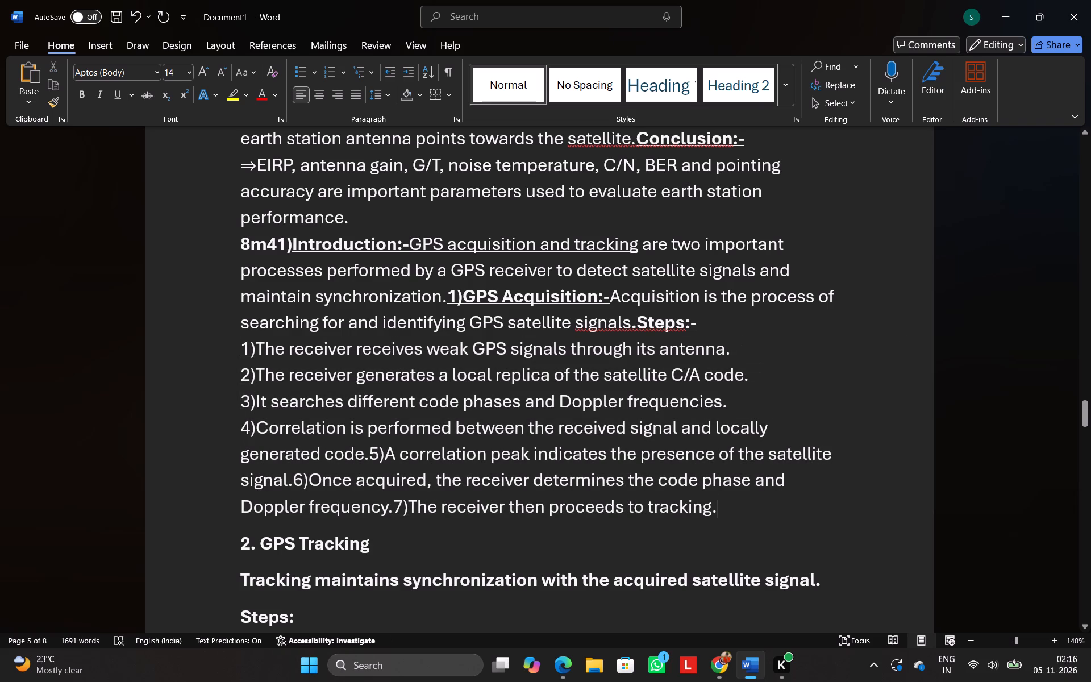
Insert several spaces before the "Steps:-" label in the GPS Acquisition paragraph.
click(637, 318)
key(space)
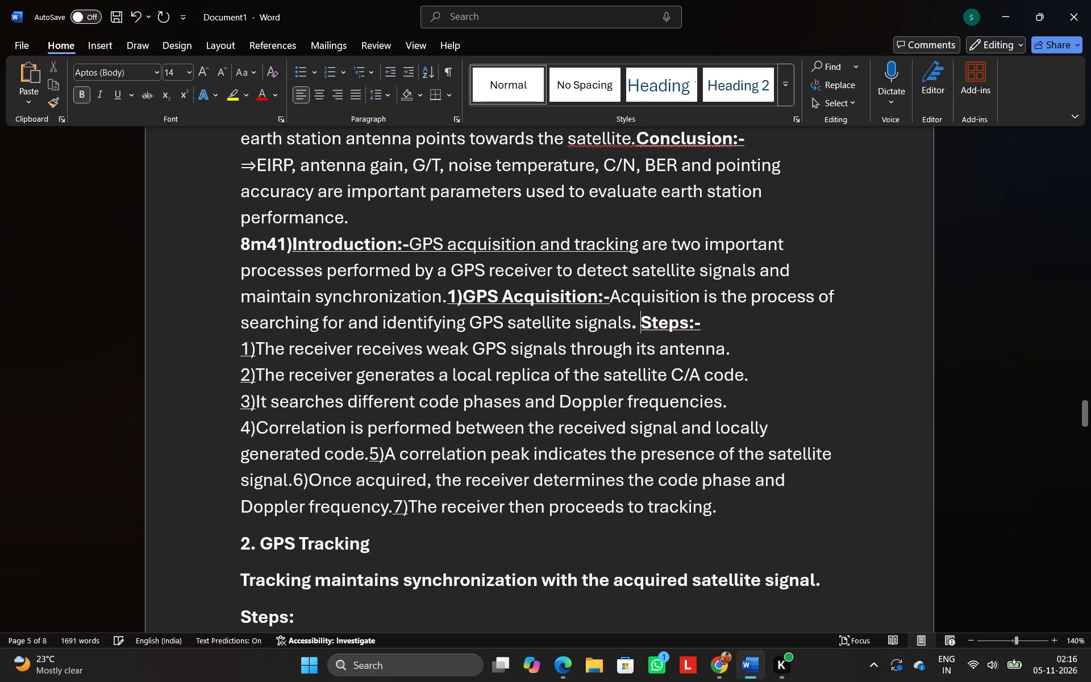
key(space)
key(space)
key(space)
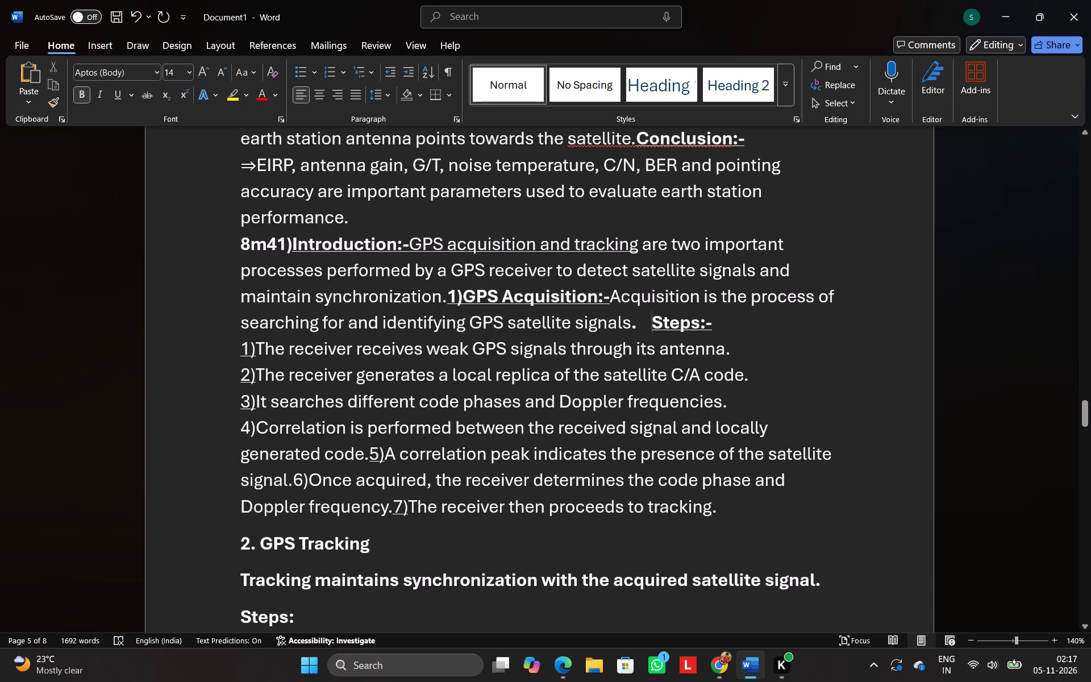
Renumber the GPS Tracking heading as "2)" without a space and replace the paragraph gap above it with a line break.
scroll(404, 463, down, 1)
click(242, 480)
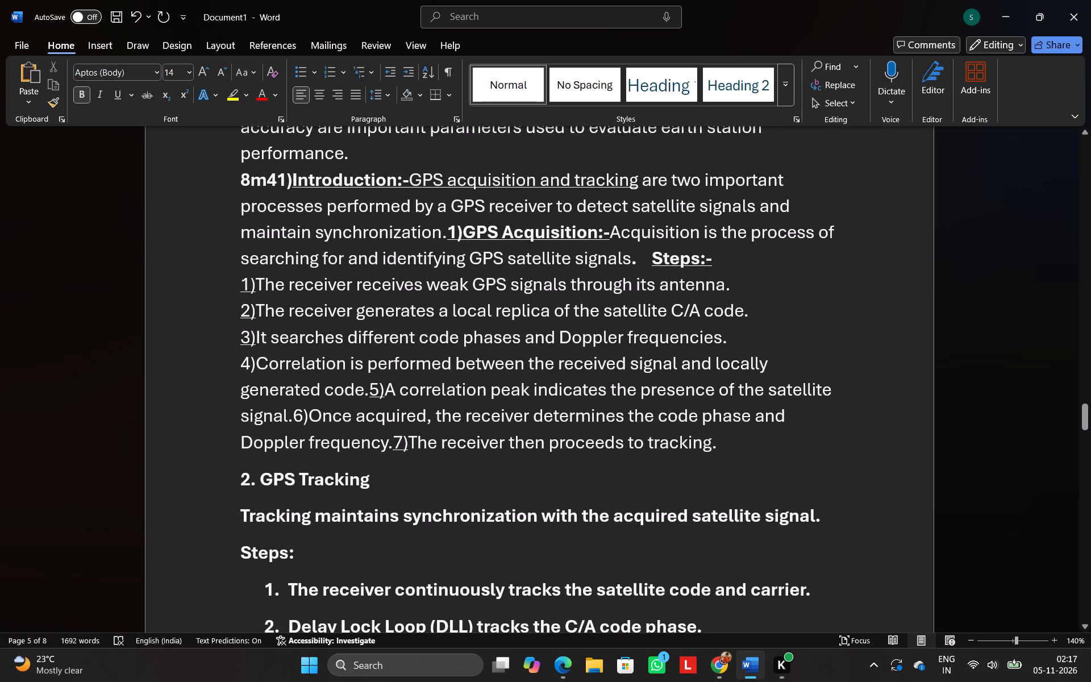
key(Right)
key(Right)
key(Right)
key(BackSpace)
key(BackSpace)
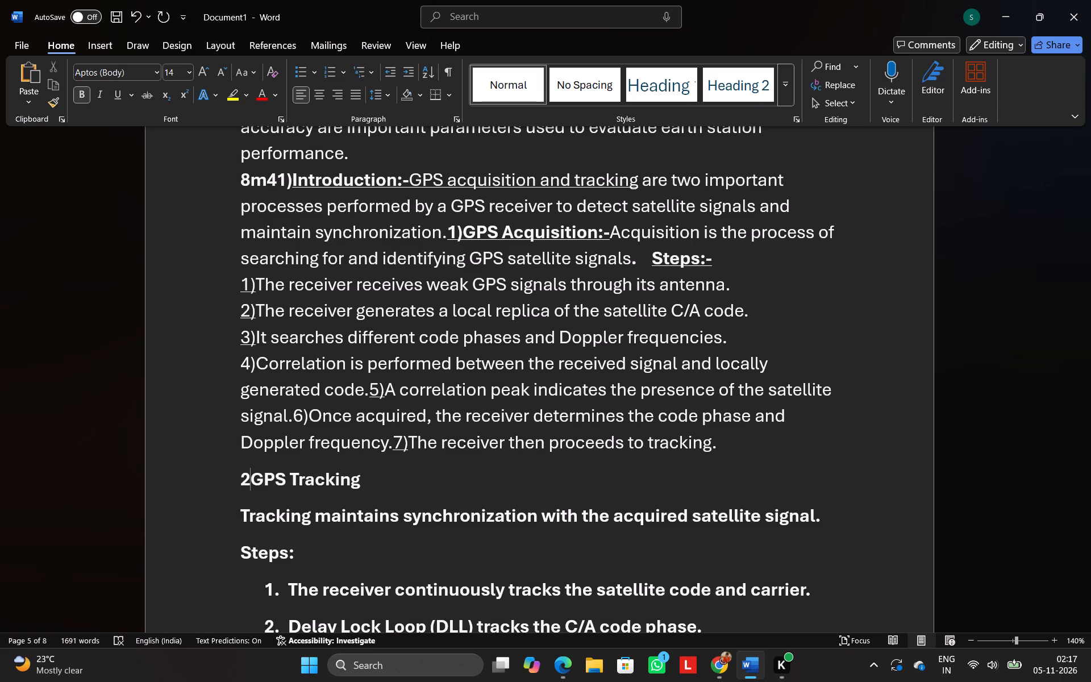
key(shift+parenright)
key(Left)
key(Left)
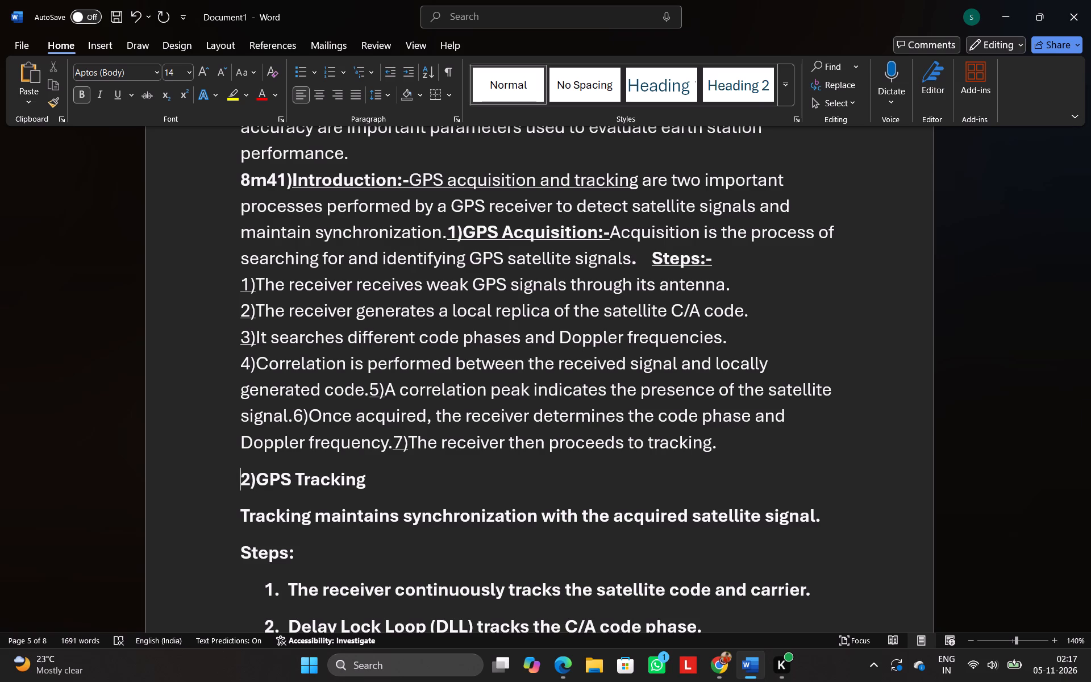
key(BackSpace)
key(shift+Return)
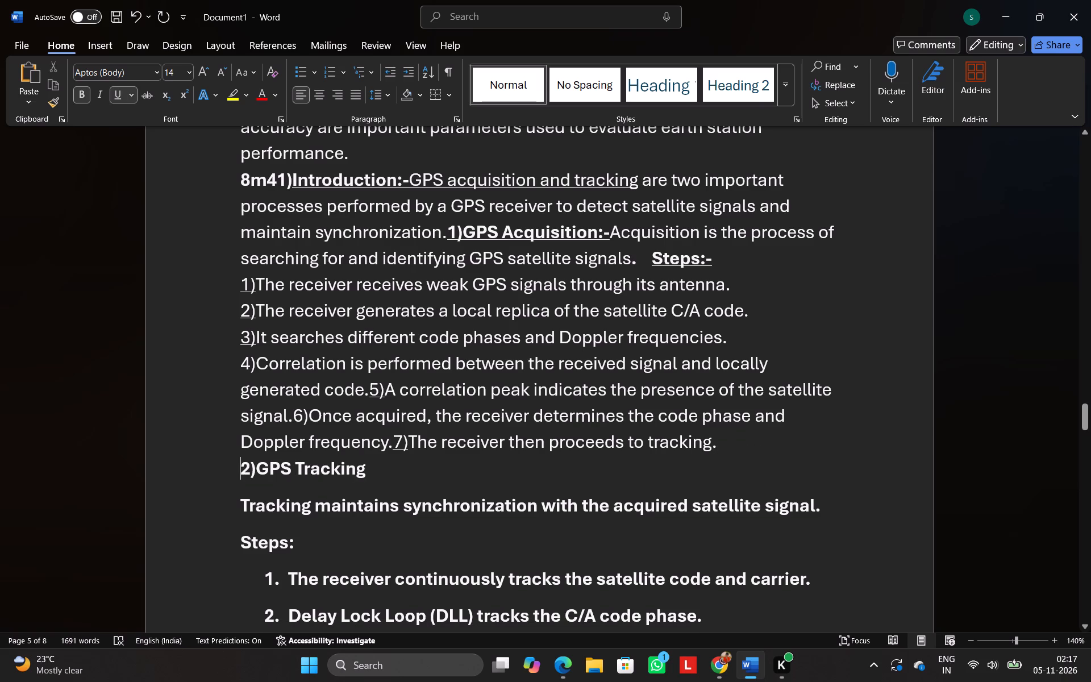
Remove the bold formatting from the tracking definition sentence and the "Steps:" label below it.
drag(244, 504, 521, 522)
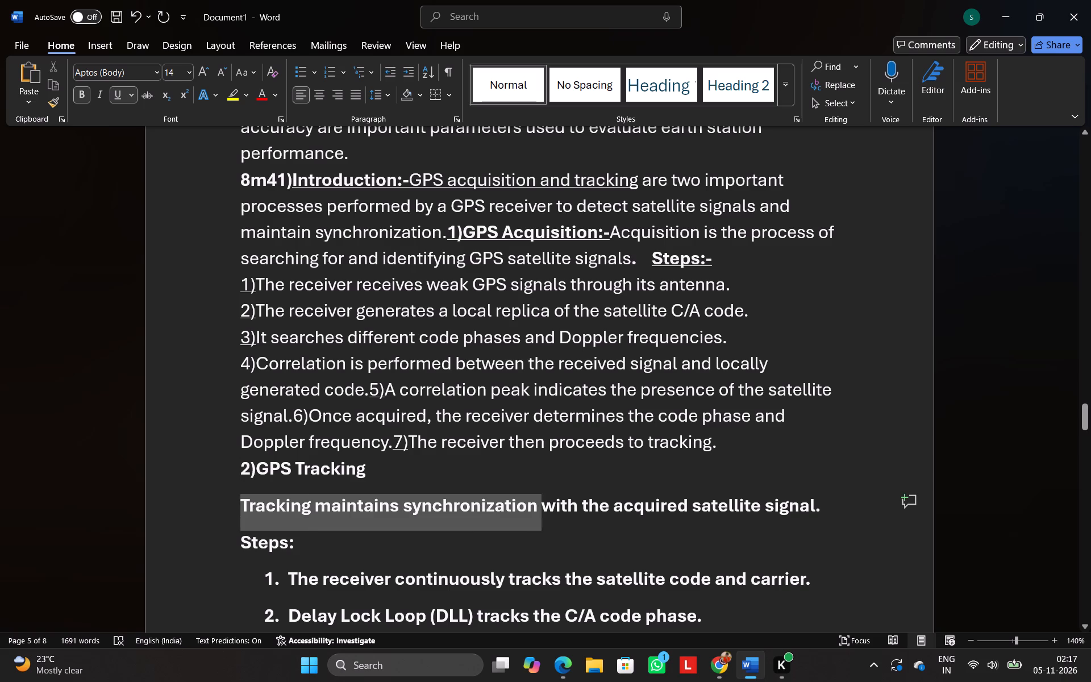
drag(521, 522, 695, 533)
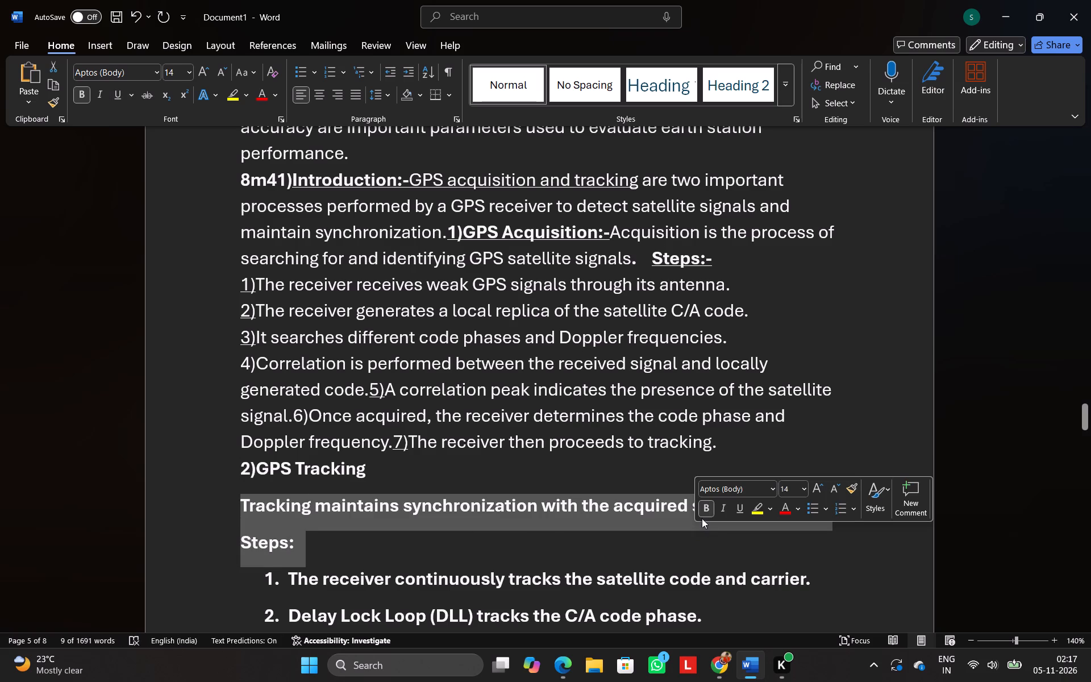
click(704, 508)
click(534, 581)
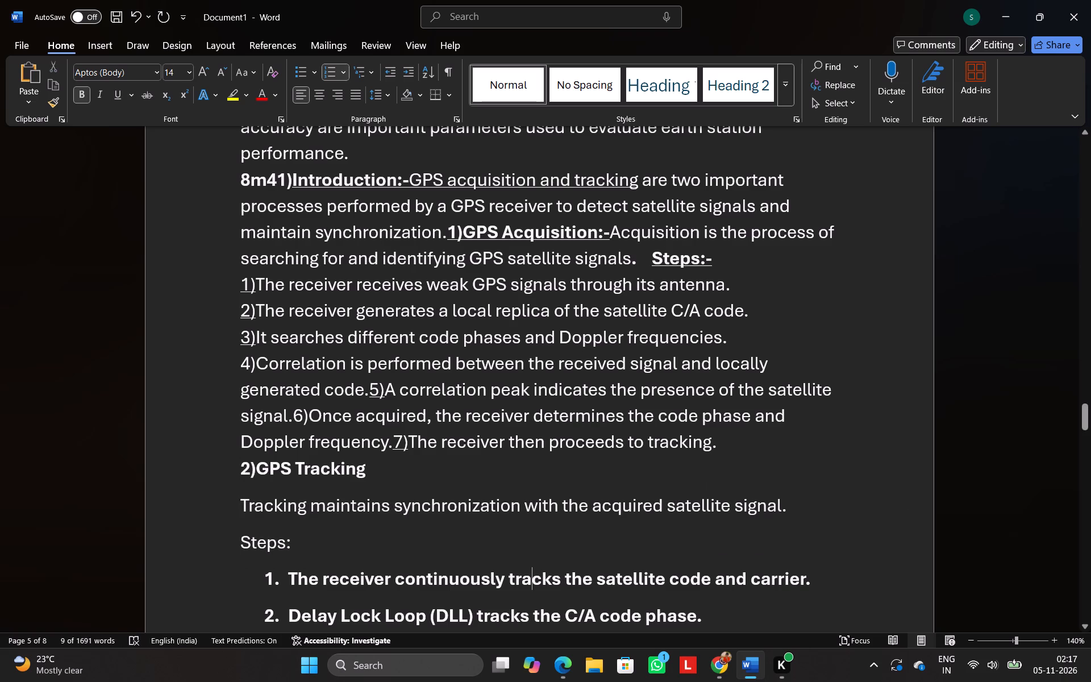
Join the tracking definition sentence onto the "2)GPS Tracking" heading line.
click(241, 512)
key(BackSpace)
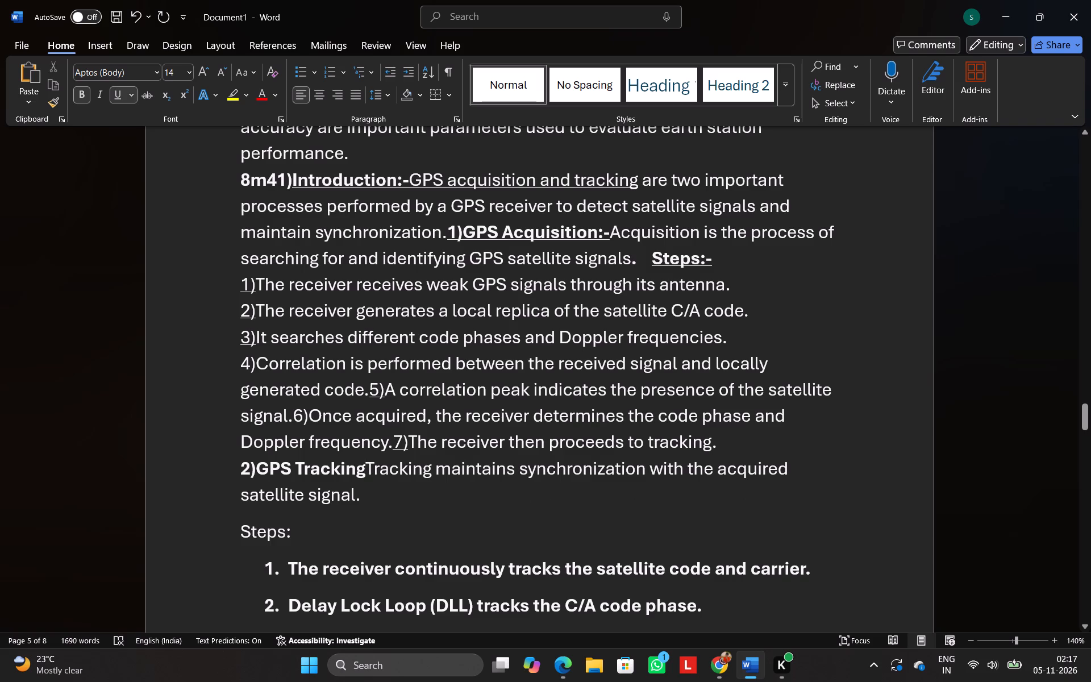
Underline the "GPS Tracking" heading text and add ":-" after it.
drag(255, 464, 346, 469)
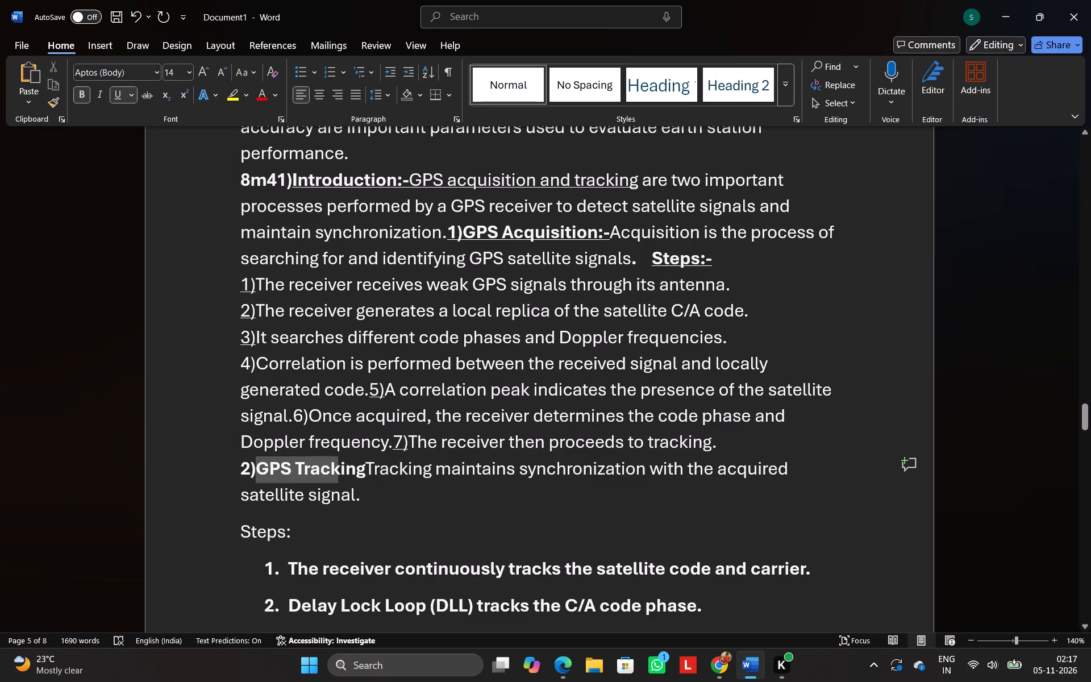
drag(346, 469, 361, 479)
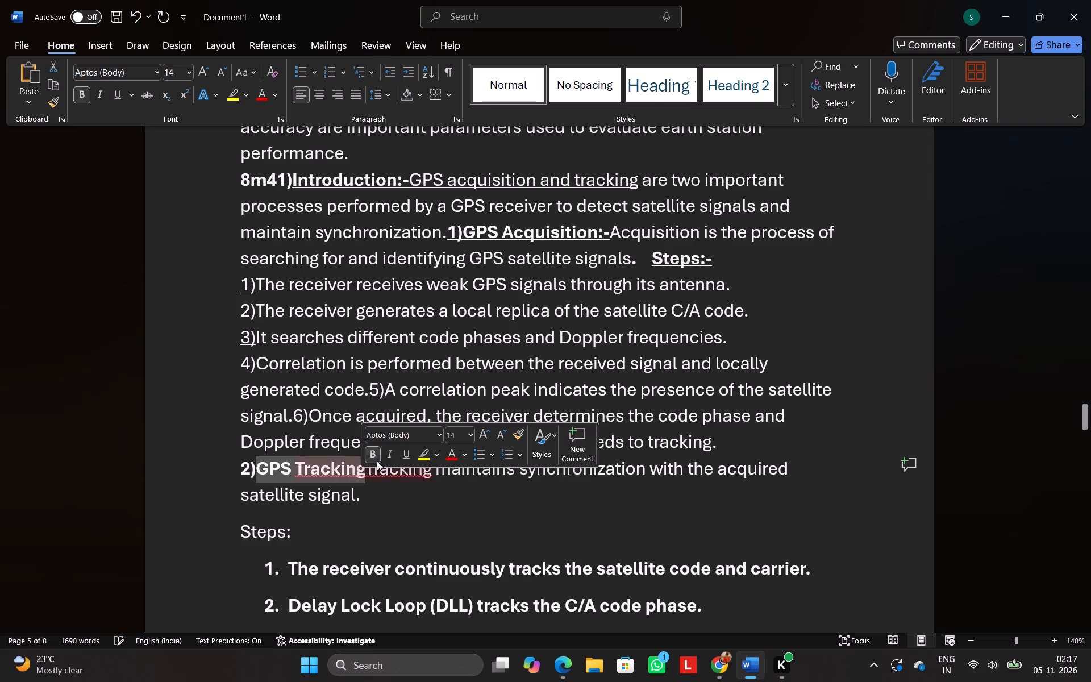
click(406, 452)
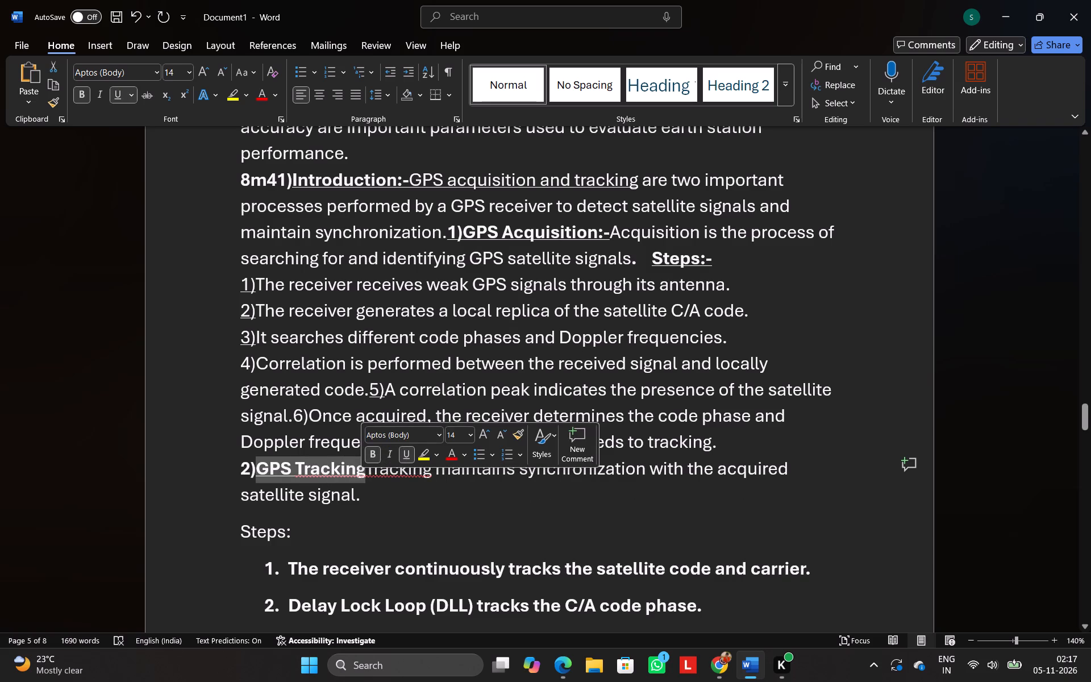
click(373, 515)
click(368, 477)
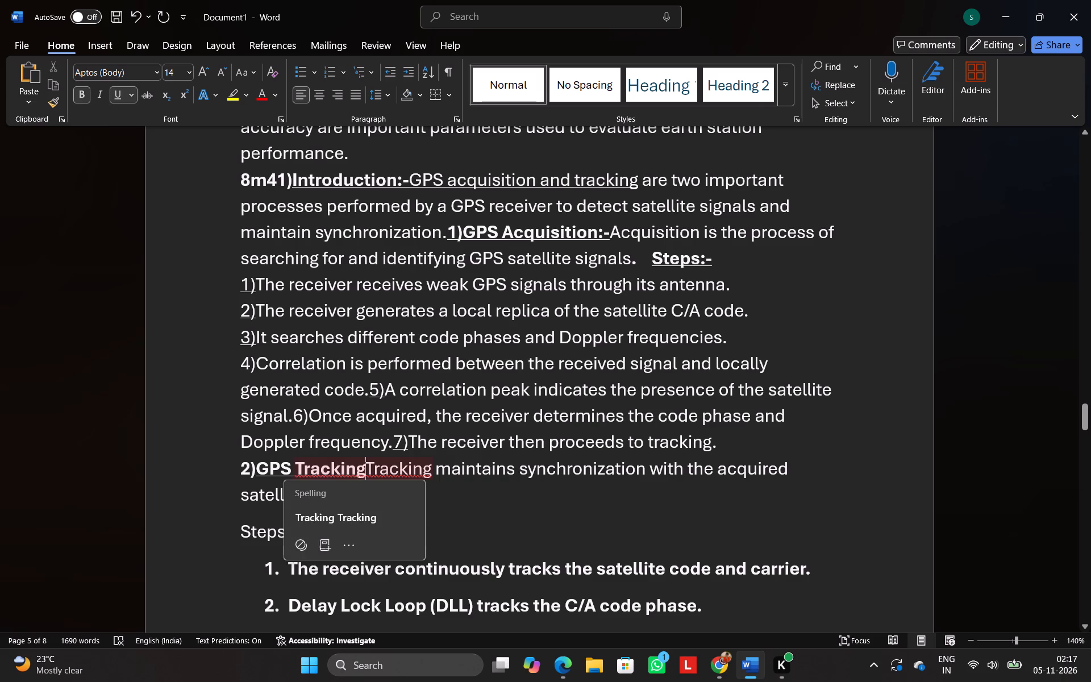
text(:-)
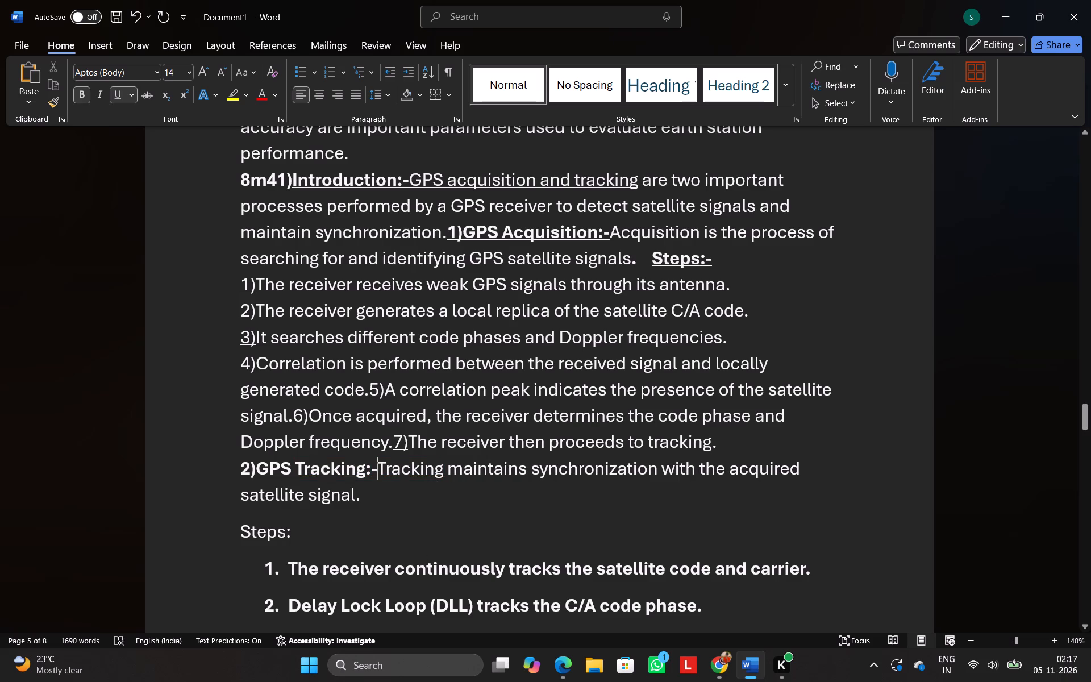
click(302, 534)
drag(302, 534, 243, 531)
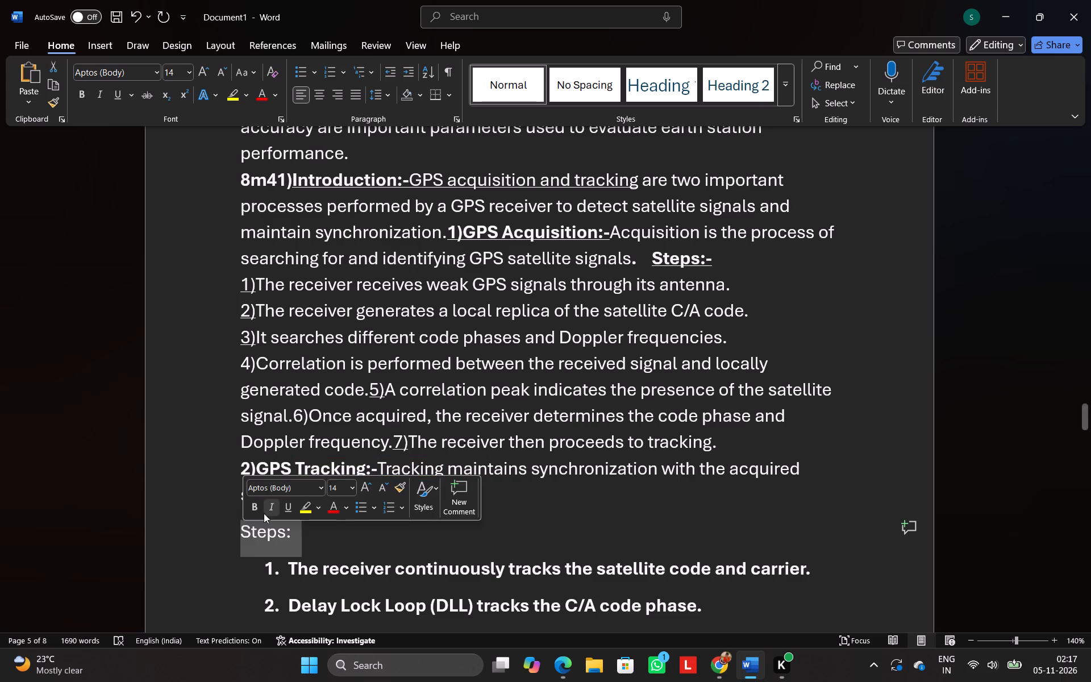
click(249, 513)
click(275, 508)
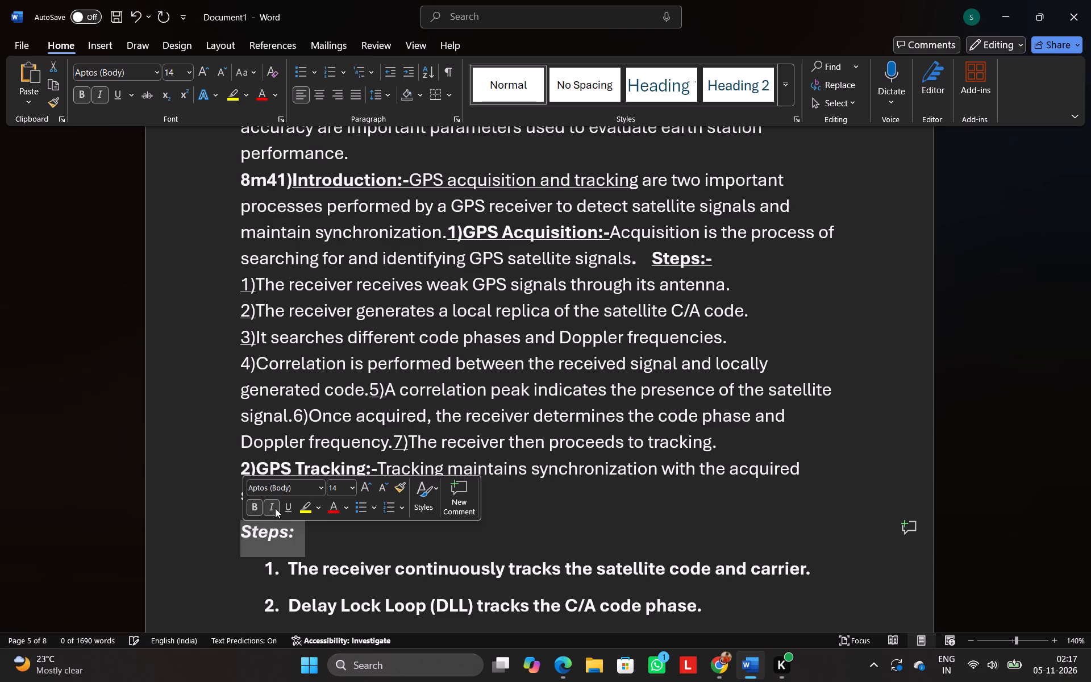
click(275, 508)
click(284, 505)
click(302, 525)
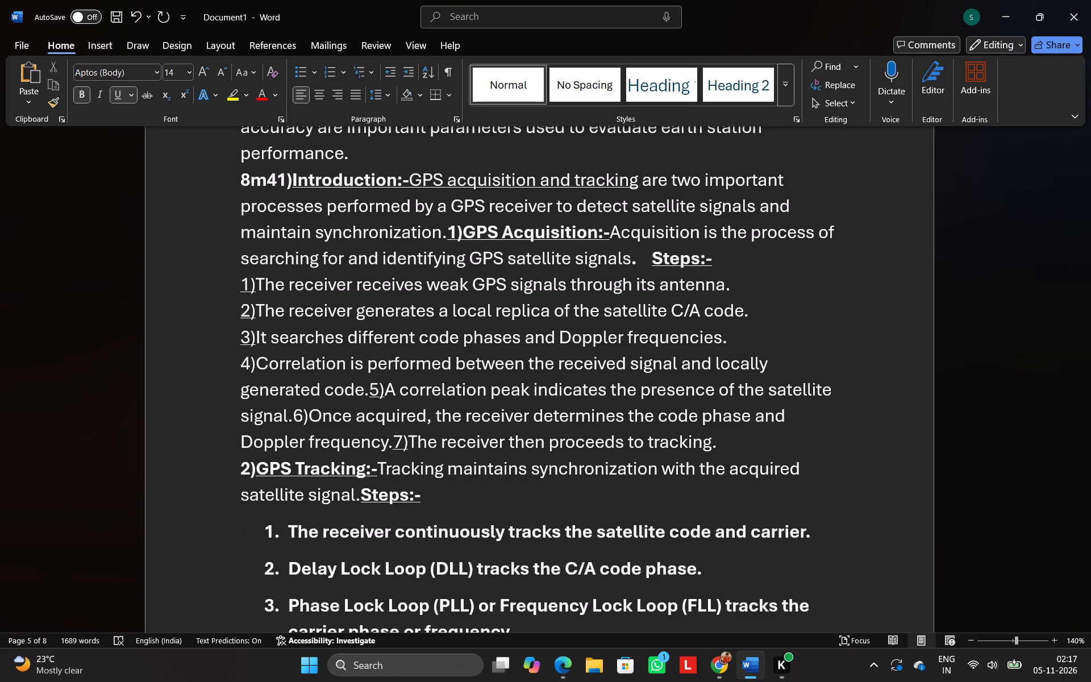
Remove the bold formatting from all seven numbered tracking steps under GPS Tracking.
key(Down)
key(Down)
key(Up)
key(Left)
key(Left)
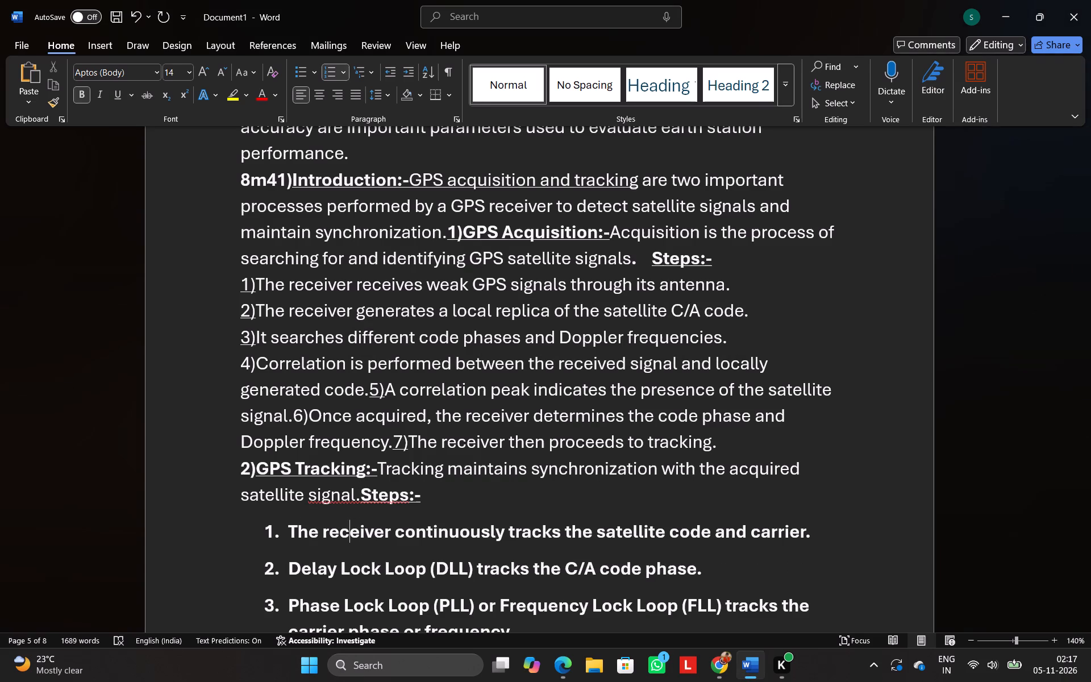
key(Left)
key(Left)
key(Left)
key(Left)
key(Left)
key(Left)
key(Left)
key(Right)
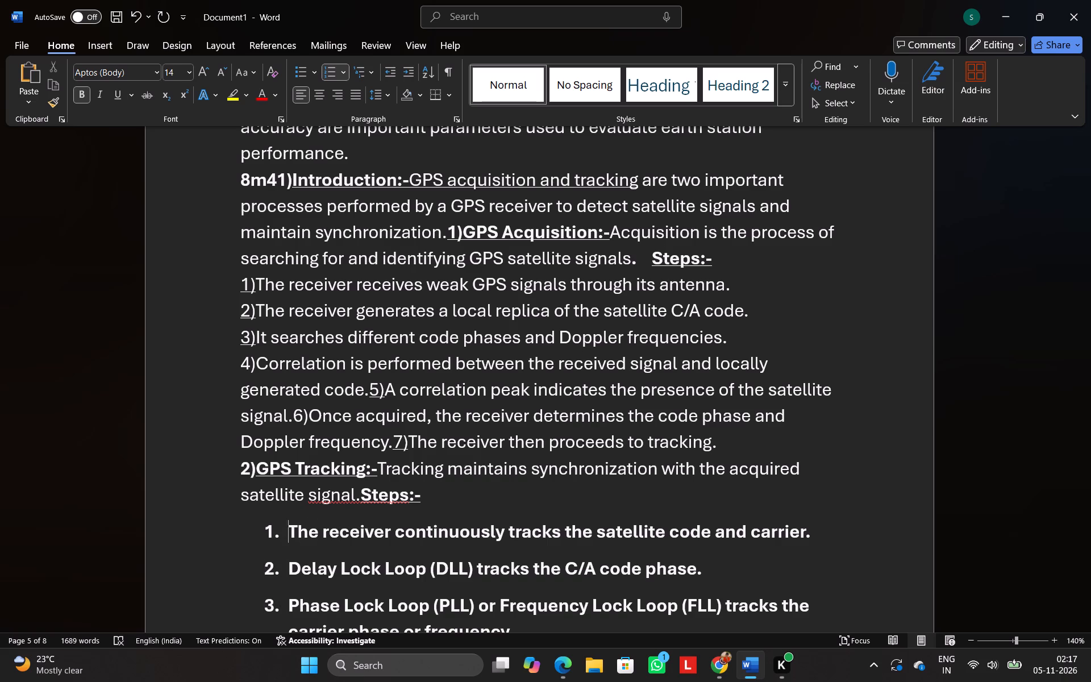
scroll(288, 485, down, 1)
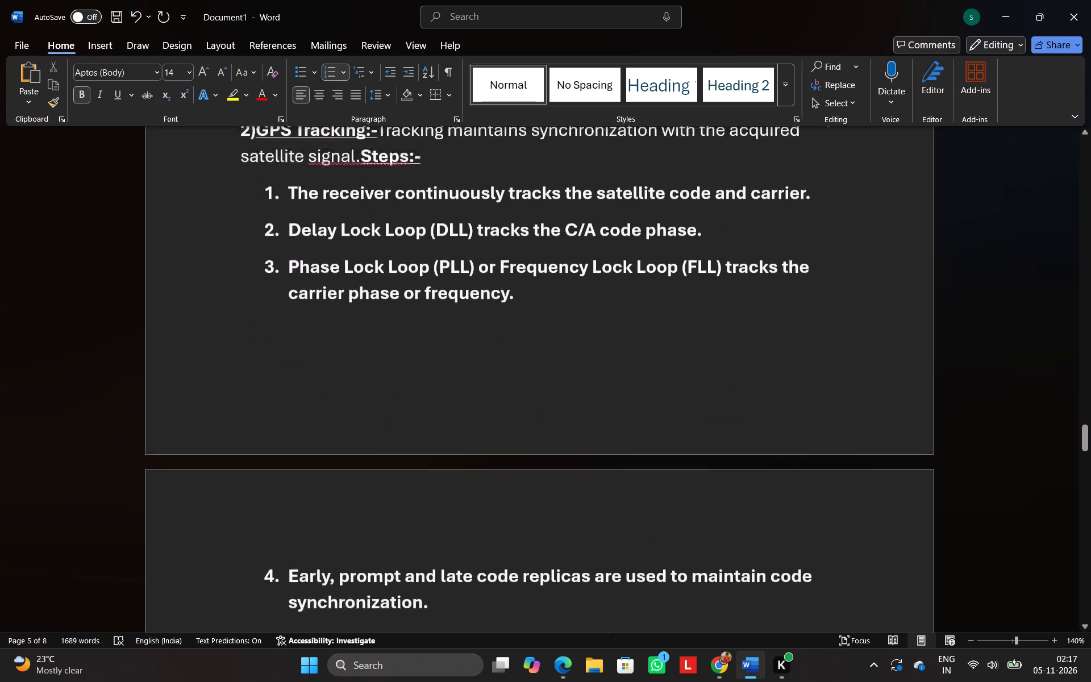
scroll(288, 485, down, 2)
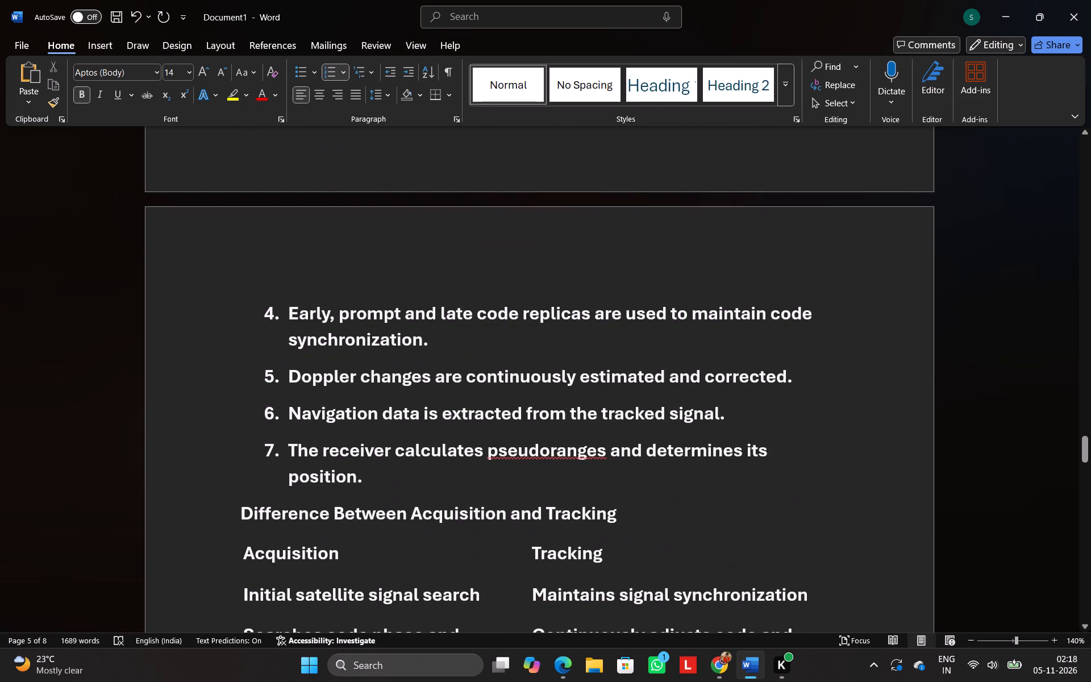
drag(392, 486, 309, 227)
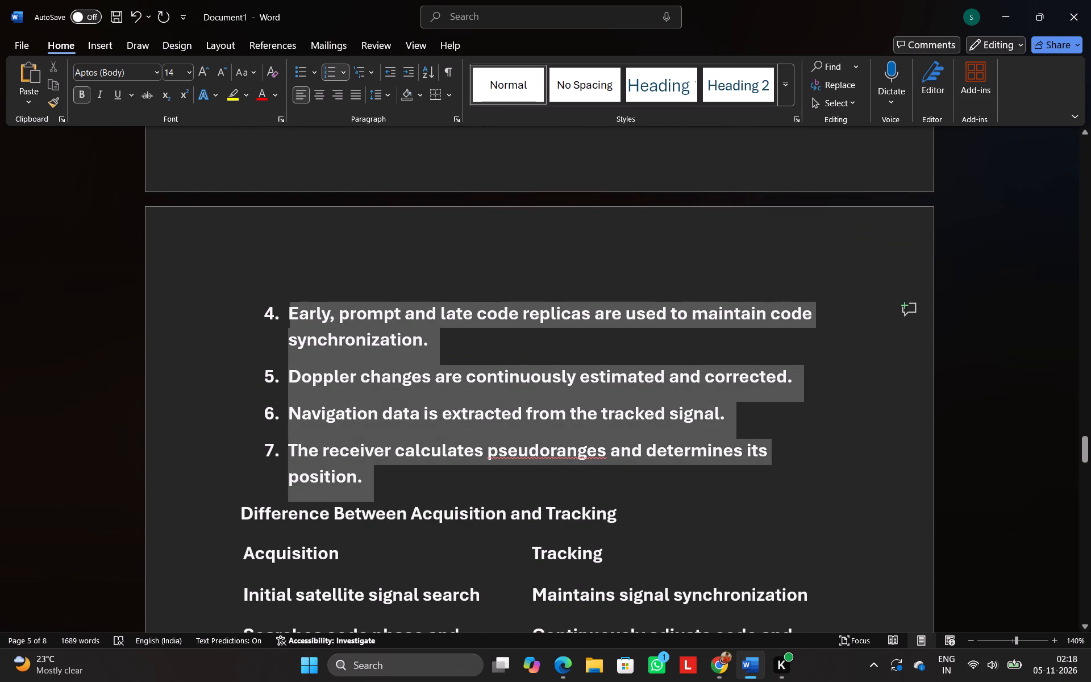
drag(309, 227, 278, 334)
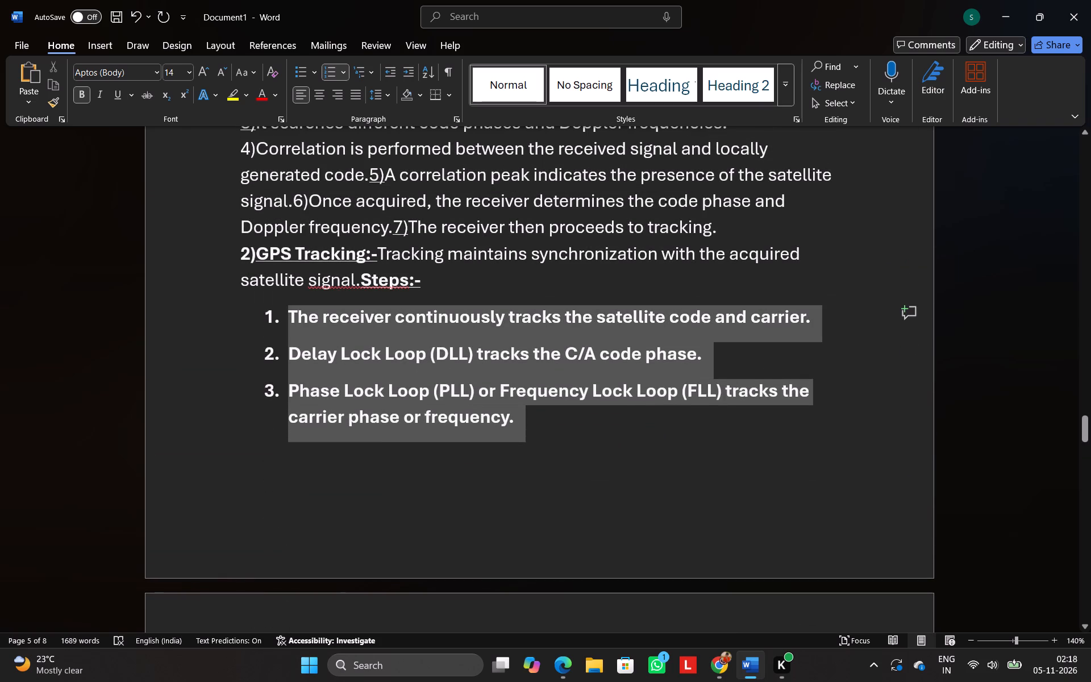
drag(278, 334, 265, 324)
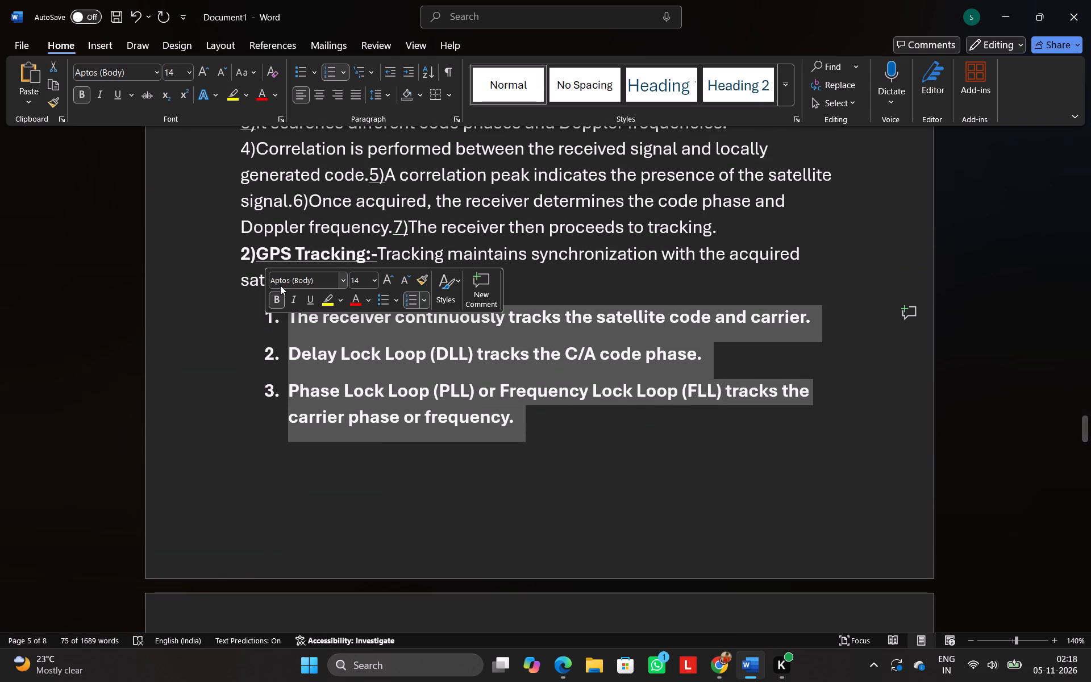
click(276, 296)
Join the first tracking step onto the "Steps:-" line, replacing its list number with an inline "1)".
click(281, 321)
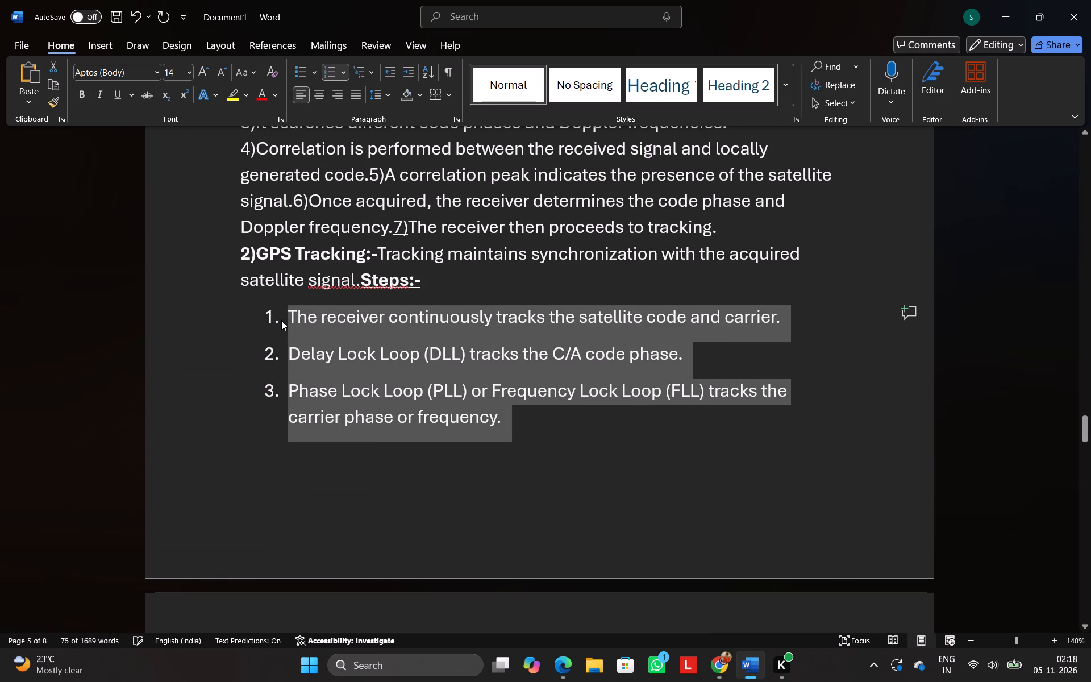
key(BackSpace)
key(BackSpace)
key(BackSpace)
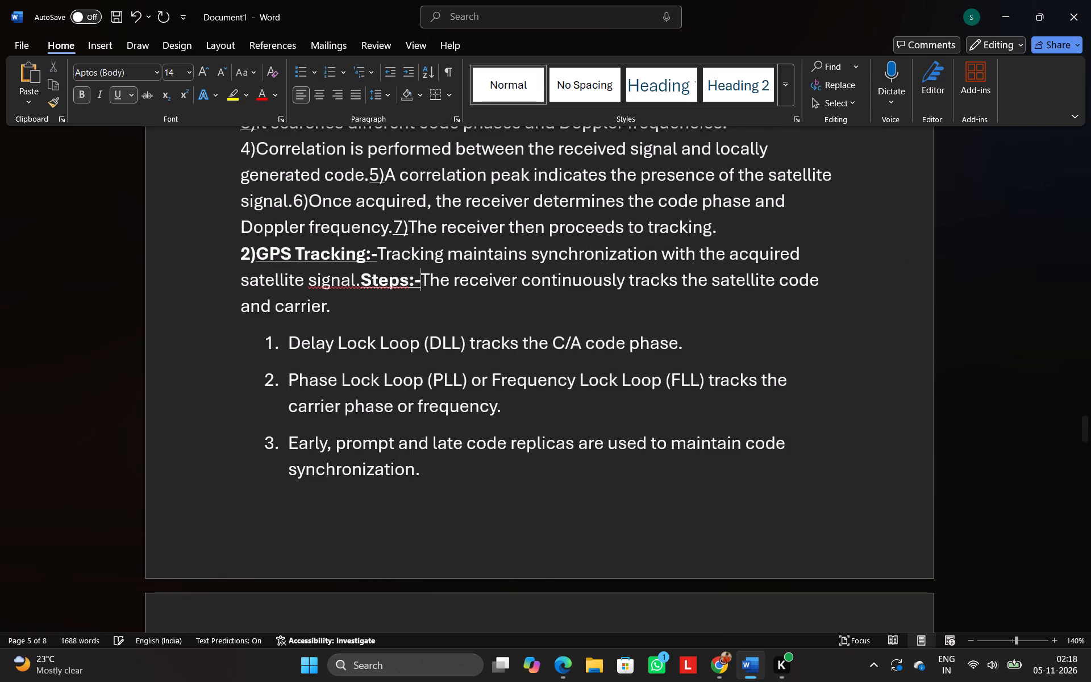
text(1))
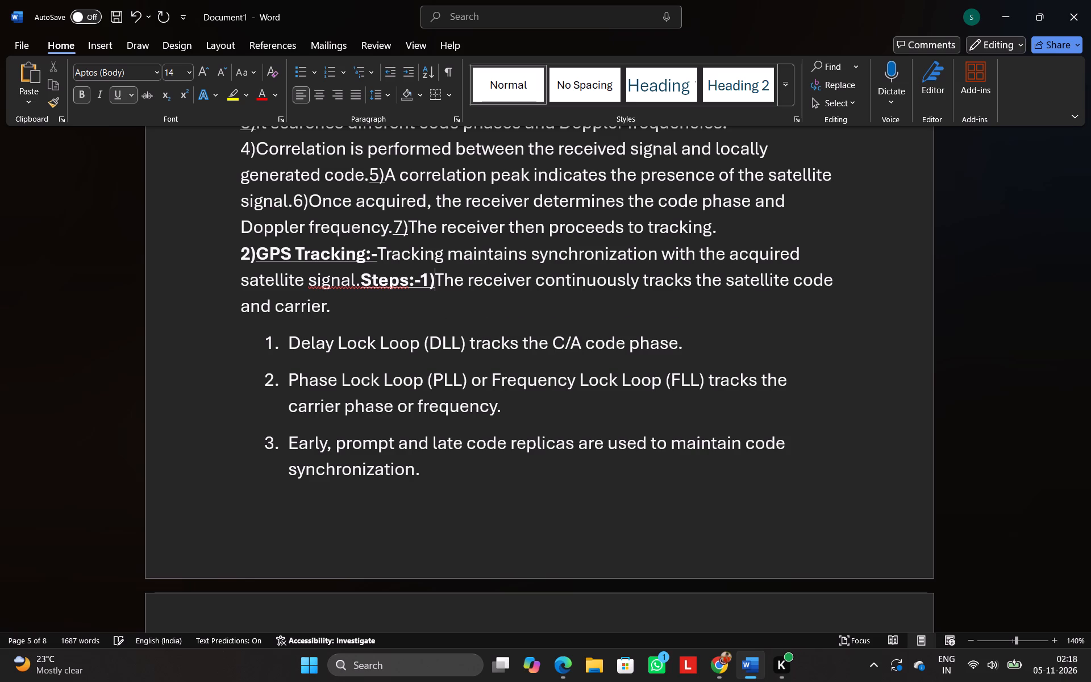
Join the Delay Lock Loop item onto the end of the first tracking step, numbered inline as "2)".
key(Down)
key(Down)
key(Left)
key(Left)
key(Left)
key(Left)
key(Left)
key(Left)
key(Left)
key(Left)
key(Left)
key(Left)
key(Left)
key(Left)
key(Left)
key(Left)
key(Left)
key(Left)
key(Left)
key(BackSpace)
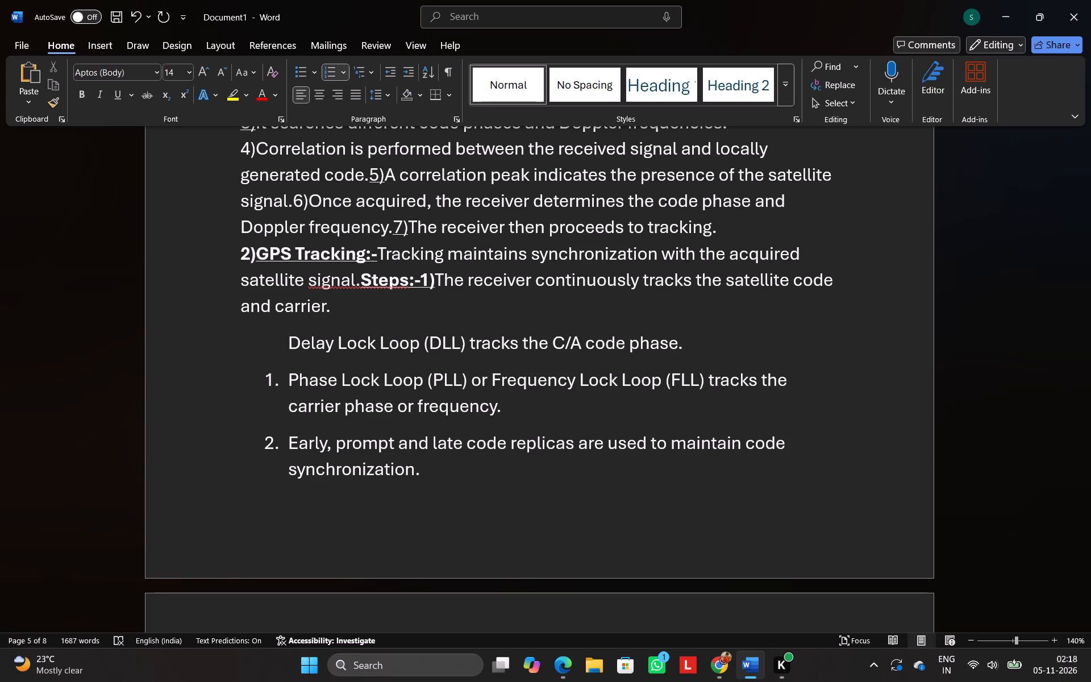
key(BackSpace)
key(BackSpace)
text(2))
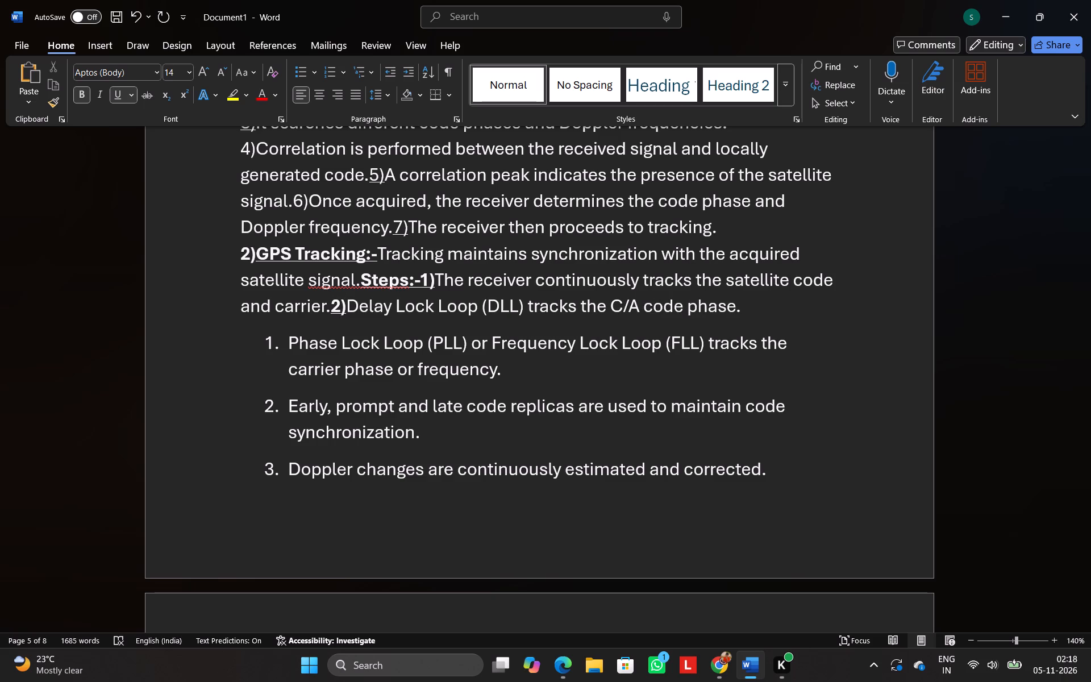
Merge the Phase Lock Loop item into the tracking paragraph on a new line, numbered "3)" instead of by the list.
click(288, 347)
key(BackSpace)
key(BackSpace)
key(BackSpace)
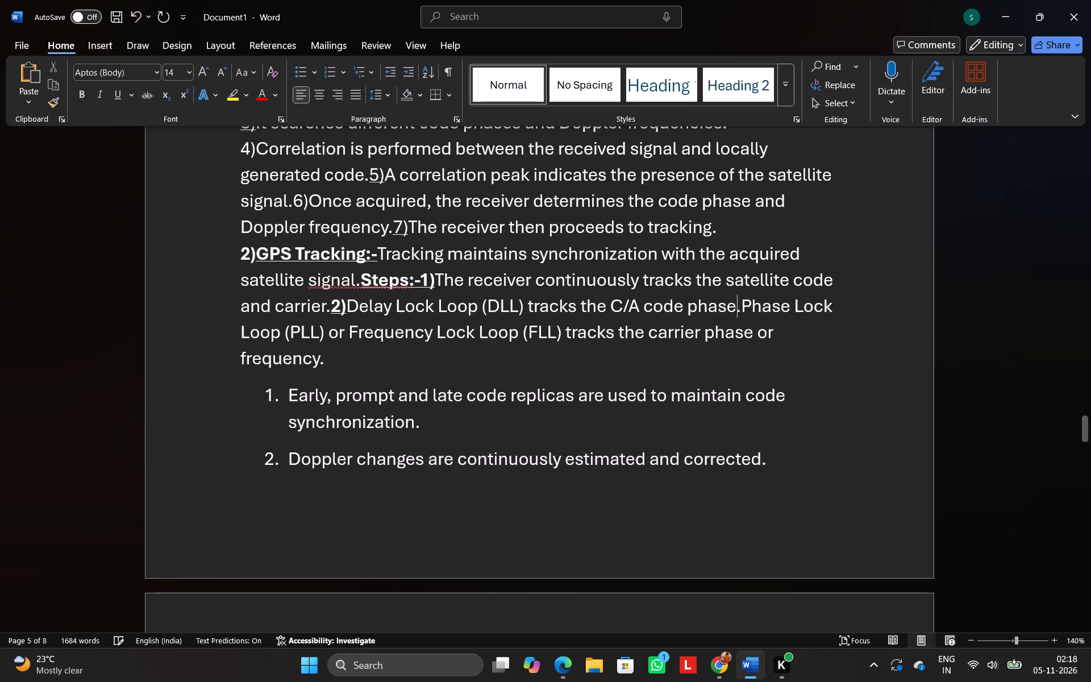
key(shift+Return)
text(3))
Join the "Early, prompt and late code replicas" item after the Phase Lock Loop sentence, keeping its full stop and numbering it "4)".
click(280, 394)
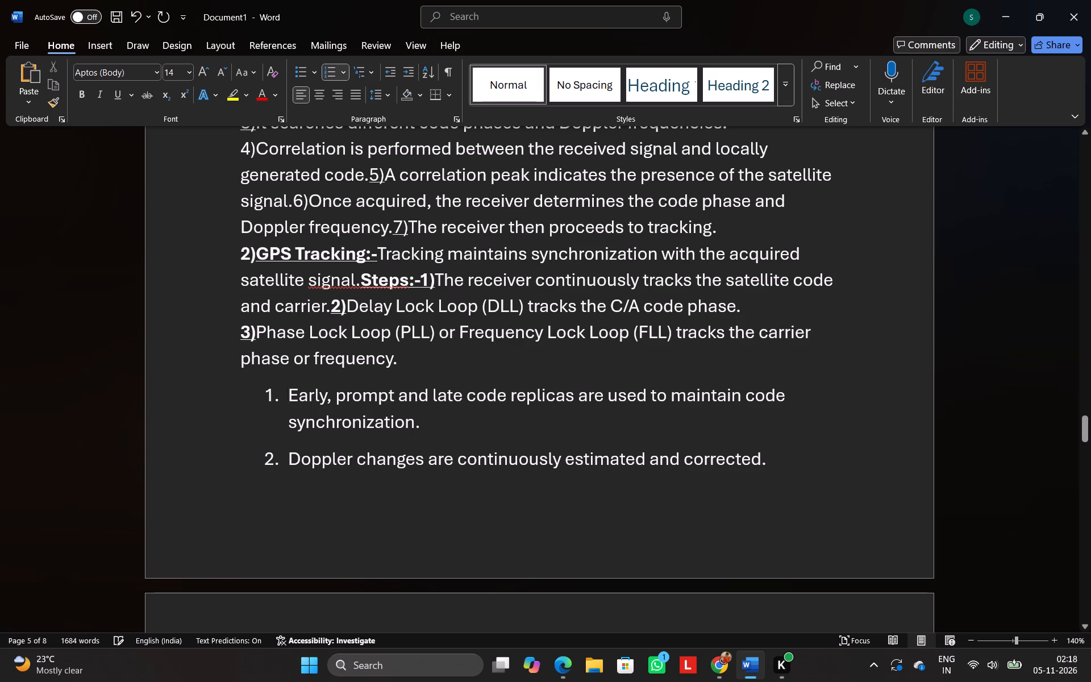
key(BackSpace)
key(BackSpace)
key(BackSpace)
key(BackSpace)
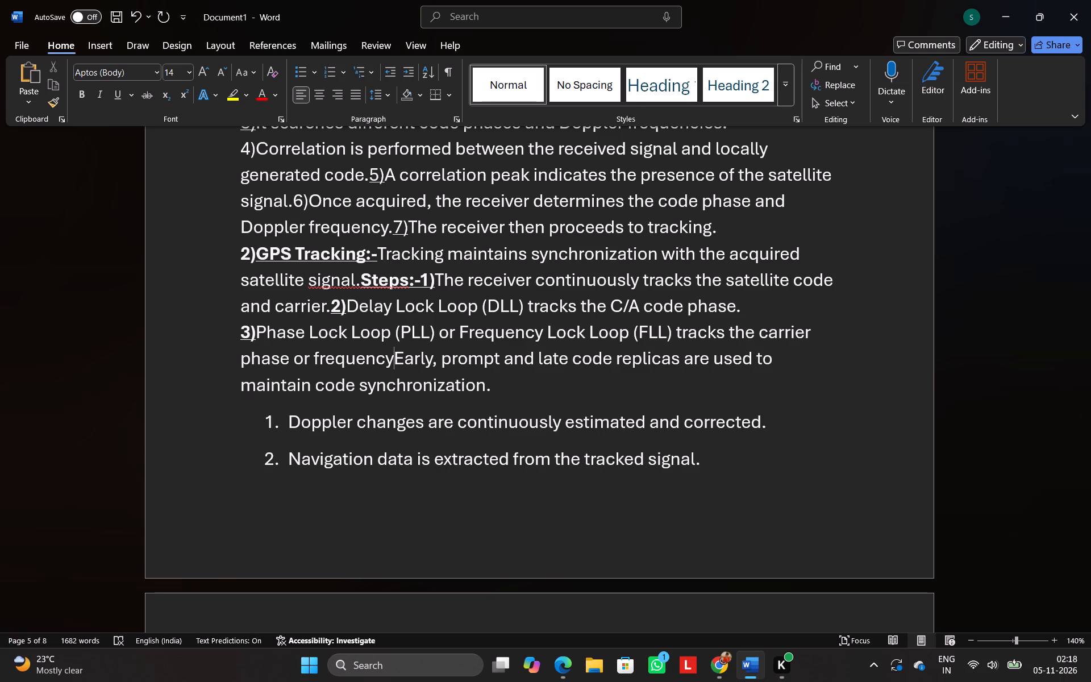
key(ctrl+z)
text(4))
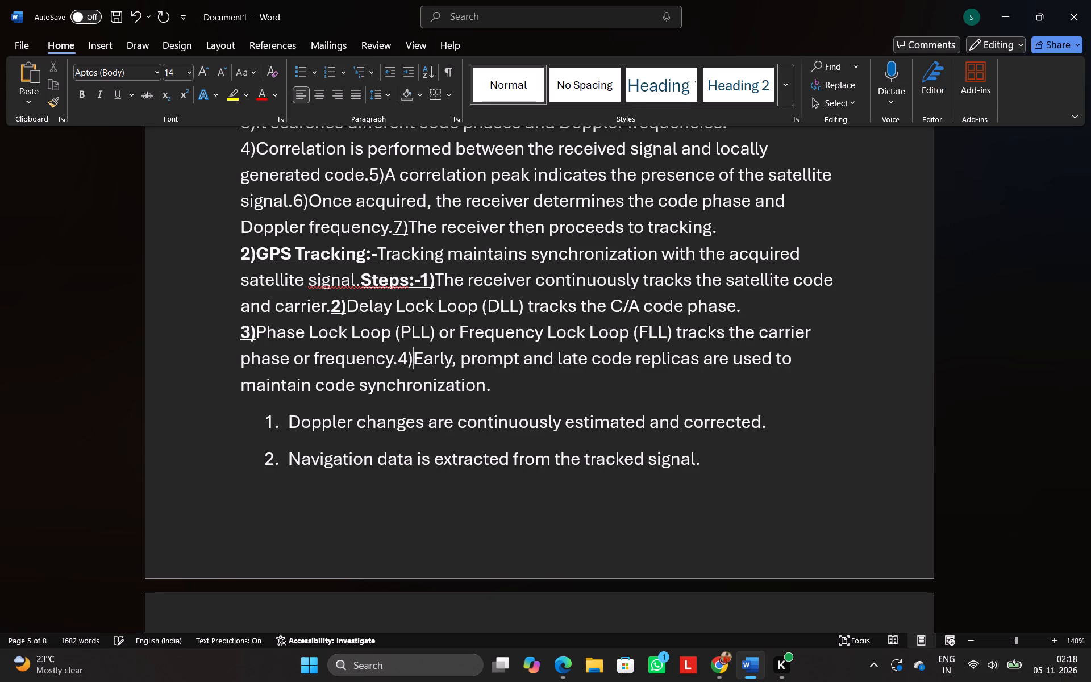
Join the "Doppler changes" item onto the end of point 4, numbered inline as "5)".
key(Down)
key(Left)
key(Left)
key(Left)
key(Left)
key(Left)
key(Left)
key(Left)
key(Left)
key(Left)
key(Left)
key(Left)
key(Left)
key(Left)
key(Left)
key(Left)
key(Down)
key(BackSpace)
key(BackSpace)
key(BackSpace)
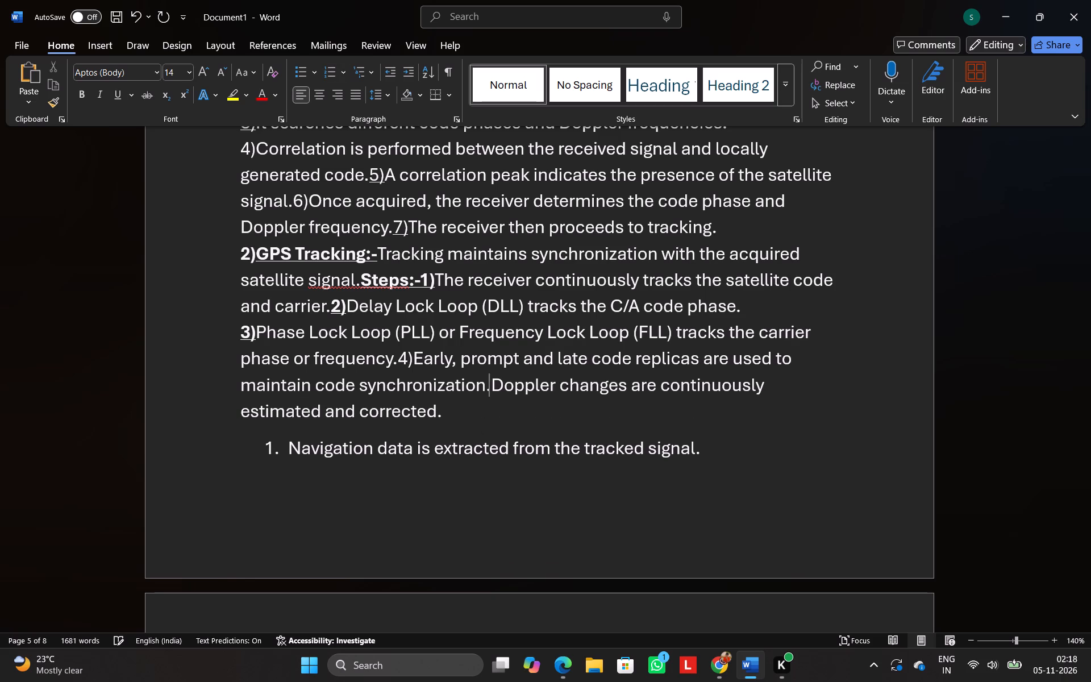
text(5))
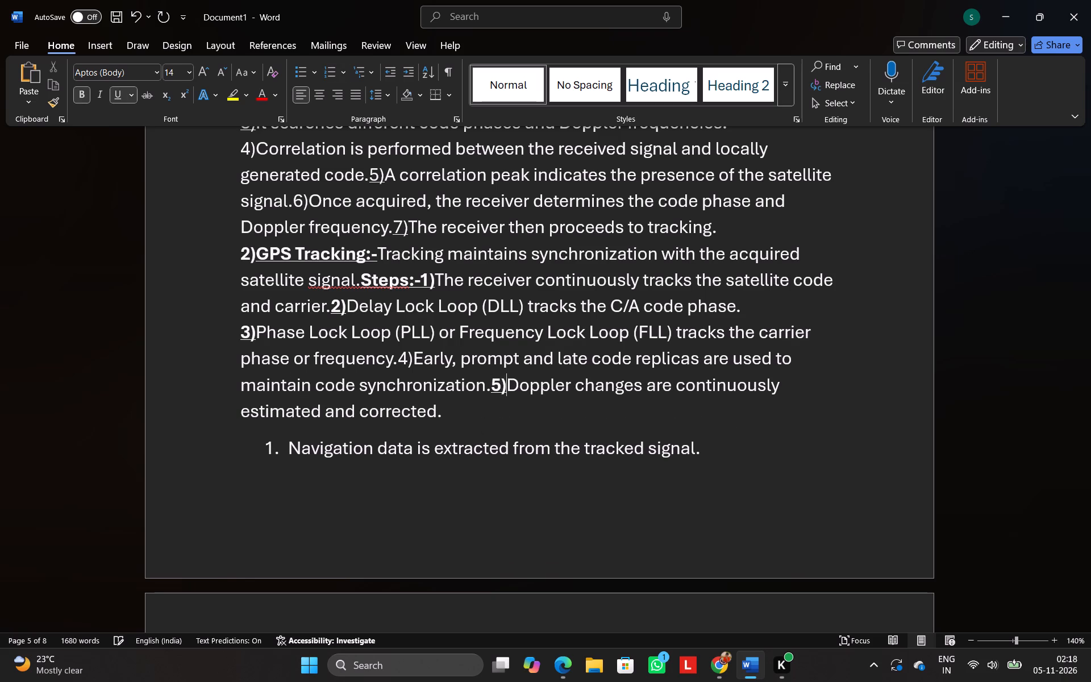
Join the "Navigation data is extracted" item onto the end of point 5, numbered inline as "6)".
click(279, 452)
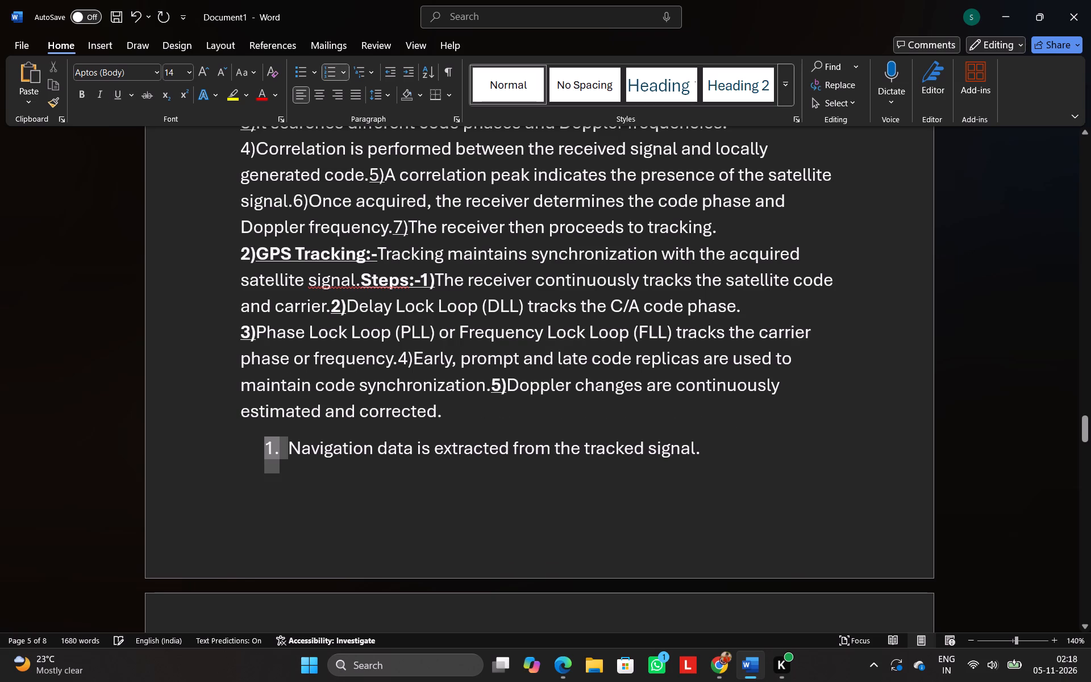
key(Right)
key(BackSpace)
key(BackSpace)
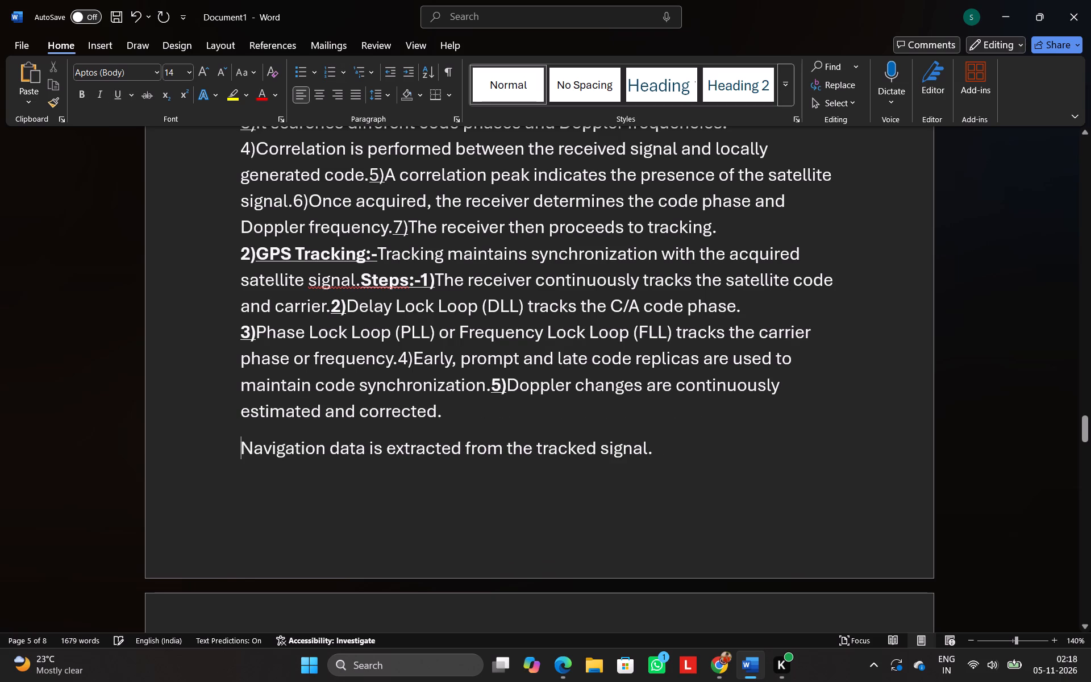
key(BackSpace)
text(6))
Join the pseudoranges item from the following page onto the end of point 6, numbered inline as "7)".
scroll(318, 477, down, 1)
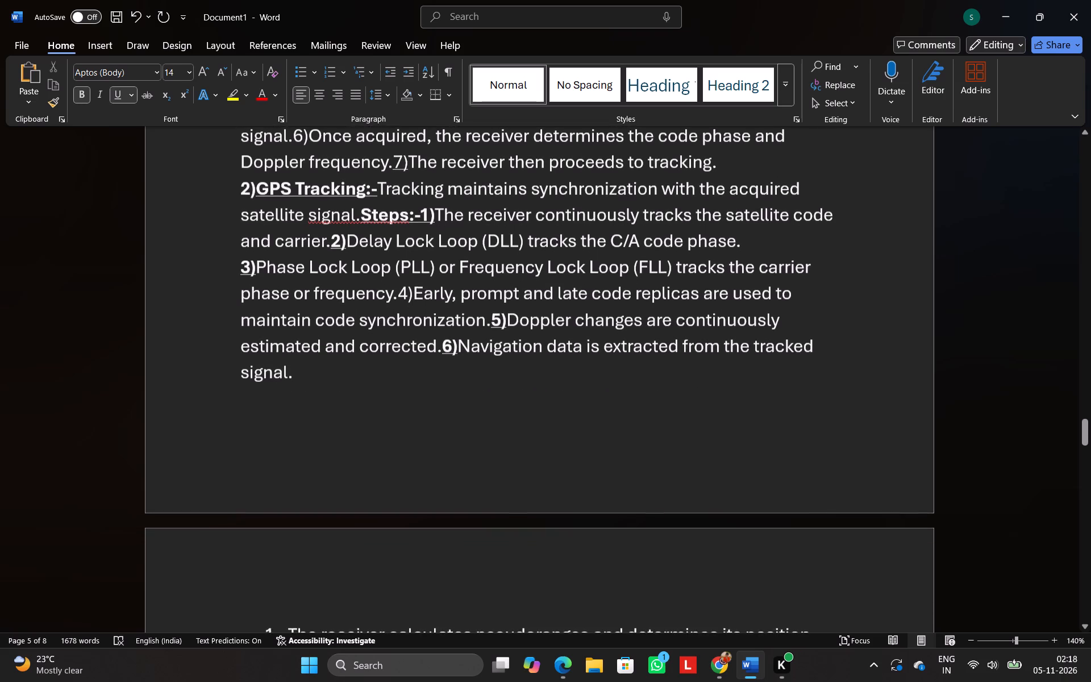
scroll(318, 477, down, 1)
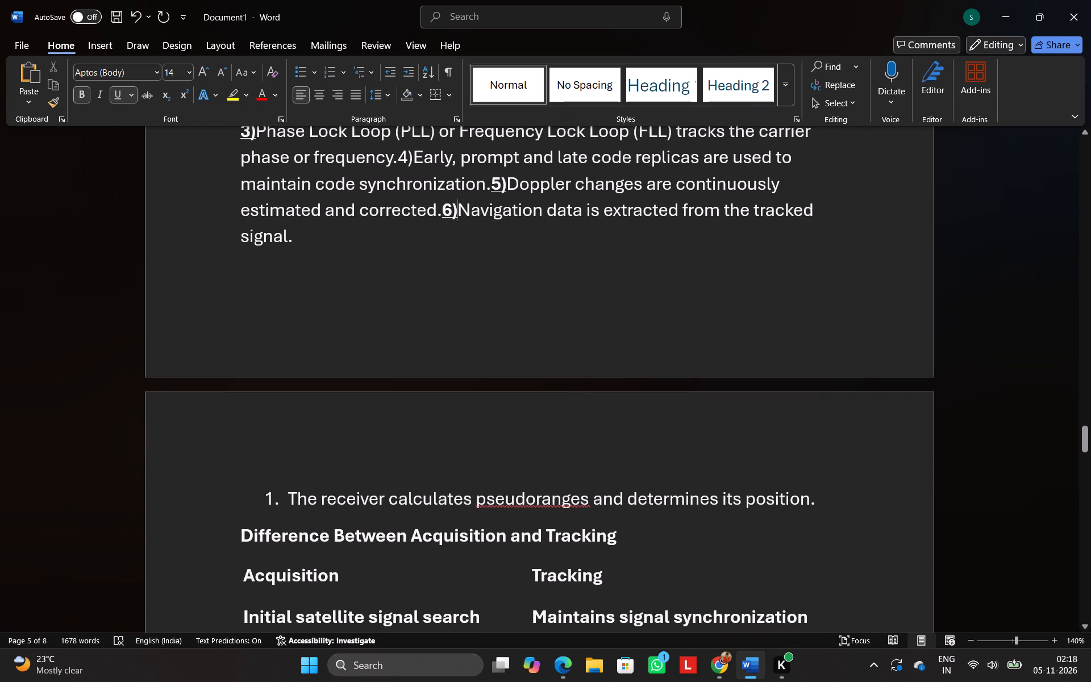
click(288, 503)
key(BackSpace)
key(BackSpace)
key(BackSpace)
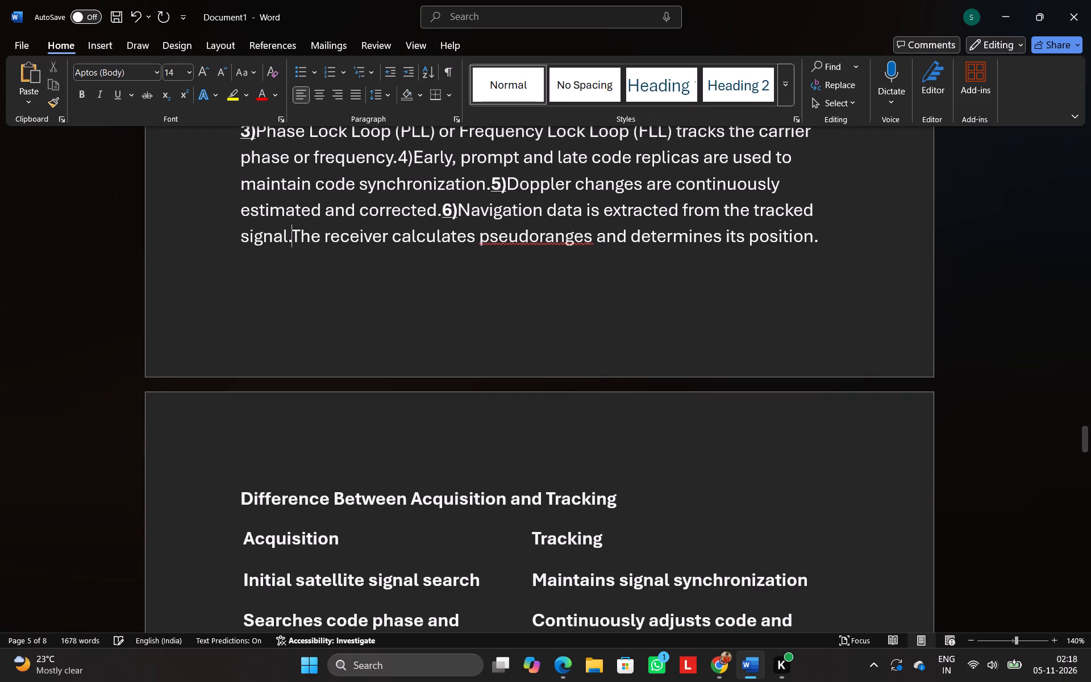
text(7))
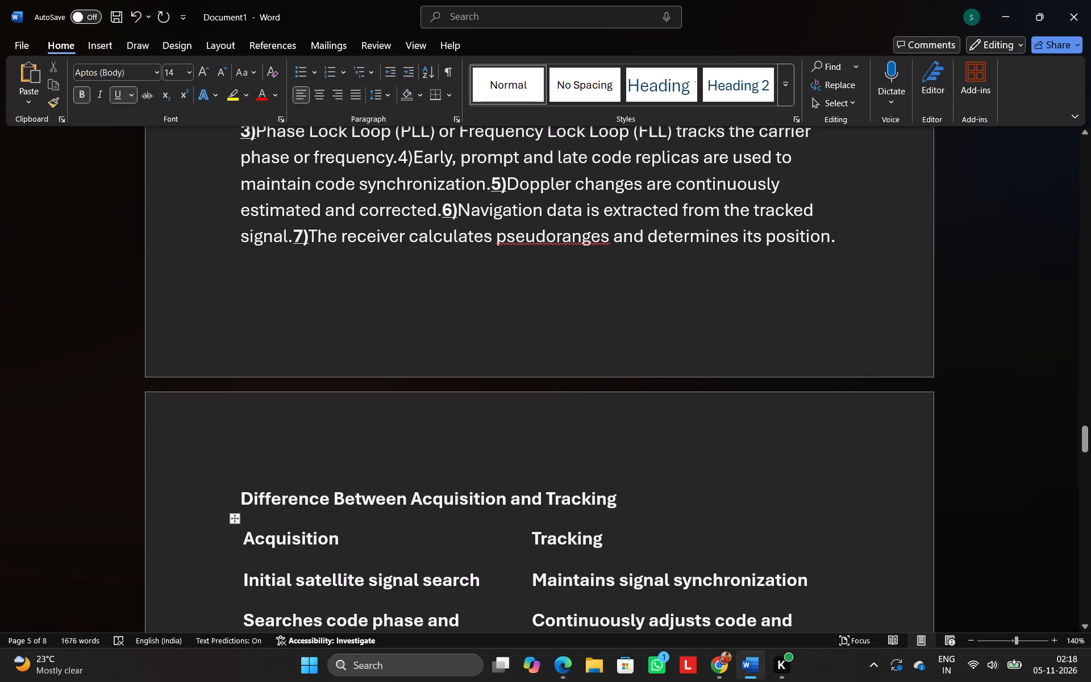
Examine the layout of question 41, including the acquisition and tracking comparison table and the conclusion, at 100% zoom.
click(526, 417)
ctrl+scroll(549, 421, down, 4)
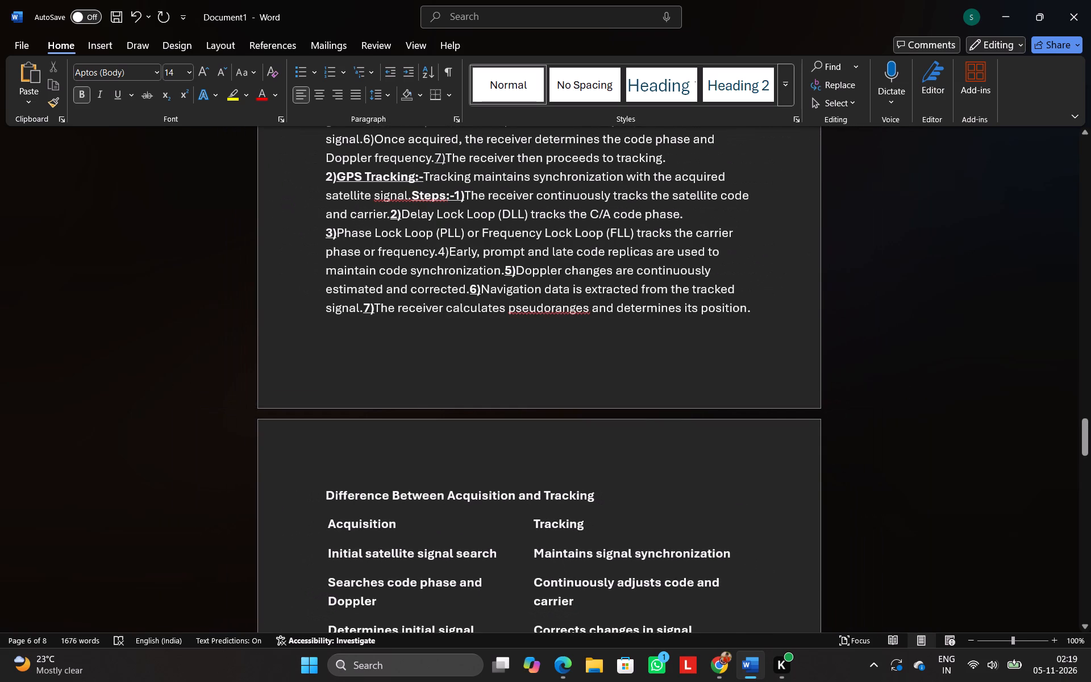
scroll(549, 421, up, 2)
scroll(549, 421, down, 1)
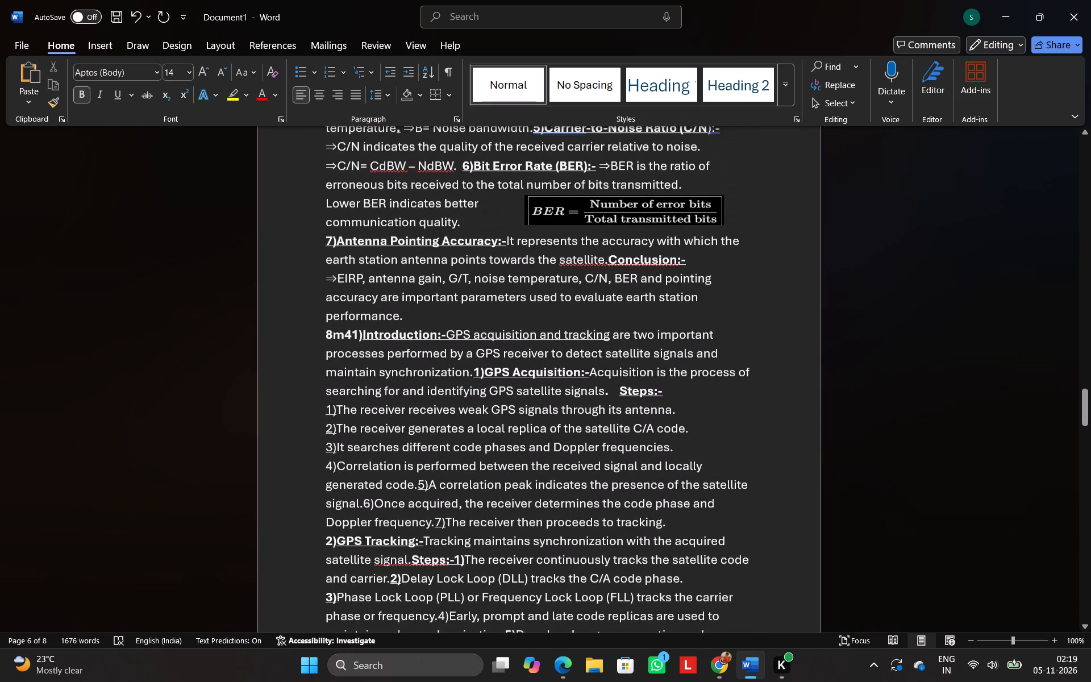
scroll(549, 421, down, 2)
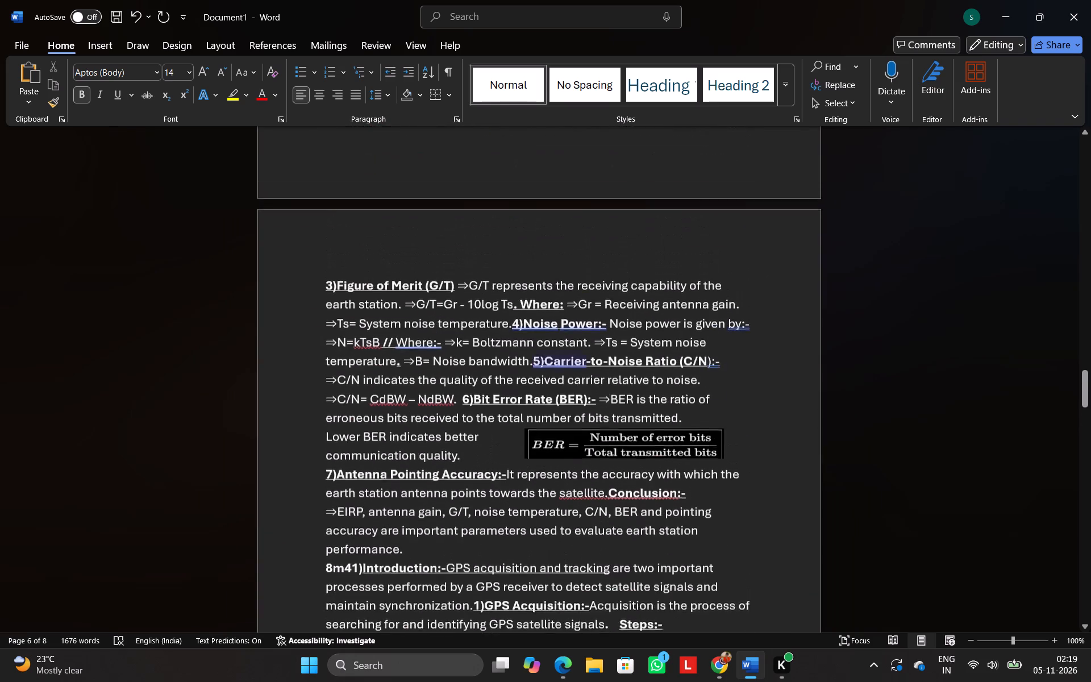
scroll(549, 421, down, 2)
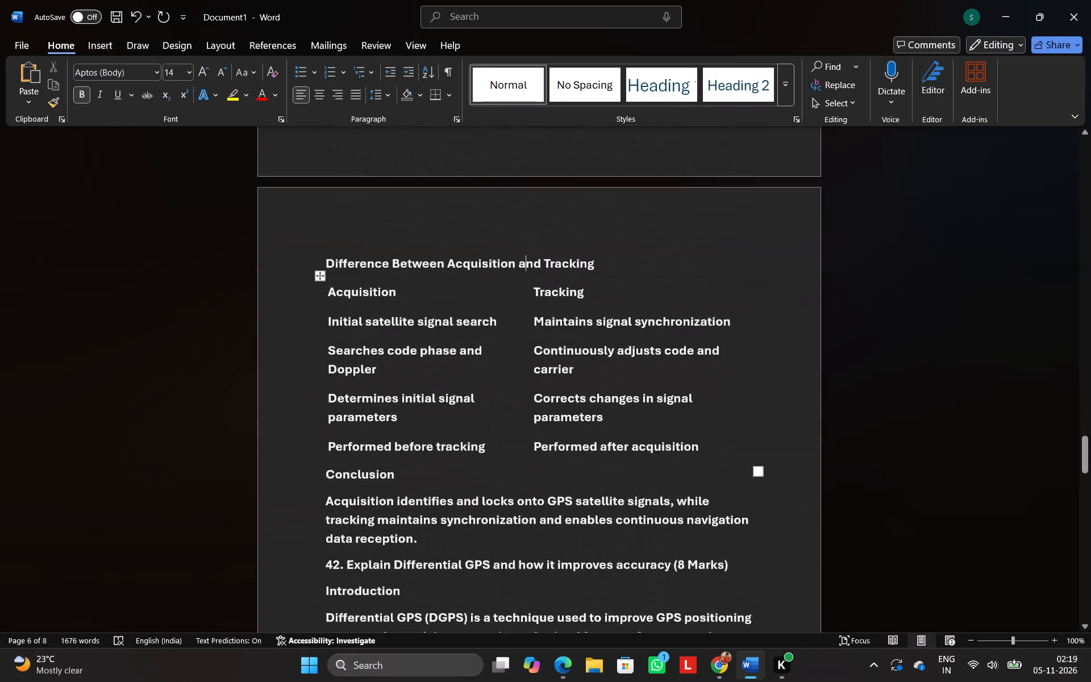
scroll(549, 421, down, 2)
scroll(462, 381, up, 1)
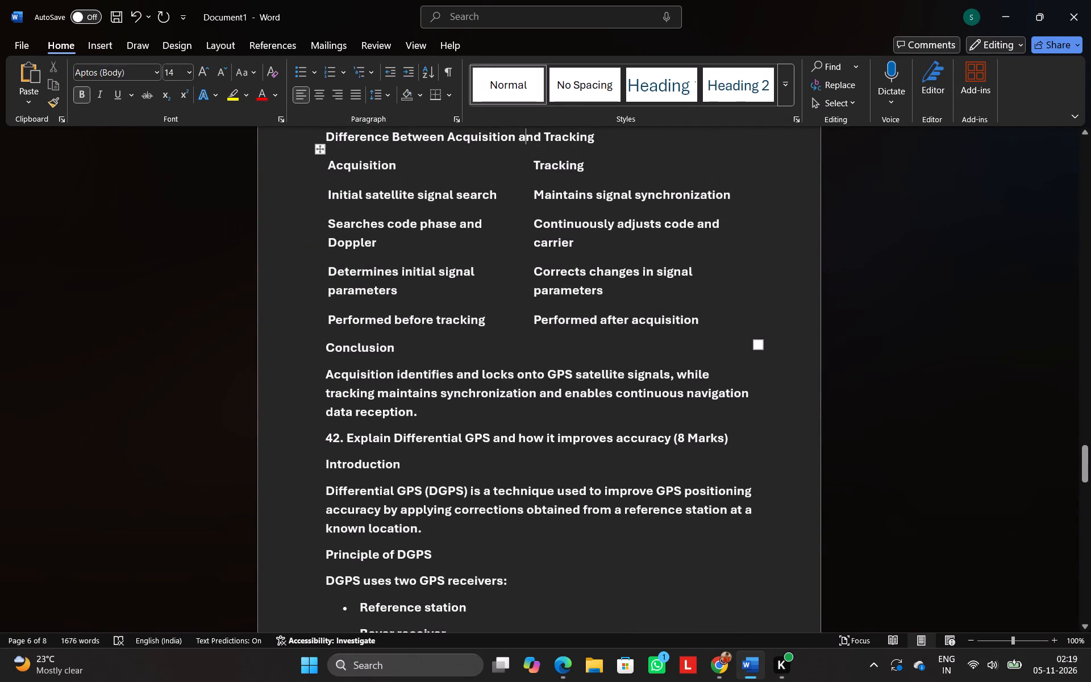
scroll(457, 337, up, 1)
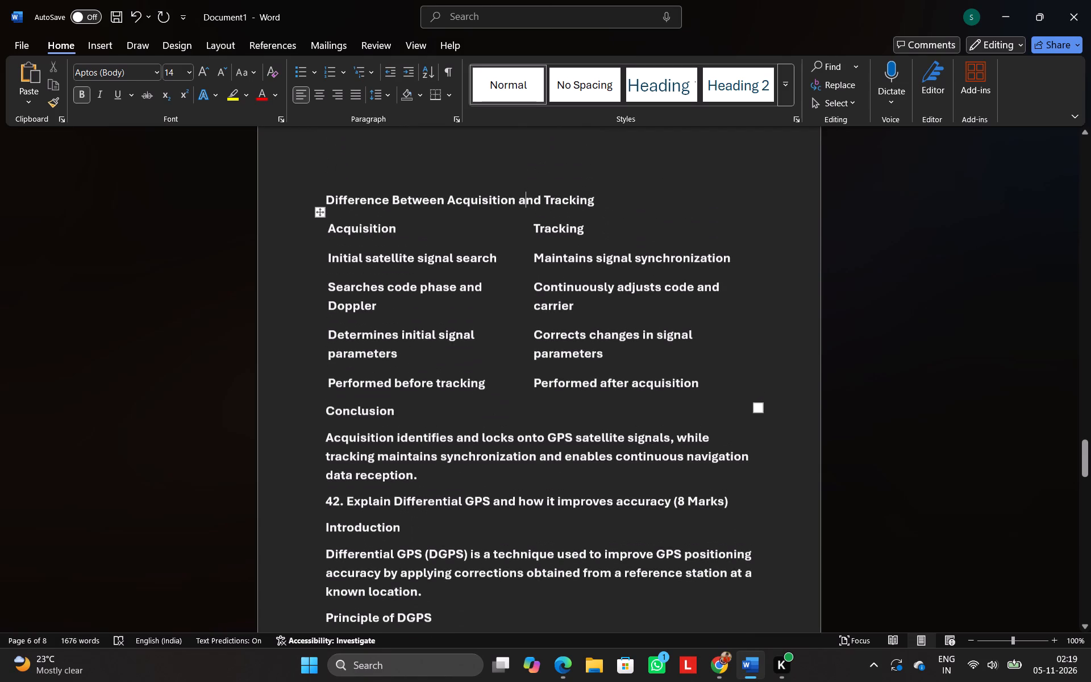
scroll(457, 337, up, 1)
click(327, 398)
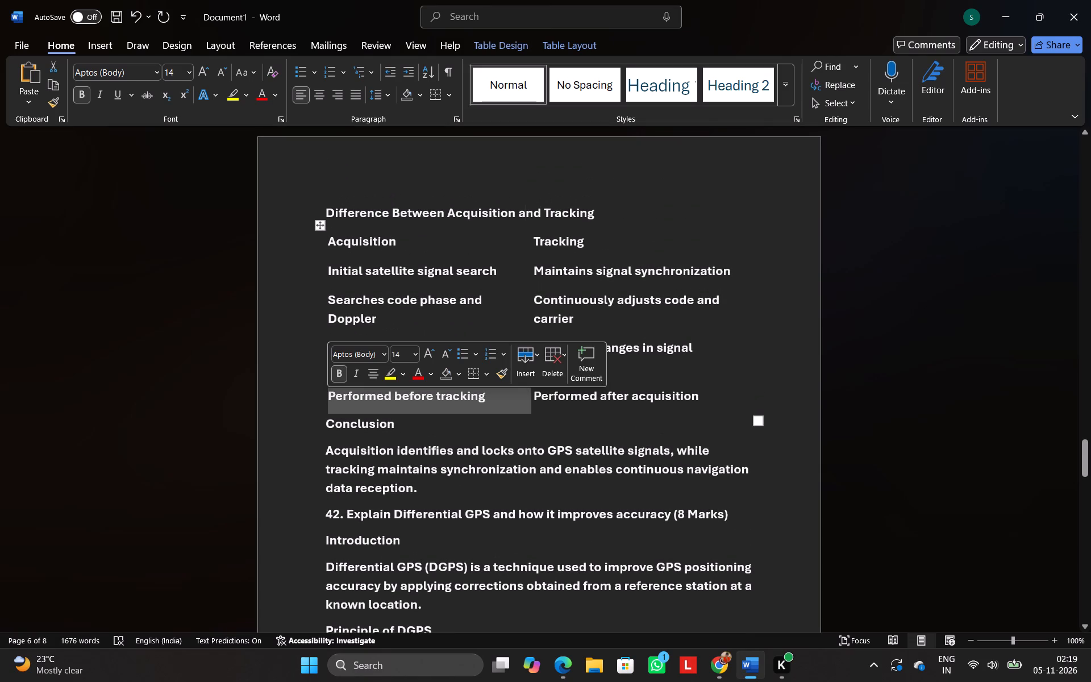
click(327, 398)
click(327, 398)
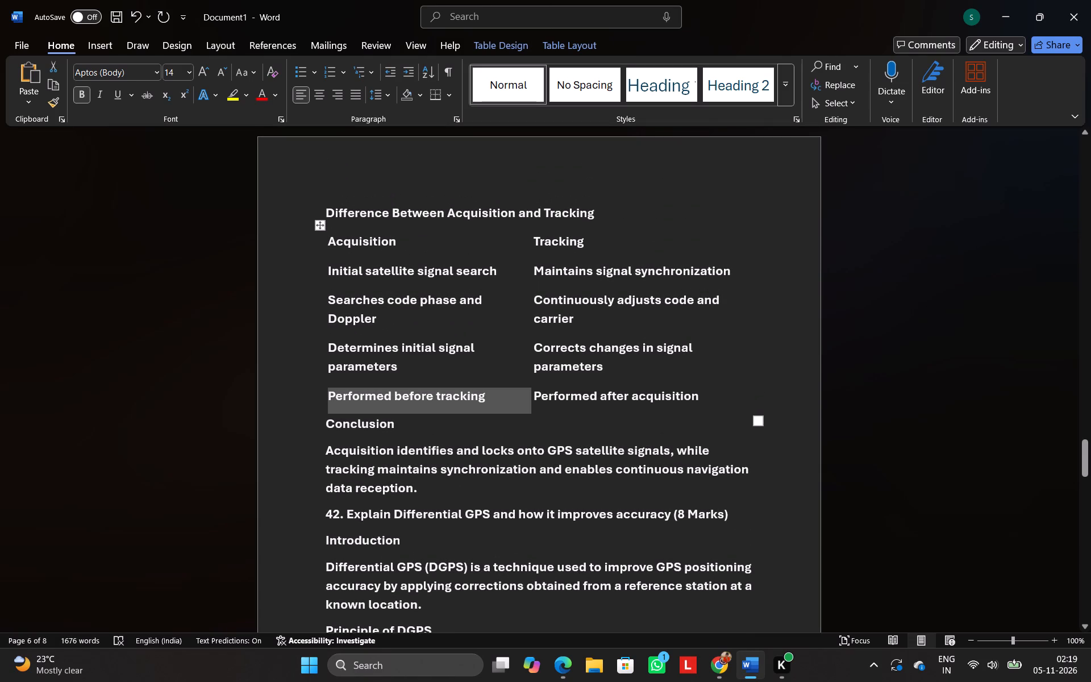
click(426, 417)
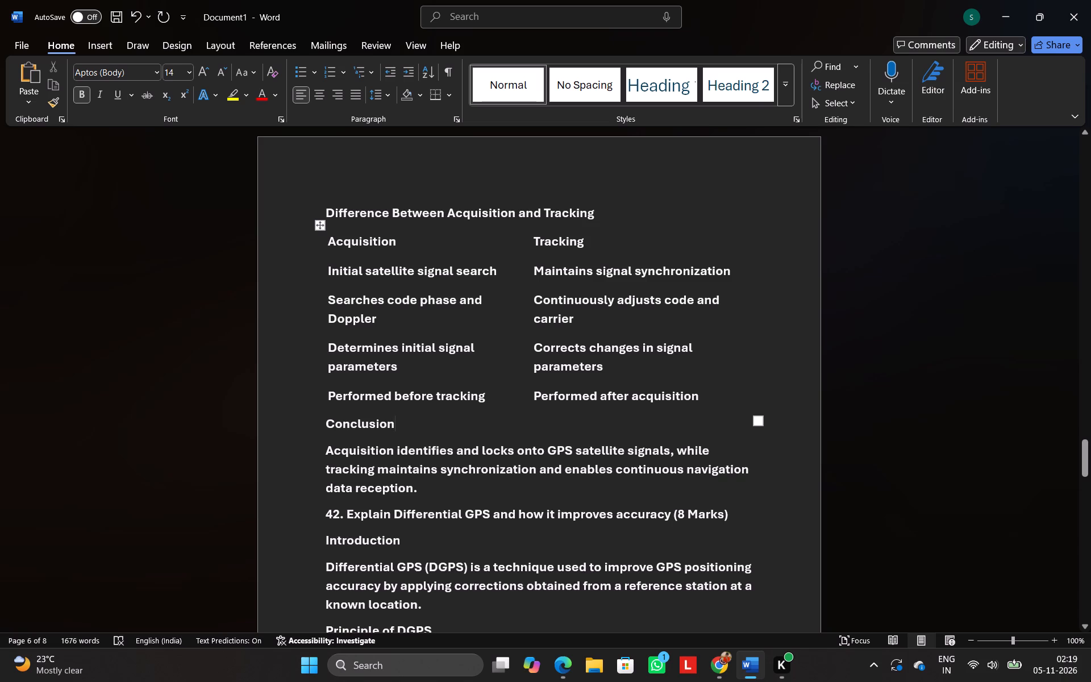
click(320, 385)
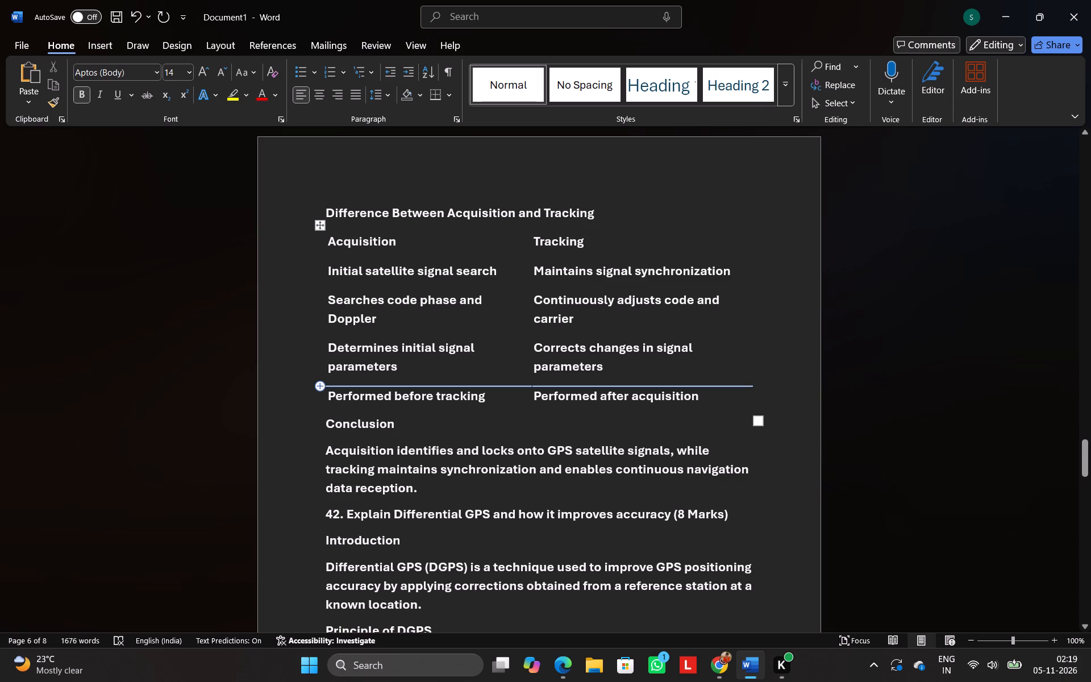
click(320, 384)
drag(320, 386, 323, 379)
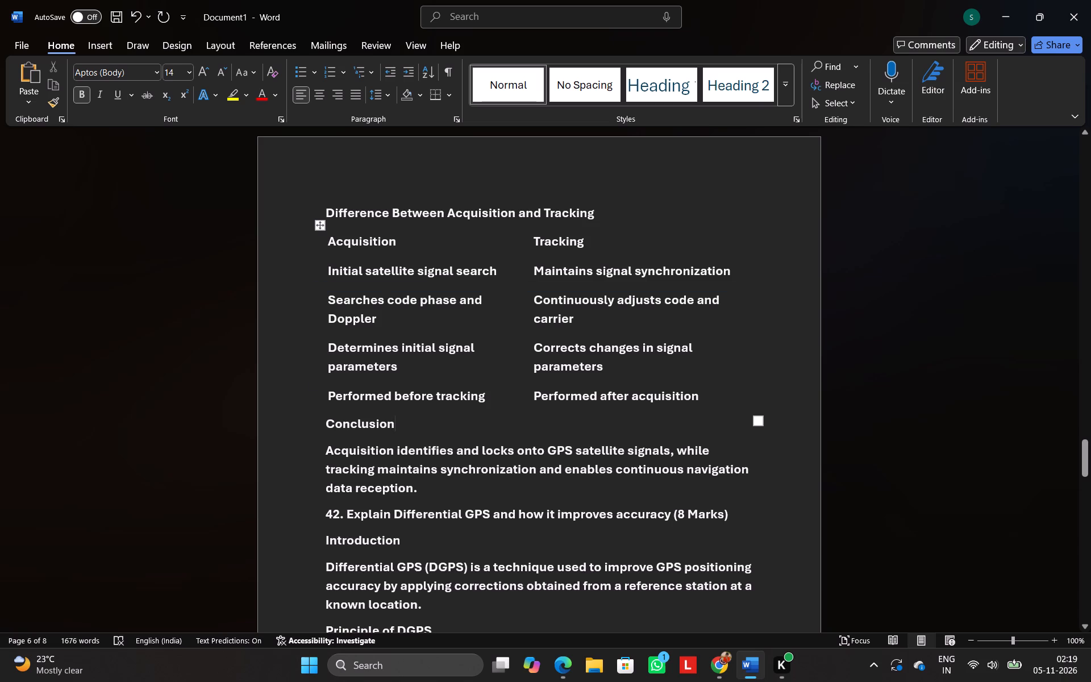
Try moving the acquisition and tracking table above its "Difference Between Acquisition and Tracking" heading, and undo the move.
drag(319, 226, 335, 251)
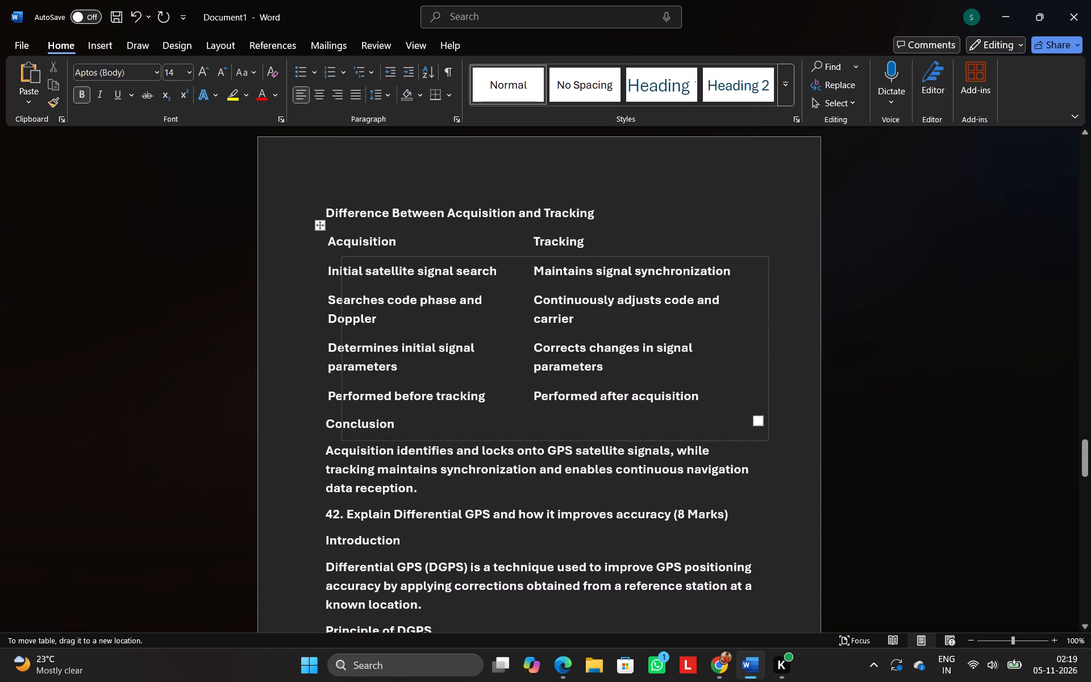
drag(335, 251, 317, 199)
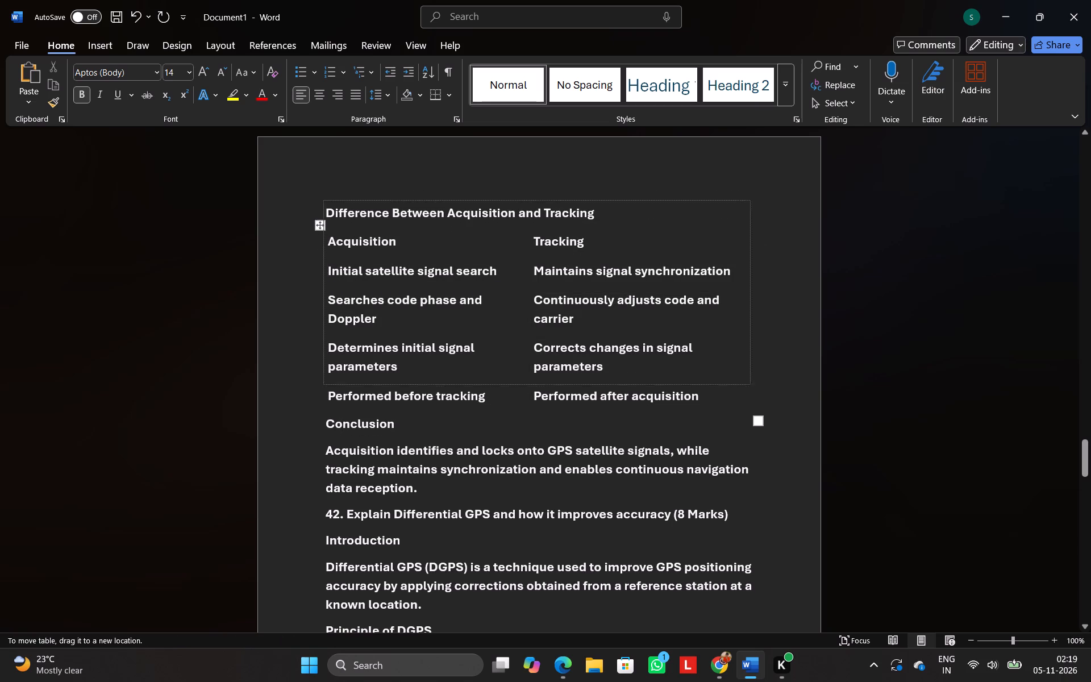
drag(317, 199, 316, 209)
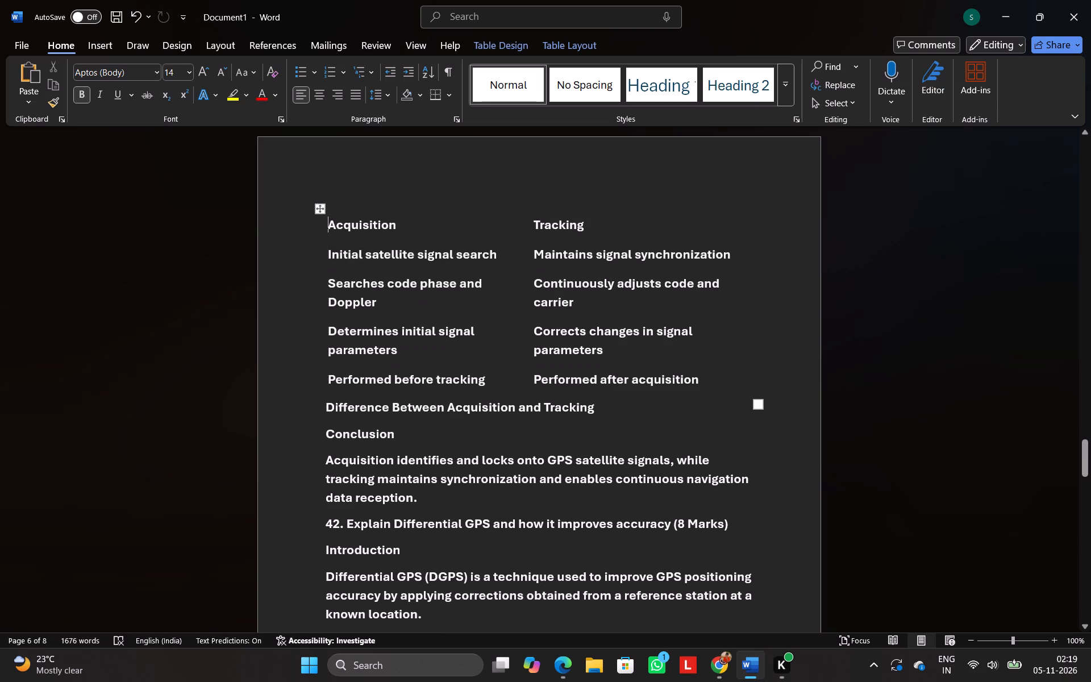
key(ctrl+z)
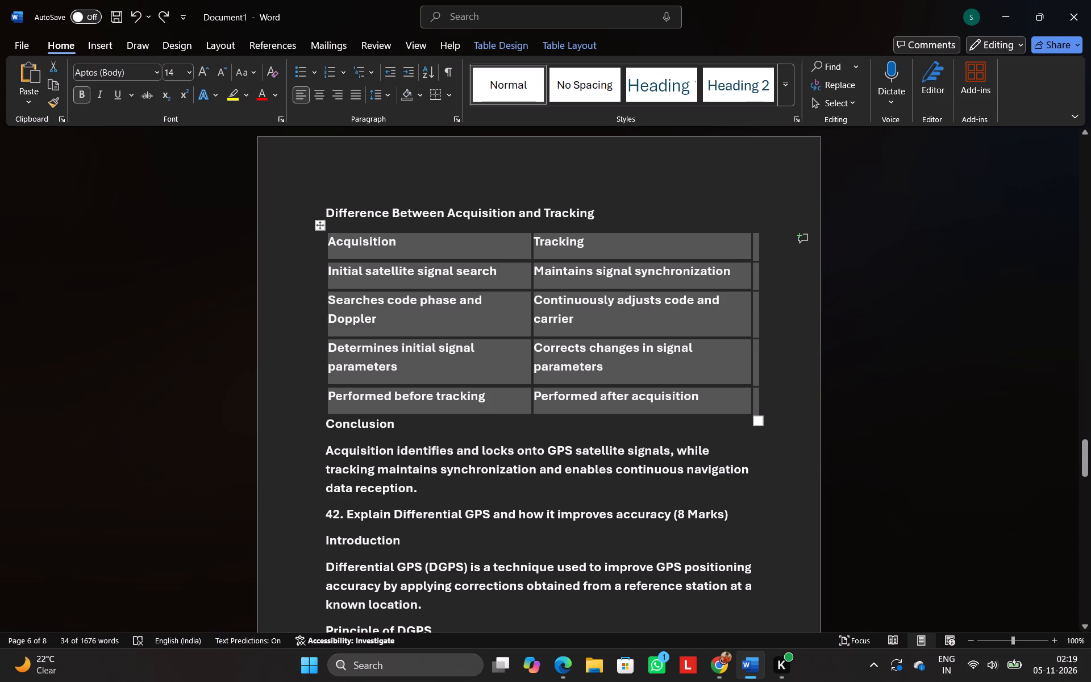
Select the entire acquisition and tracking comparison table in question 41.
click(321, 223)
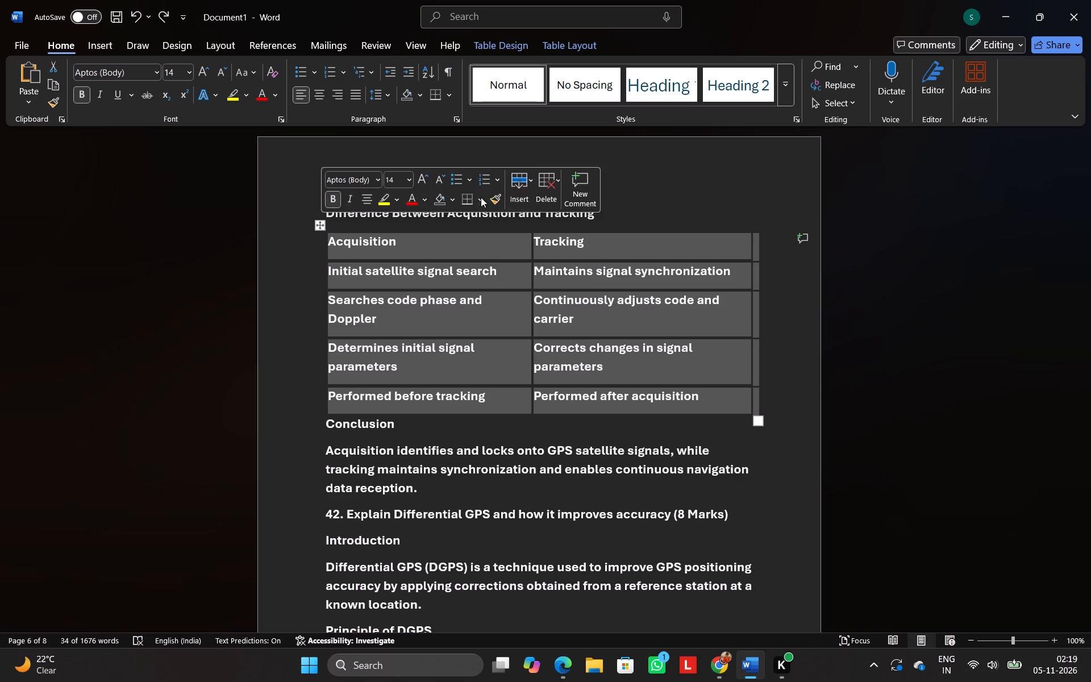
Apply All Borders to the Acquisition and Tracking comparison table.
click(480, 197)
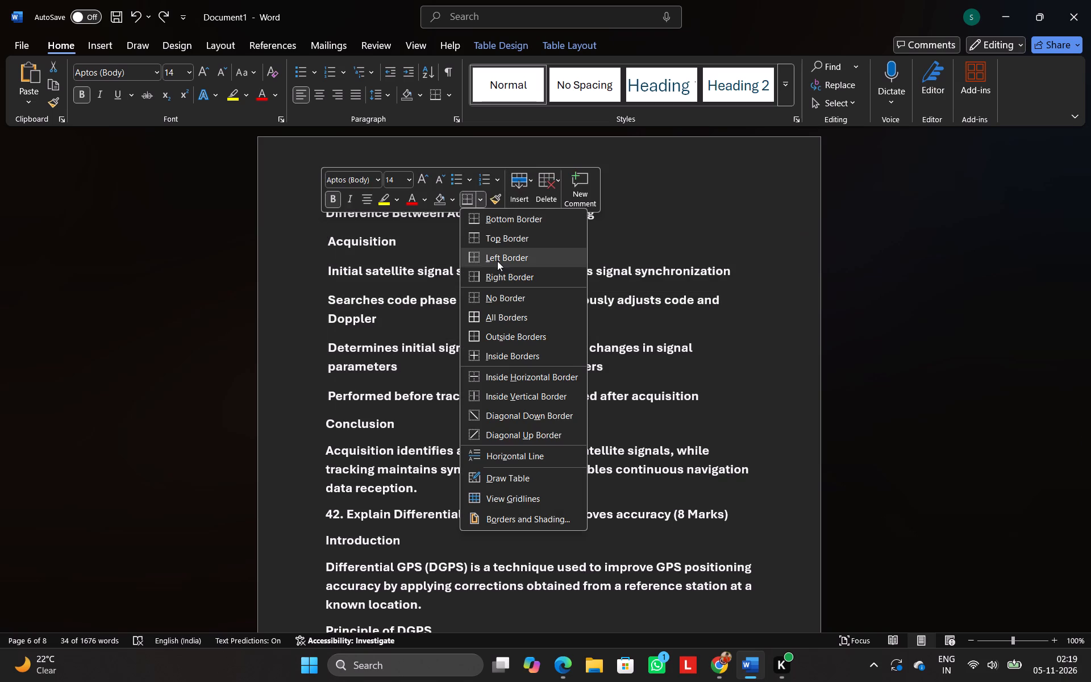
click(499, 316)
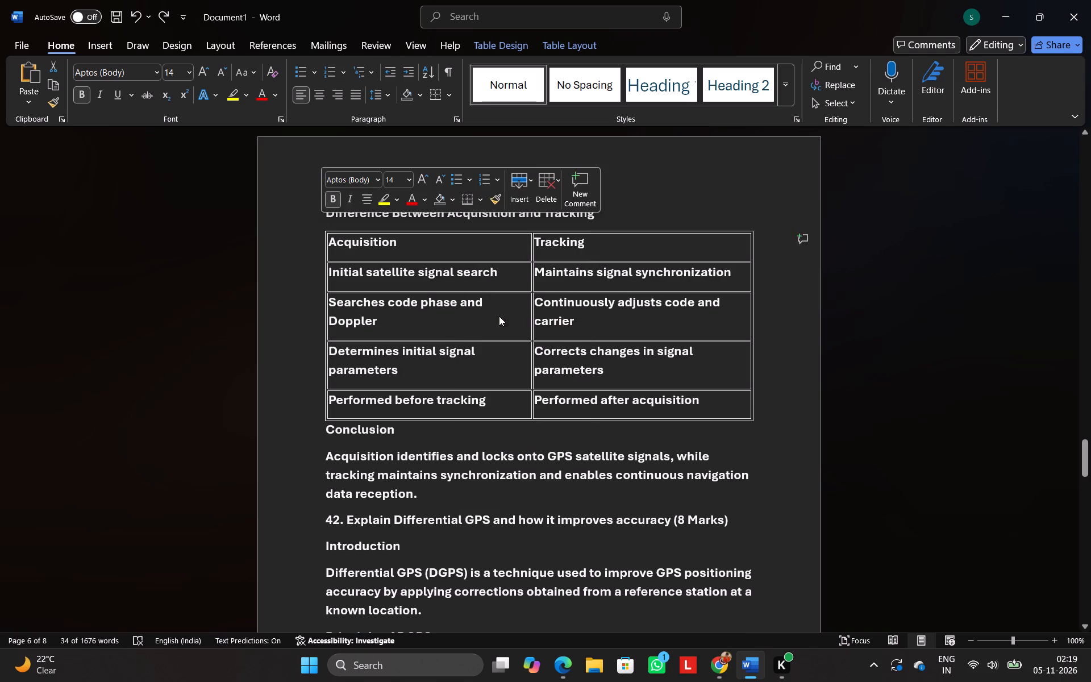
click(857, 371)
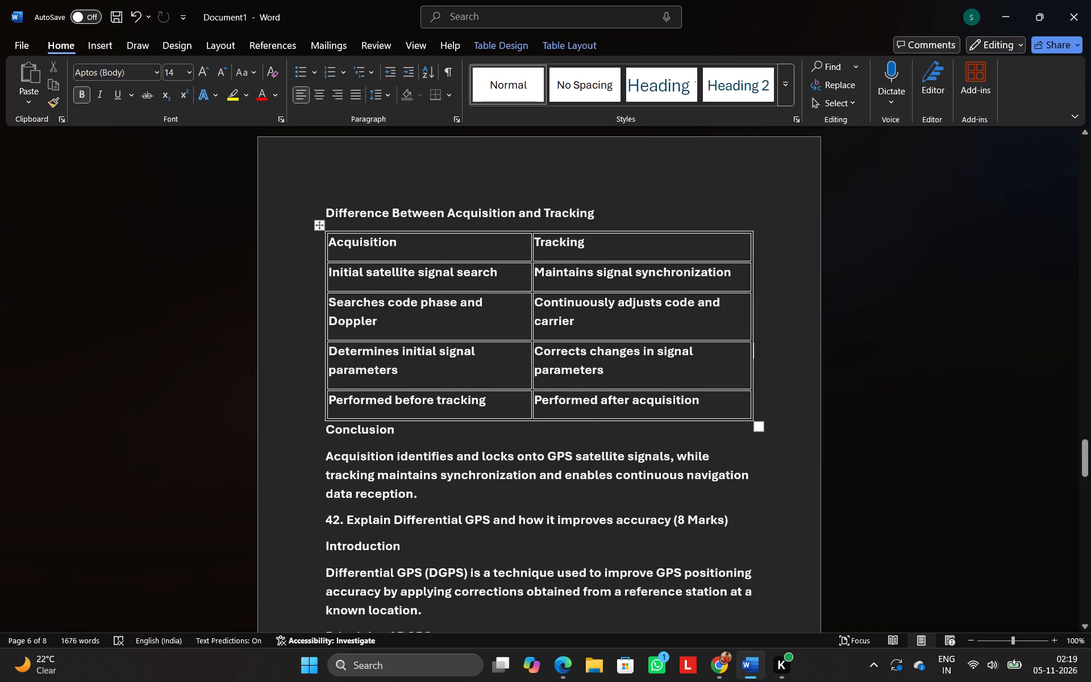
click(725, 664)
click(581, 0)
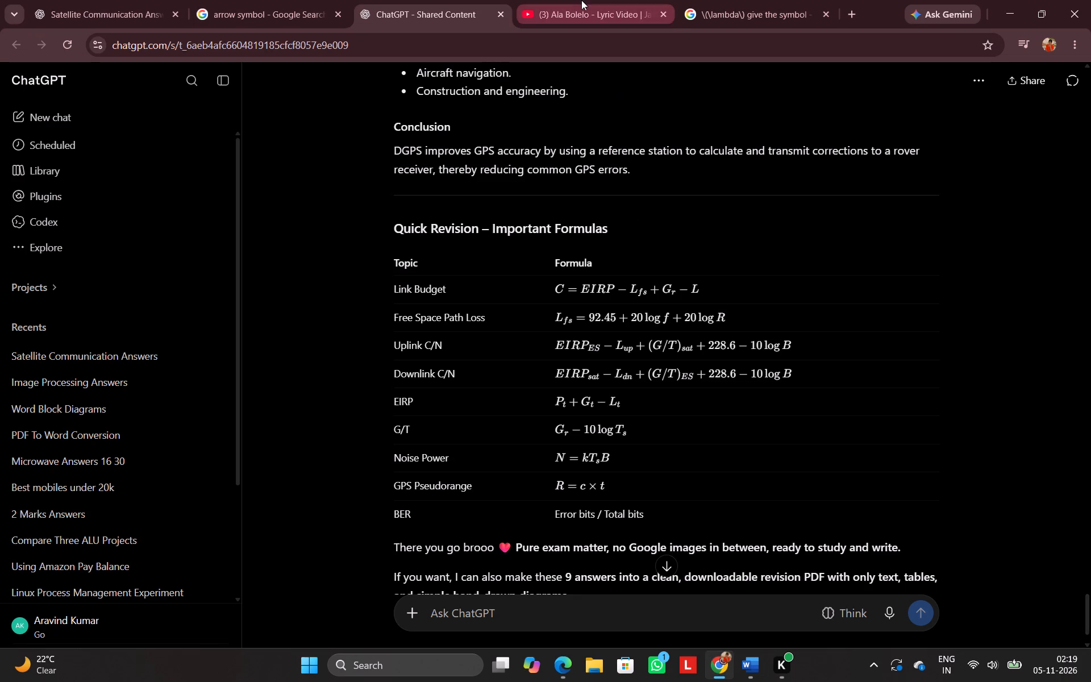
click(613, 386)
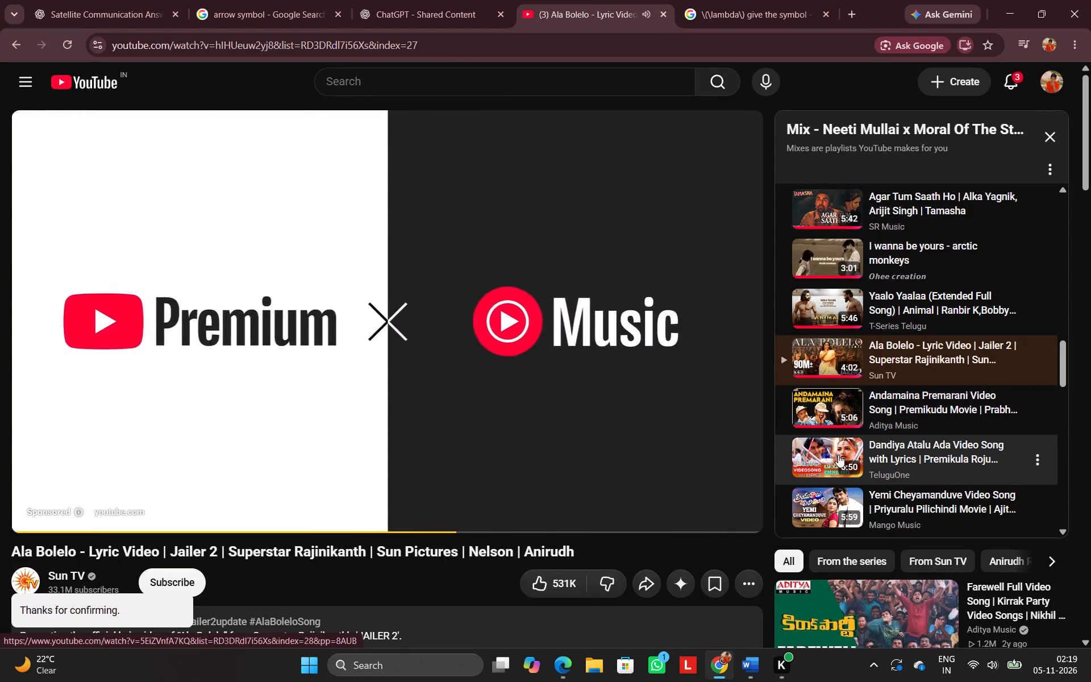
click(827, 443)
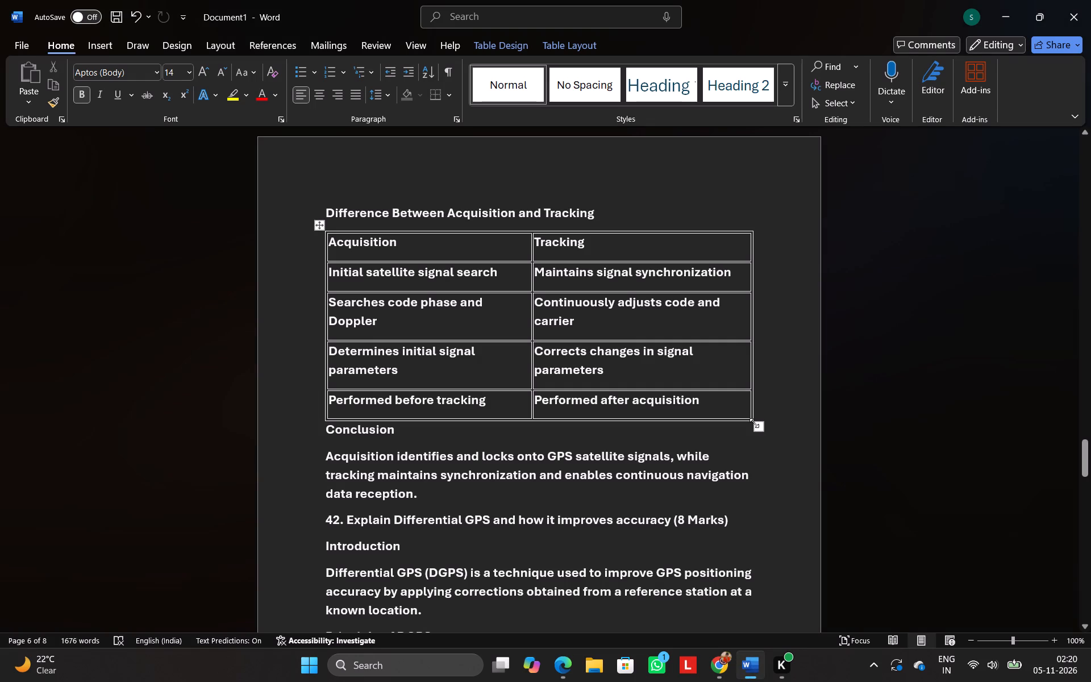
Widen the Acquisition and Tracking table so that it extends slightly past the right text margin.
drag(757, 427, 755, 410)
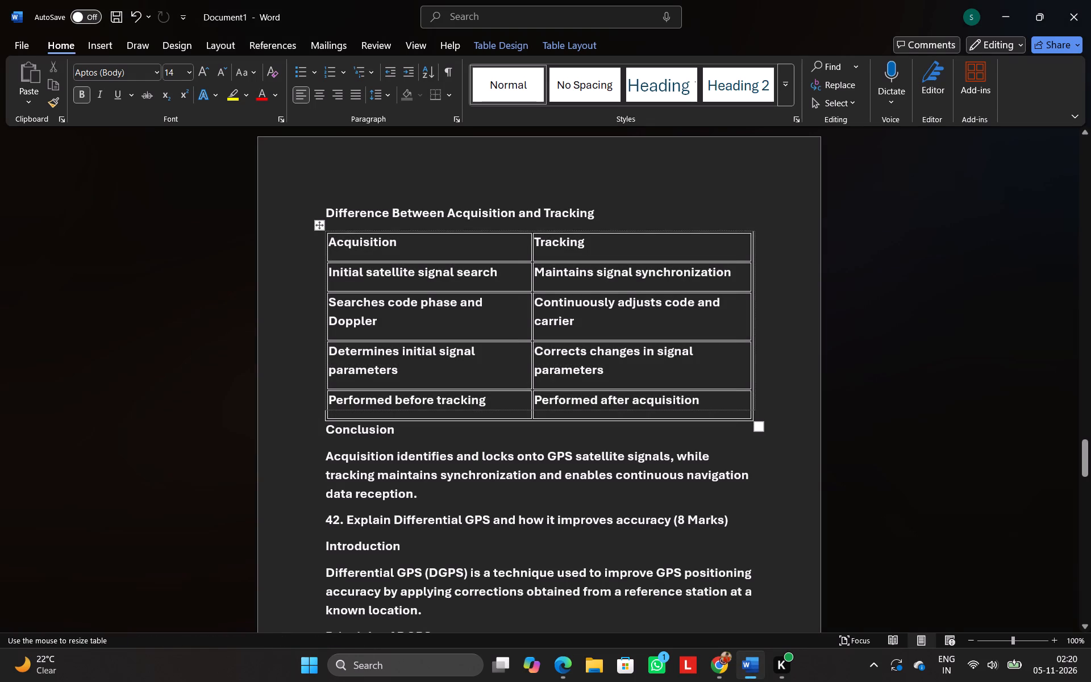
drag(763, 426, 780, 434)
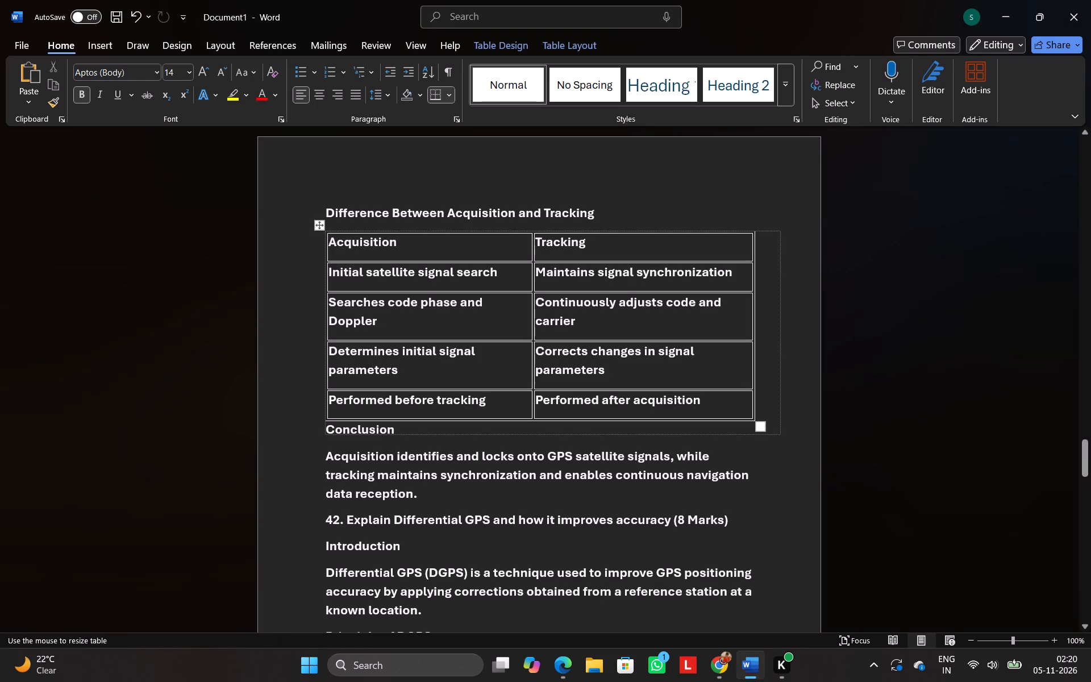
drag(780, 434, 774, 434)
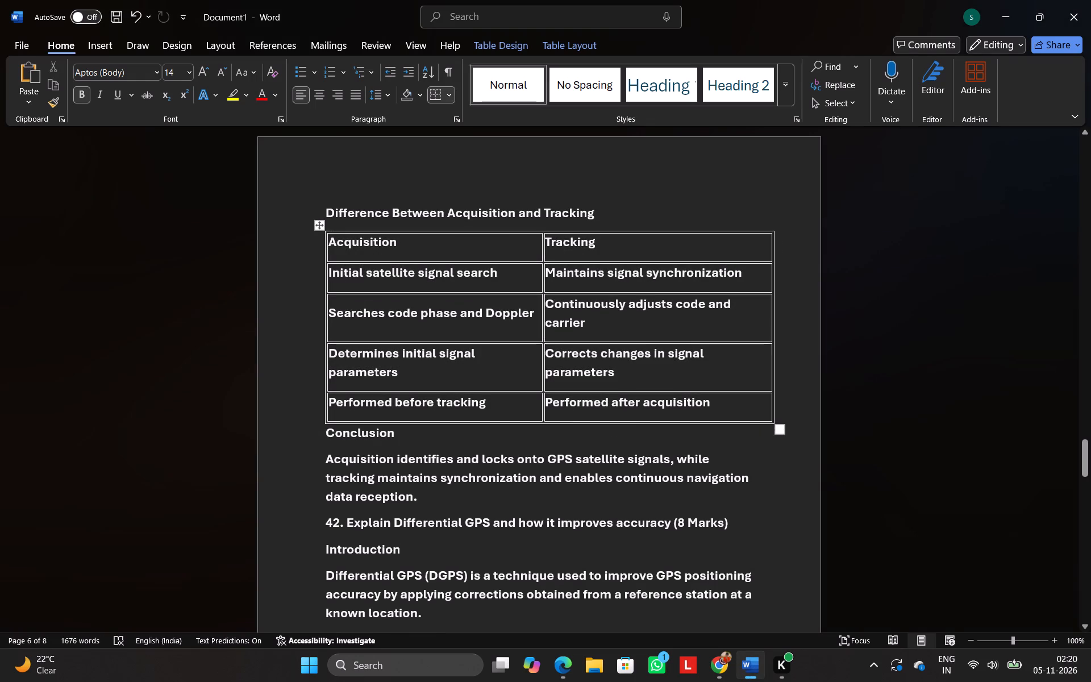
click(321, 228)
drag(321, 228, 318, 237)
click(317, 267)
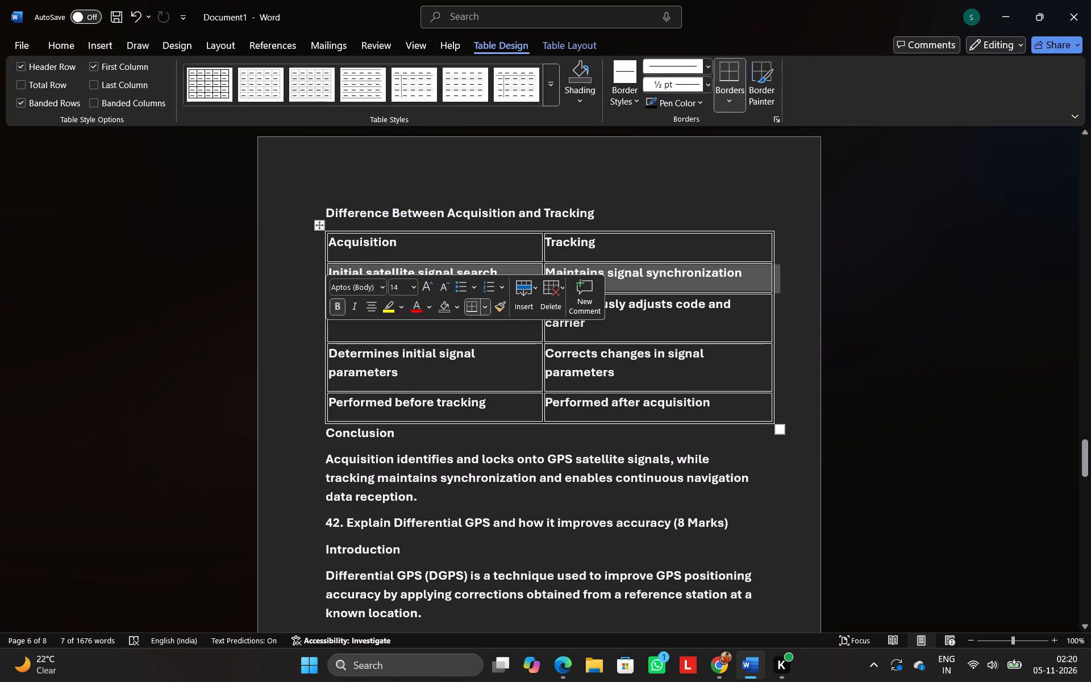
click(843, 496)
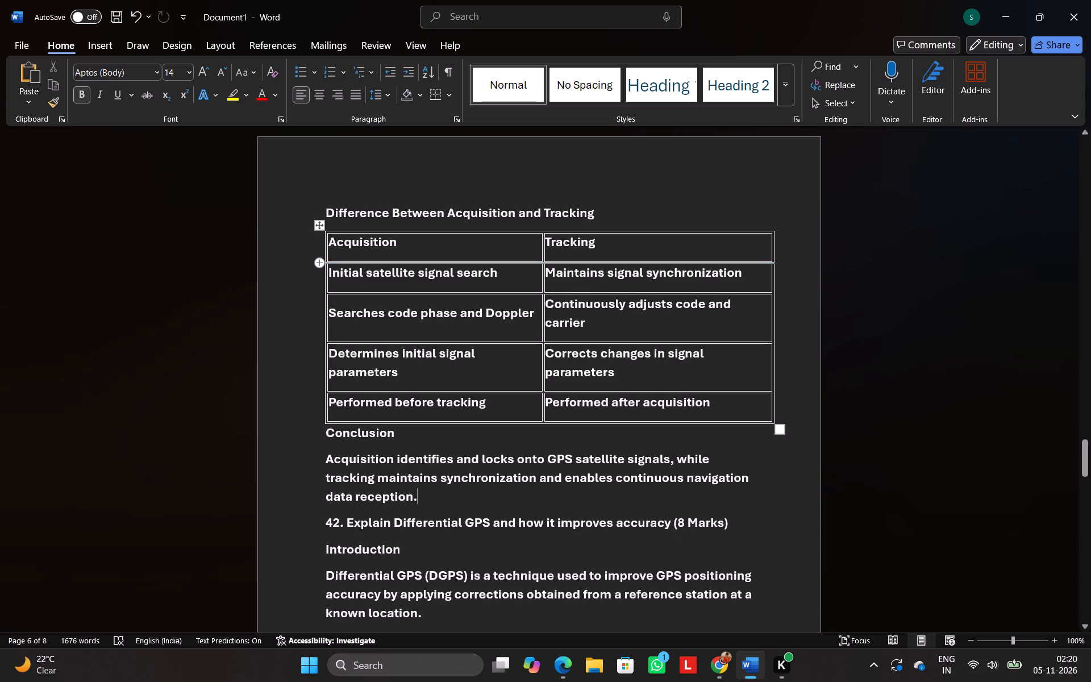
Remove bold formatting from all the text in the Acquisition and Tracking table.
drag(328, 239, 656, 405)
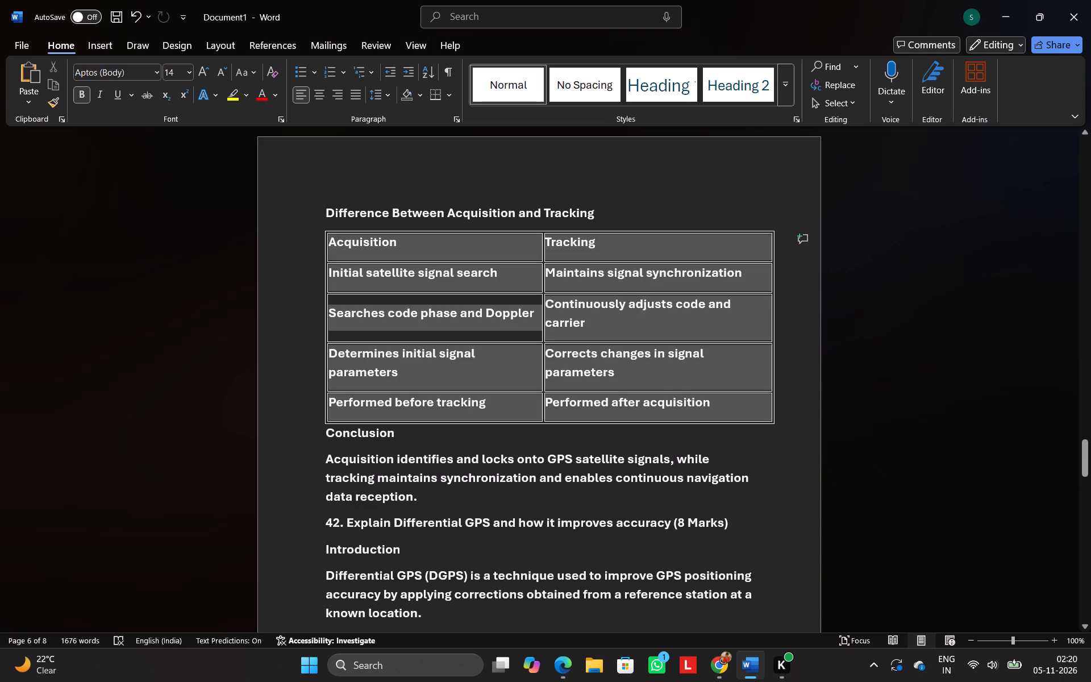
drag(656, 405, 658, 405)
click(668, 379)
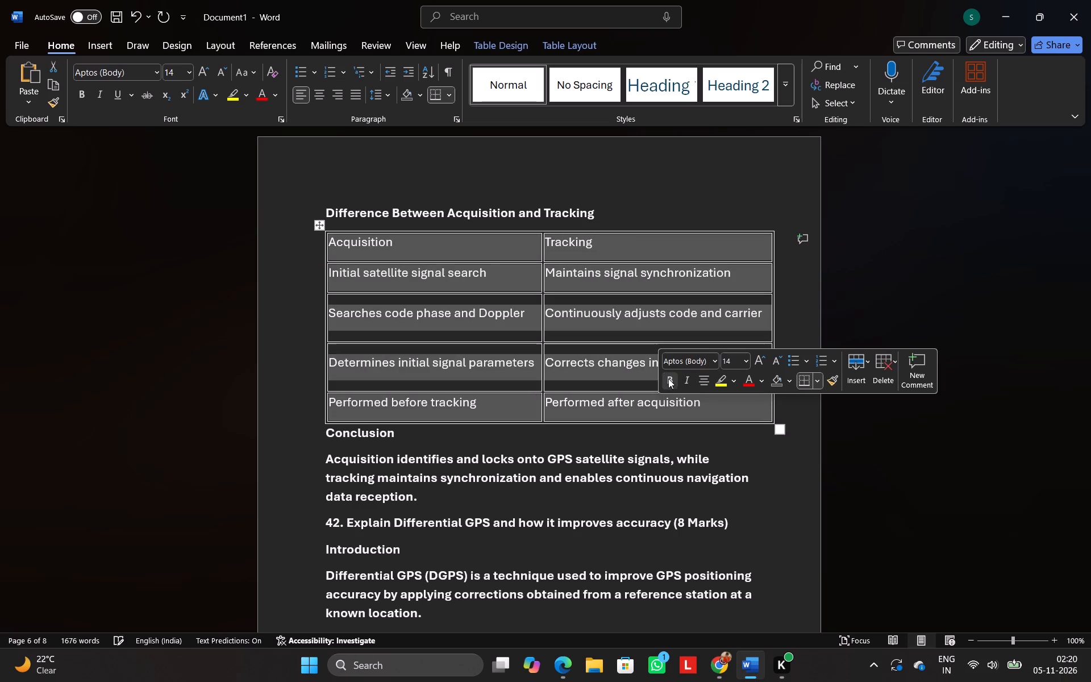
click(624, 451)
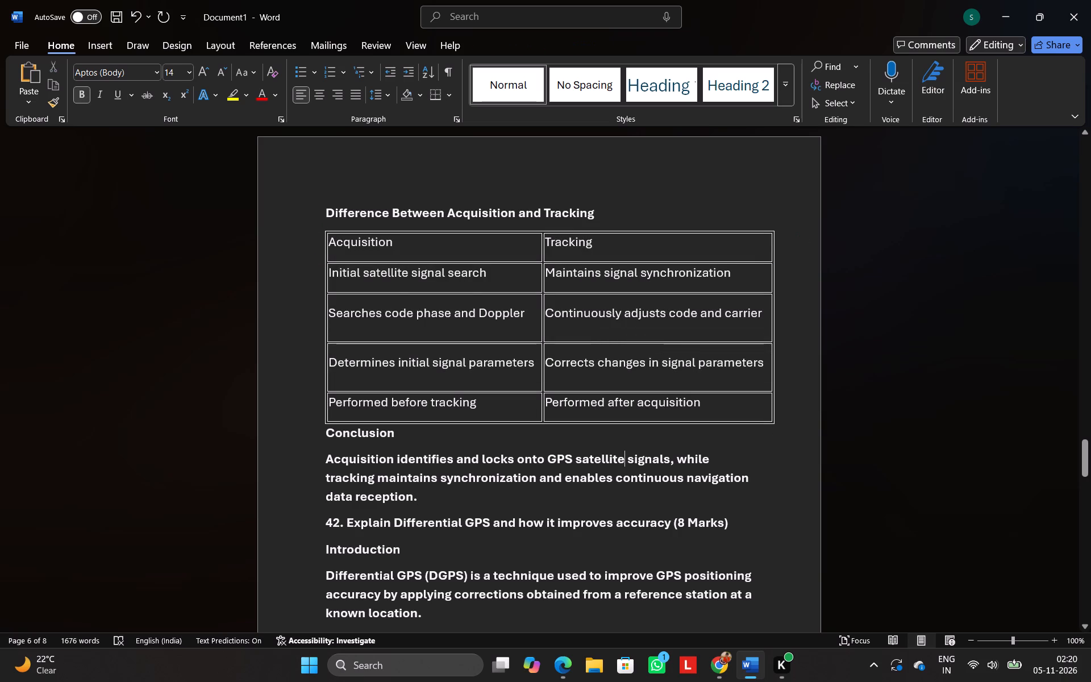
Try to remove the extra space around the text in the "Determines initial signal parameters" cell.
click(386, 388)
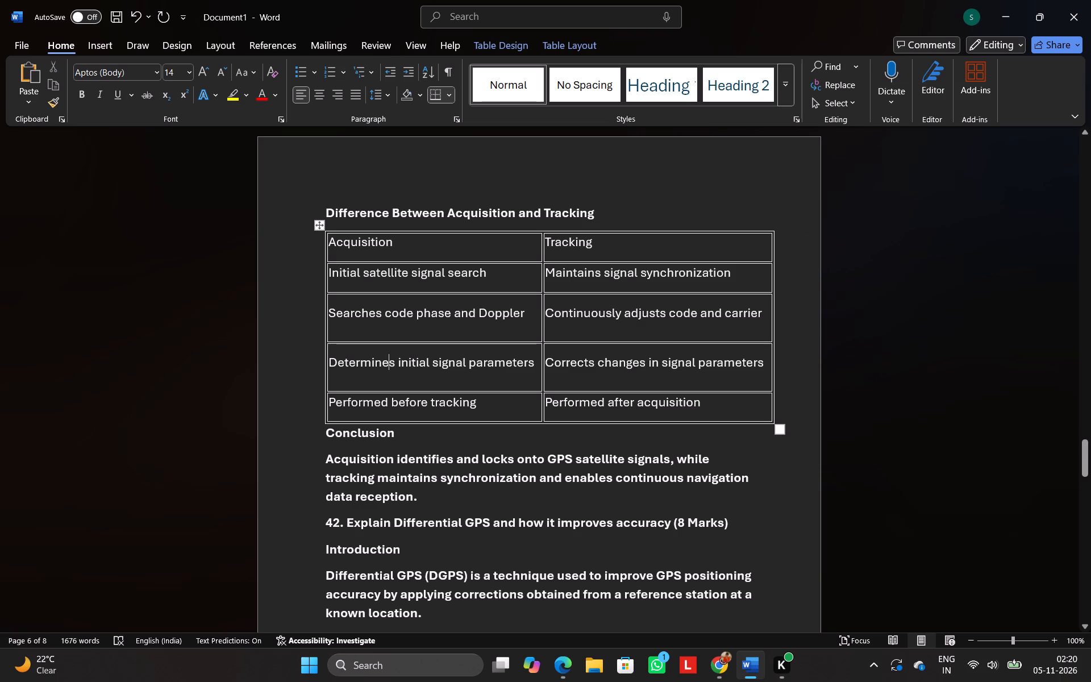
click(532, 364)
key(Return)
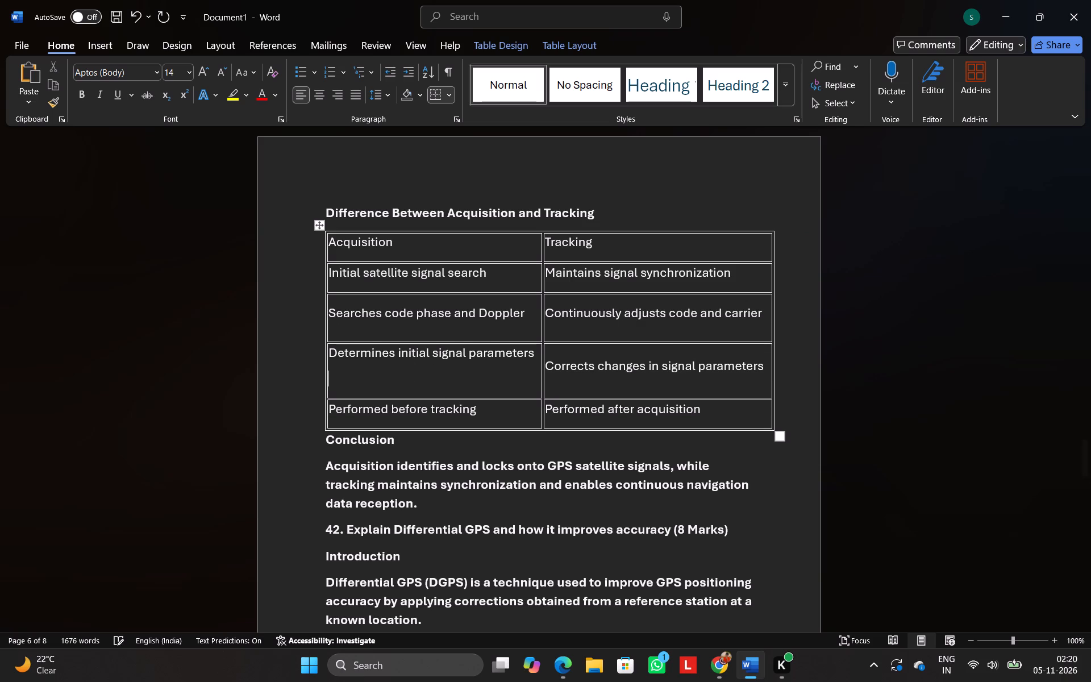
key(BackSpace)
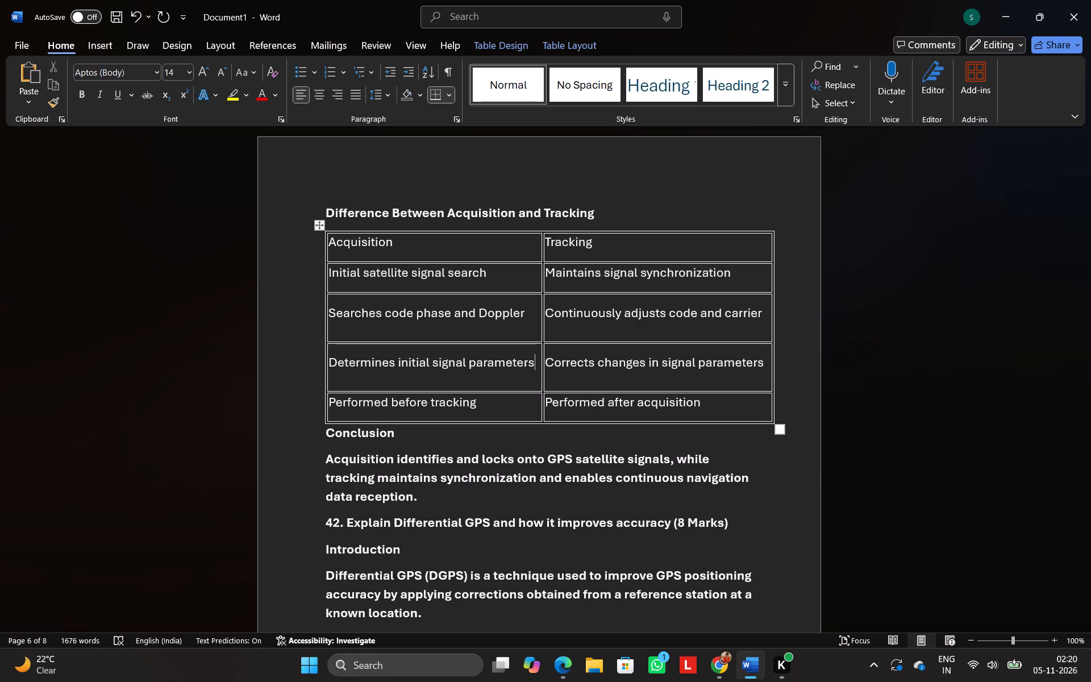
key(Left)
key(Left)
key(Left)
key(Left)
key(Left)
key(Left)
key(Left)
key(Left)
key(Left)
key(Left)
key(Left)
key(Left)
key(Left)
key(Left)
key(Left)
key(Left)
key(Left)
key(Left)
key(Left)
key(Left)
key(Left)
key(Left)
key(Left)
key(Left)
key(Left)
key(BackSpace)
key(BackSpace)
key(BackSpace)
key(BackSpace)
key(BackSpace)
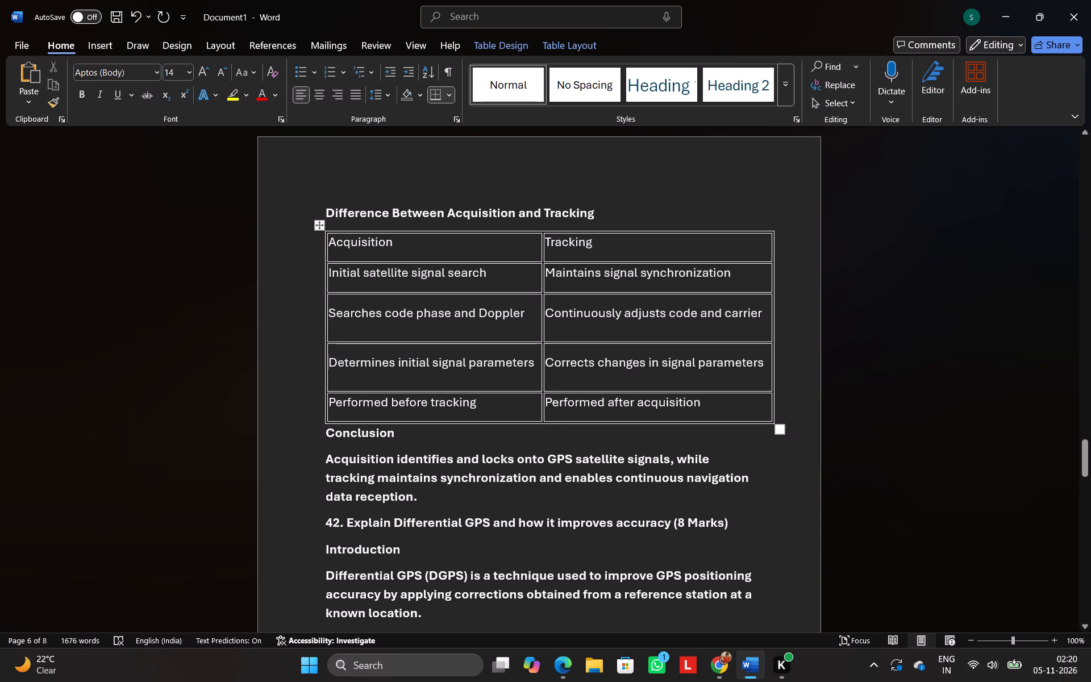
Toggle the Outside Borders option for the whole Acquisition and Tracking table.
click(319, 221)
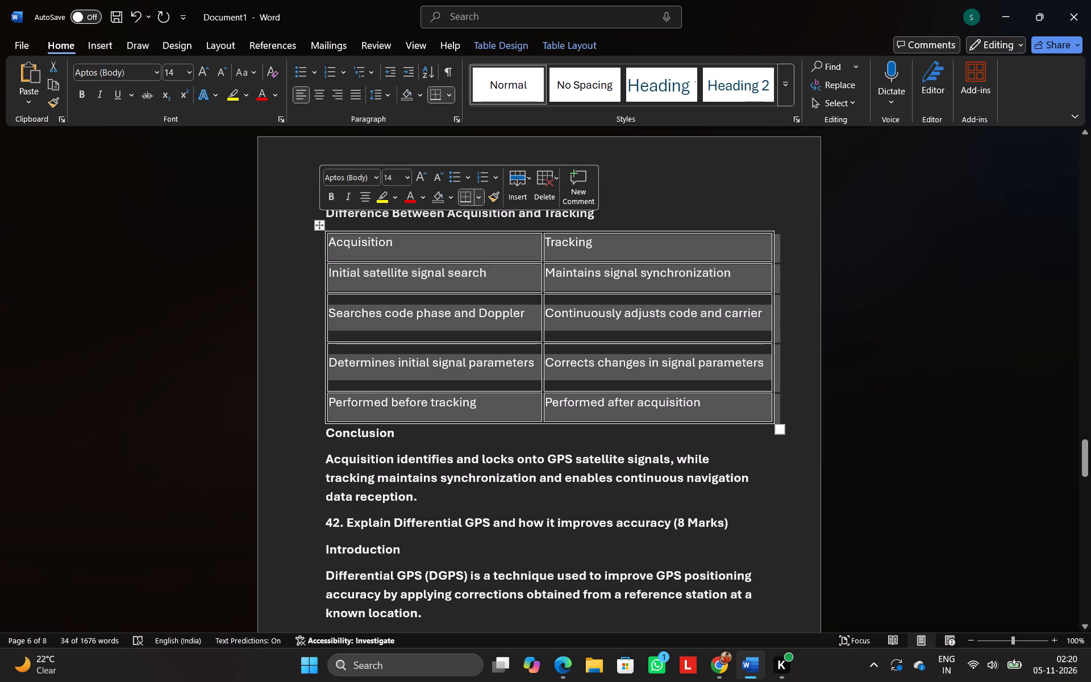
click(477, 197)
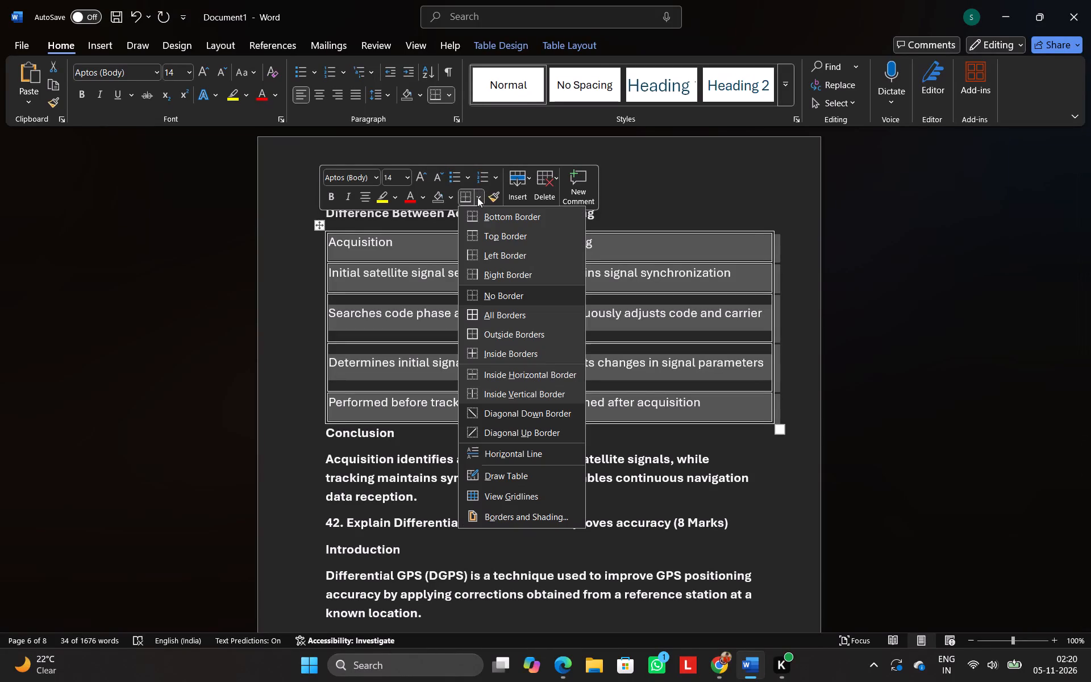
click(505, 334)
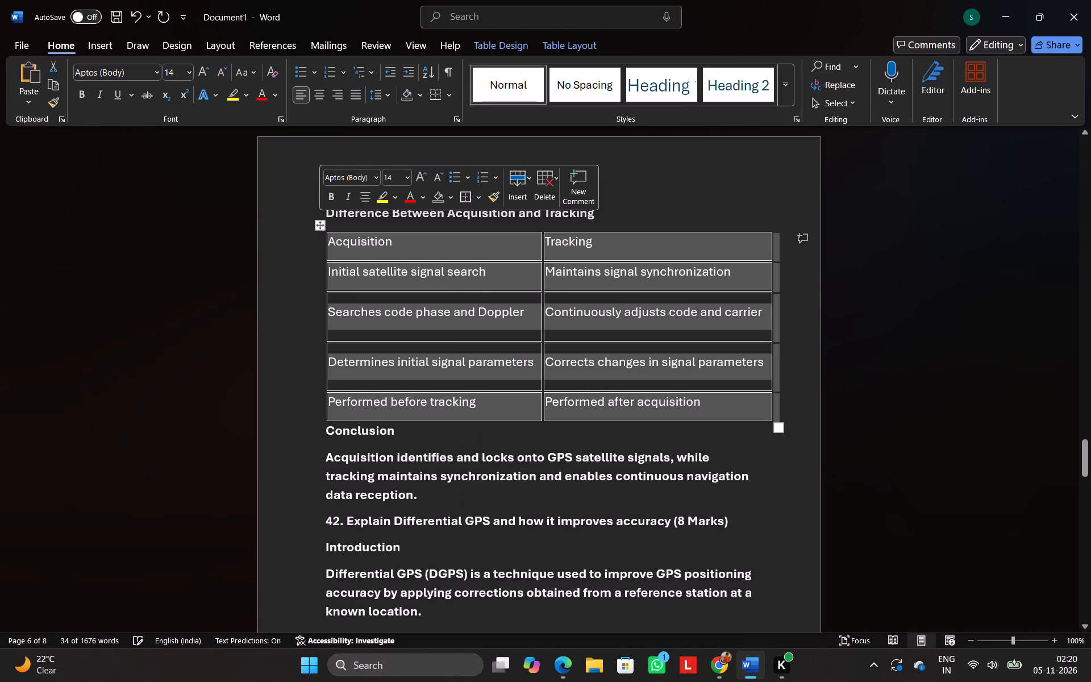
click(694, 194)
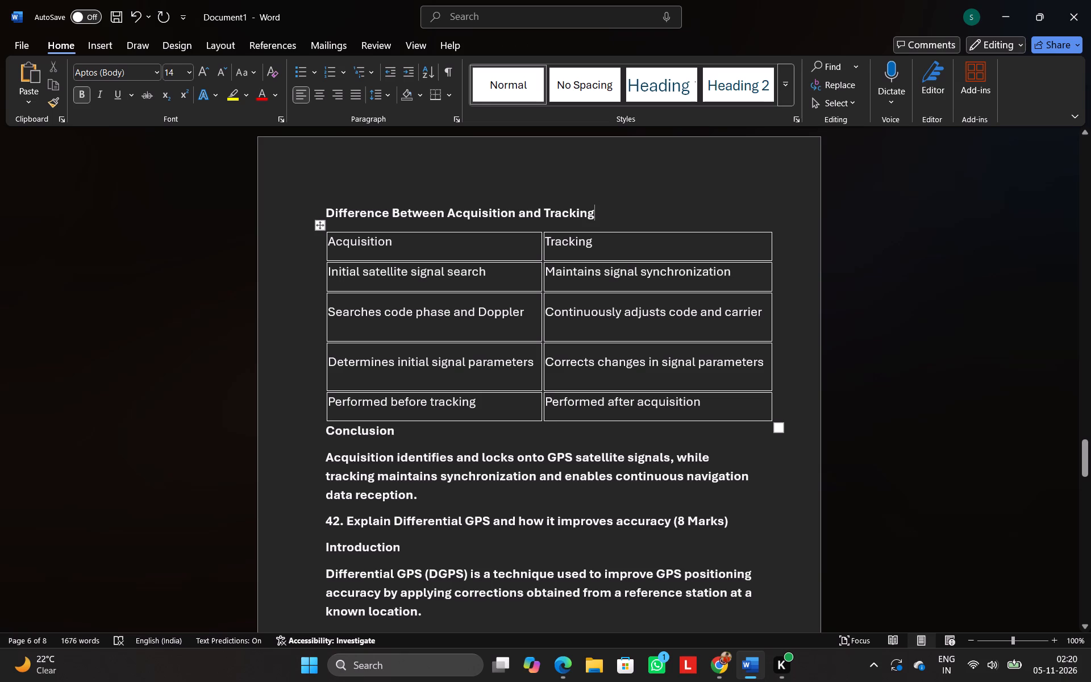
Underline the Conclusion heading below the table and append ":-" to it.
drag(398, 434, 326, 436)
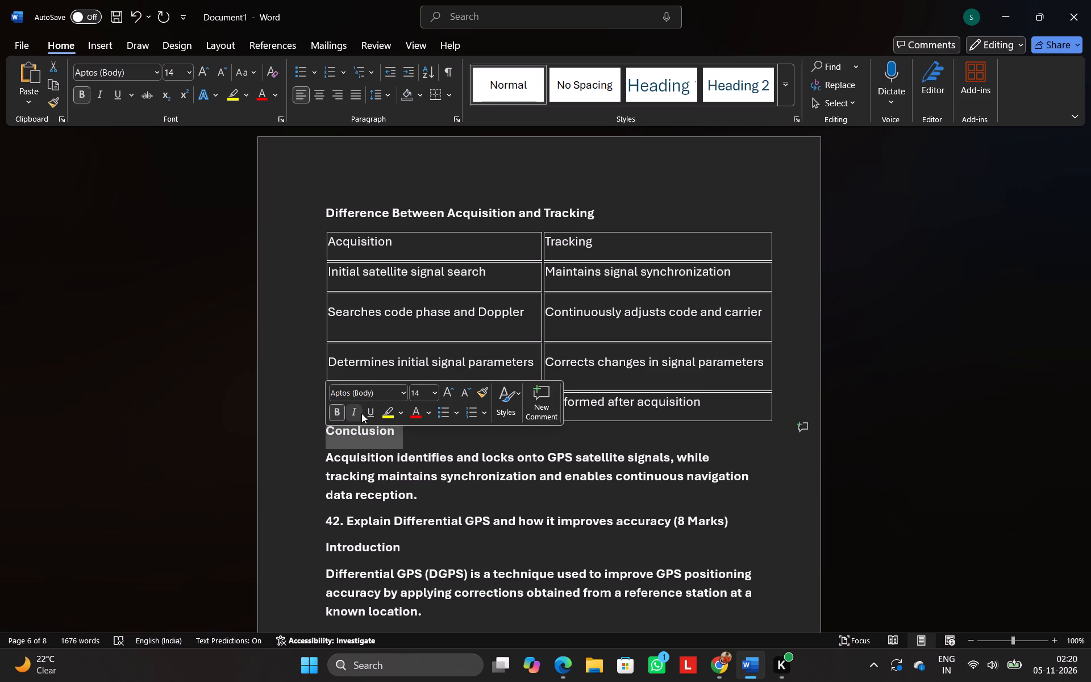
click(369, 414)
click(401, 433)
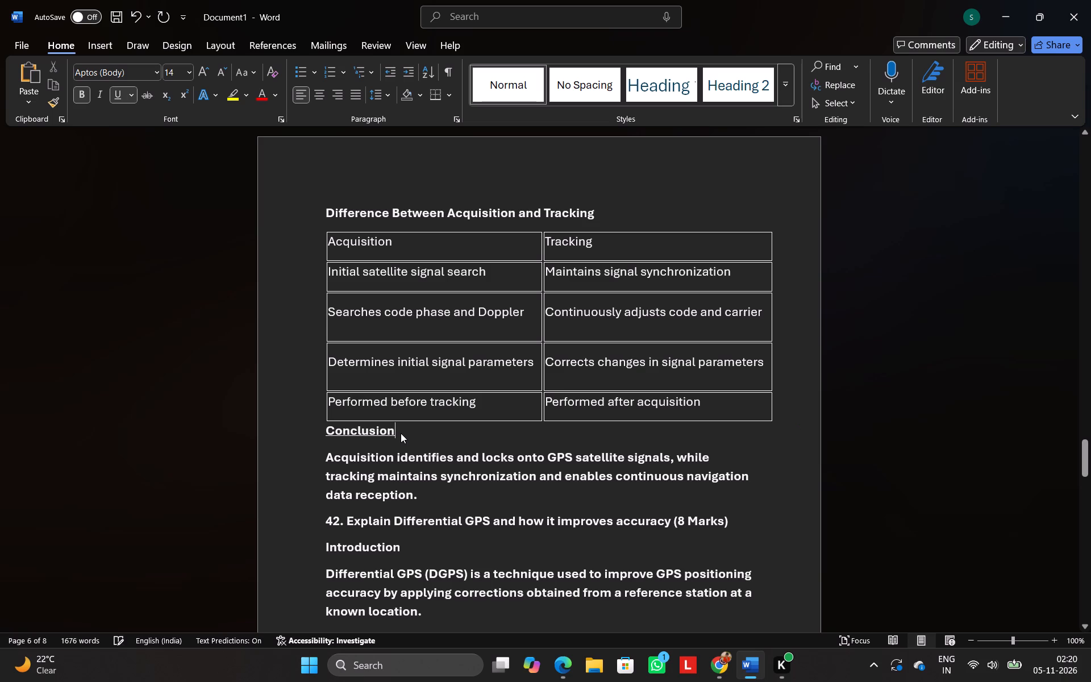
text(:-)
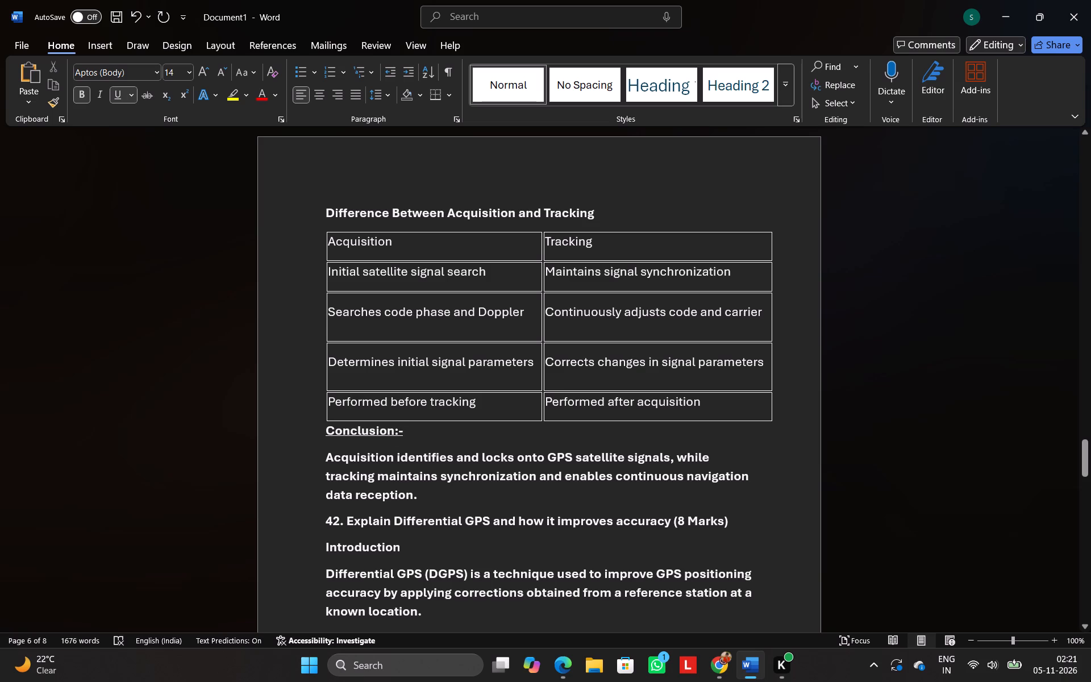
Remove bold from the paragraph under "Conclusion:-" and join it onto the heading's line.
click(334, 456)
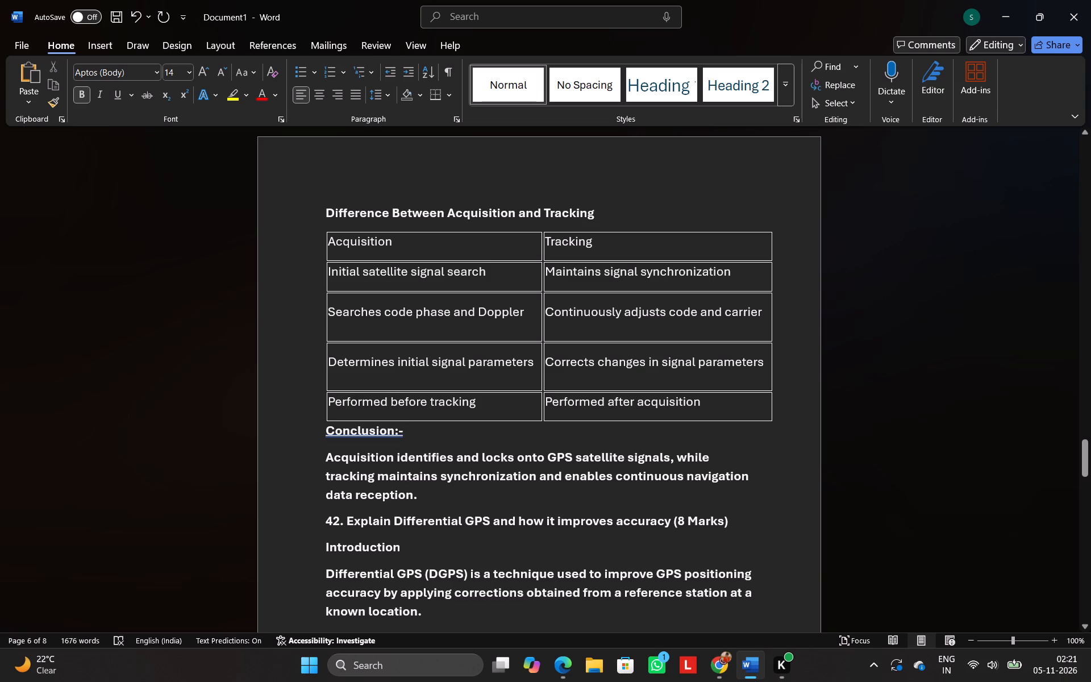
click(329, 456)
drag(329, 456, 419, 495)
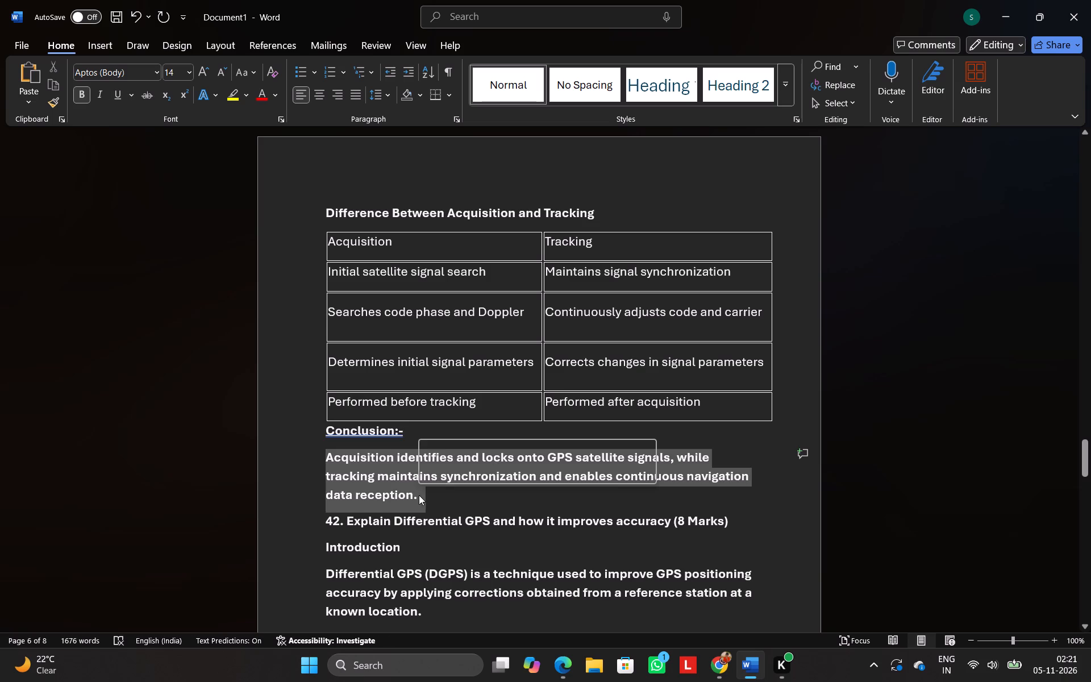
click(427, 467)
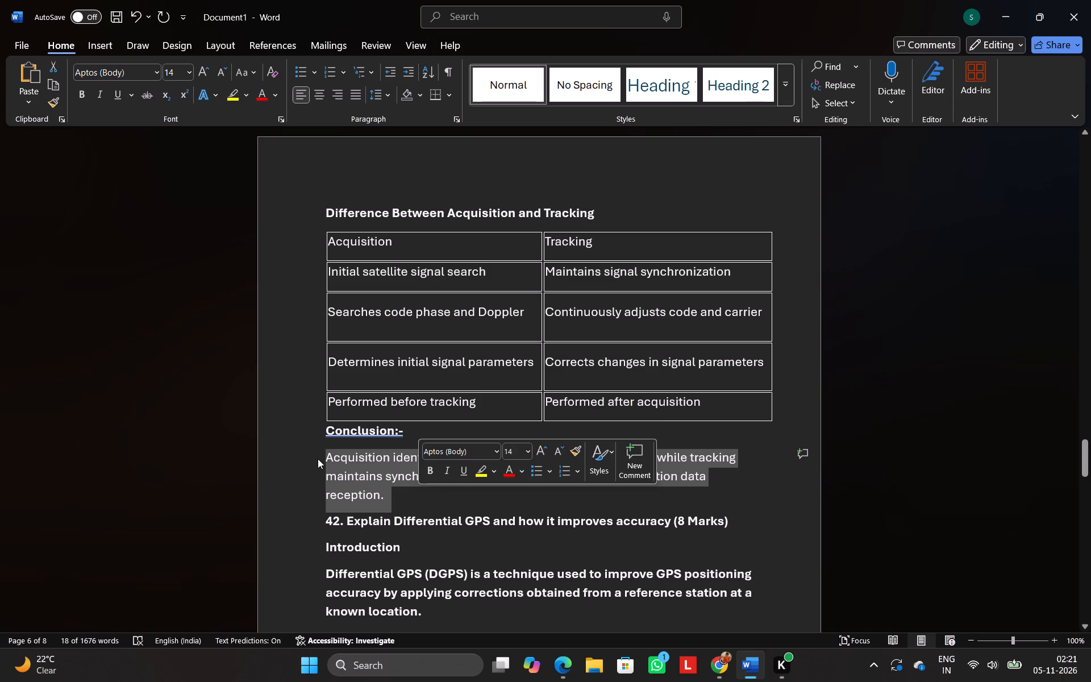
click(317, 458)
key(BackSpace)
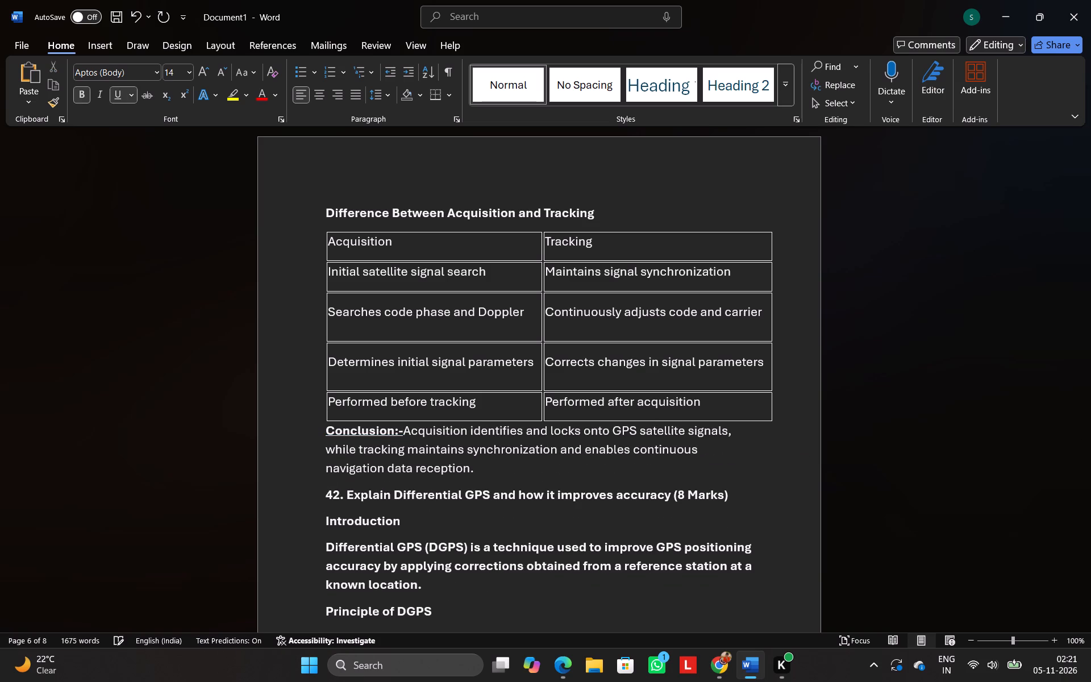
scroll(518, 472, down, 2)
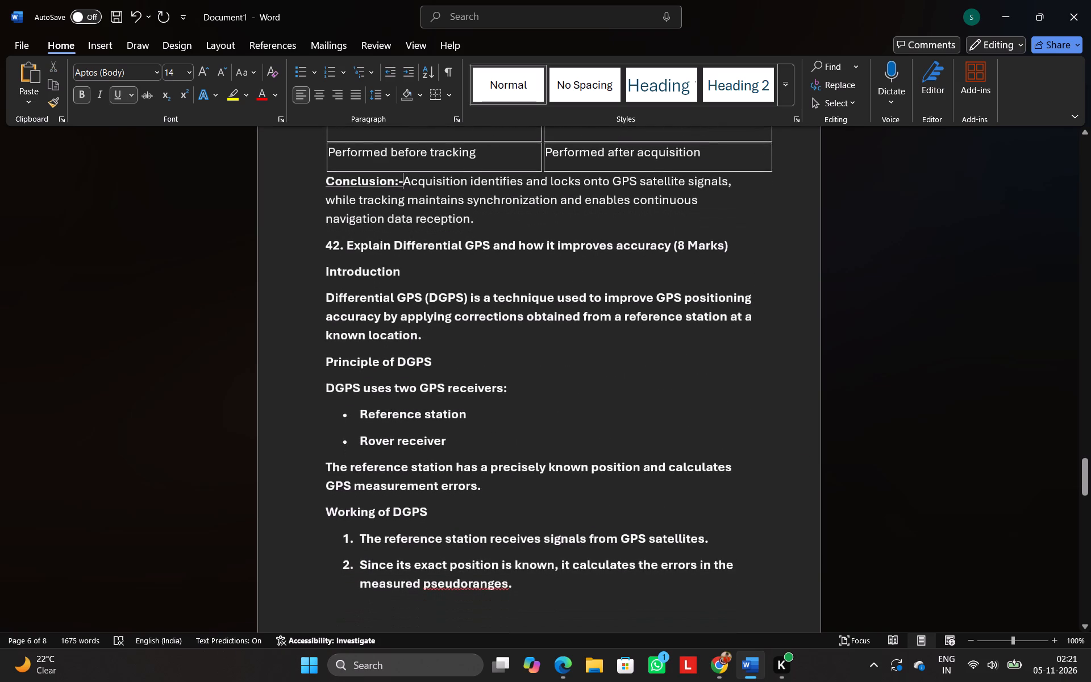
Underline the "8m41)" label in front of the Introduction heading of the GPS acquisition and tracking answer.
scroll(518, 472, down, 1)
scroll(518, 472, up, 4)
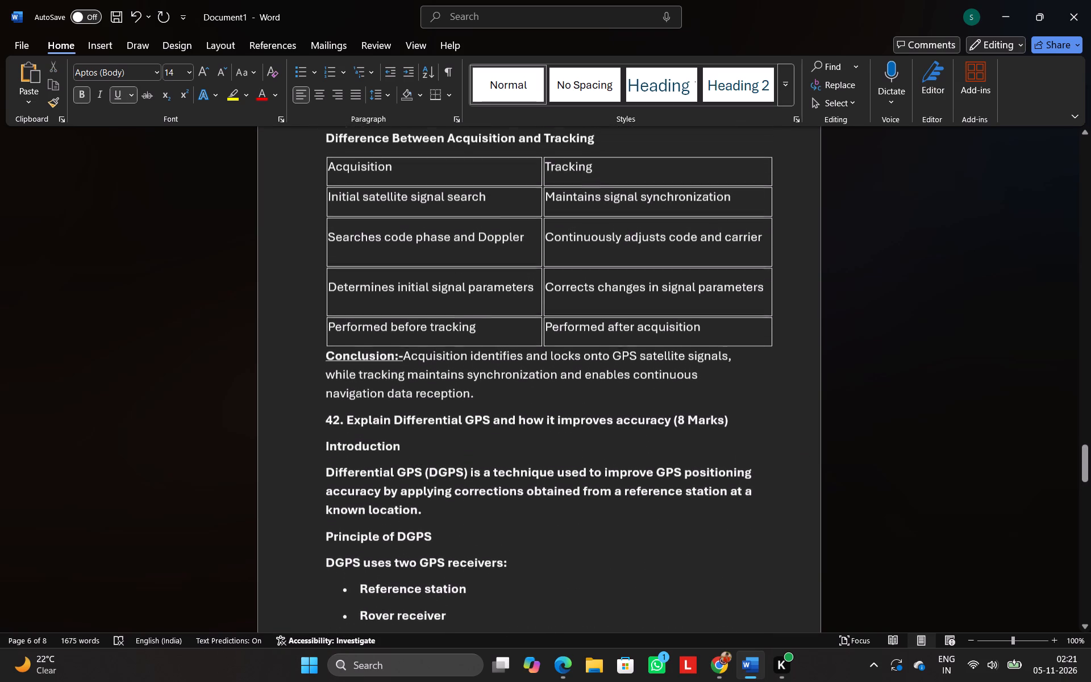
scroll(518, 472, up, 2)
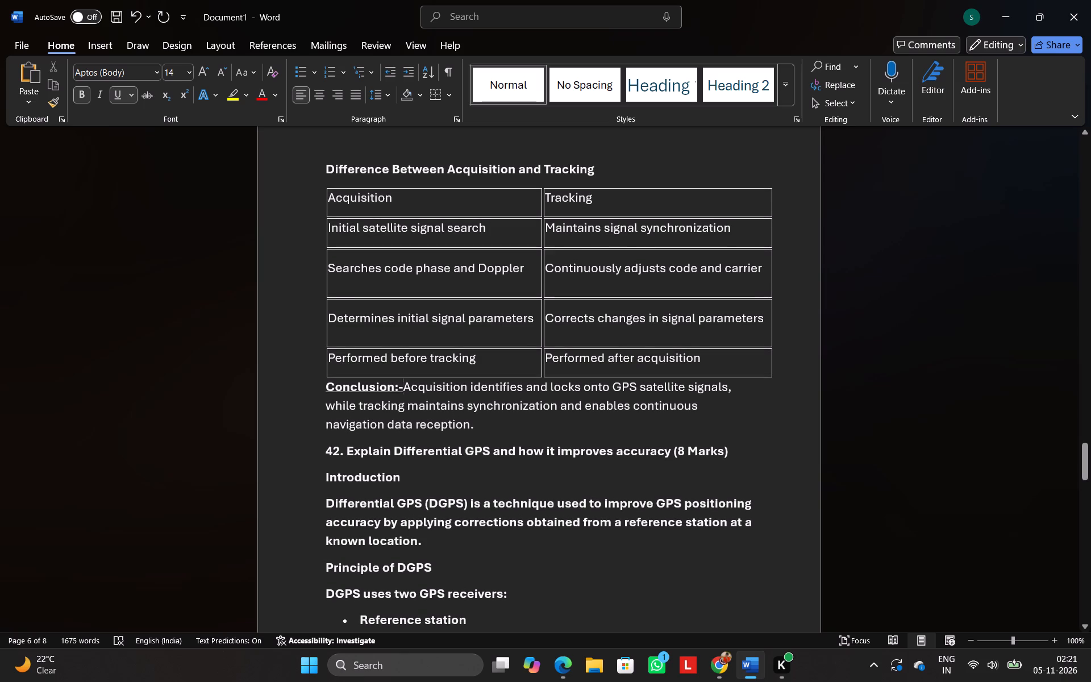
scroll(416, 457, up, 3)
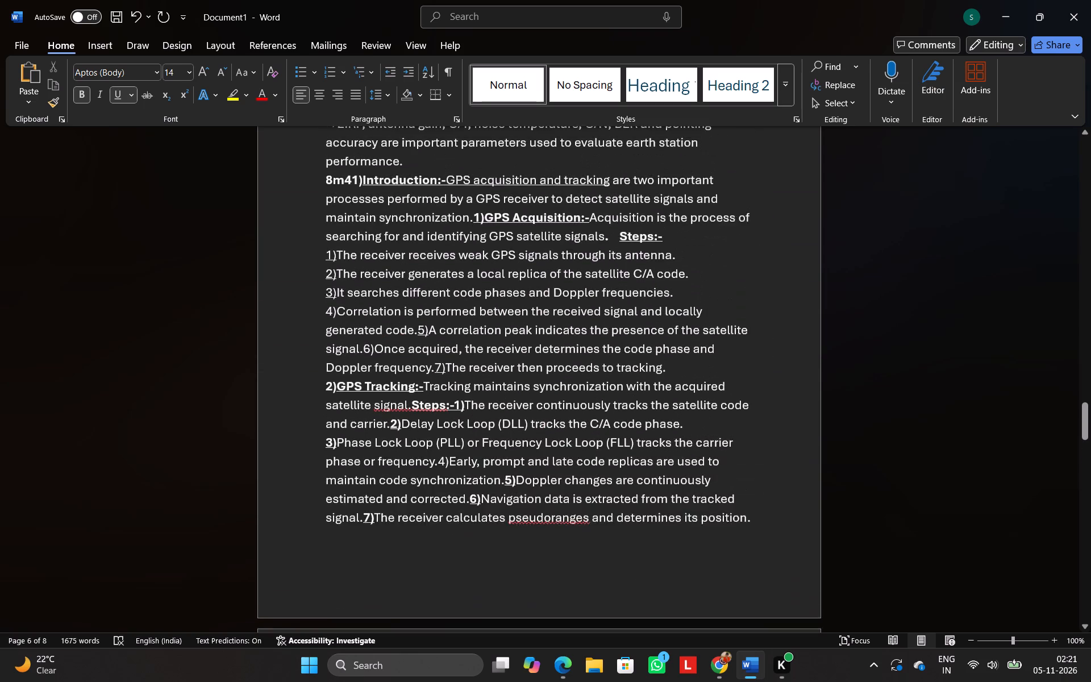
scroll(416, 457, up, 2)
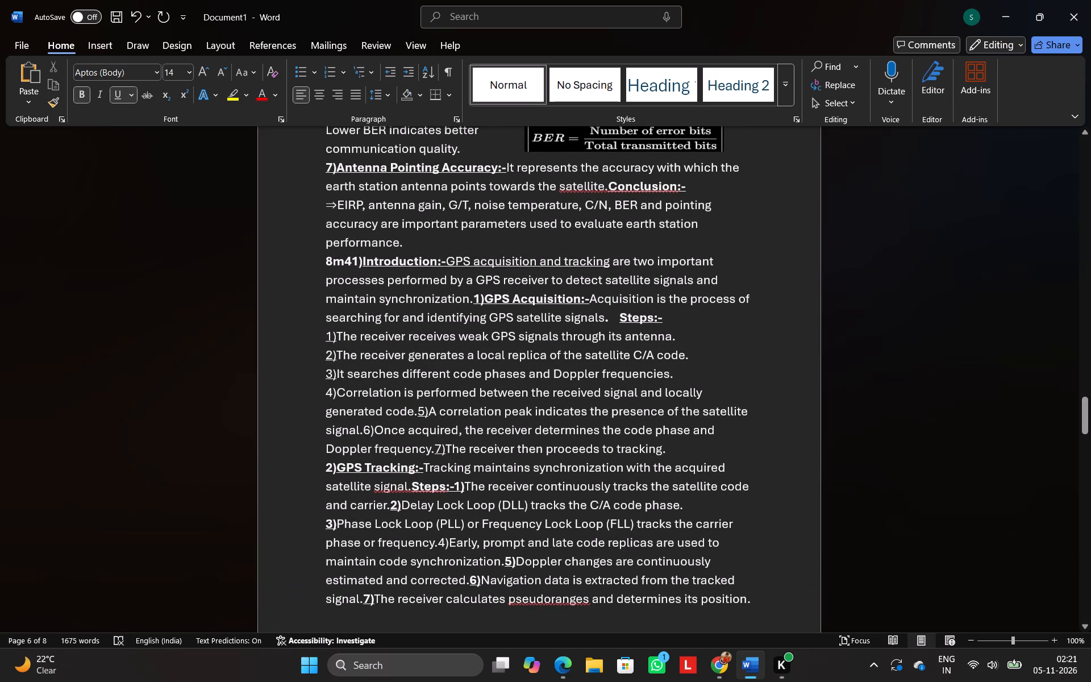
drag(326, 267, 337, 267)
drag(337, 267, 362, 273)
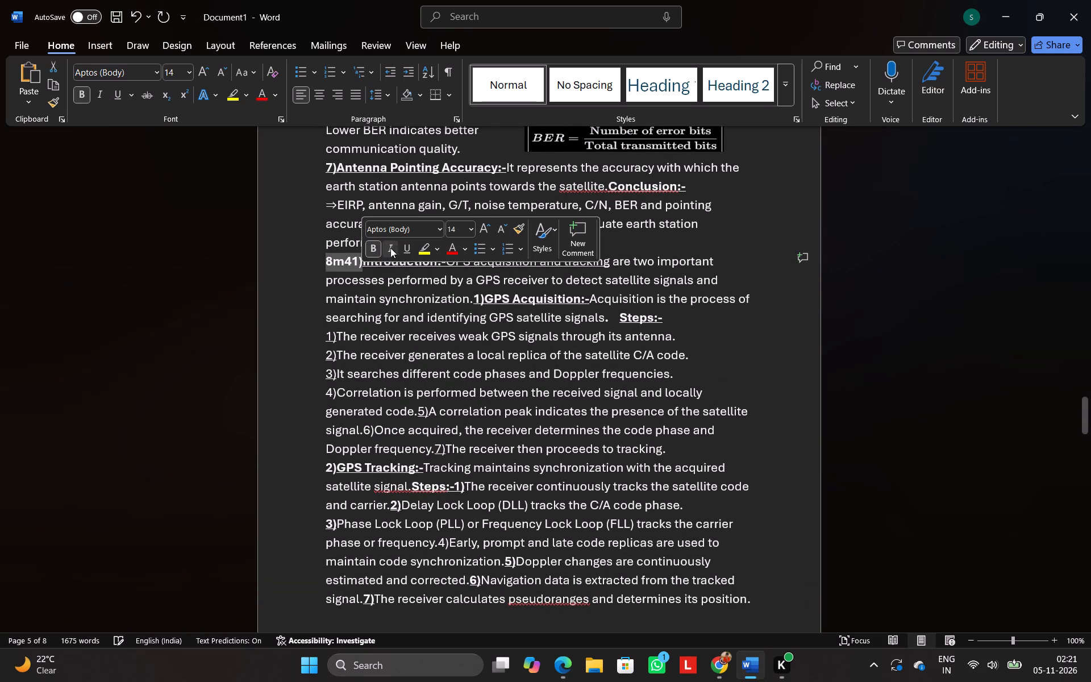
click(403, 248)
click(312, 298)
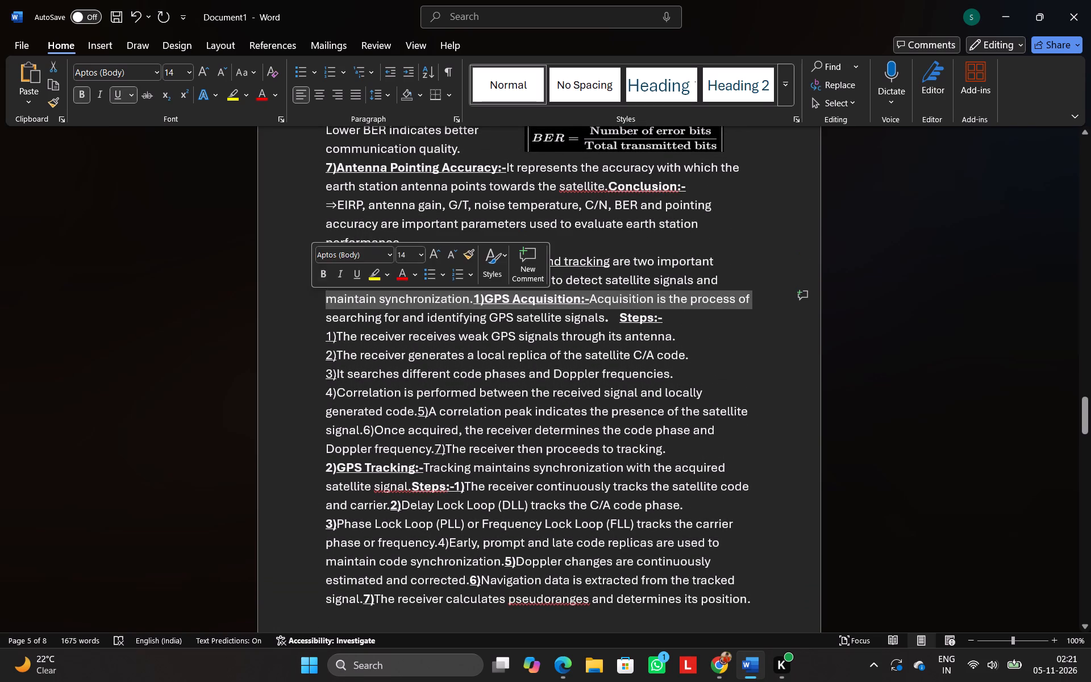
Change the numbering "42. " in front of the "Explain Differential GPS" question to "8m42)".
scroll(491, 355, down, 1)
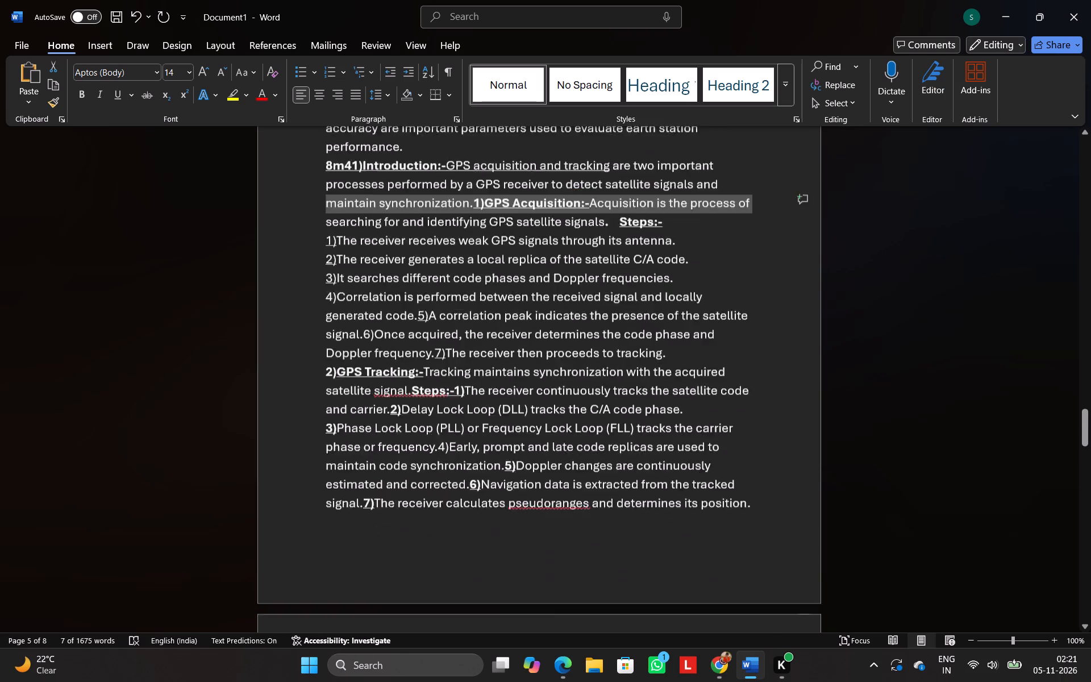
scroll(491, 355, down, 3)
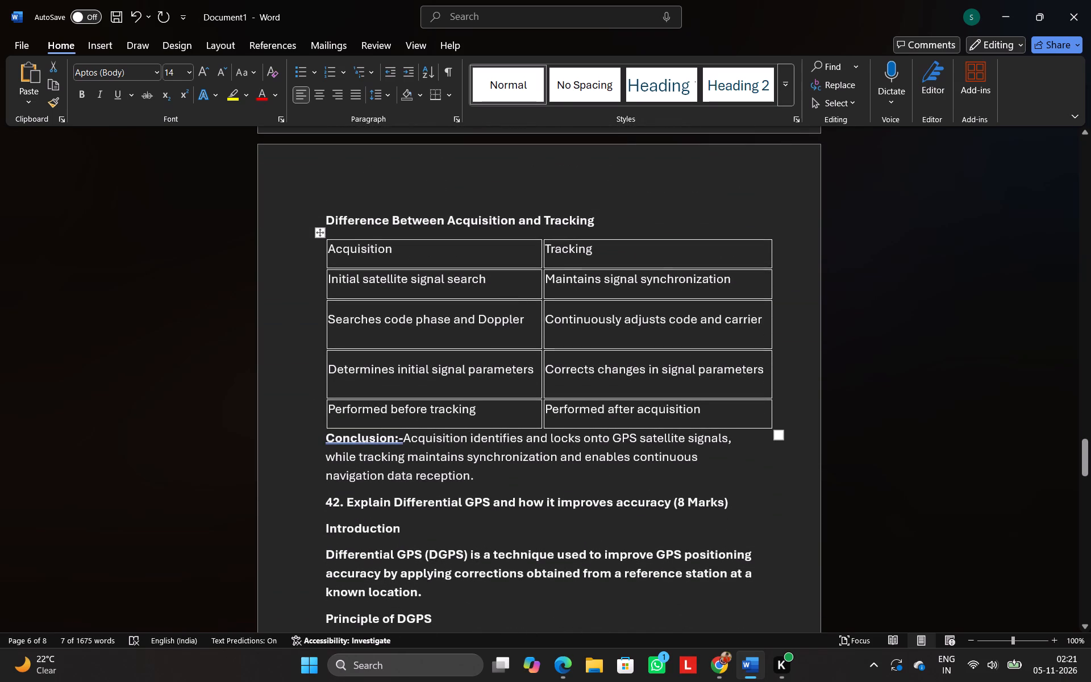
click(349, 502)
key(BackSpace)
key(BackSpace)
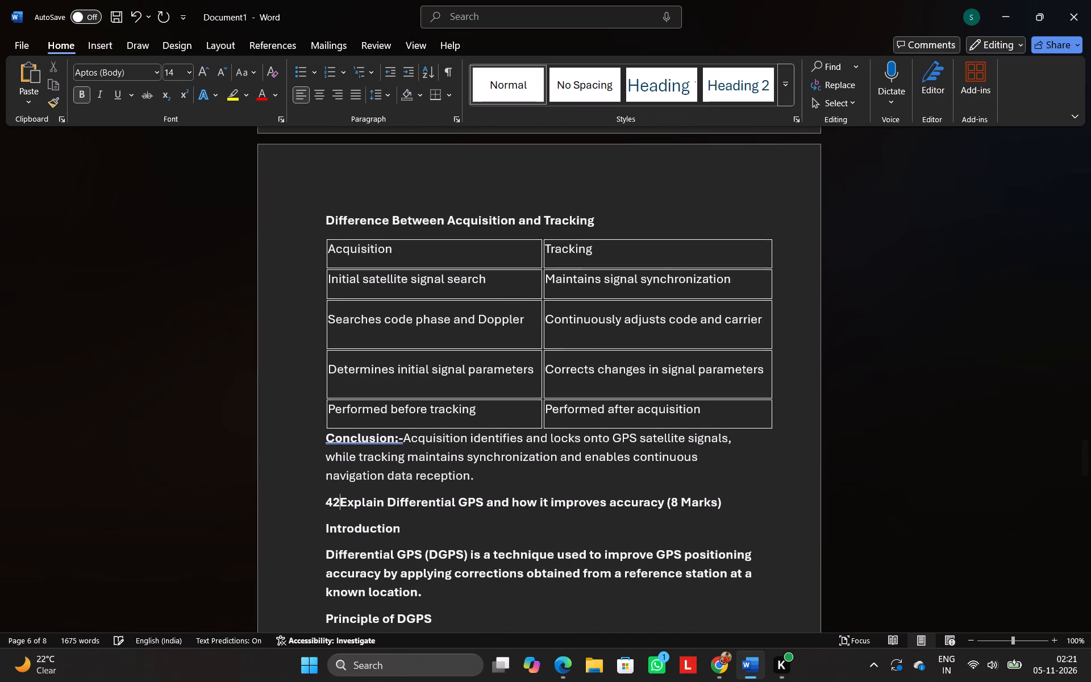
key(shift+parenright)
key(Left)
key(Left)
key(Left)
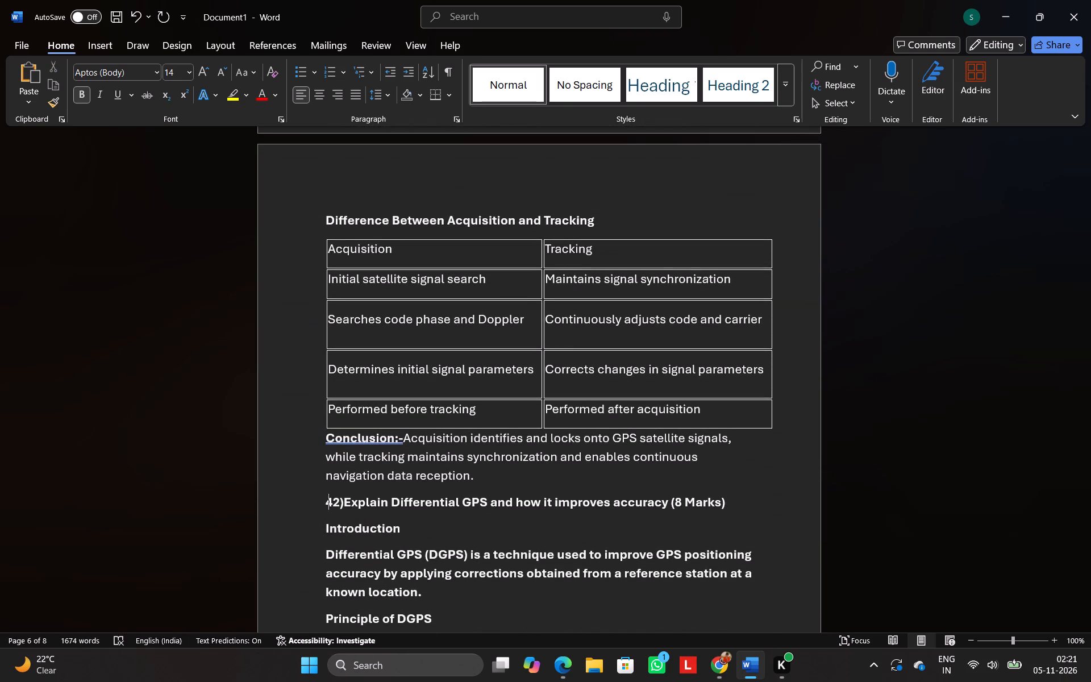
text(8m)
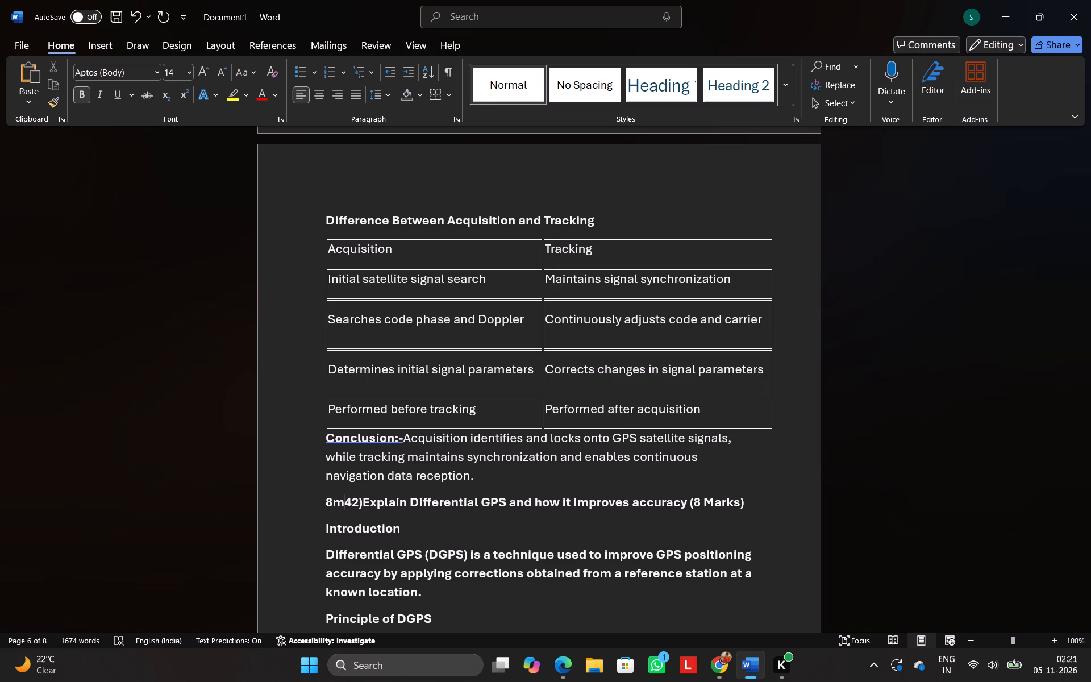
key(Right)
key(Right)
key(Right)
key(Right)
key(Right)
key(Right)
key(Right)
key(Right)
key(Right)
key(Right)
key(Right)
Underline the term "Differential GPS (DGPS" at the start of question 42's introduction paragraph.
scroll(349, 502, down, 1)
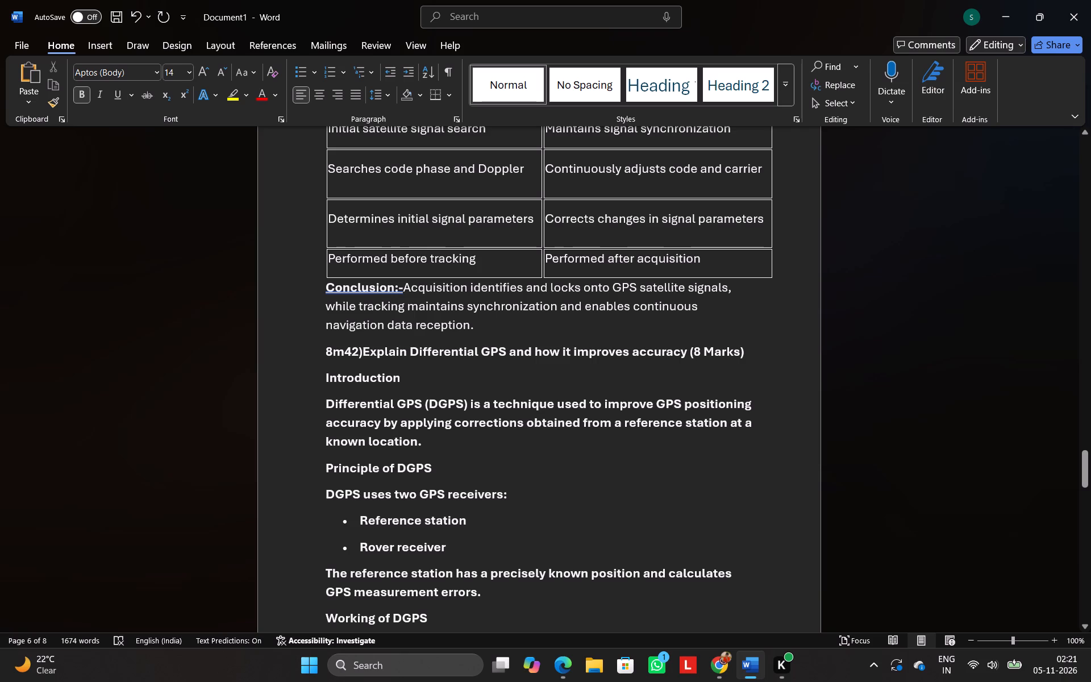
drag(325, 400, 465, 410)
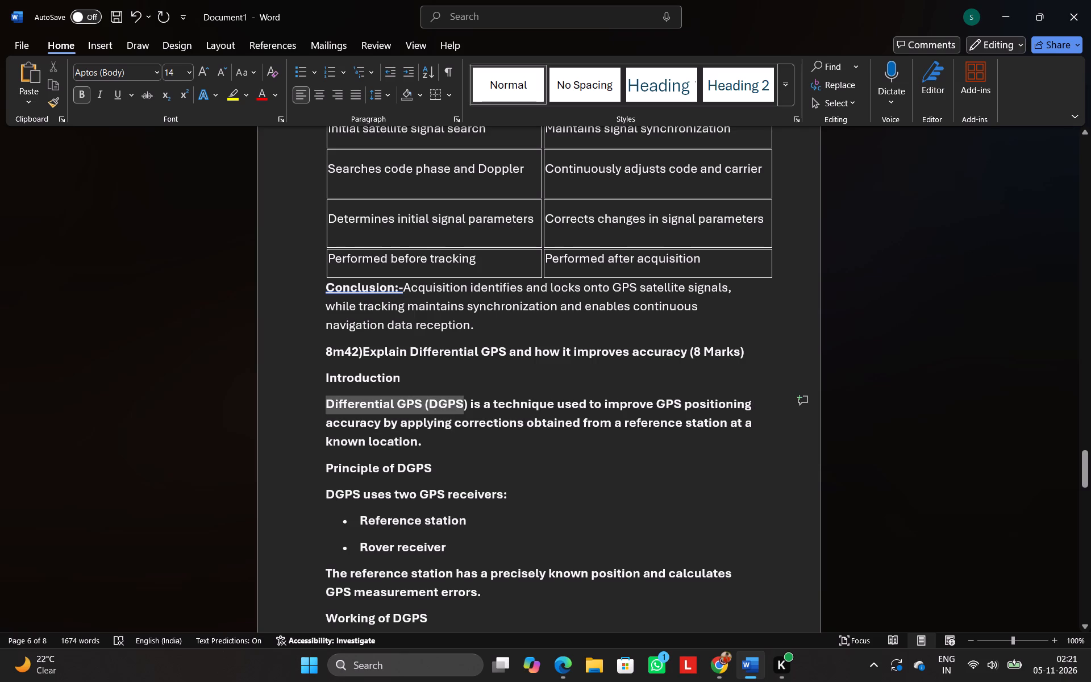
drag(465, 410, 466, 402)
drag(466, 402, 465, 403)
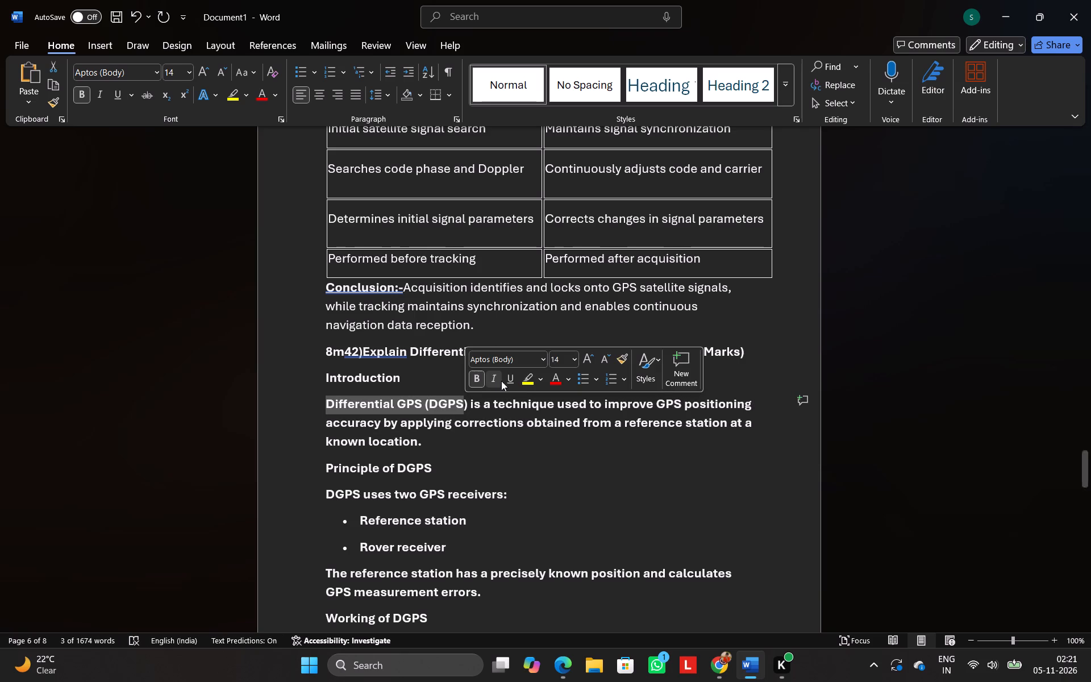
click(511, 375)
click(519, 499)
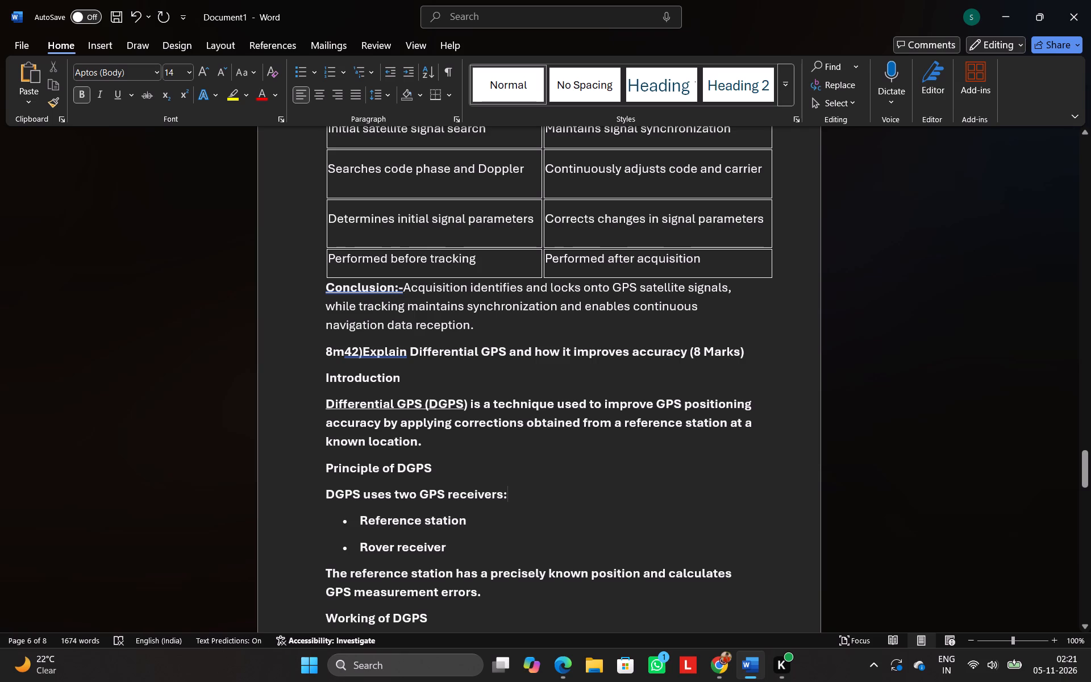
Underline question 42's Introduction heading and append ":-" to it.
drag(326, 382, 403, 392)
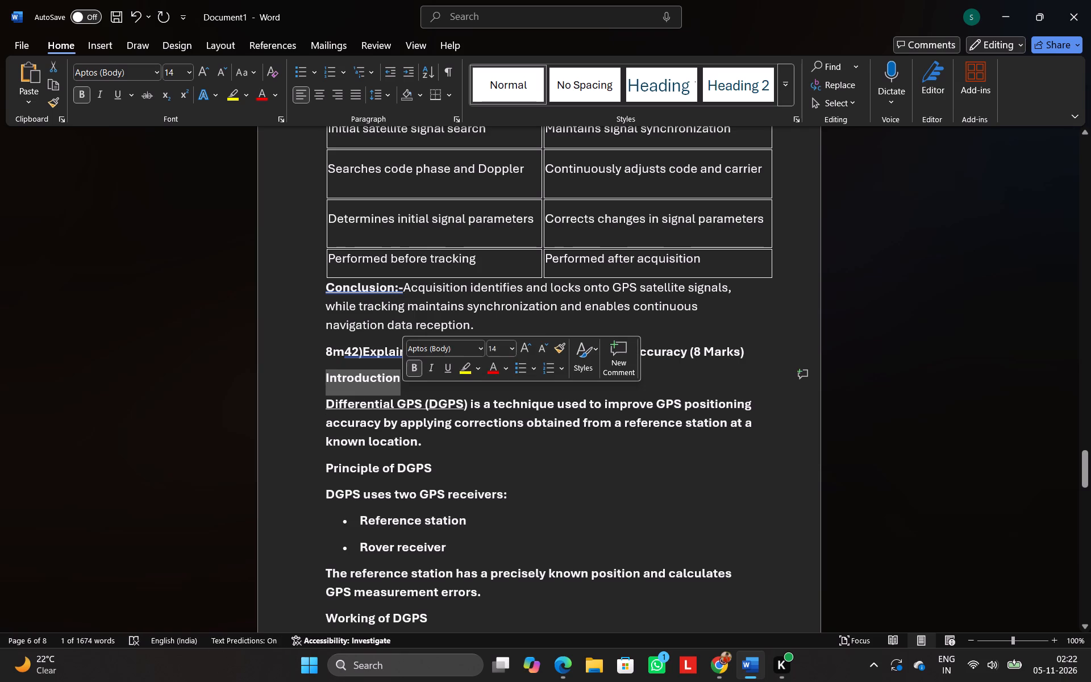
click(443, 363)
click(427, 382)
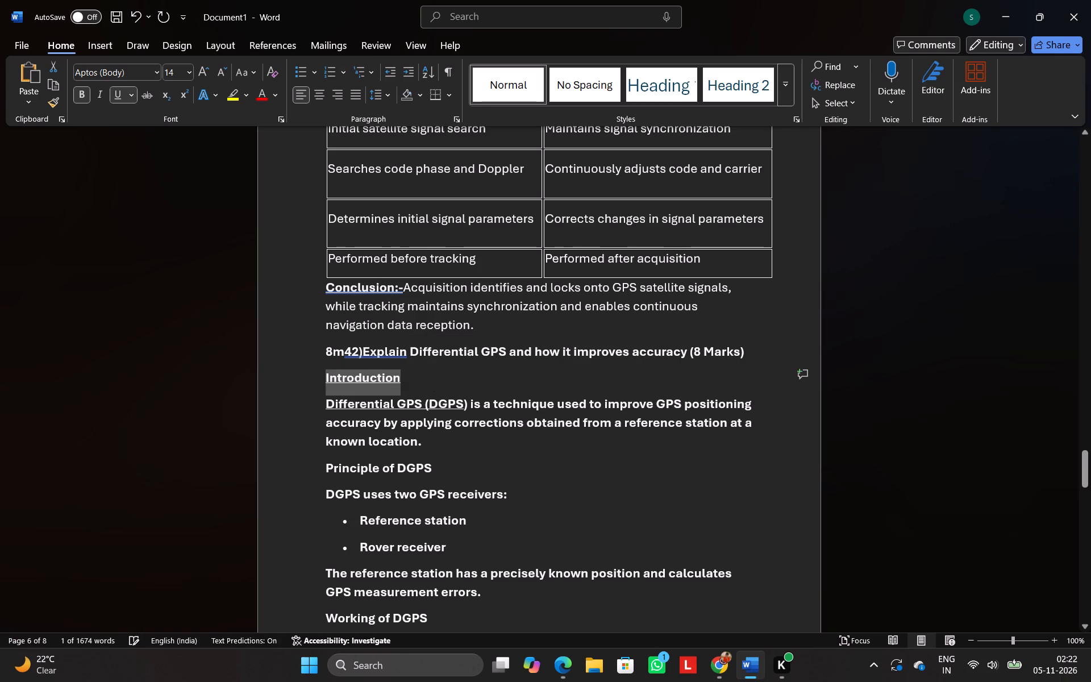
text(:-)
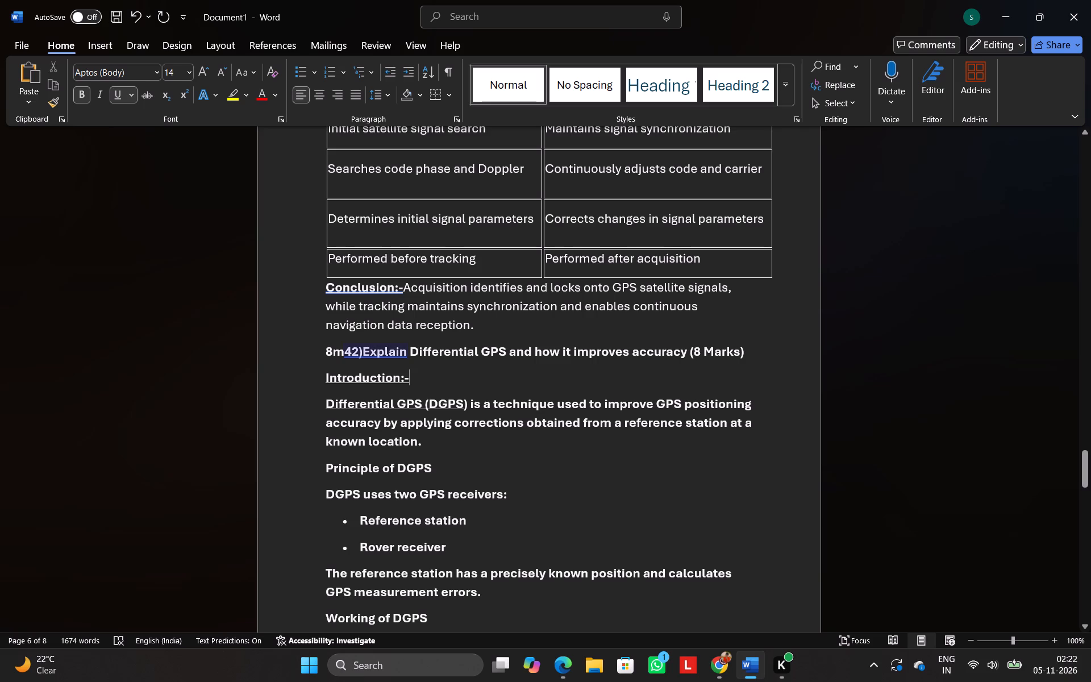
Delete the question text "Explain Differential GPS and how it improves accuracy (8 Marks)" after "8m42)".
drag(364, 351, 723, 356)
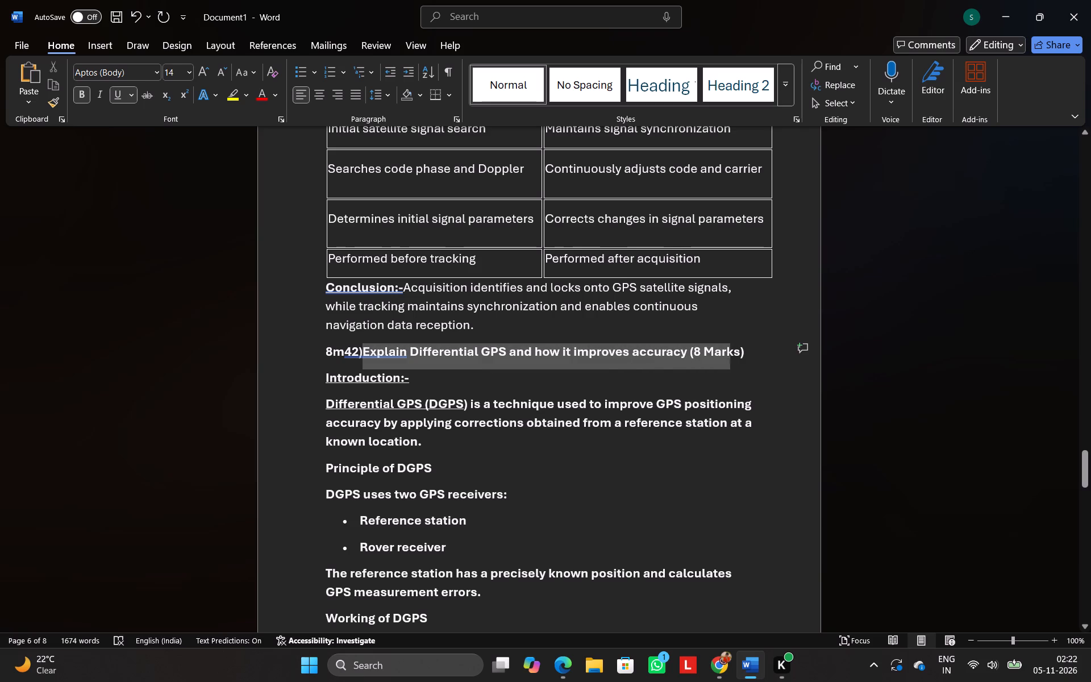
drag(723, 356, 768, 360)
key(BackSpace)
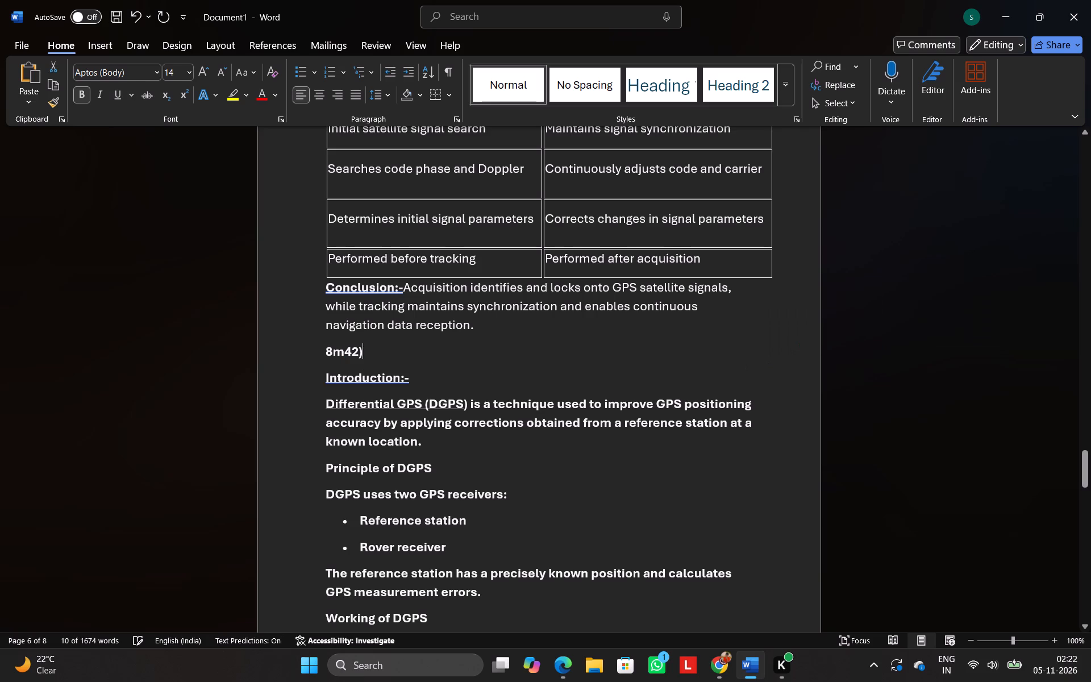
Join the "Introduction:-" heading onto the "8m42)" line.
key(Down)
key(Left)
key(Left)
key(Left)
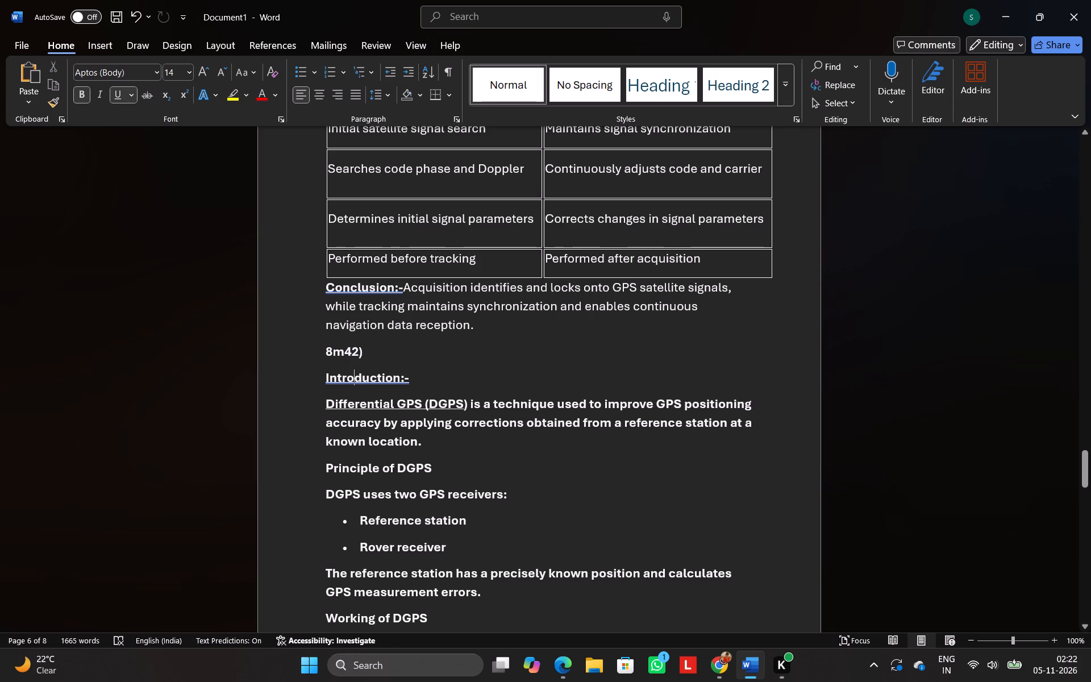
key(Left)
key(Left)
key(Left)
key(BackSpace)
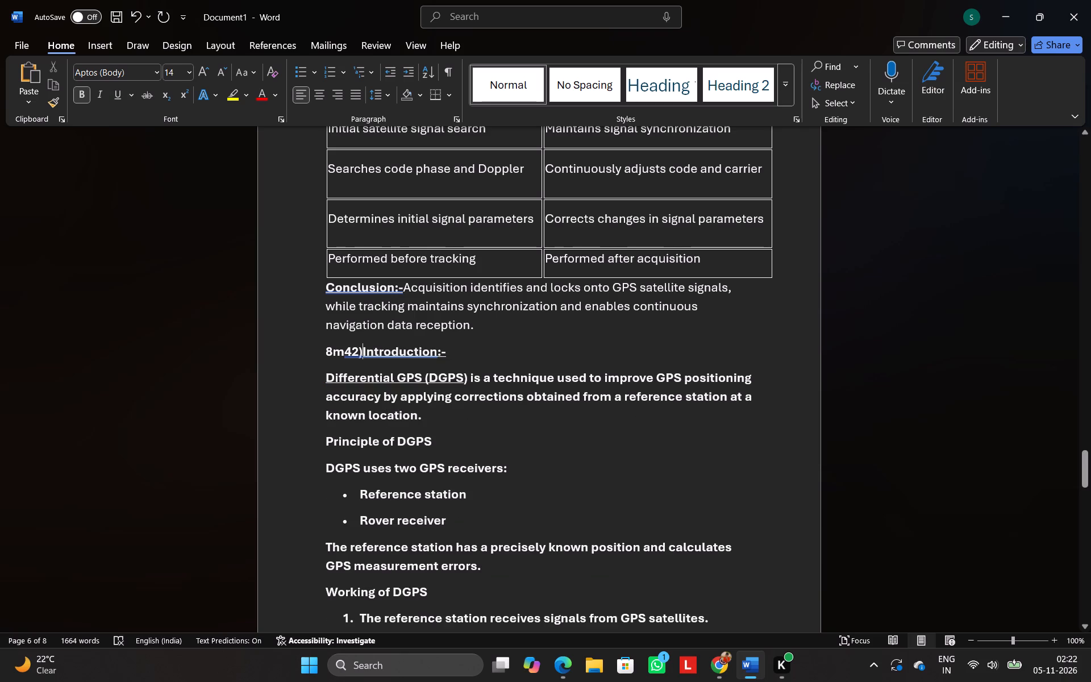
Underline the "8m42)" label in front of "Introduction:-".
drag(324, 351, 367, 353)
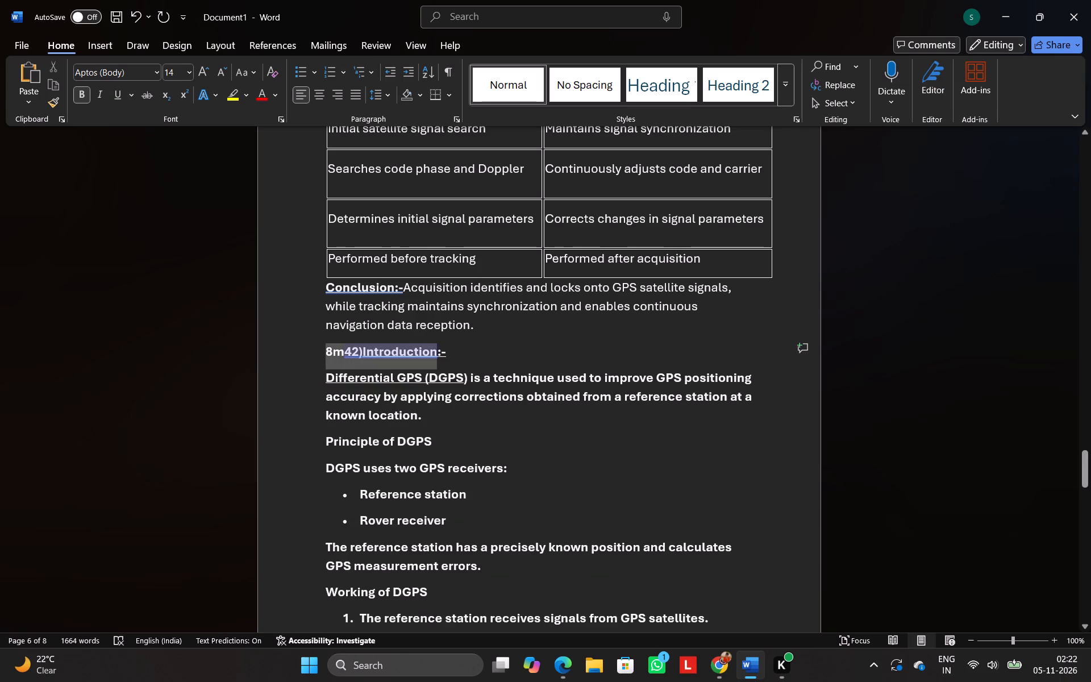
drag(367, 353, 364, 356)
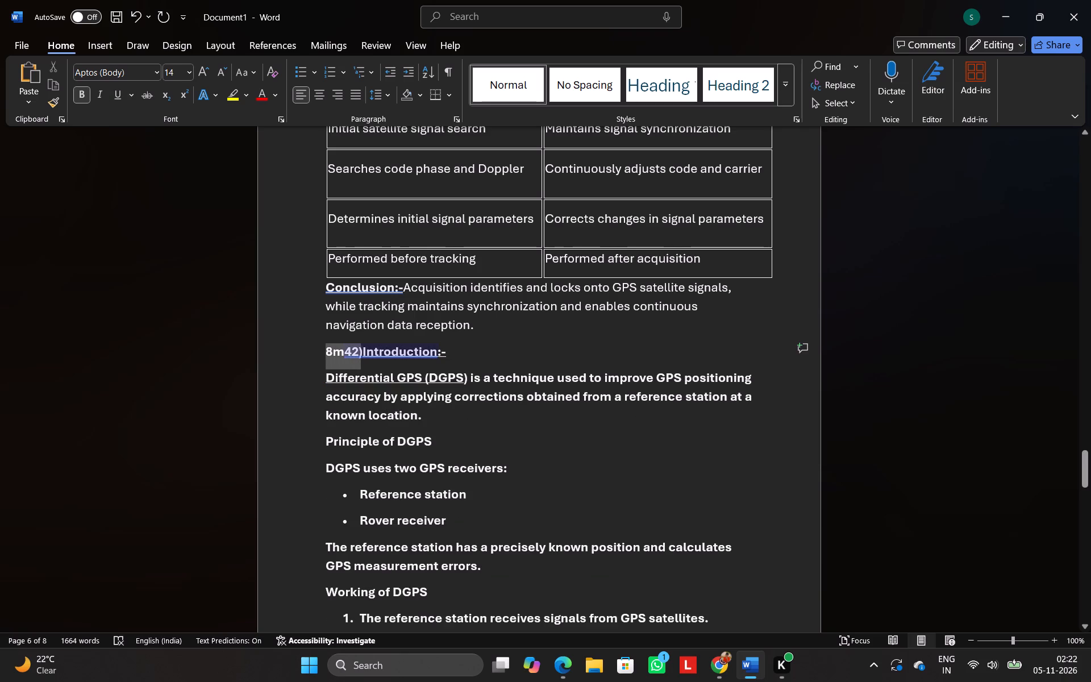
drag(364, 356, 364, 357)
click(404, 333)
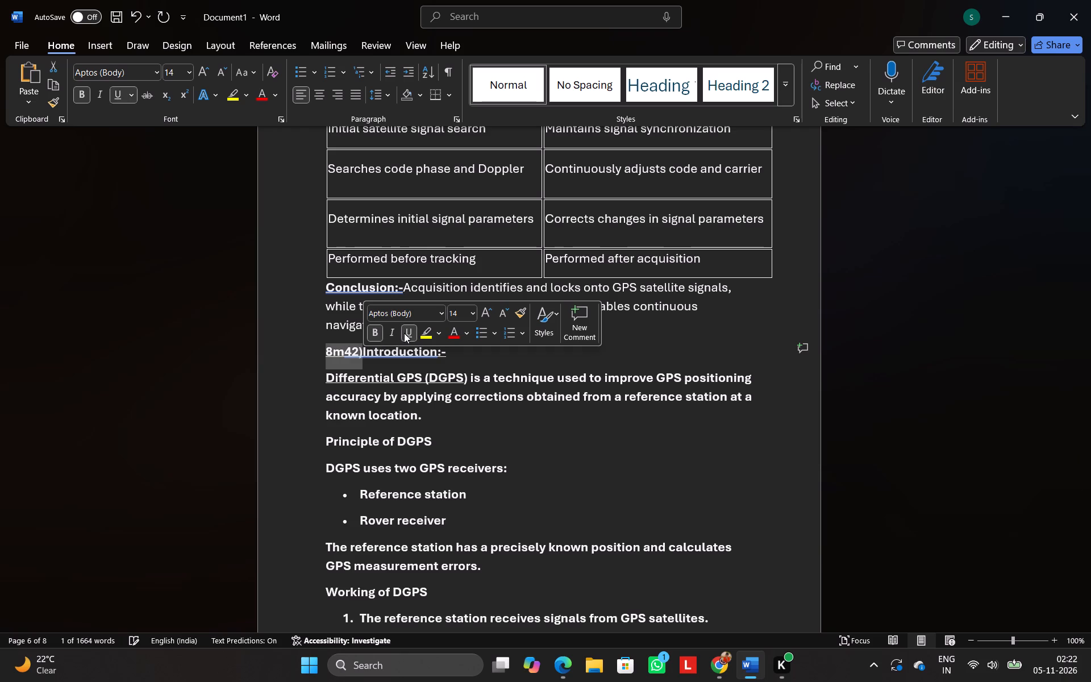
click(432, 357)
click(468, 350)
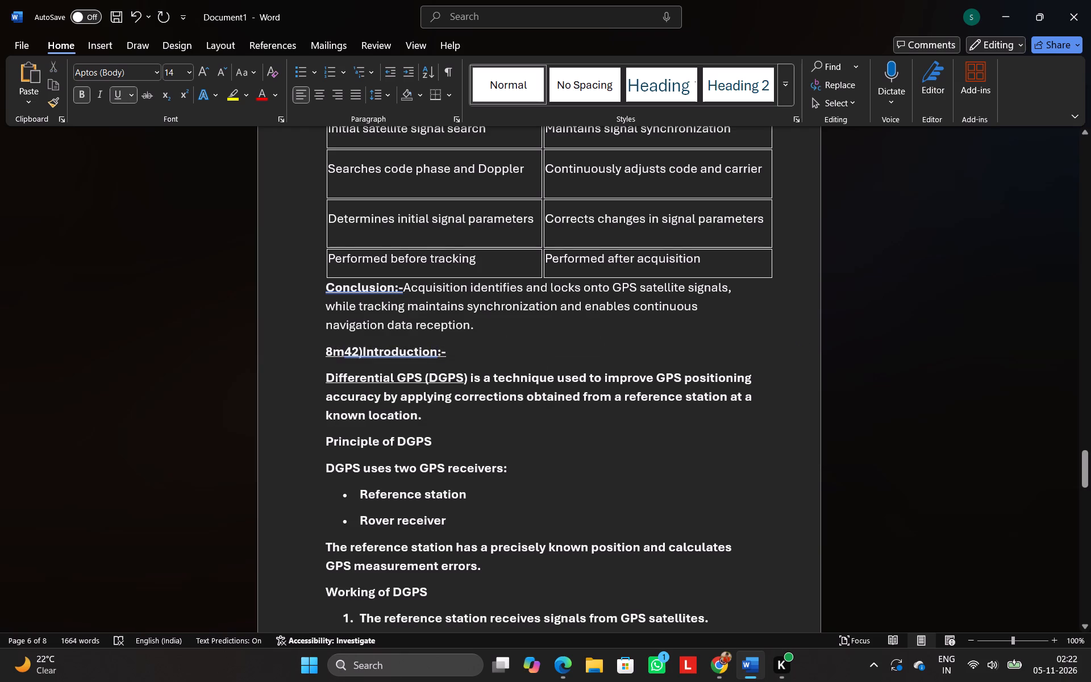
Remove bold from the rest of the introduction paragraph following the underlined "Differential GPS (DGPS".
click(323, 380)
drag(327, 380, 434, 418)
click(434, 418)
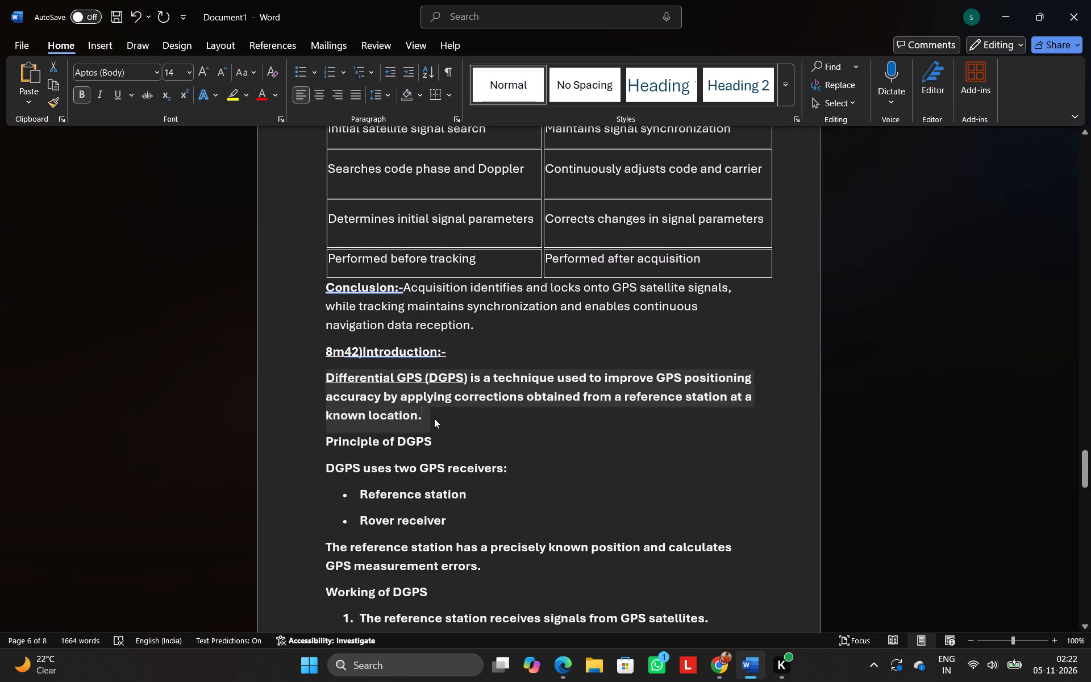
drag(468, 380, 498, 423)
click(507, 398)
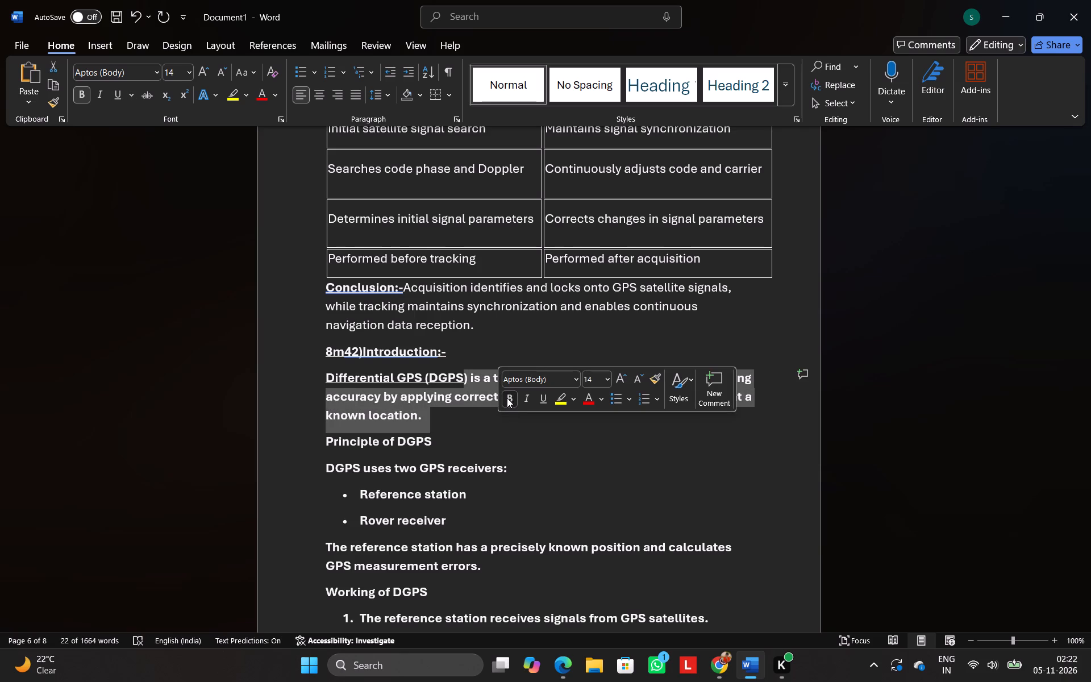
click(488, 419)
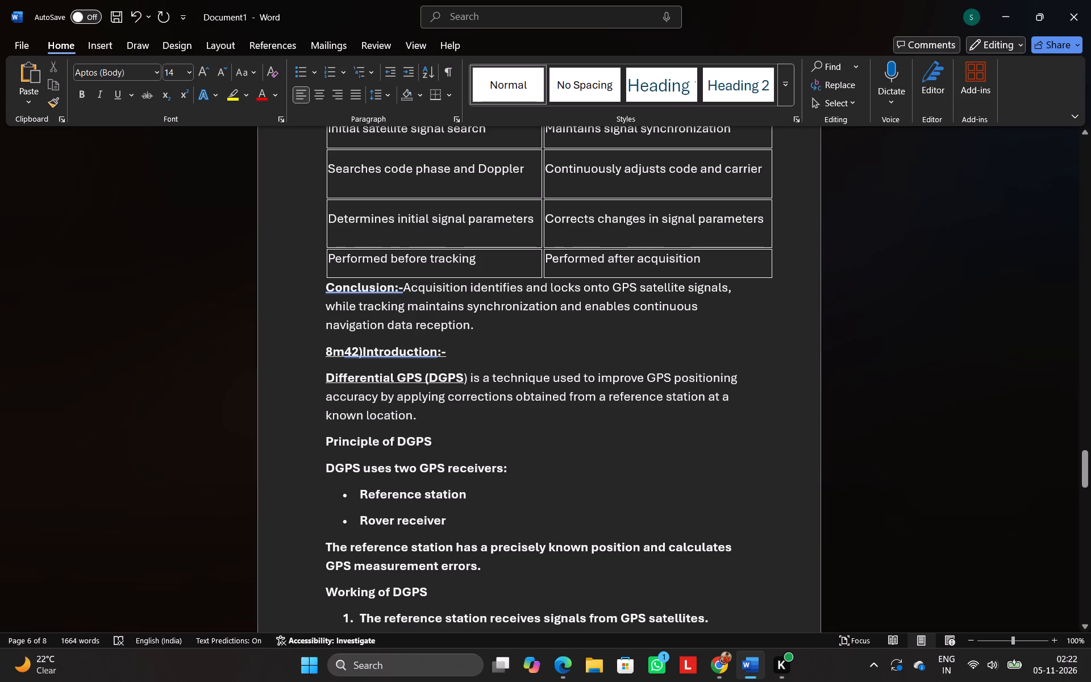
Join the Differential GPS introduction paragraph onto the "8m42)Introduction:-" line.
click(325, 384)
key(BackSpace)
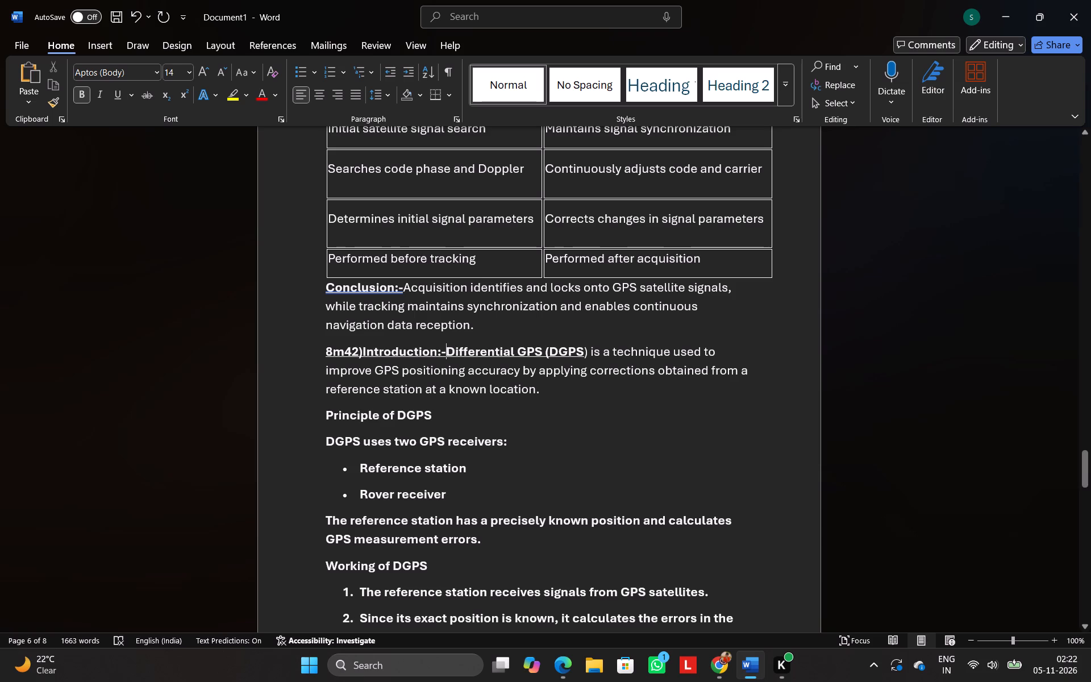
Underline the "Principle of DGPS" heading below the question 42 introduction.
scroll(393, 387, down, 1)
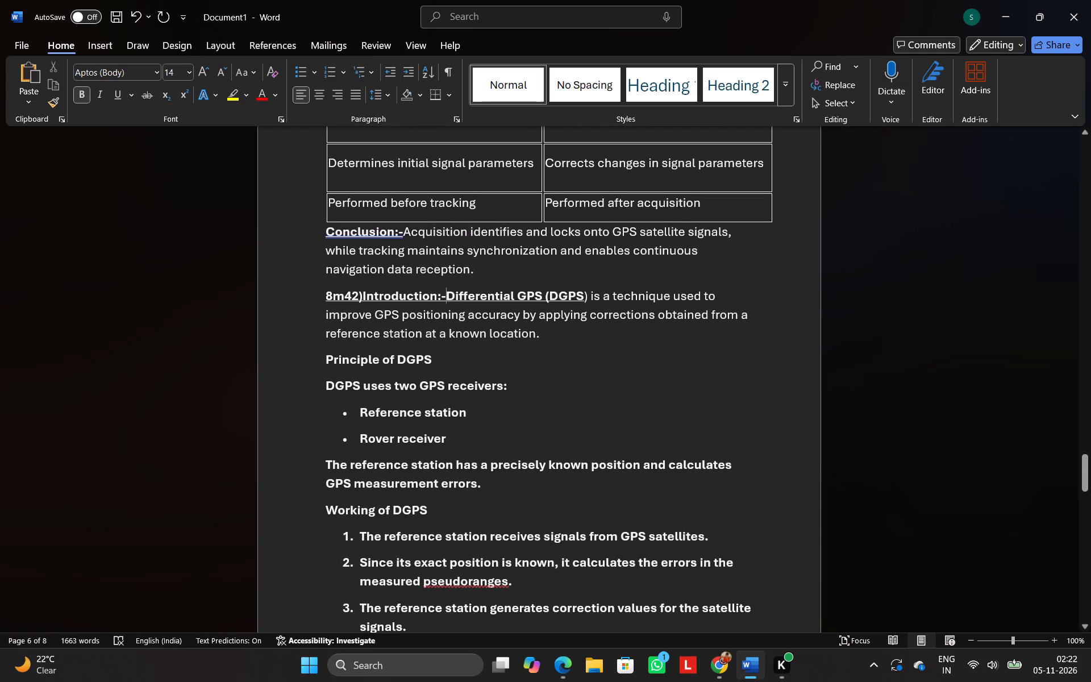
drag(326, 357, 455, 363)
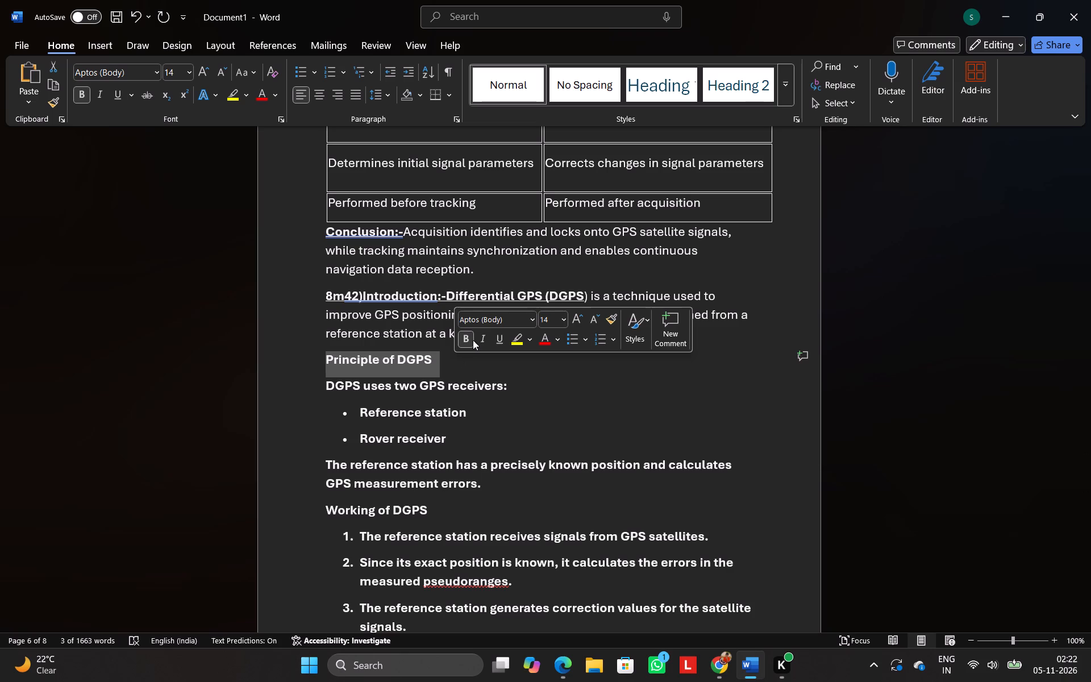
click(506, 338)
click(505, 357)
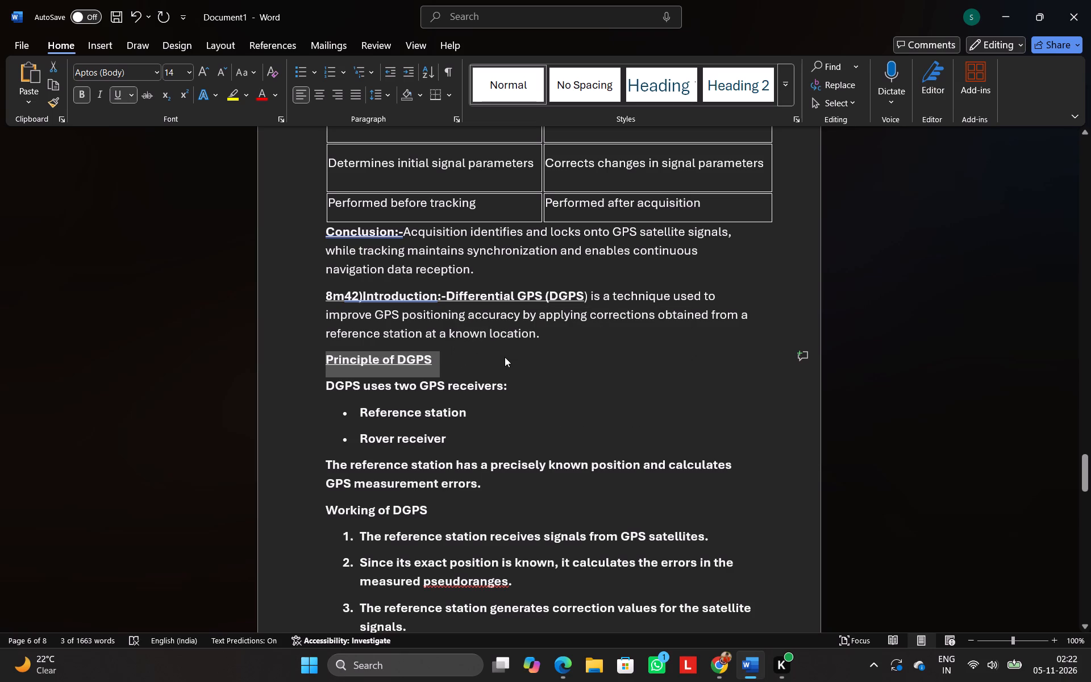
Join the "Principle of DGPS" heading onto the end of the introduction paragraph and append ";-" to it.
click(326, 361)
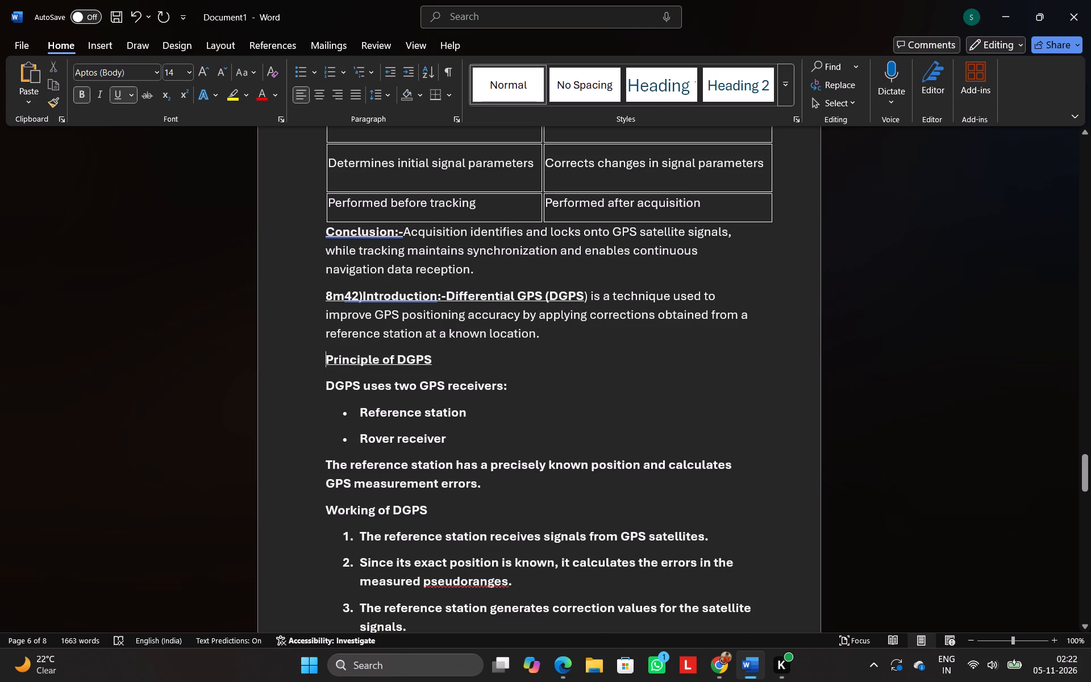
key(BackSpace)
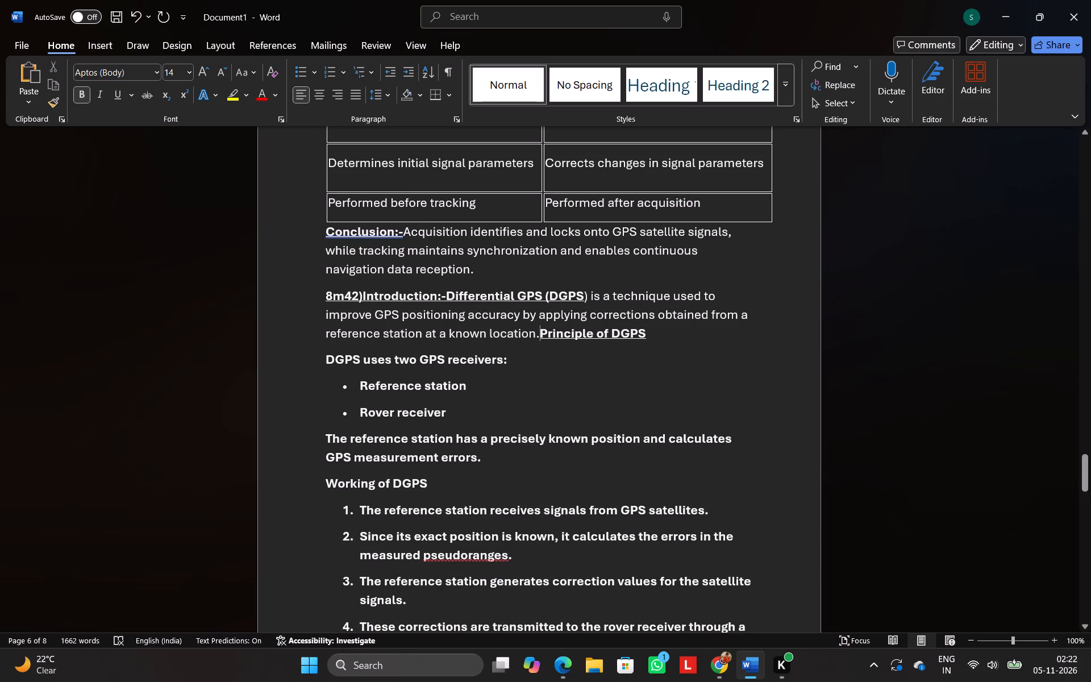
click(655, 334)
text(;-)
Merge the "DGPS uses two GPS receivers:" line into the paragraph above, keeping it on its own line with a line break.
click(324, 365)
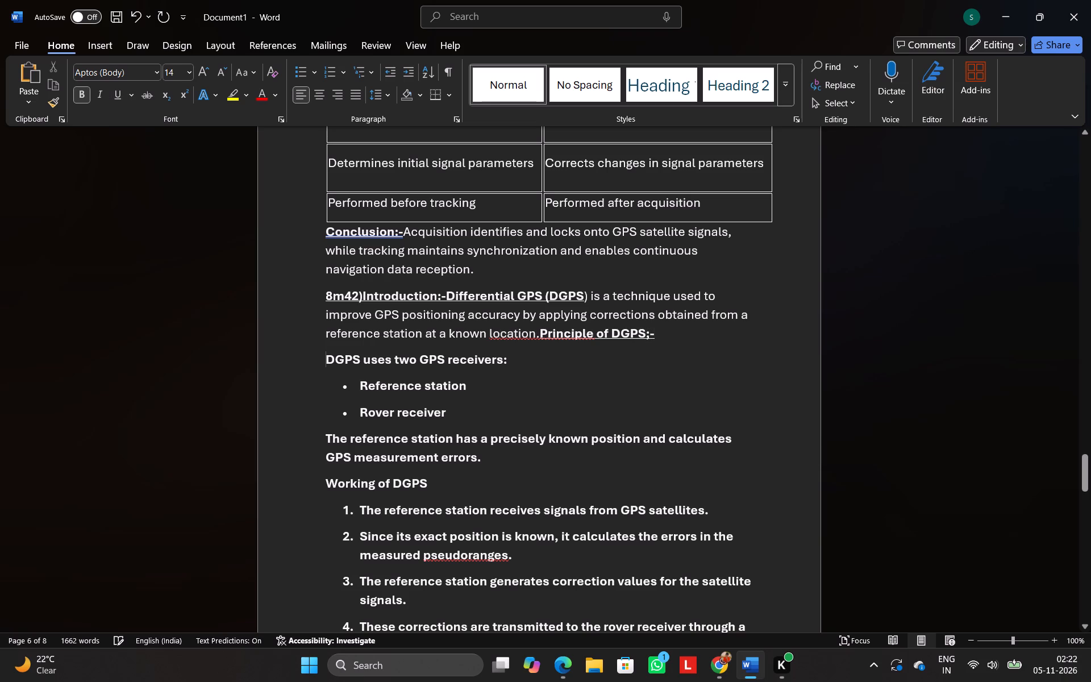
key(bracketright)
key(BackSpace)
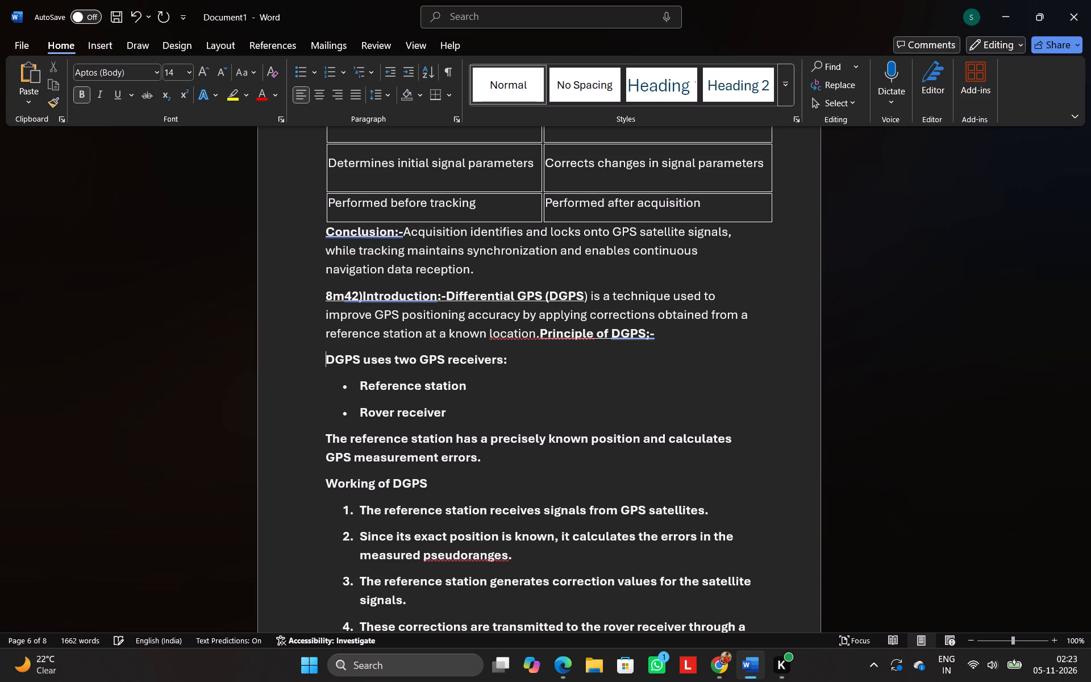
key(BackSpace)
key(shift+Return)
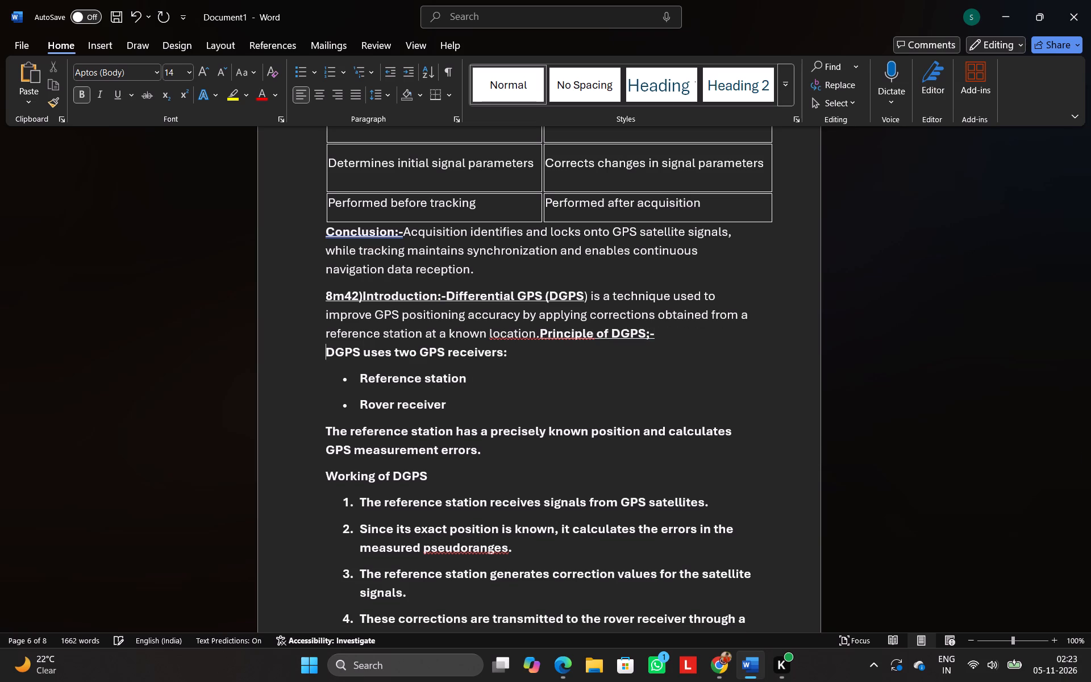
Underline the "DGPS uses two GPS receivers:" line and remove its bold.
drag(325, 354, 482, 357)
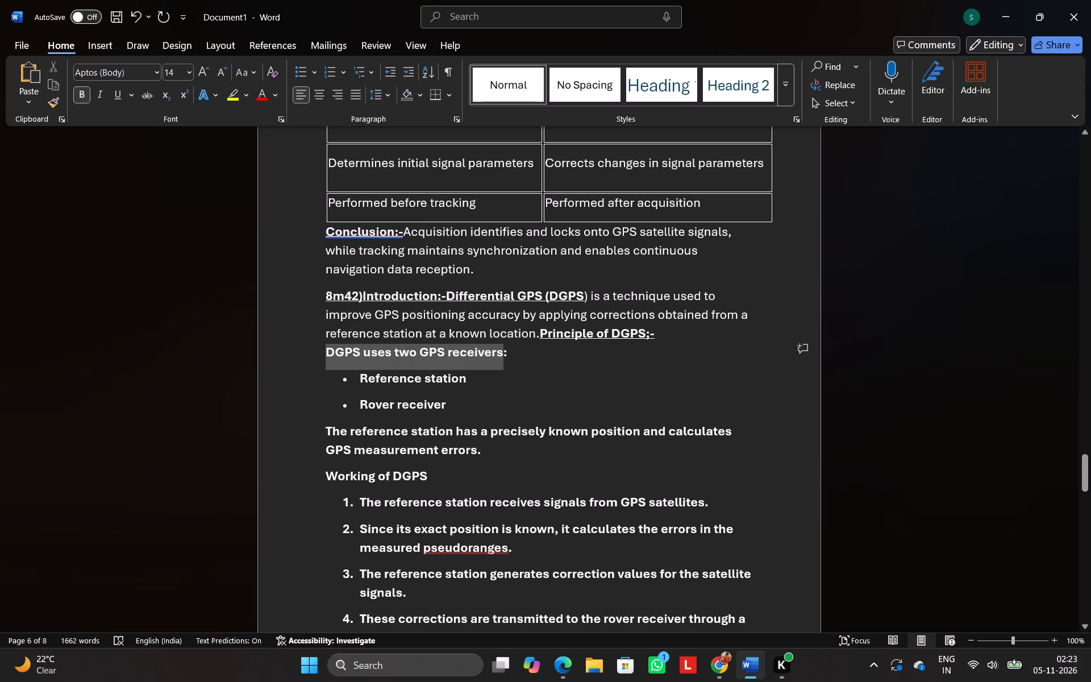
drag(482, 357, 505, 356)
drag(505, 356, 506, 356)
click(551, 329)
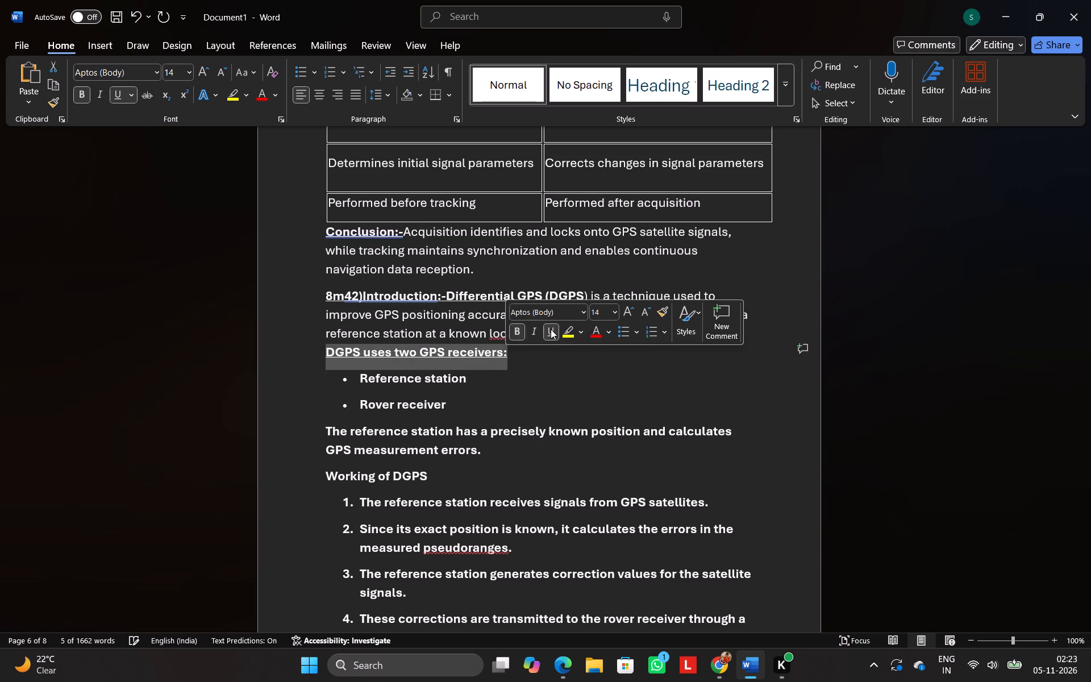
click(518, 329)
click(523, 360)
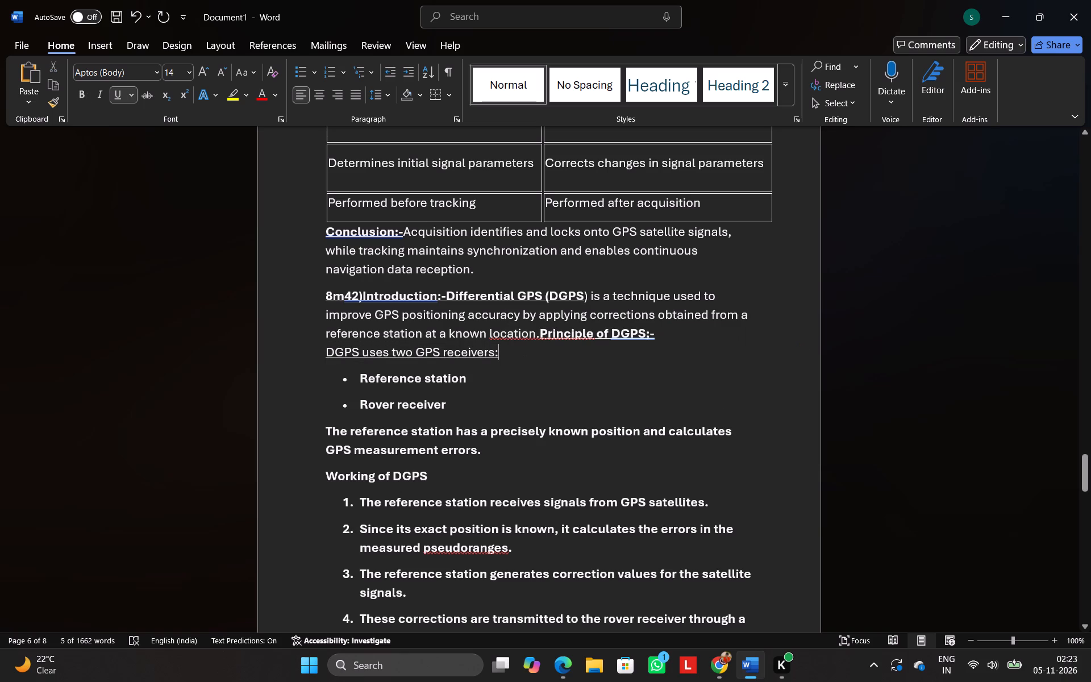
click(623, 365)
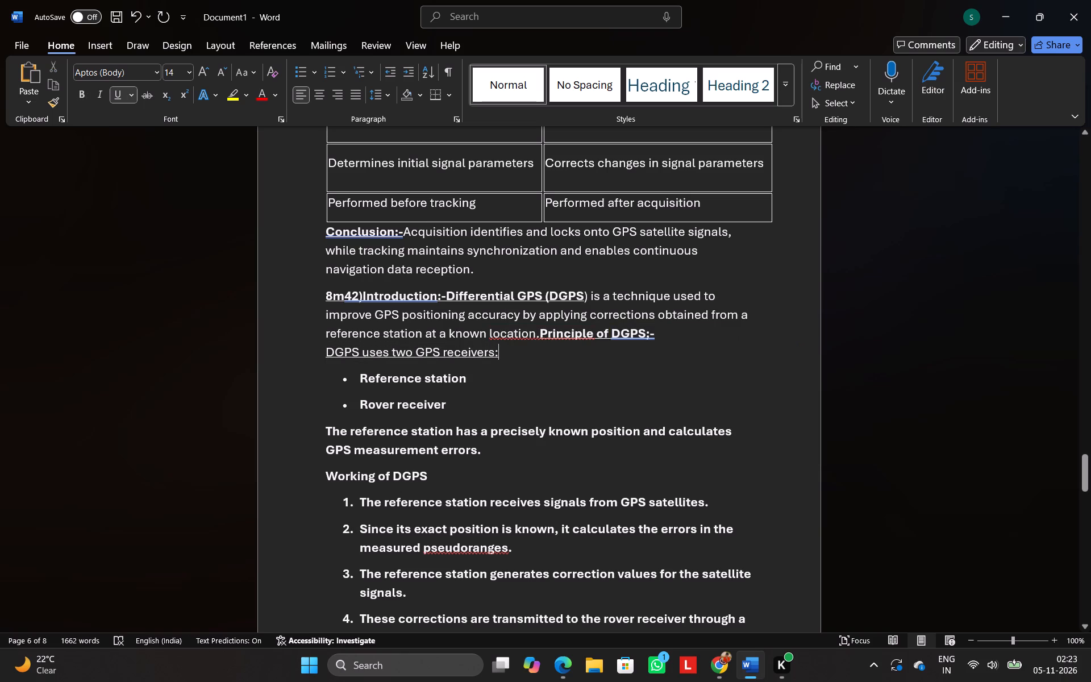
Turn the "Reference station" bullet into non-bold inline text "1)Reference station." after "DGPS uses two GPS receivers:".
click(355, 378)
key(BackSpace)
key(BackSpace)
key(BackSpace)
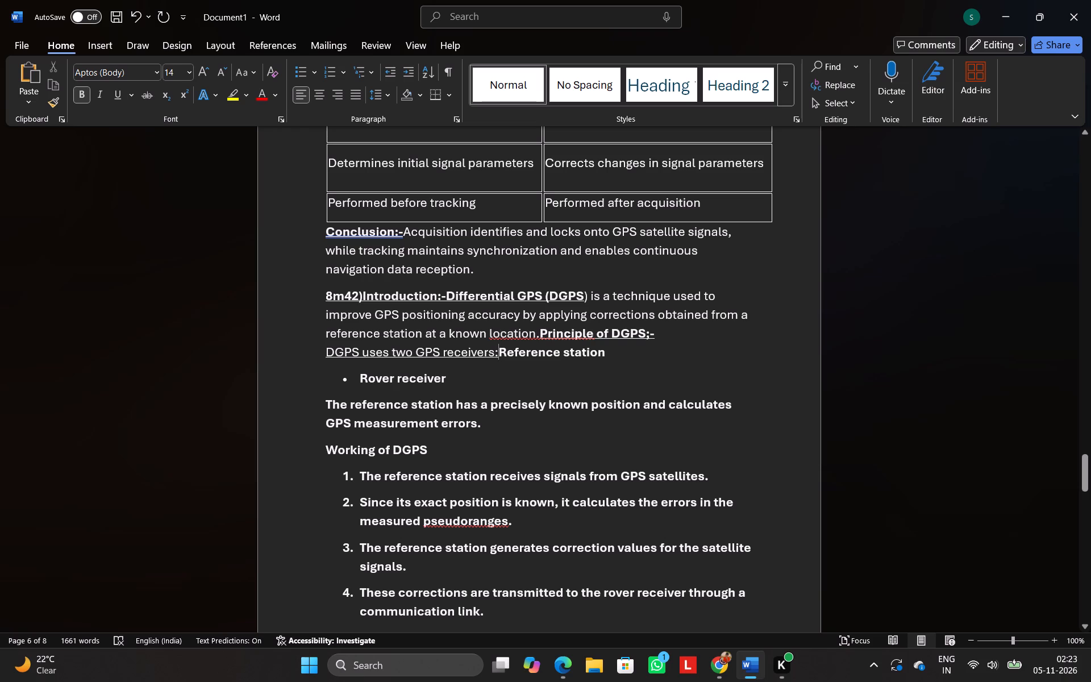
text(1))
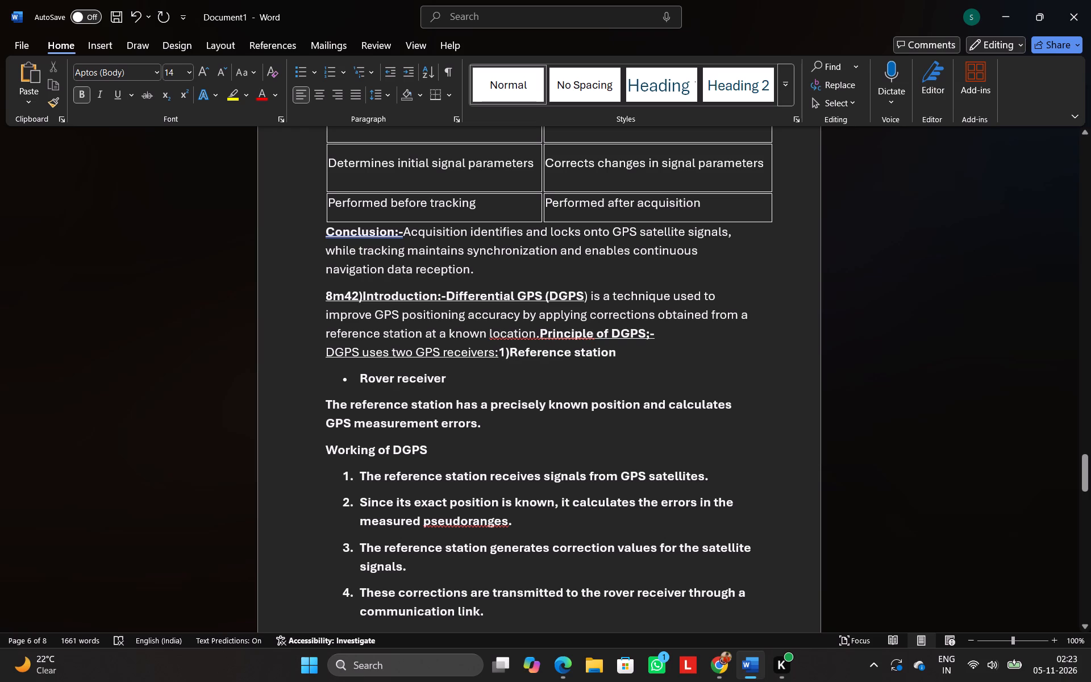
drag(501, 352, 615, 351)
click(623, 330)
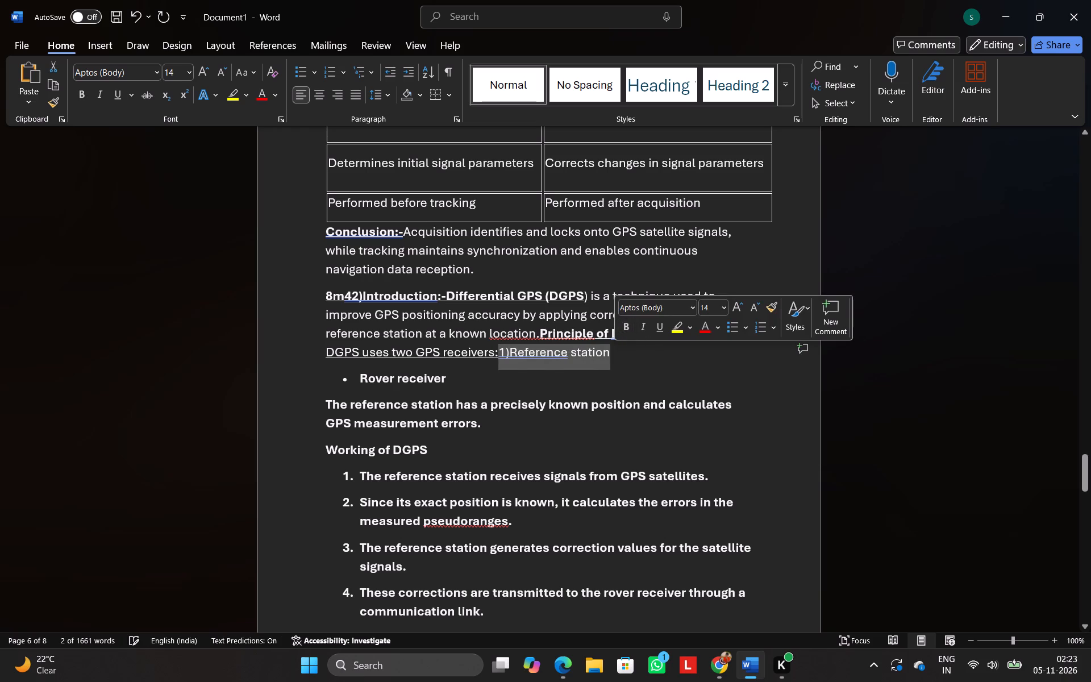
click(615, 356)
key(period)
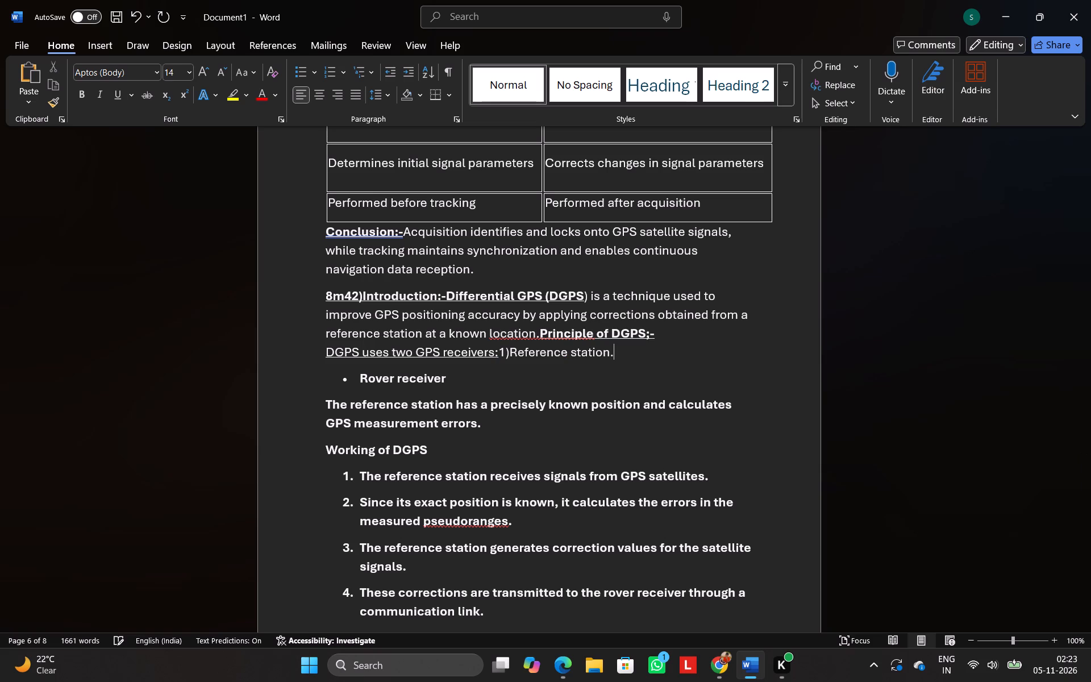
Turn the "Rover receiver" bullet into non-bold inline text "2)Rover receiver." after "1)Reference station.".
click(359, 381)
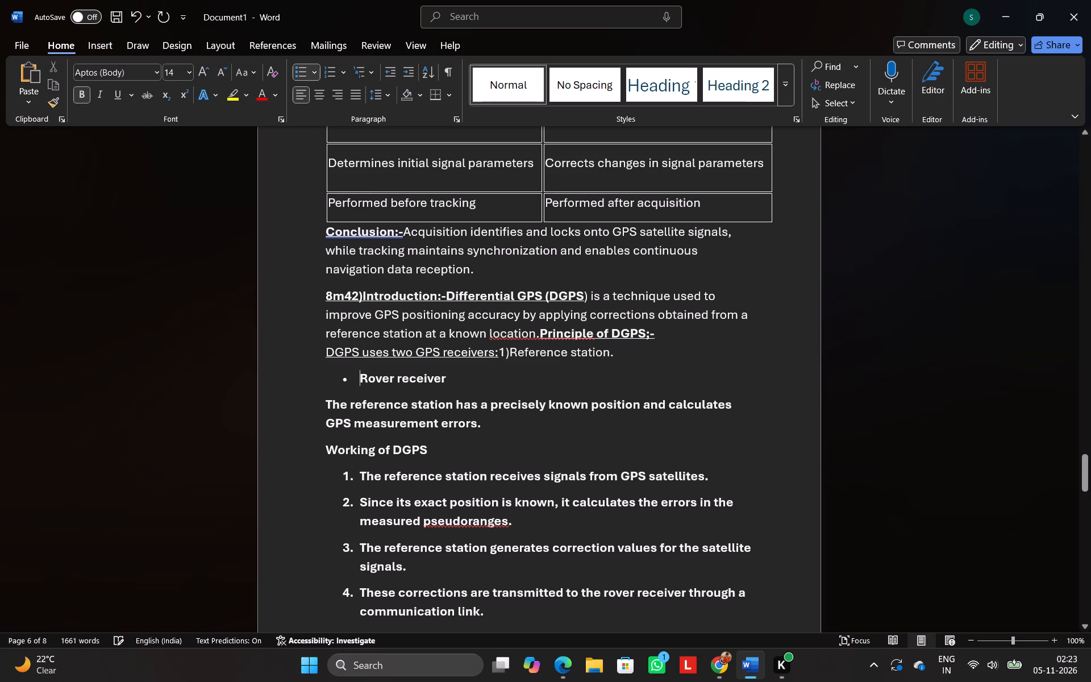
key(BackSpace)
key(BackSpace)
key(BackSpace)
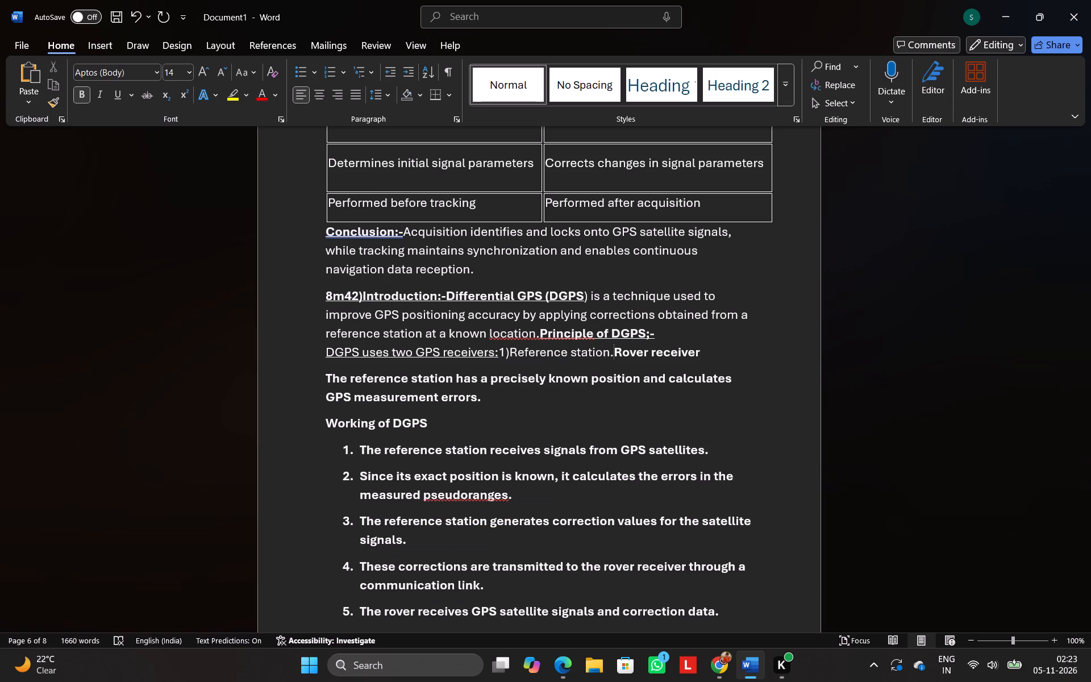
text(2))
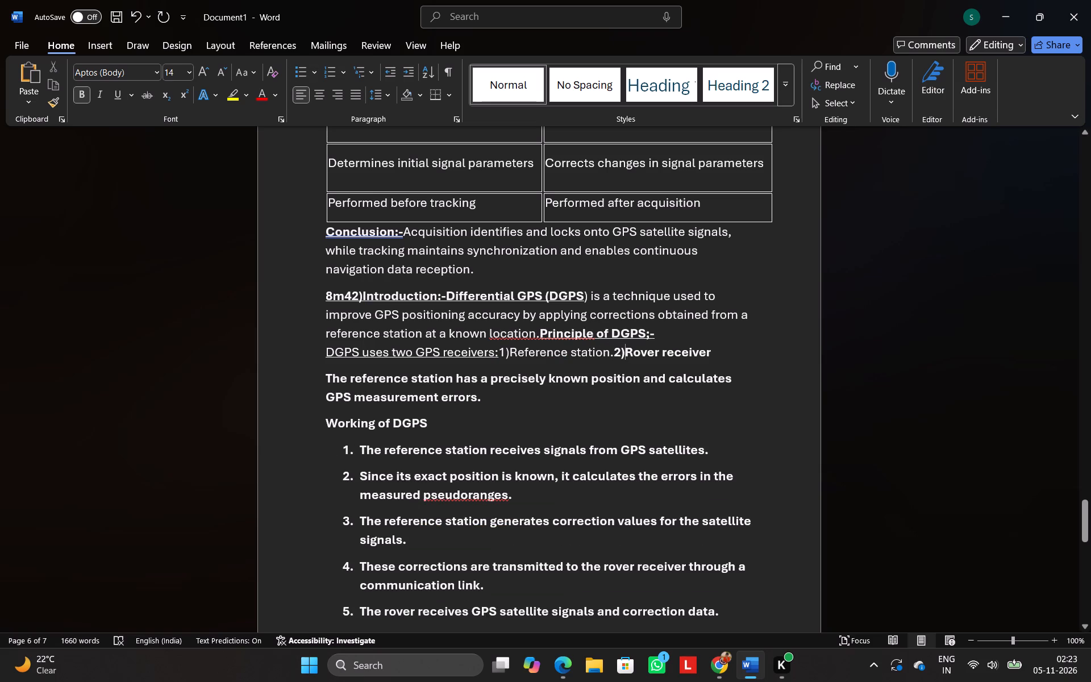
drag(615, 351, 703, 350)
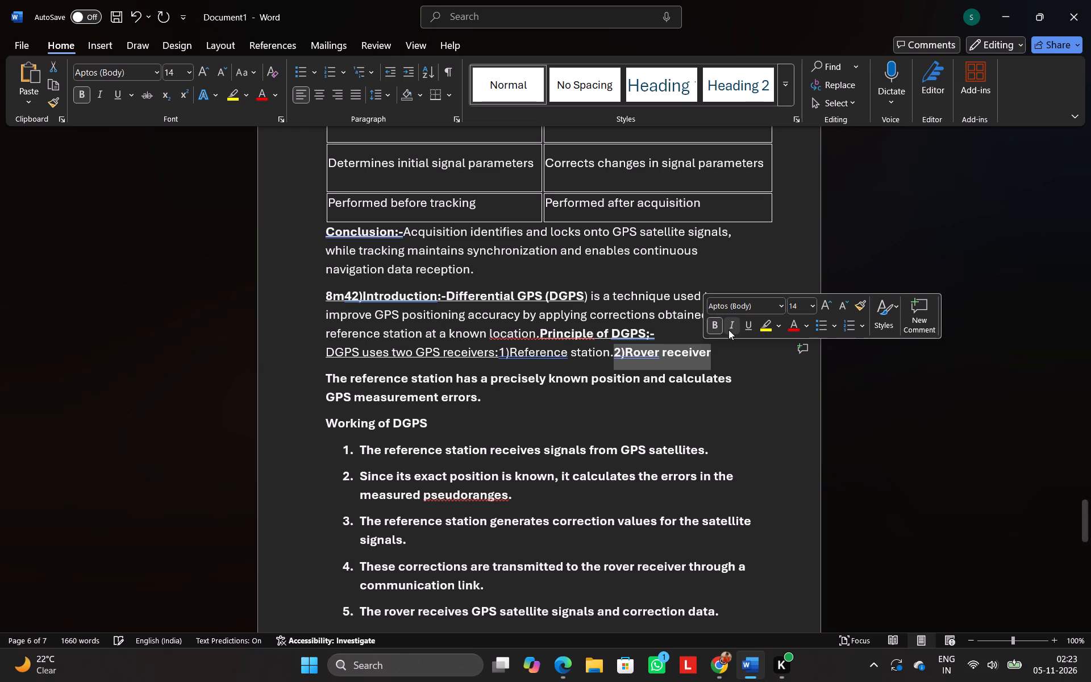
click(712, 323)
click(719, 350)
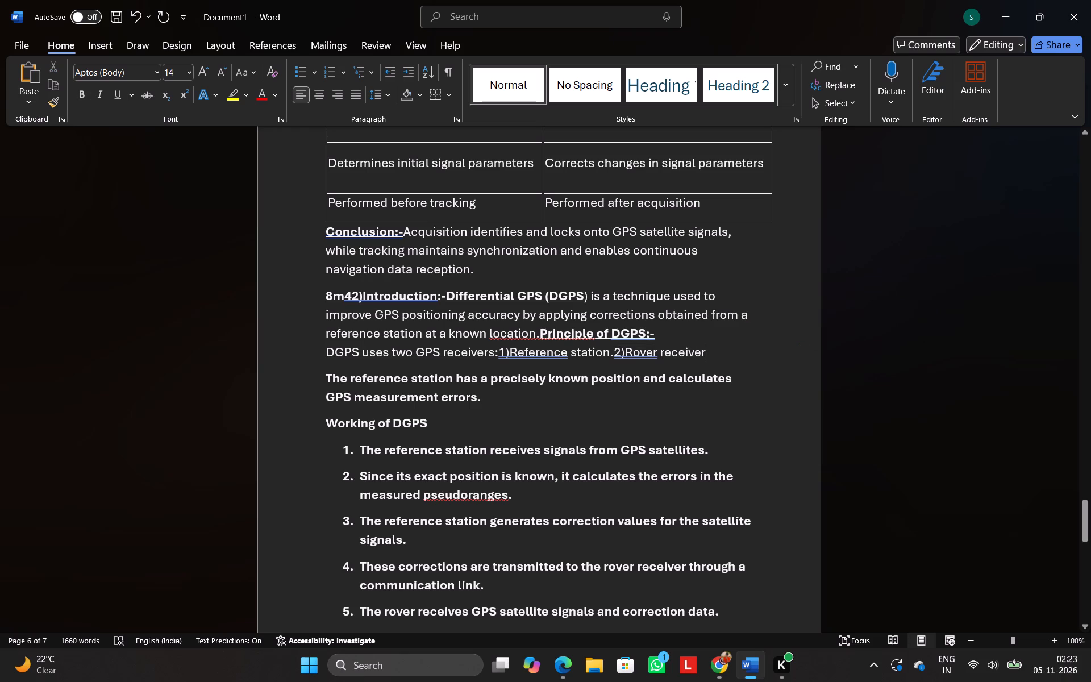
key(period)
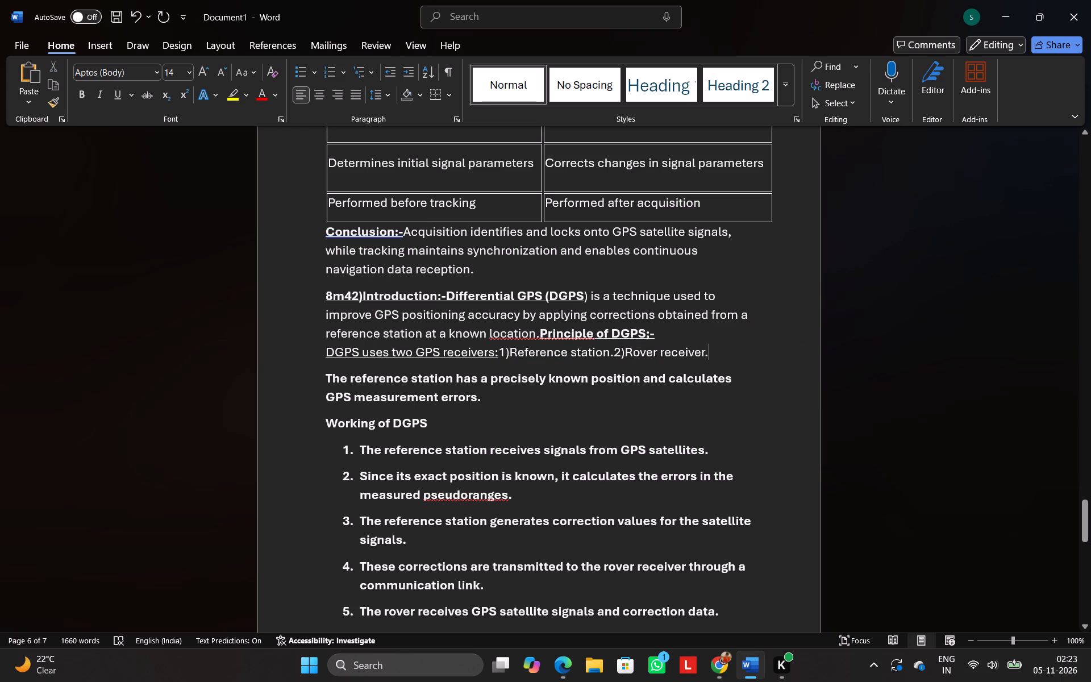
Remove bold from the sentence "The reference station has a precisely known position and calculates GPS measurement errors.".
click(328, 379)
drag(328, 379, 489, 400)
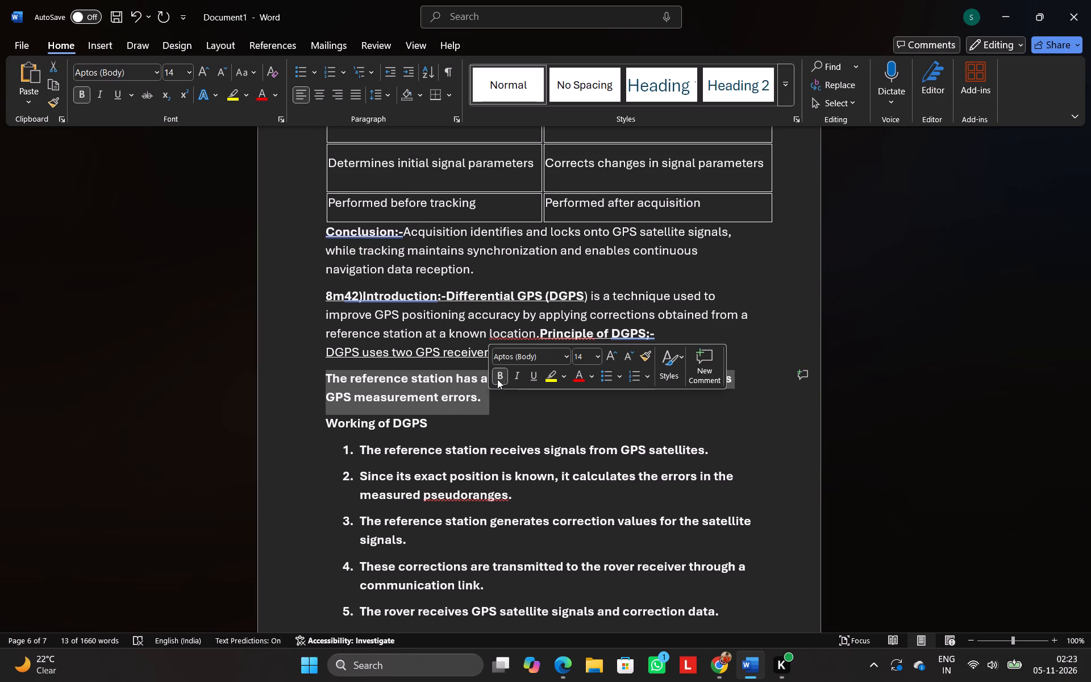
click(497, 379)
click(495, 396)
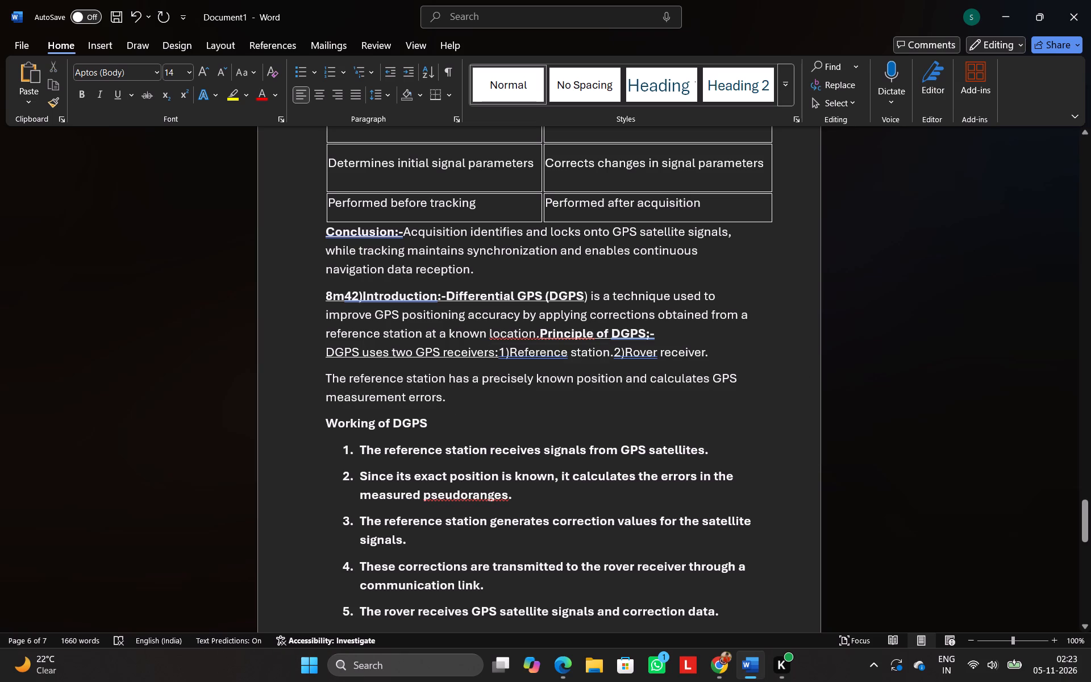
Merge the reference station sentence into the receivers paragraph above, starting it on a new line with a line break.
click(327, 384)
key(BackSpace)
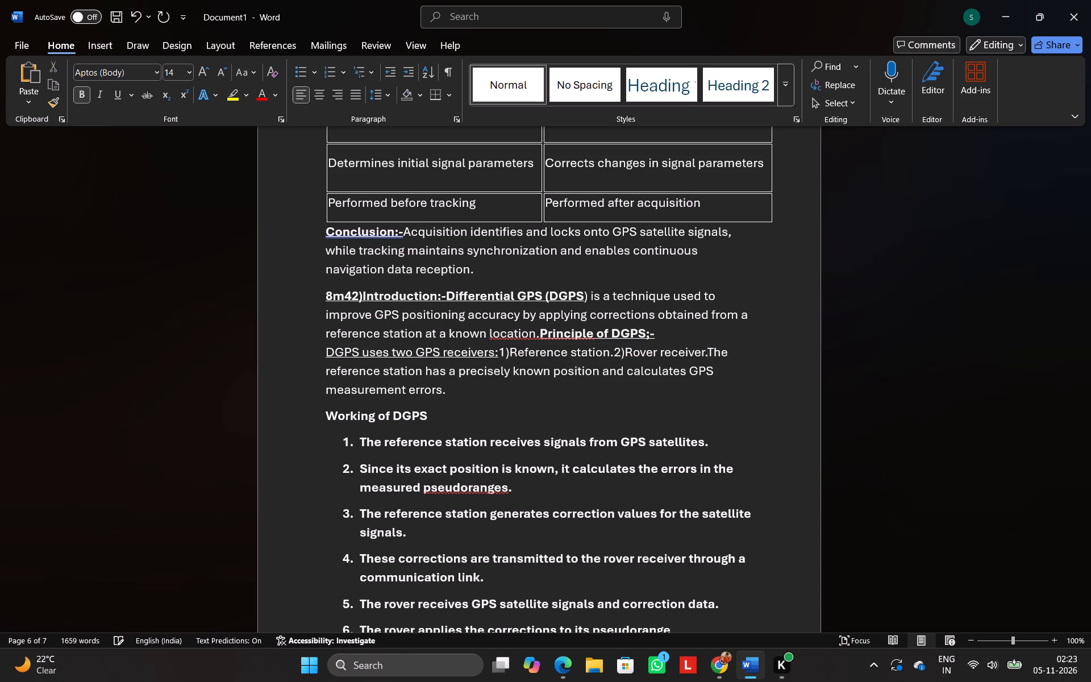
key(shift+Return)
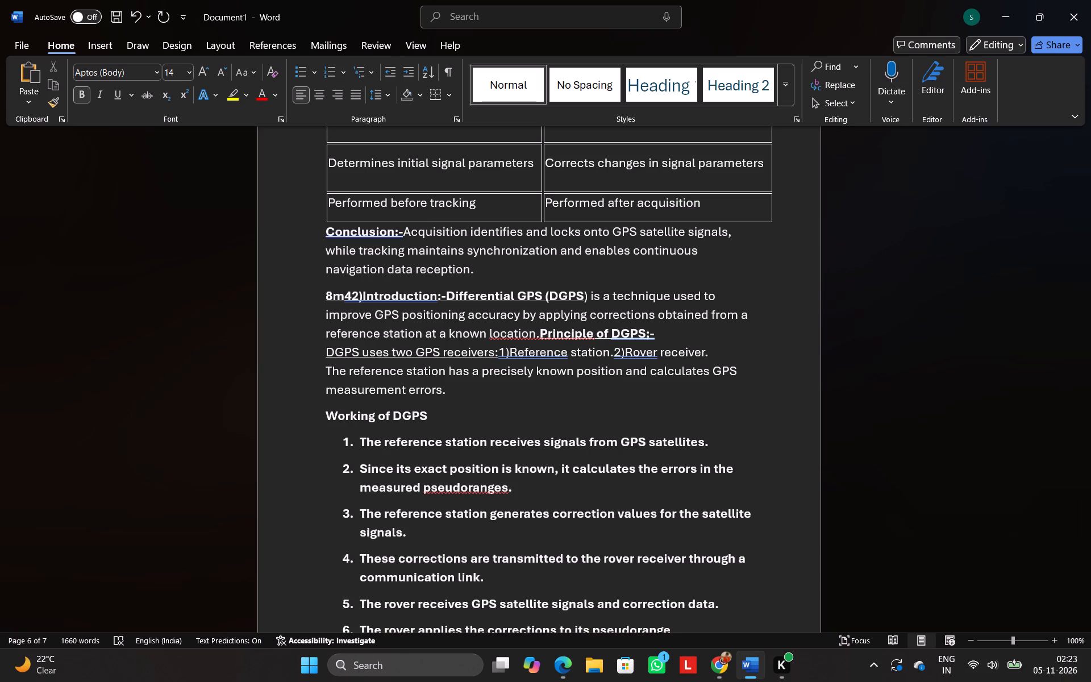
Copy the ⇒ arrow from the earth station conclusion and insert it before "1)Reference", after "station", and before "The reference station has a precisely known position".
scroll(447, 260, up, 3)
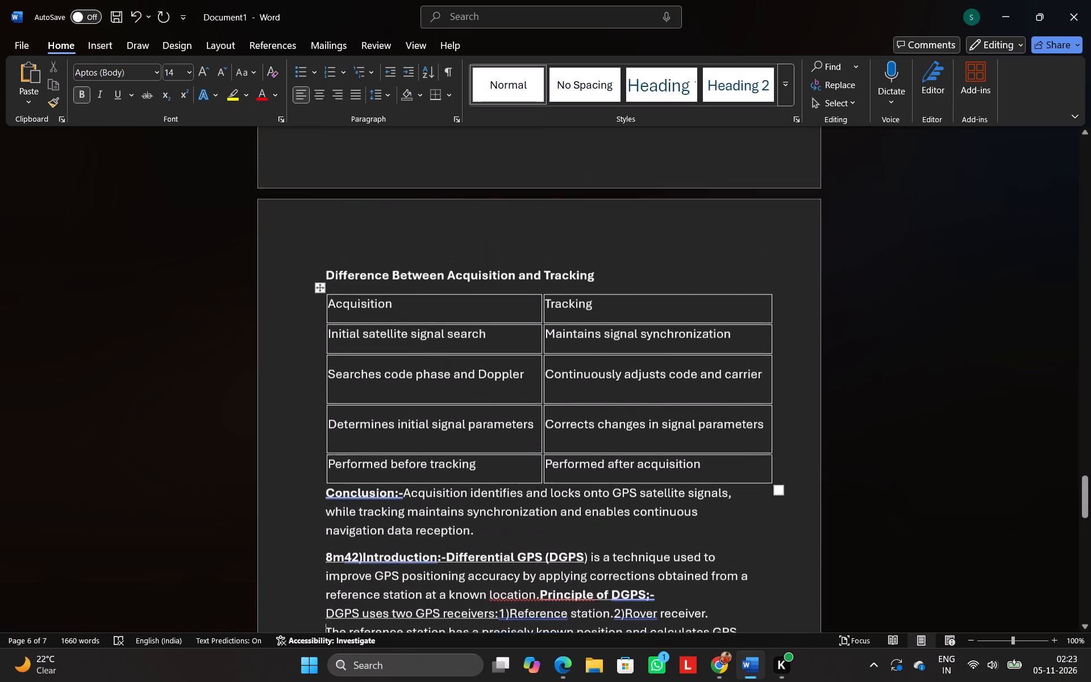
scroll(447, 260, up, 5)
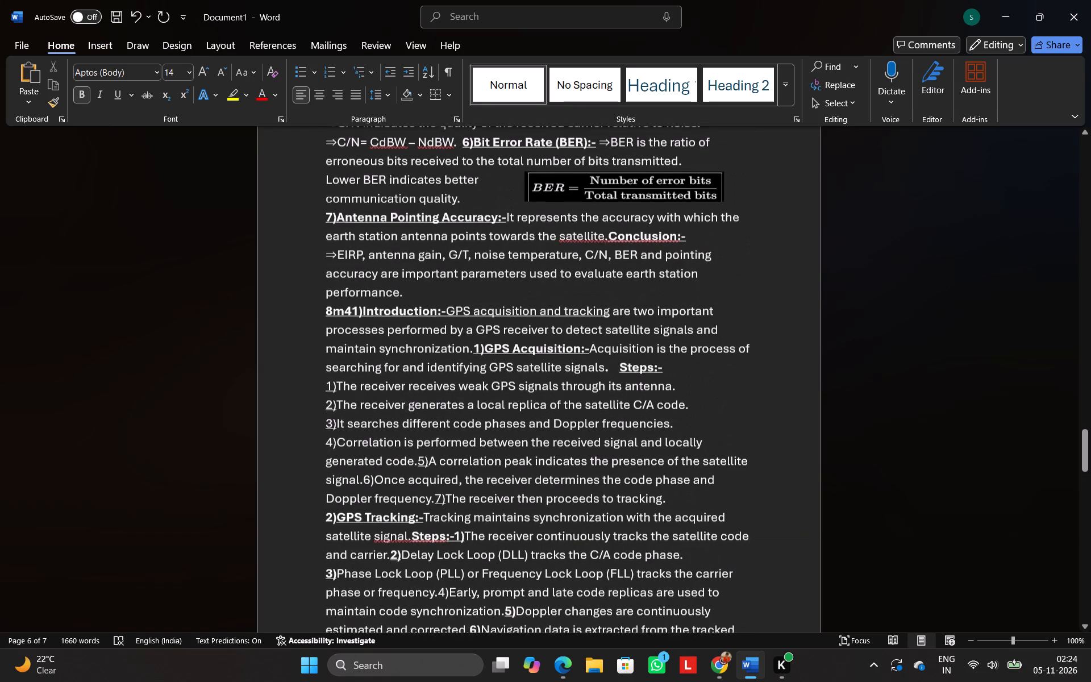
double_click(330, 260)
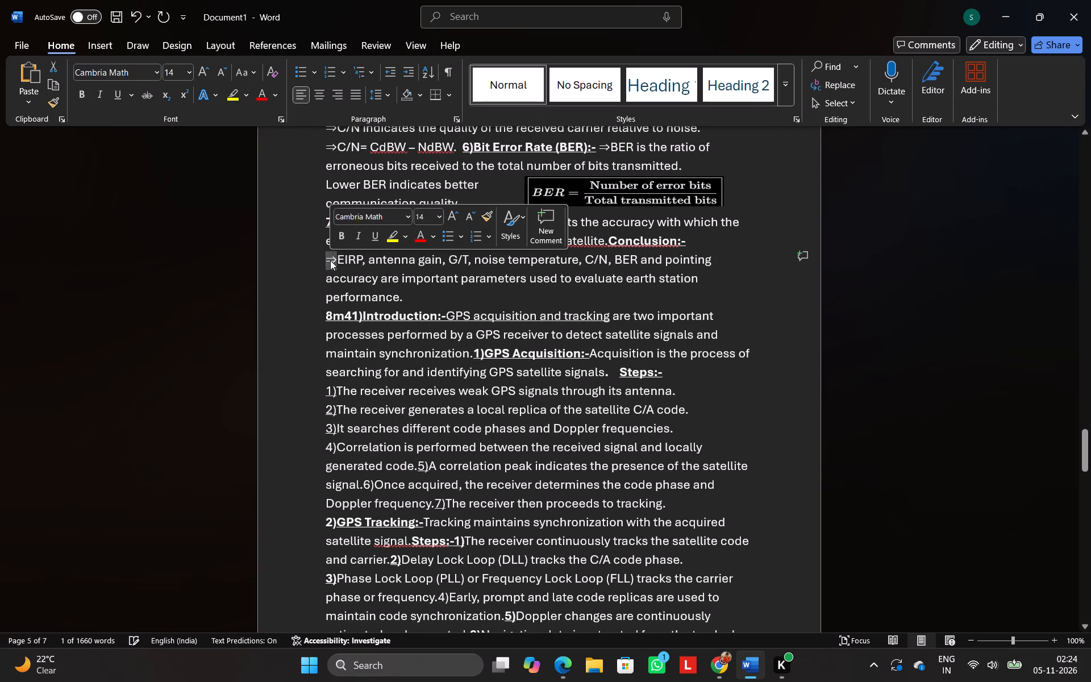
key(ctrl+c)
scroll(442, 272, down, 4)
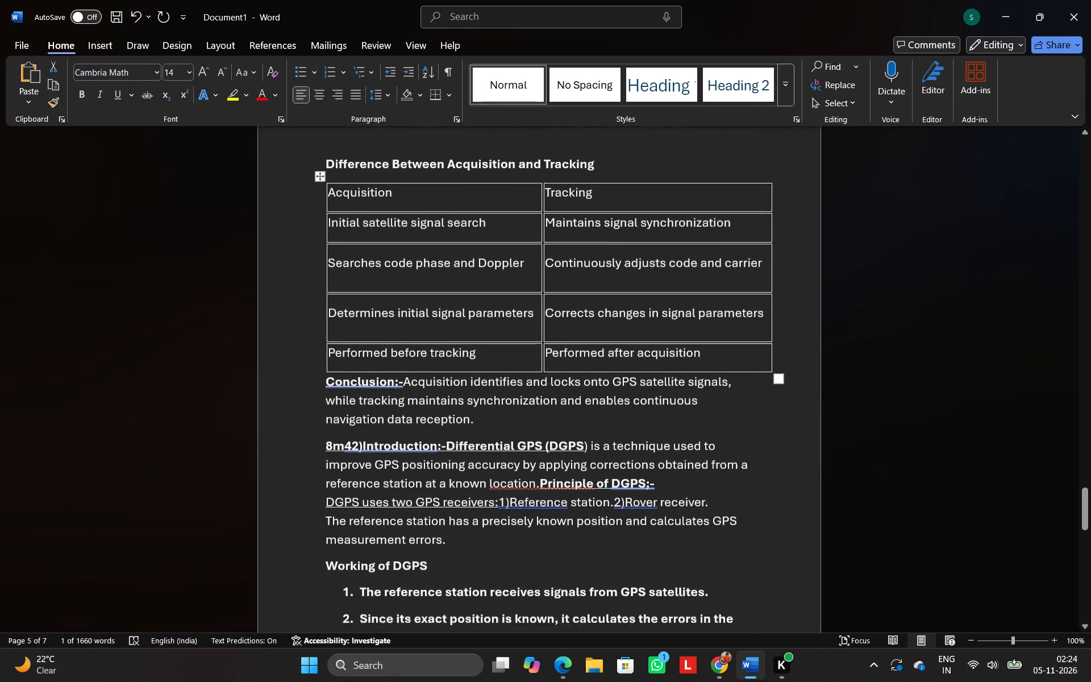
scroll(442, 272, down, 1)
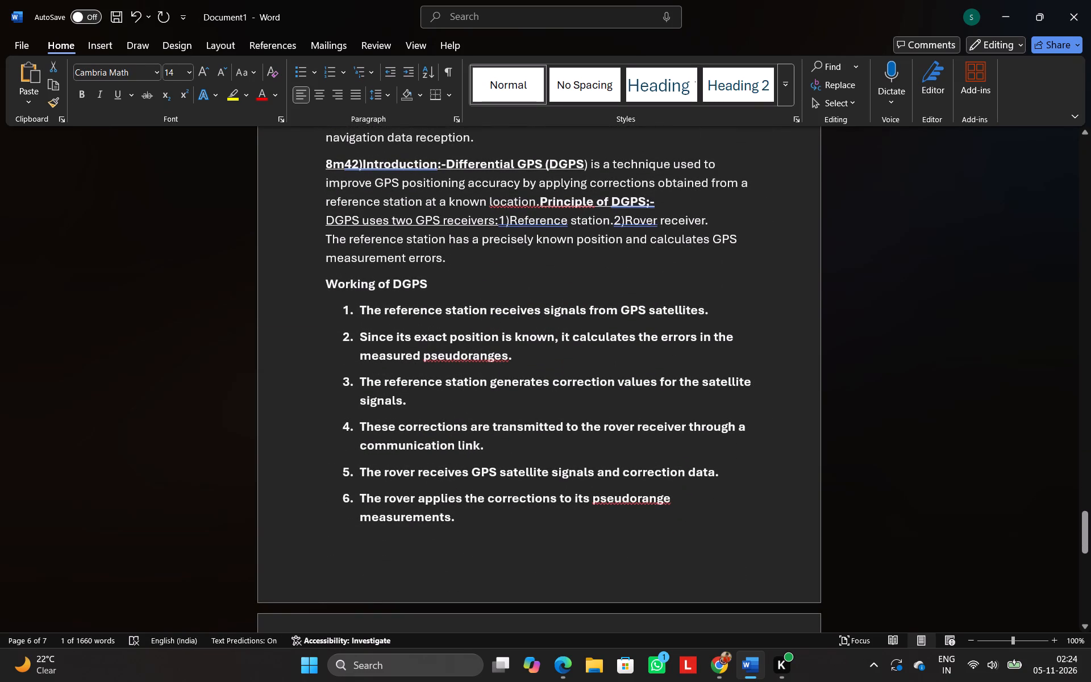
click(501, 220)
key(ctrl+v)
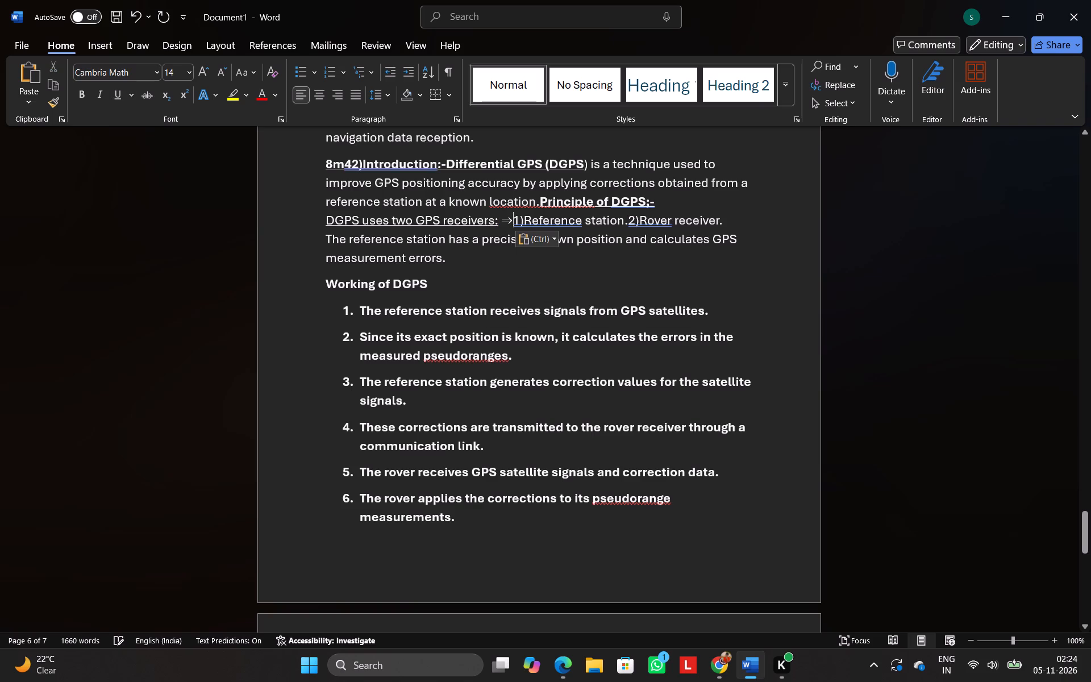
click(626, 219)
key(ctrl+v)
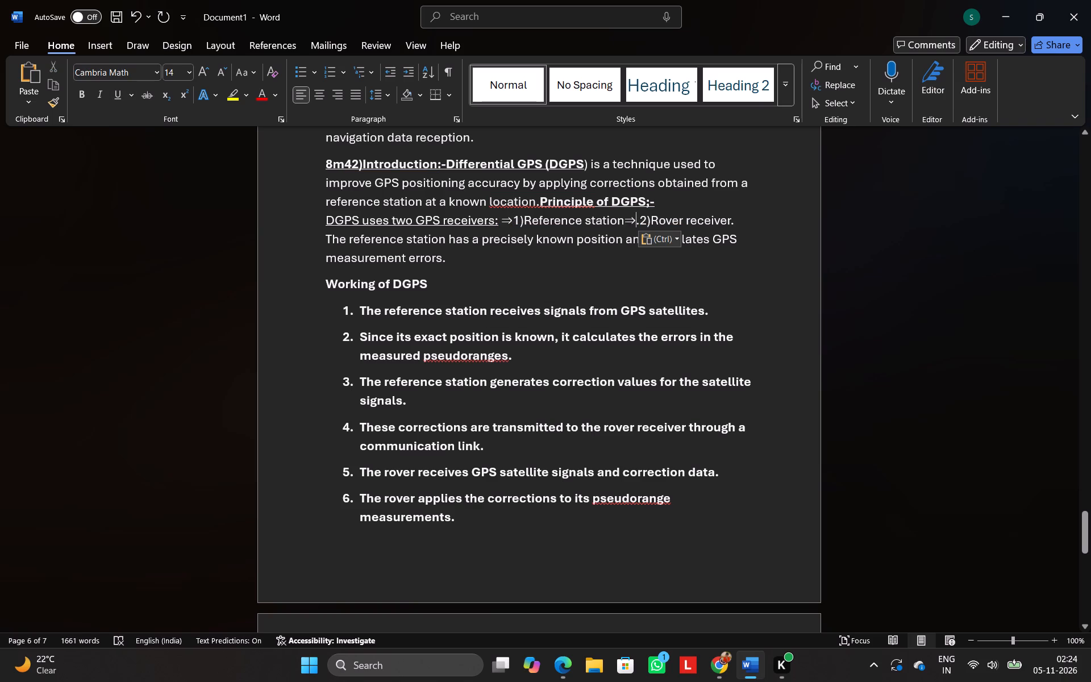
click(324, 241)
key(ctrl+v)
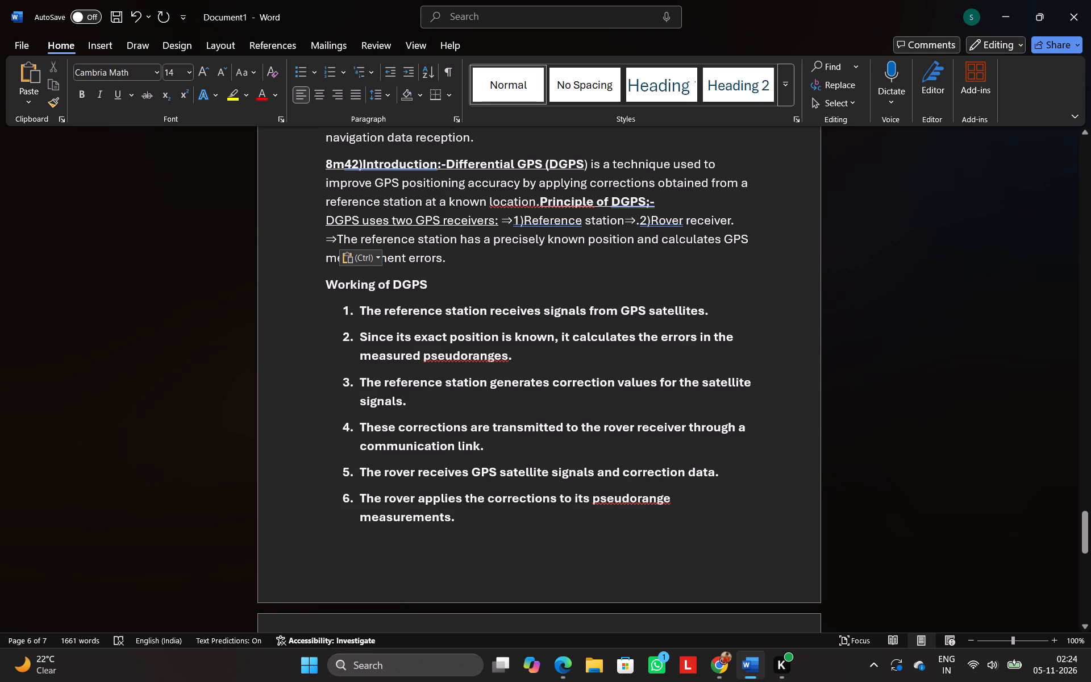
Merge the "Working of DGPS" heading into the paragraph after "measurement errors.", underline it and append ":-".
click(318, 281)
key(BackSpace)
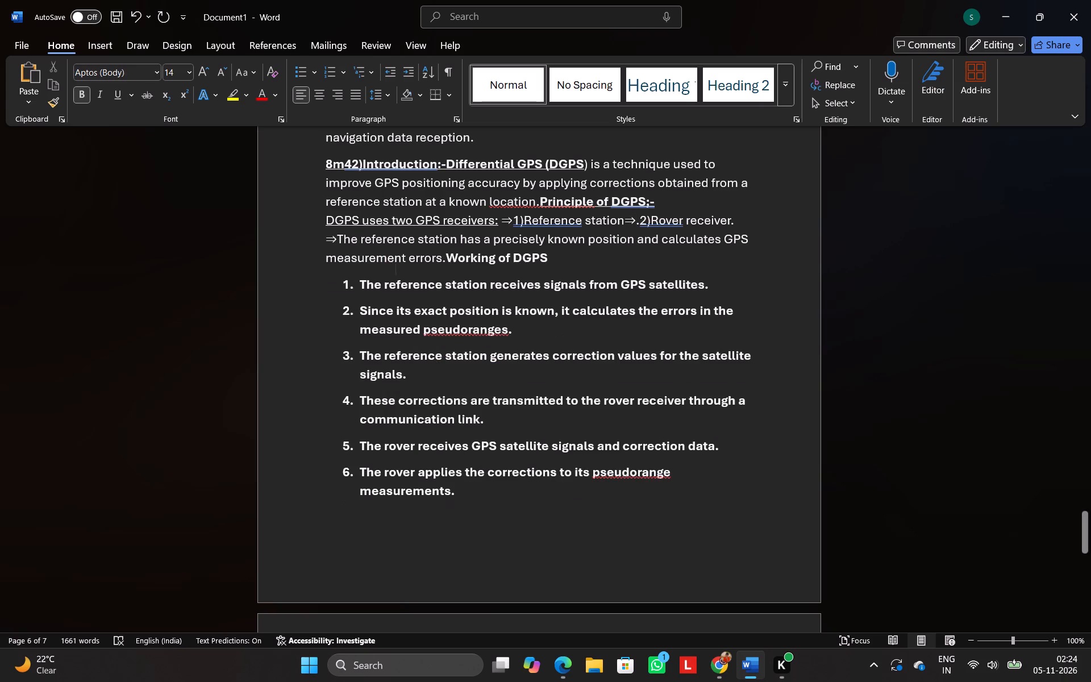
drag(444, 256, 530, 260)
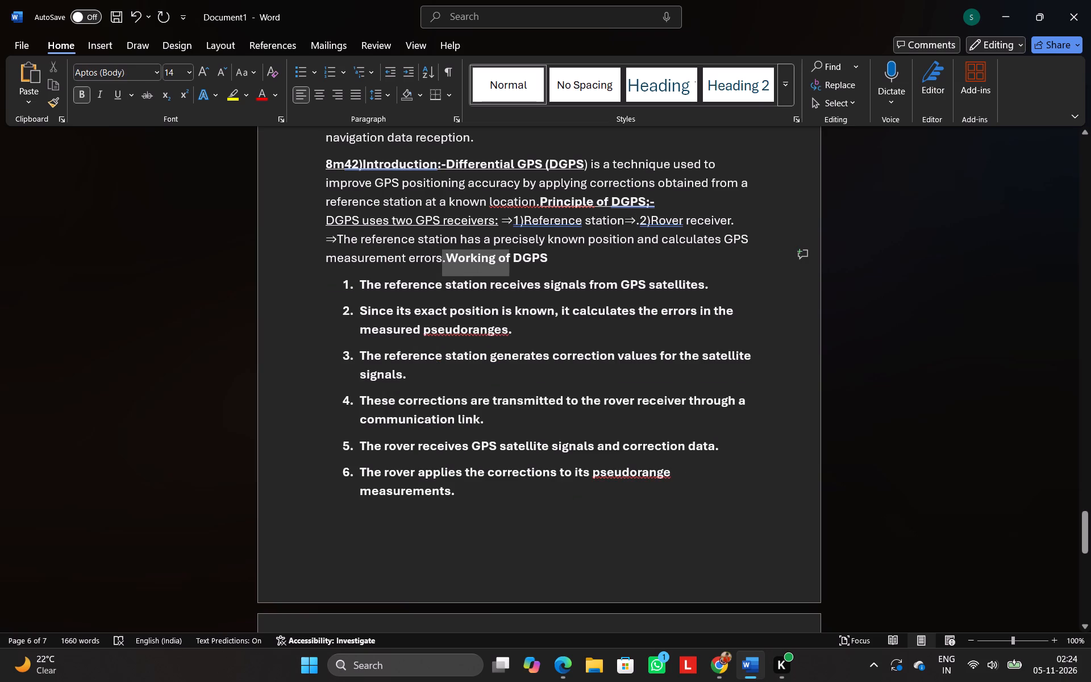
drag(530, 260, 547, 258)
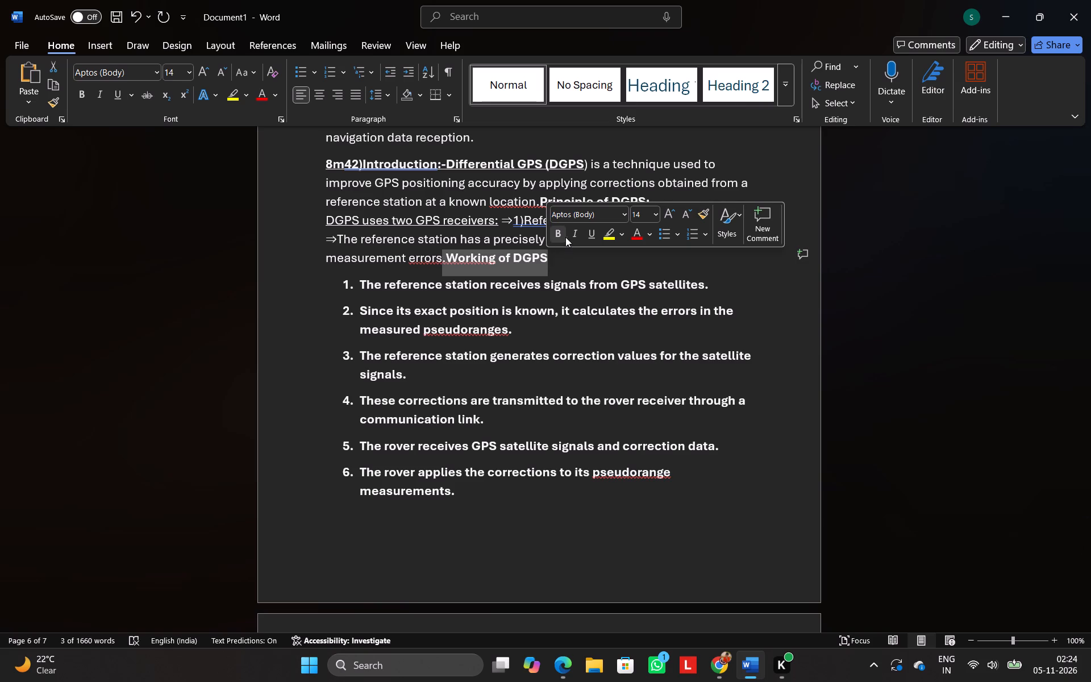
click(590, 230)
click(569, 261)
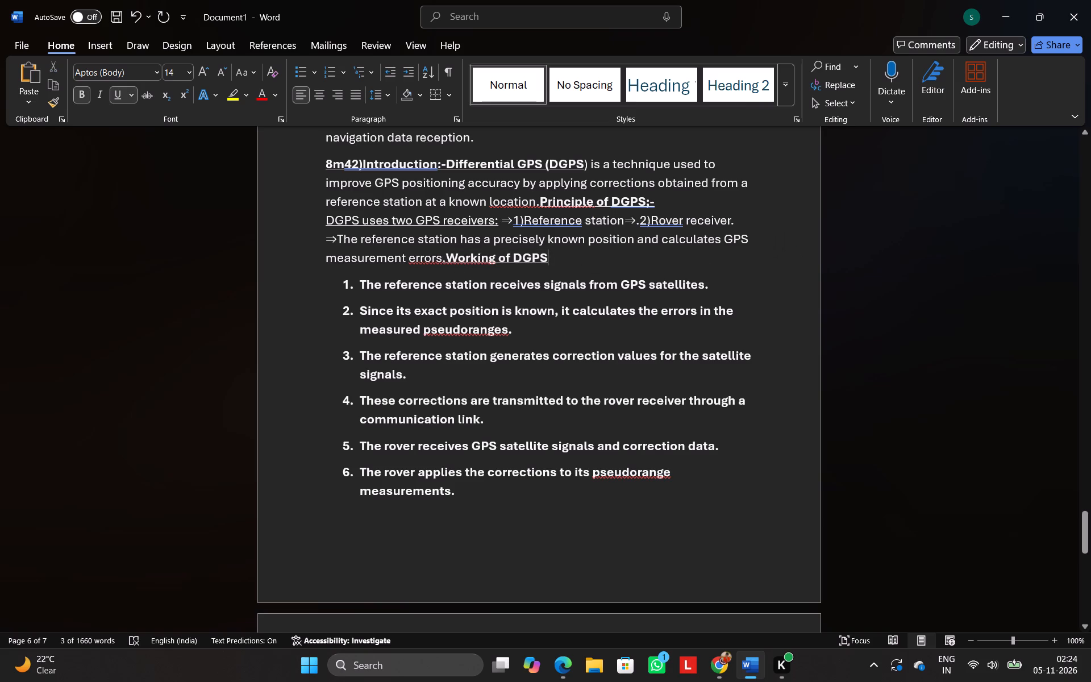
text(:-)
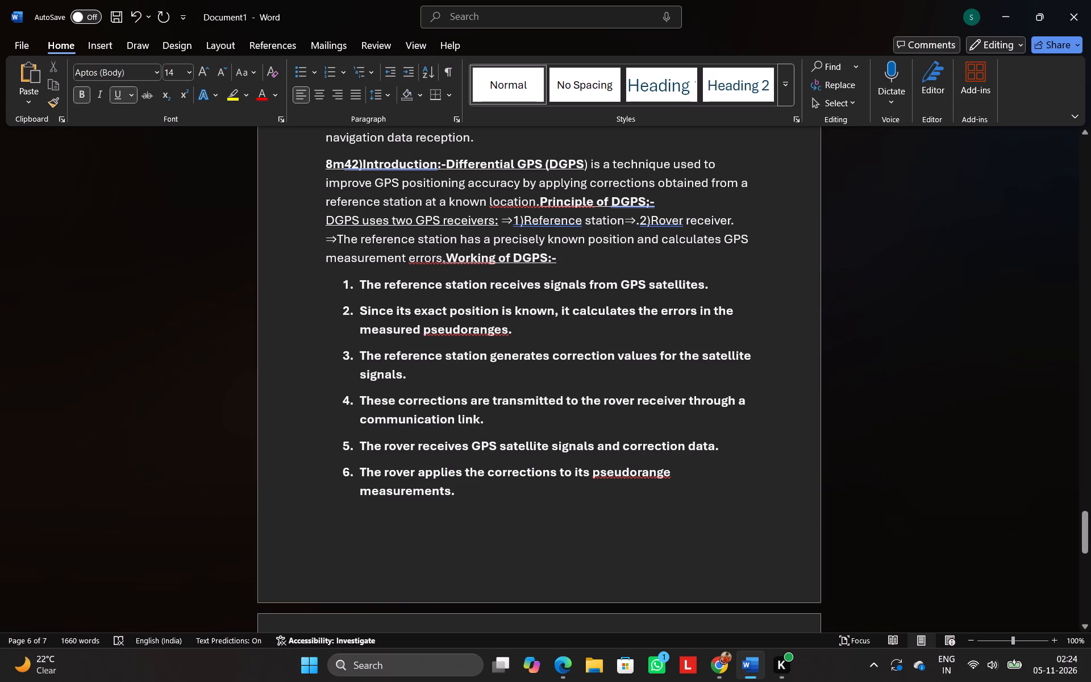
Shift the numbered list under "Working of DGPS:-" out to the page's text margin.
drag(346, 283, 511, 513)
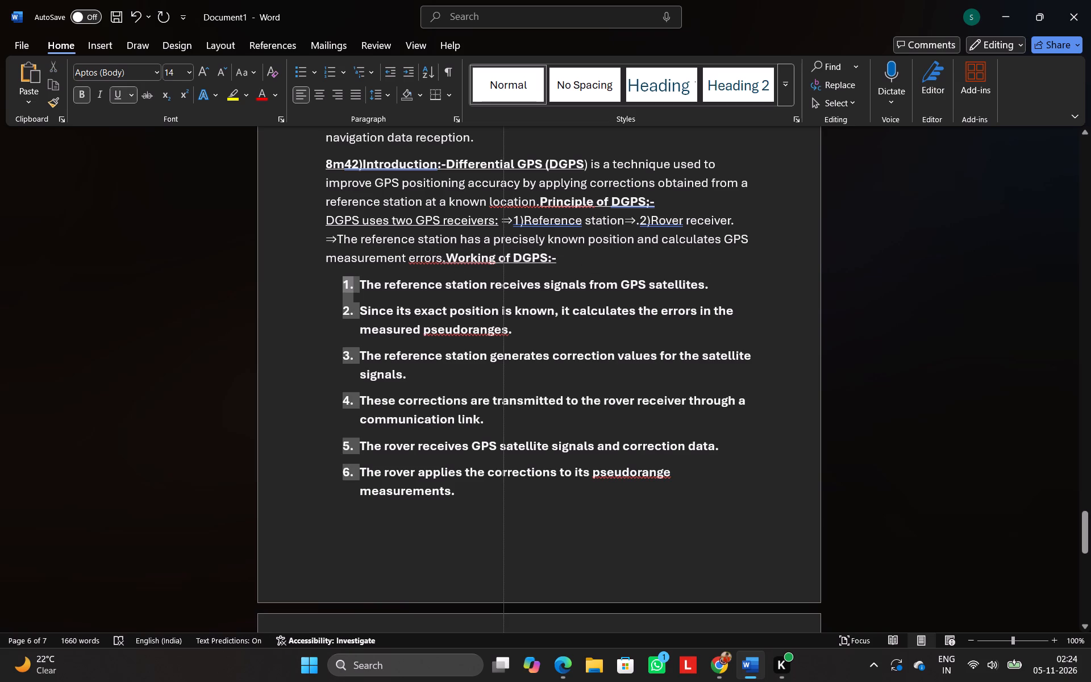
drag(511, 513, 307, 502)
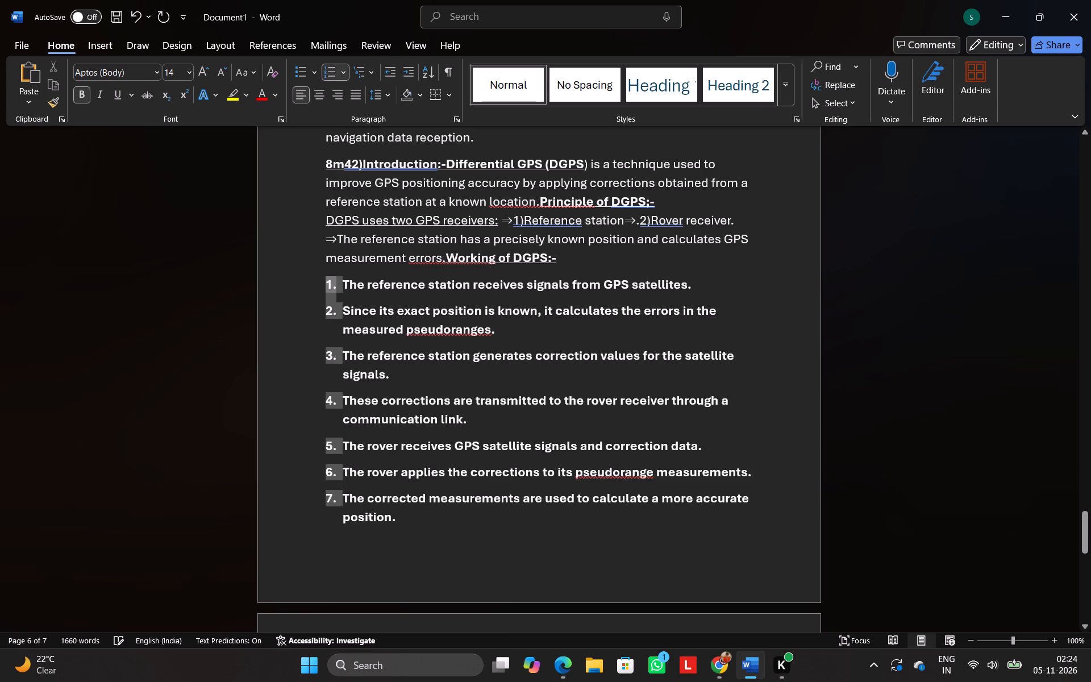
Remove bold from all seven numbered items under "Working of DGPS:-".
drag(330, 270, 547, 510)
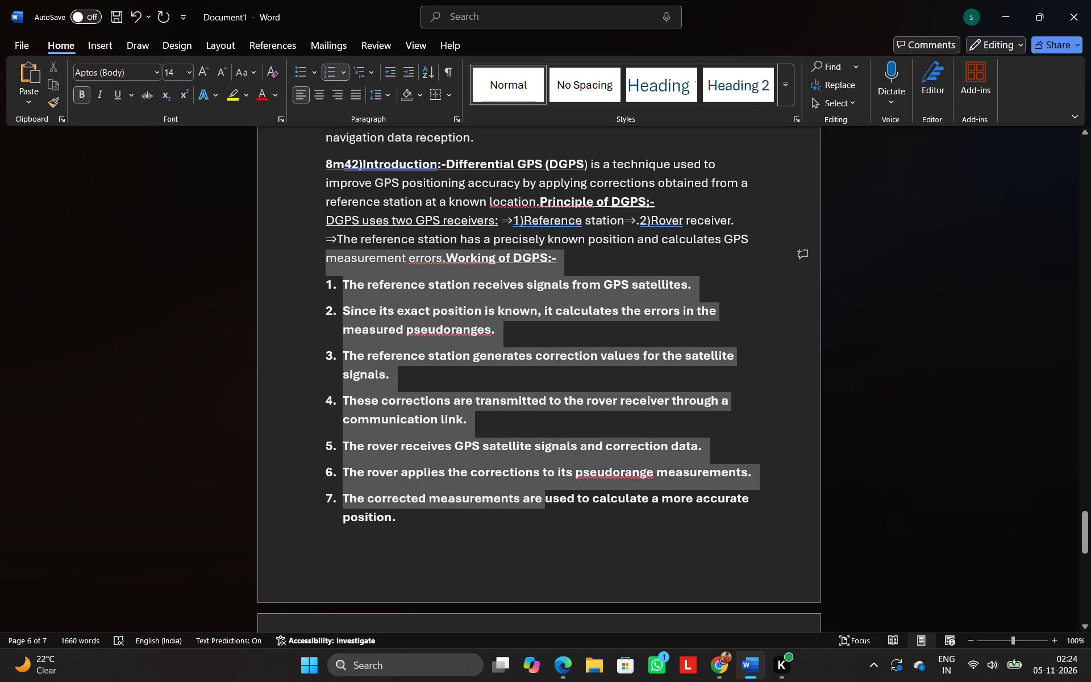
drag(547, 510, 548, 509)
click(516, 525)
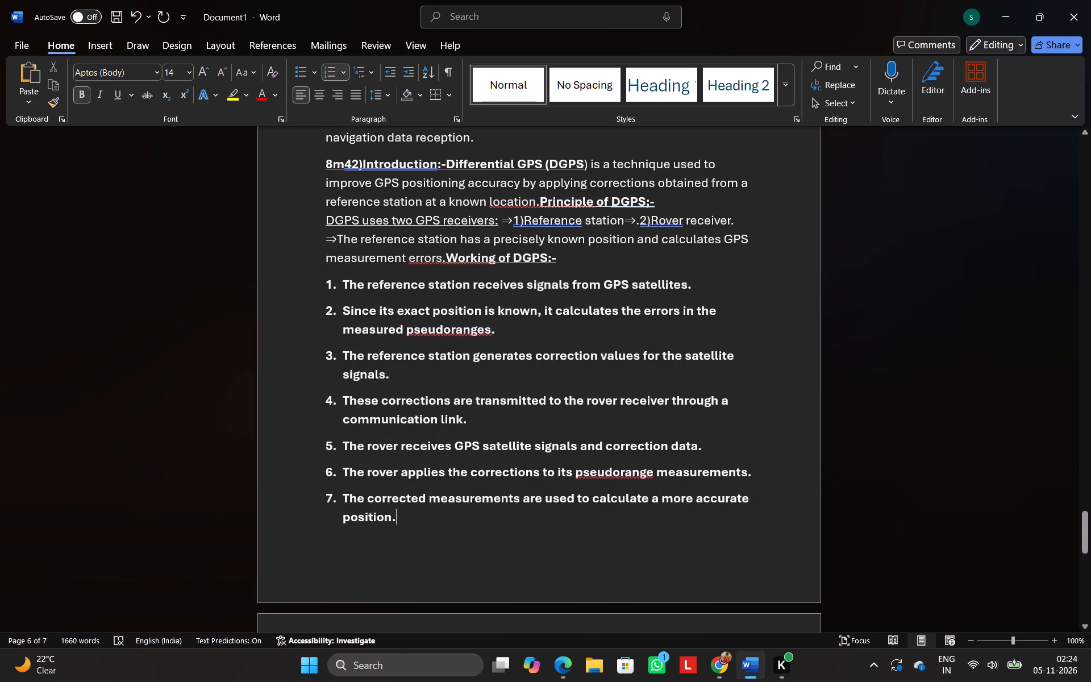
drag(326, 286, 540, 551)
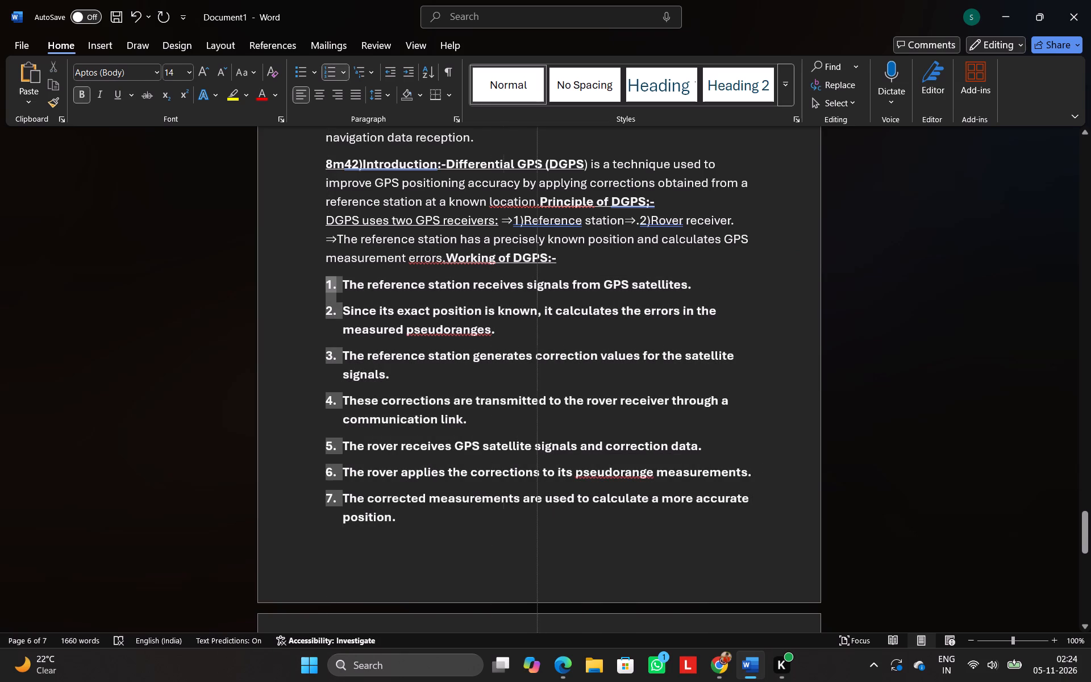
drag(540, 551, 313, 554)
drag(335, 270, 480, 479)
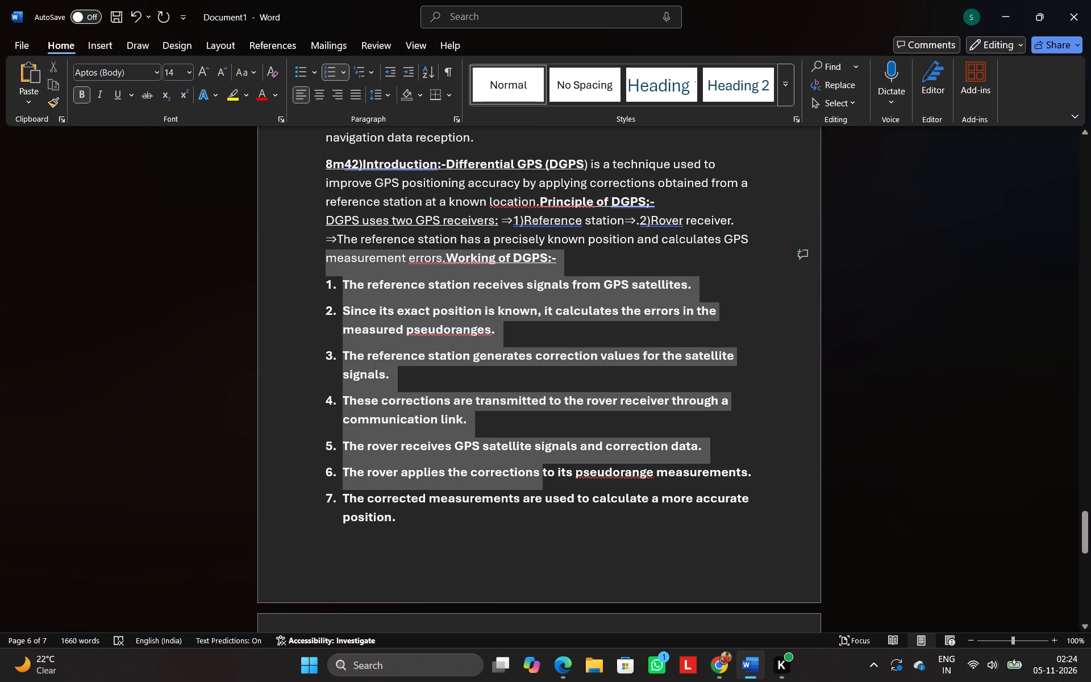
drag(480, 479, 512, 539)
click(512, 539)
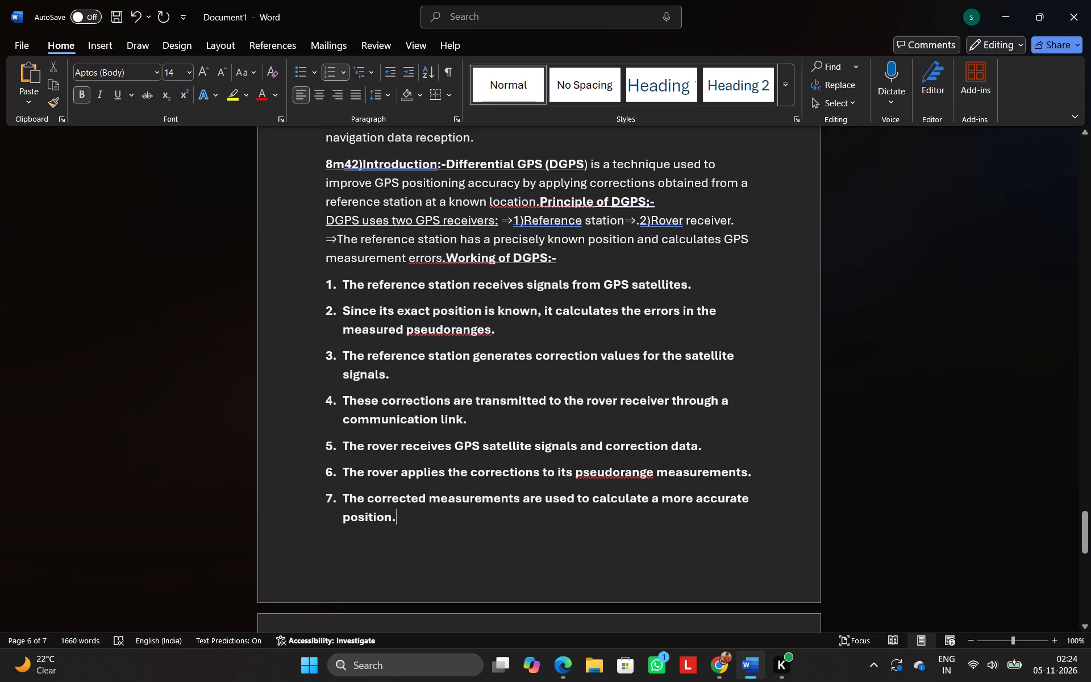
drag(340, 281, 523, 539)
click(530, 512)
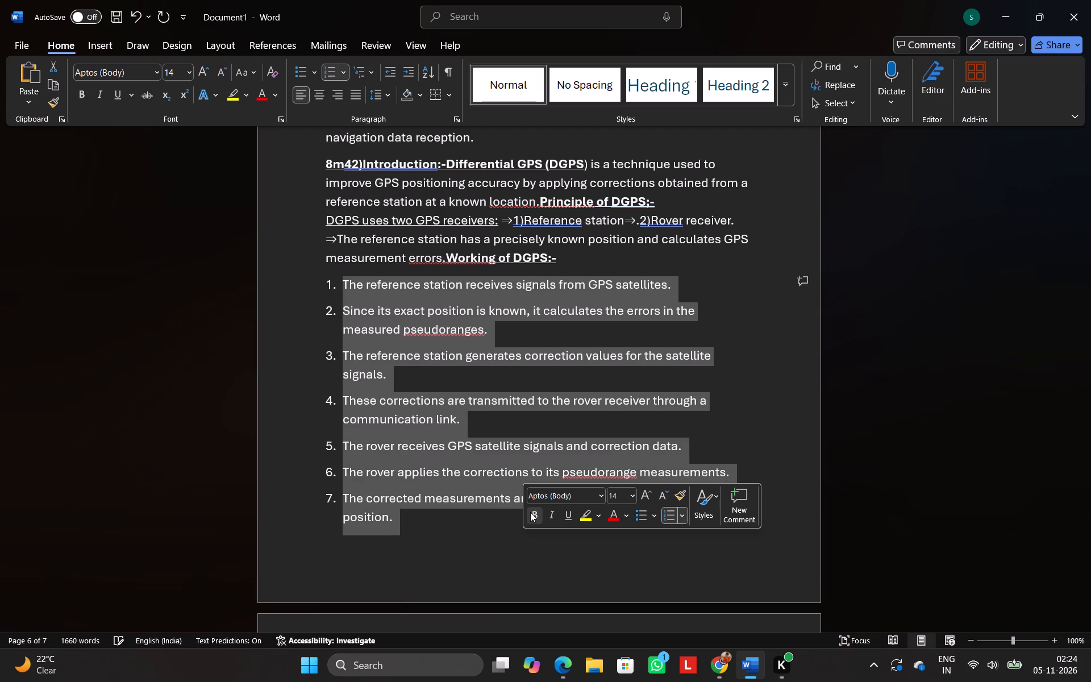
click(402, 566)
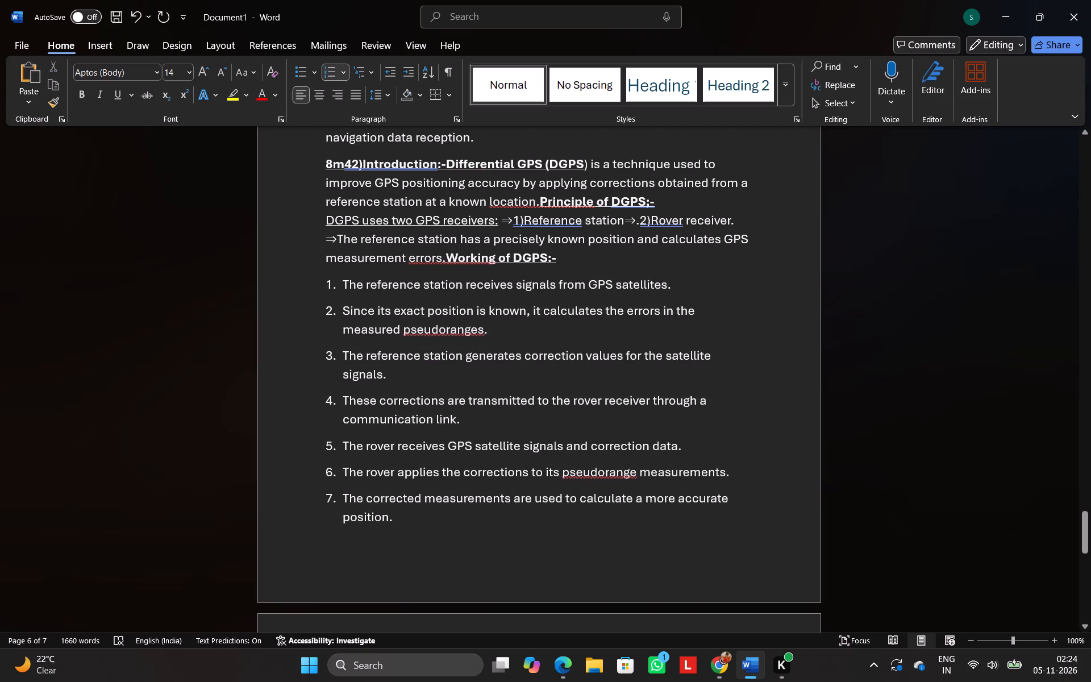
Turn the first Working of DGPS list item into paragraph text labelled "1)", on a new line below the heading using a line break.
click(340, 298)
key(BackSpace)
key(BackSpace)
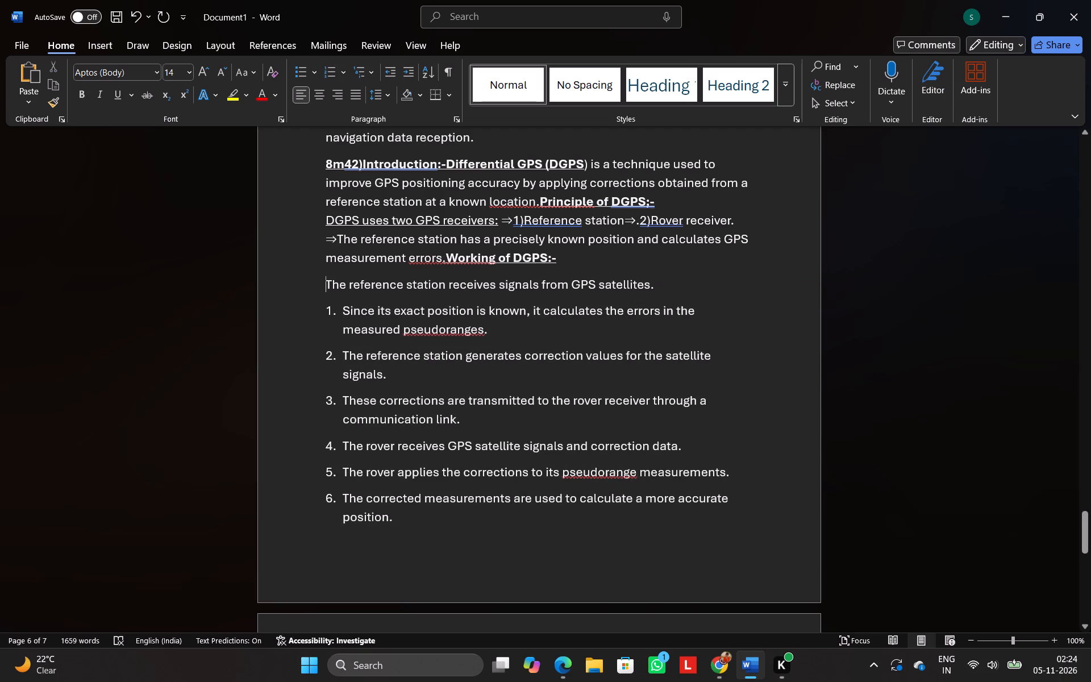
key(BackSpace)
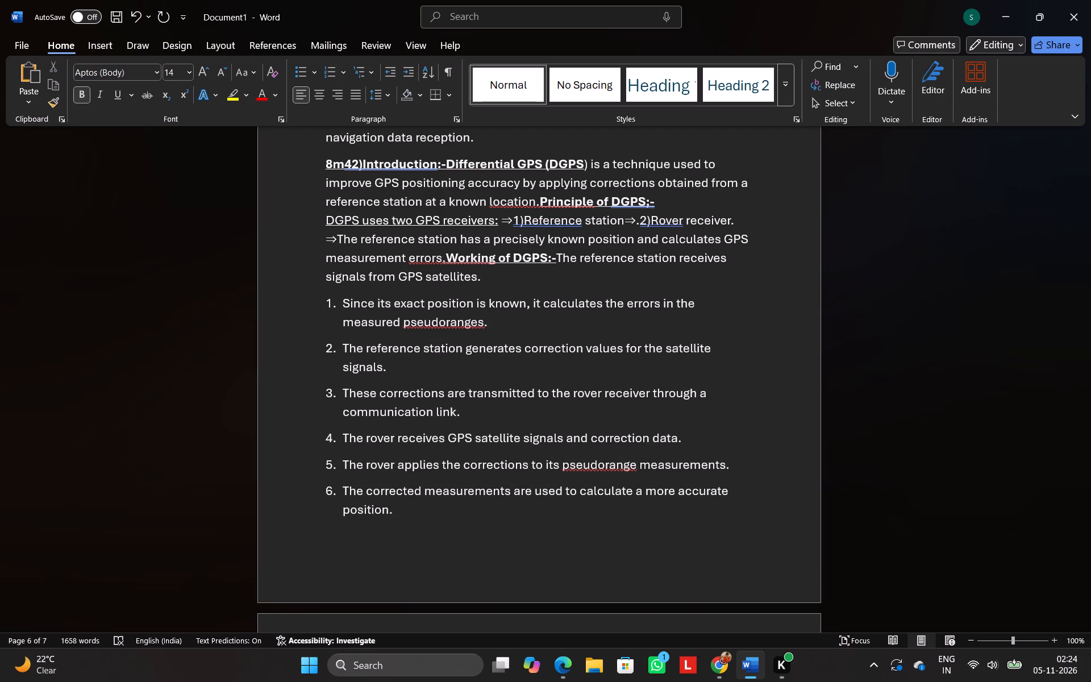
key(shift+Return)
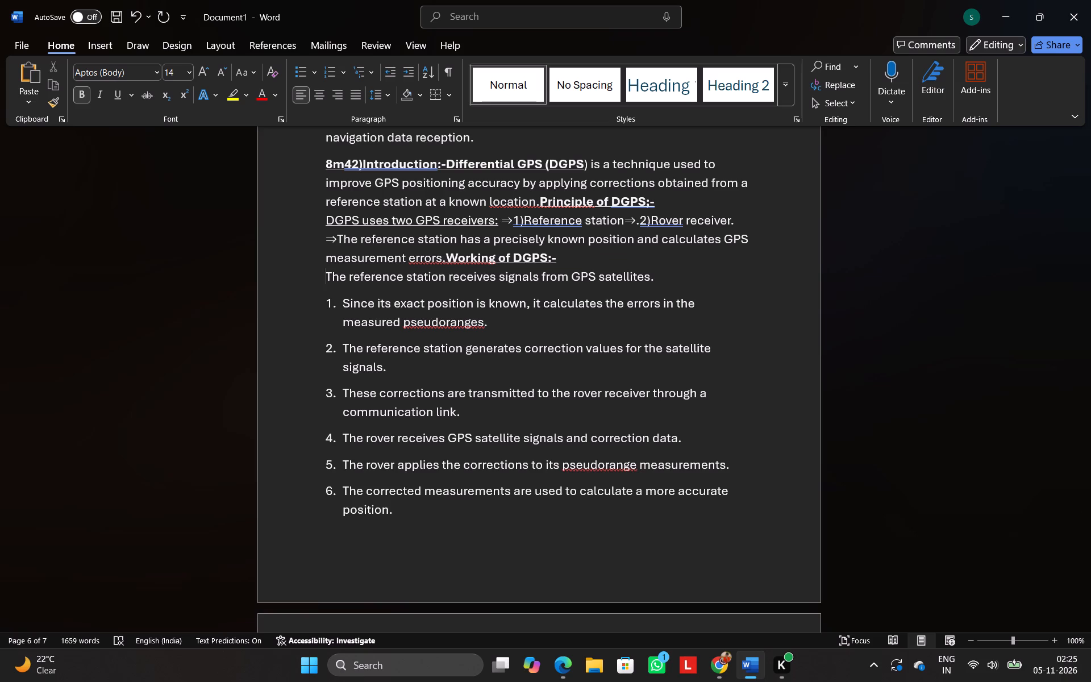
text(1))
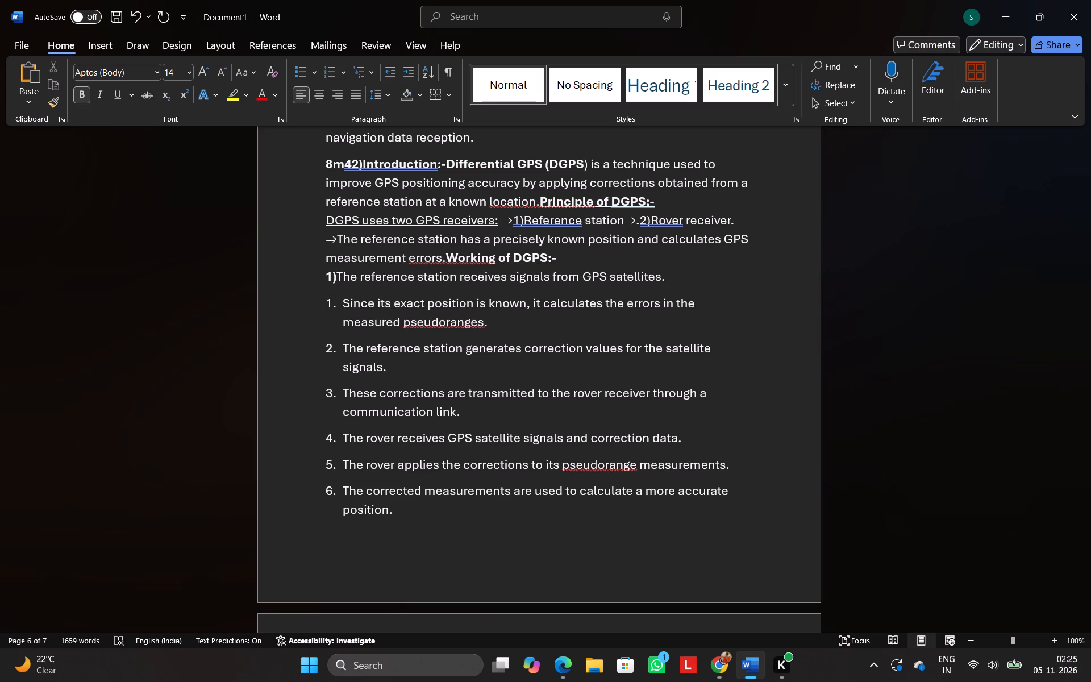
Turn the "Since its exact position is known" list item into text labelled "2)", on a new line of the same paragraph using a line break.
key(Down)
key(BackSpace)
key(BackSpace)
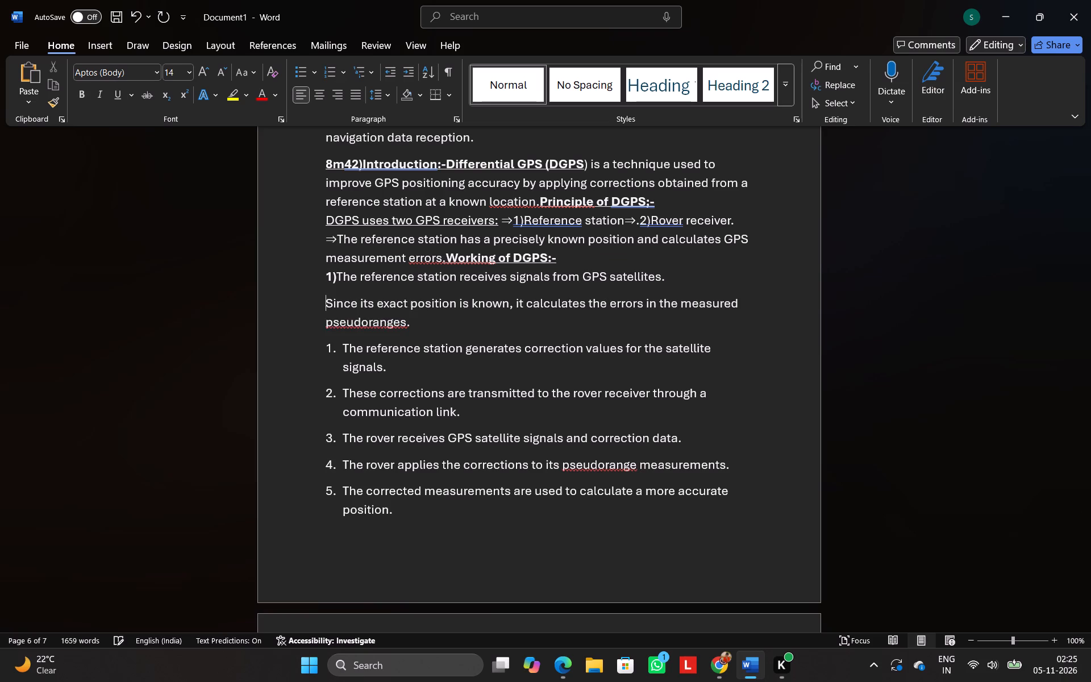
key(BackSpace)
key(Return)
key(BackSpace)
key(shift+Return)
text(2))
Run the "The reference station generates correction values" list item on after "pseudoranges." as paragraph text labelled "3)".
key(Down)
key(Down)
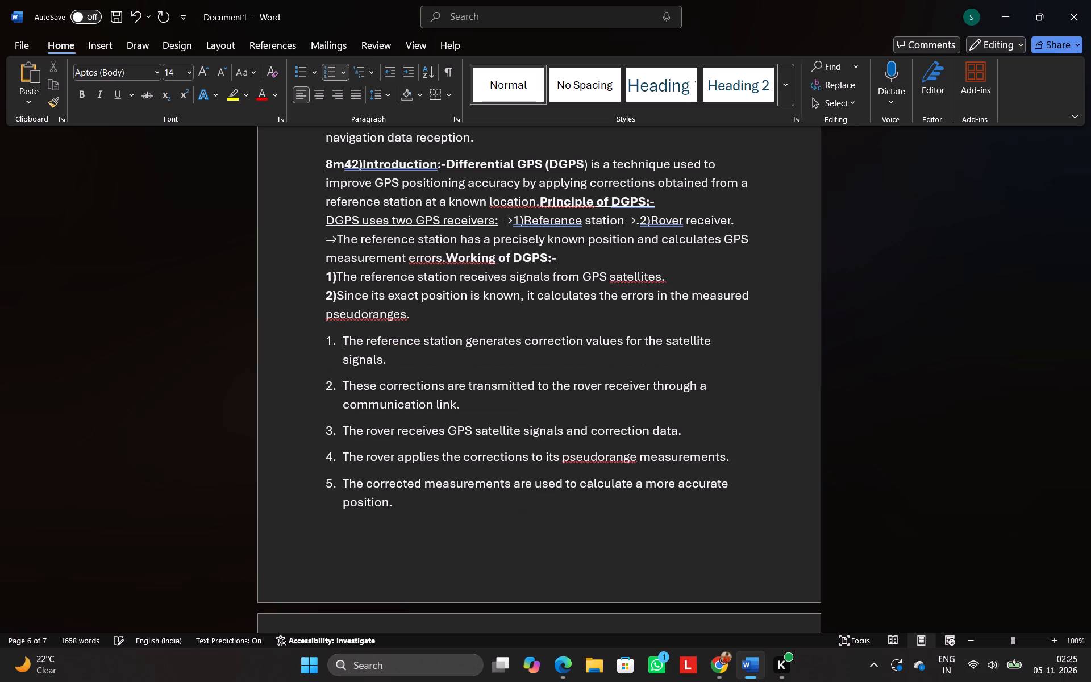
key(BackSpace)
key(BackSpace)
key(BackSpace)
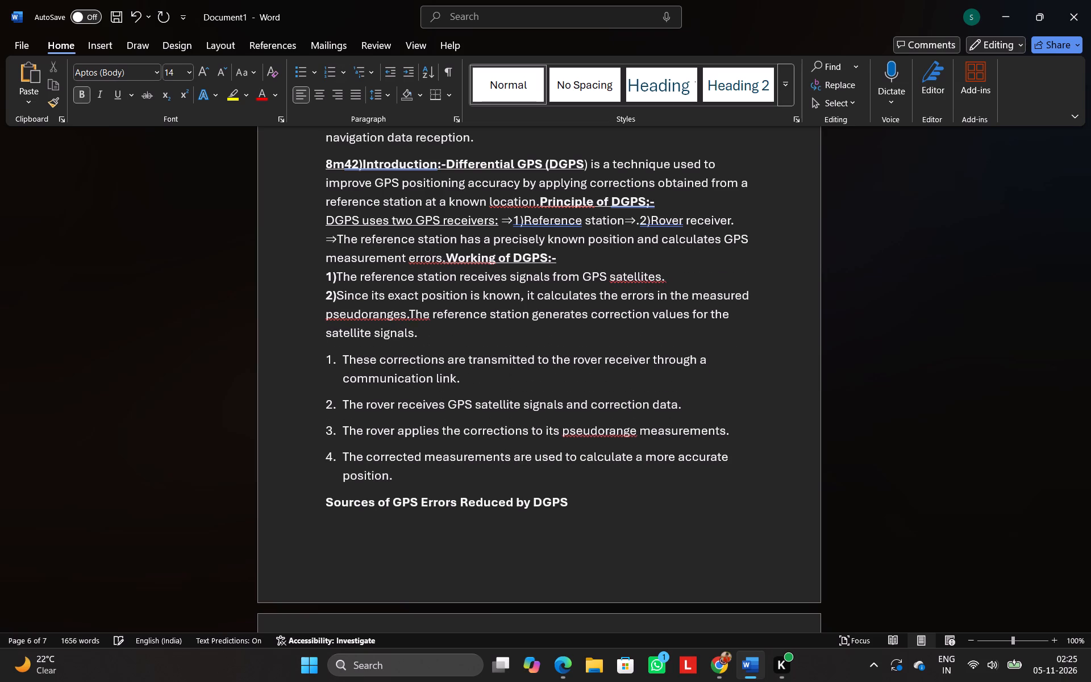
key(shift+Return)
key(BackSpace)
text(3))
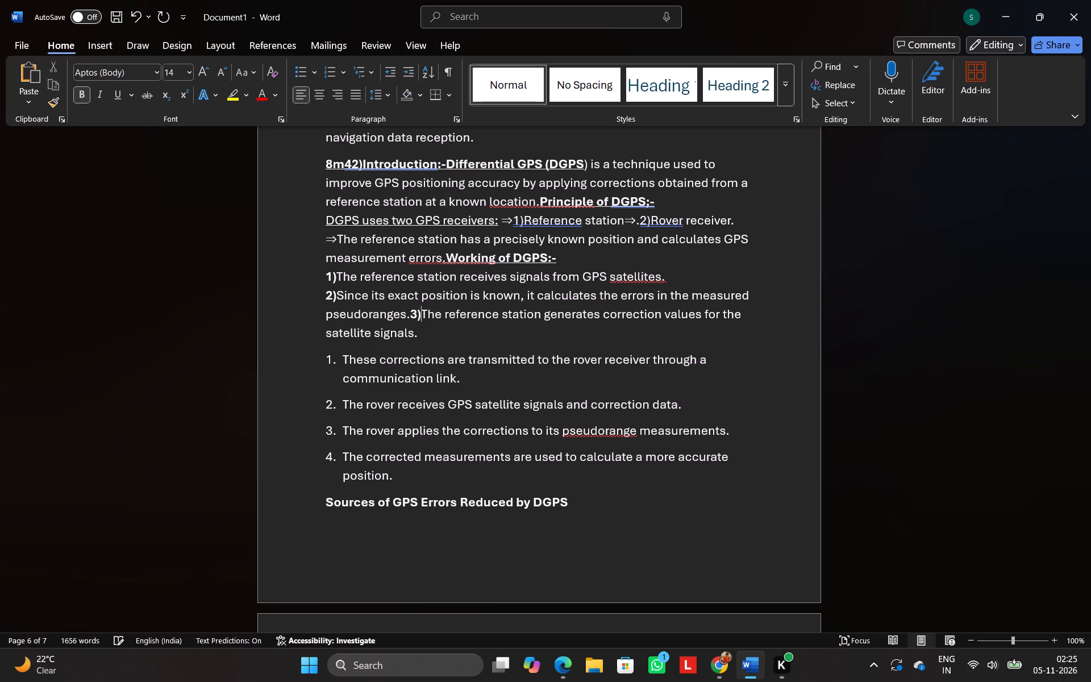
Run the "These corrections are transmitted" list item on after "satellite signals." as paragraph text labelled "4)".
key(Down)
key(Down)
key(Left)
key(Left)
key(Left)
key(Left)
key(Left)
key(Left)
key(Left)
key(Left)
key(Left)
key(Left)
key(Left)
key(Left)
key(Left)
key(BackSpace)
key(BackSpace)
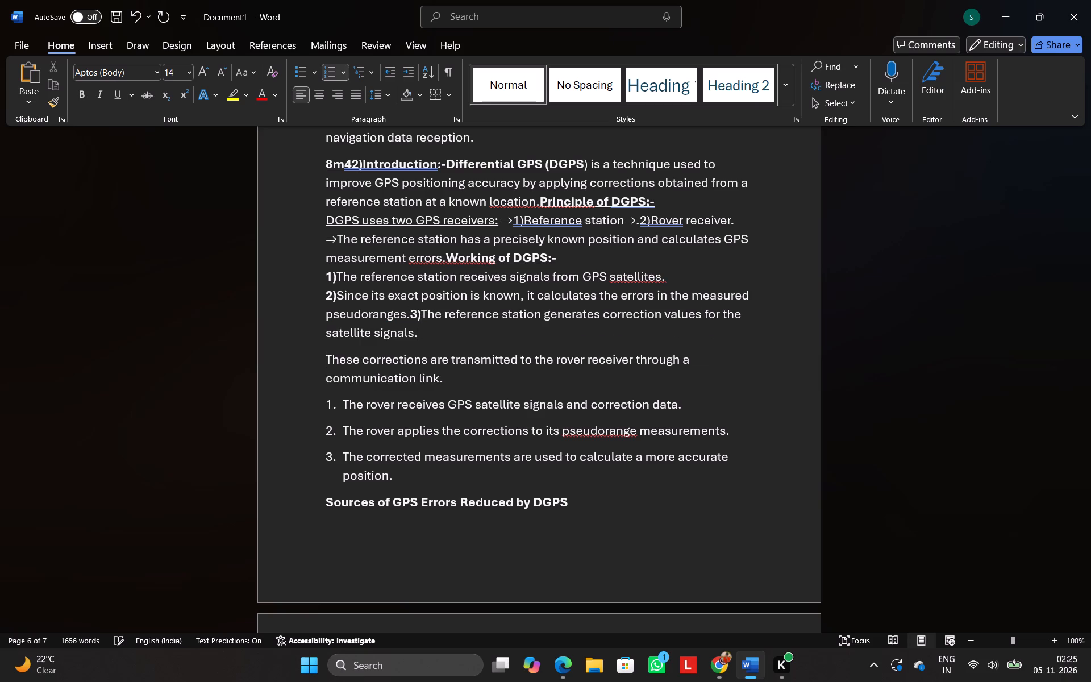
key(BackSpace)
text(4))
Run the "The rover receives GPS satellite signals" list item on after "communication link." as paragraph text labelled "5)".
key(Down)
key(Down)
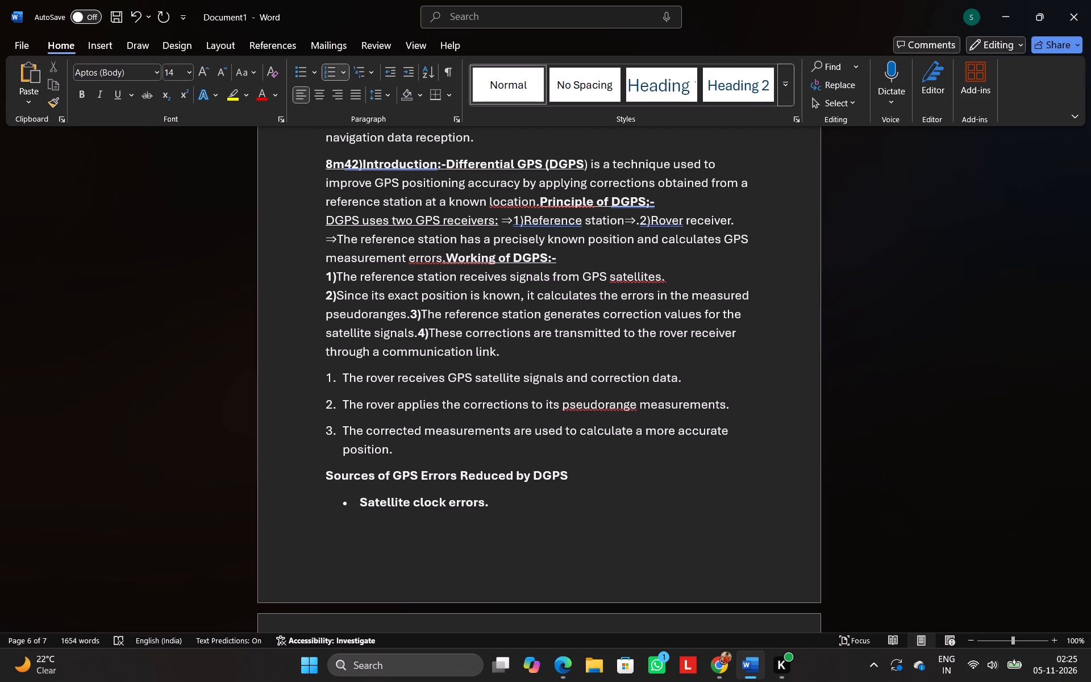
key(Left)
key(Left)
key(Left)
key(Left)
key(Left)
key(Left)
key(Left)
key(Left)
key(Left)
key(Left)
key(Left)
key(Left)
key(Left)
key(Left)
key(Left)
key(BackSpace)
key(BackSpace)
key(BackSpace)
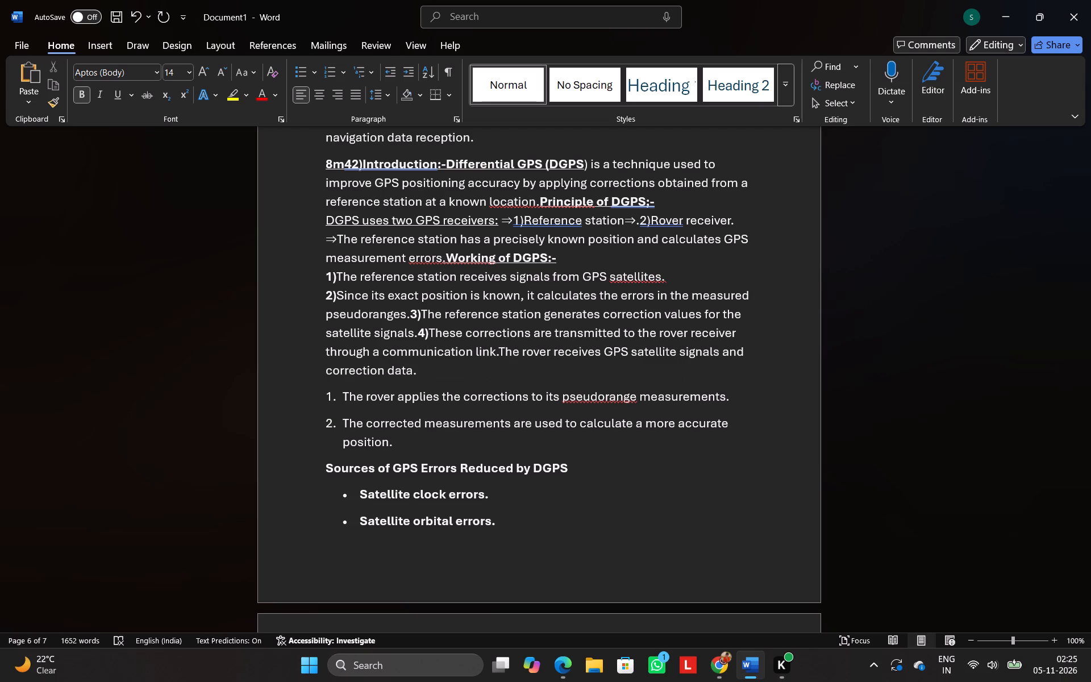
text(5))
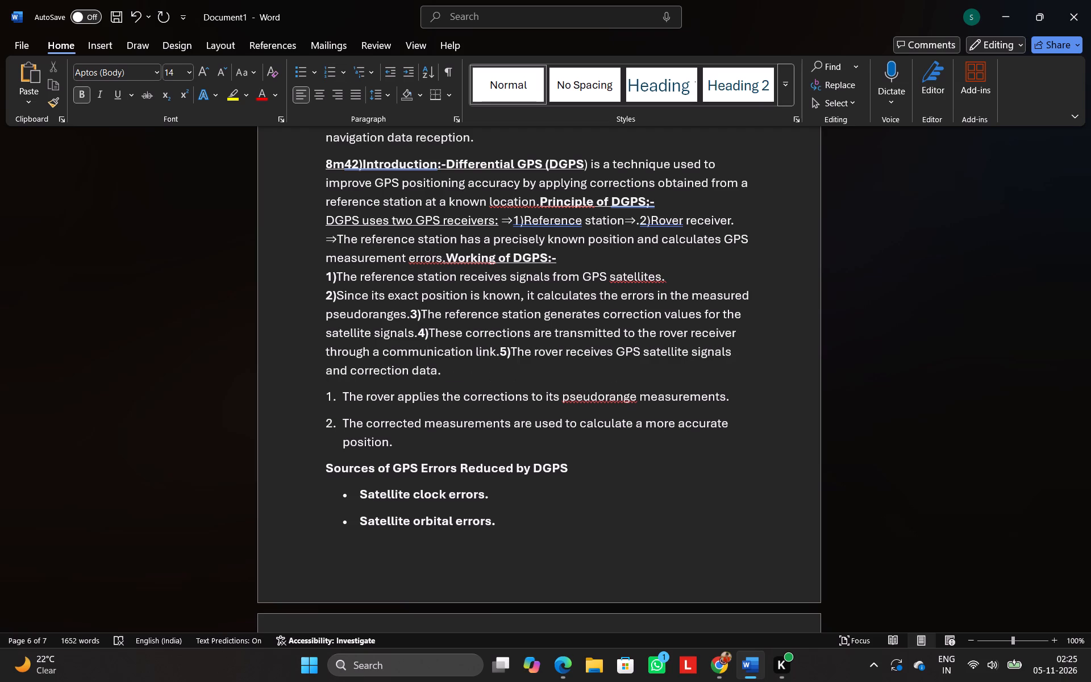
Run the "The rover applies the corrections" list item on after "correction data." as paragraph text labelled "6)".
key(Down)
key(Down)
key(Down)
key(Left)
key(Left)
key(Left)
key(Left)
key(Left)
key(Left)
key(Left)
key(Left)
key(Left)
key(Left)
key(Left)
key(Left)
key(Left)
key(Left)
key(Left)
key(Left)
key(Left)
key(Left)
key(Left)
key(Left)
key(Left)
key(Left)
key(Left)
key(Up)
key(Left)
key(BackSpace)
key(BackSpace)
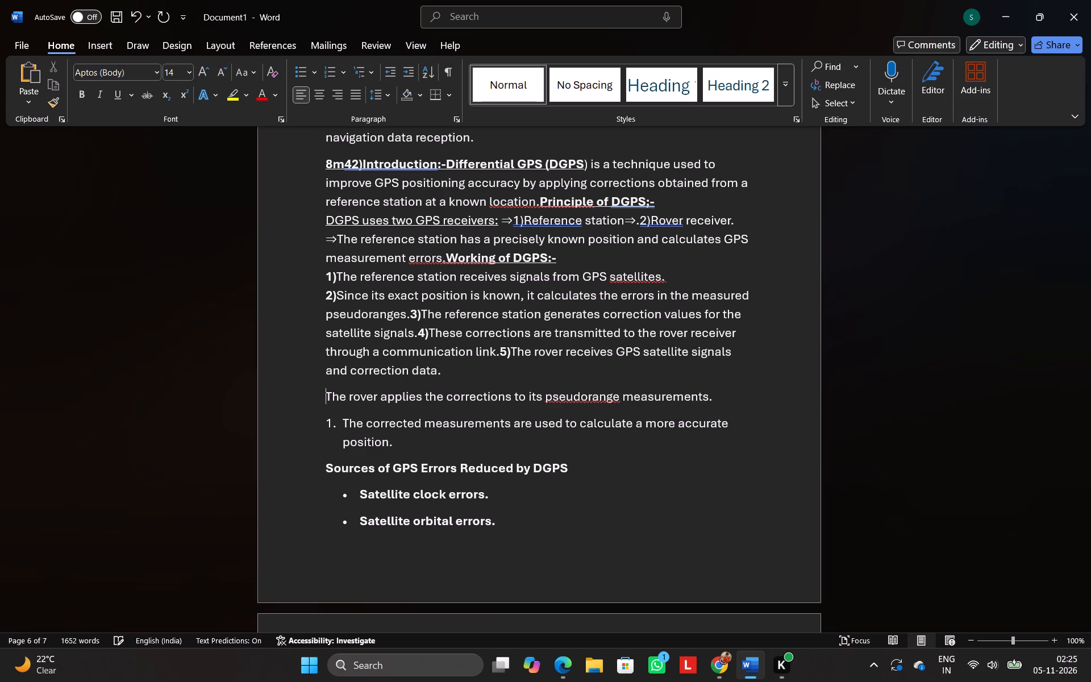
key(BackSpace)
text(6))
Run the "The corrected measurements are used" list item on after "pseudorange measurements." as paragraph text labelled "7)".
key(Down)
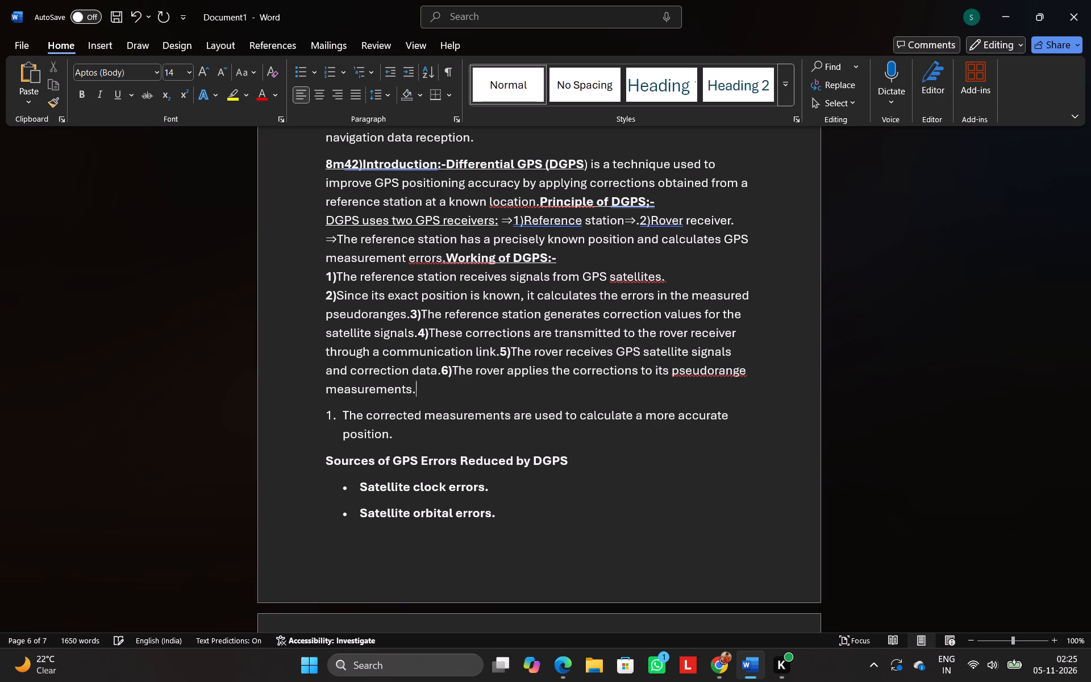
key(Down)
key(Left)
key(Left)
key(Left)
key(Left)
key(Left)
key(Left)
key(Left)
key(Left)
key(Left)
key(Left)
key(Left)
key(Left)
key(Left)
key(Left)
key(Left)
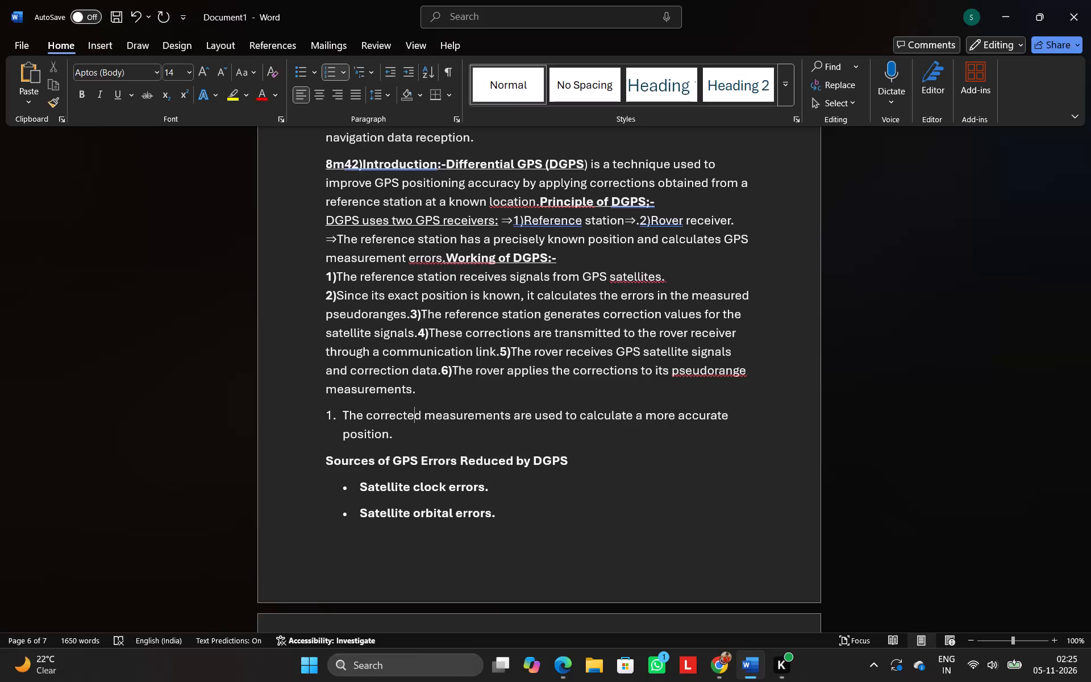
key(Left)
key(Left)
key(BackSpace)
key(BackSpace)
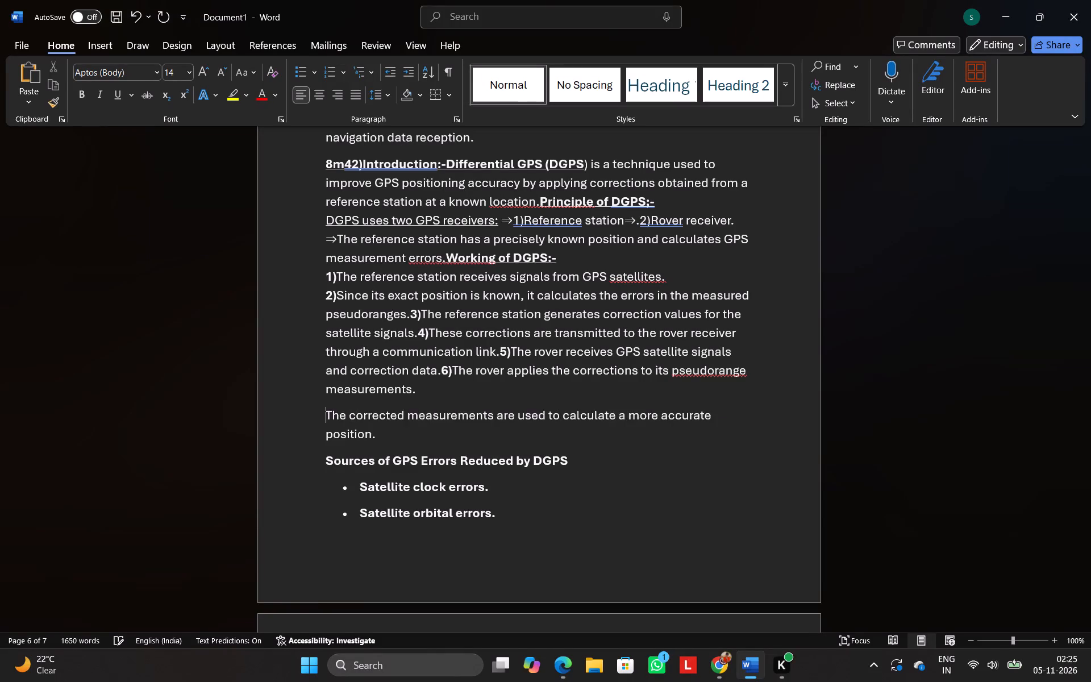
key(BackSpace)
text(7))
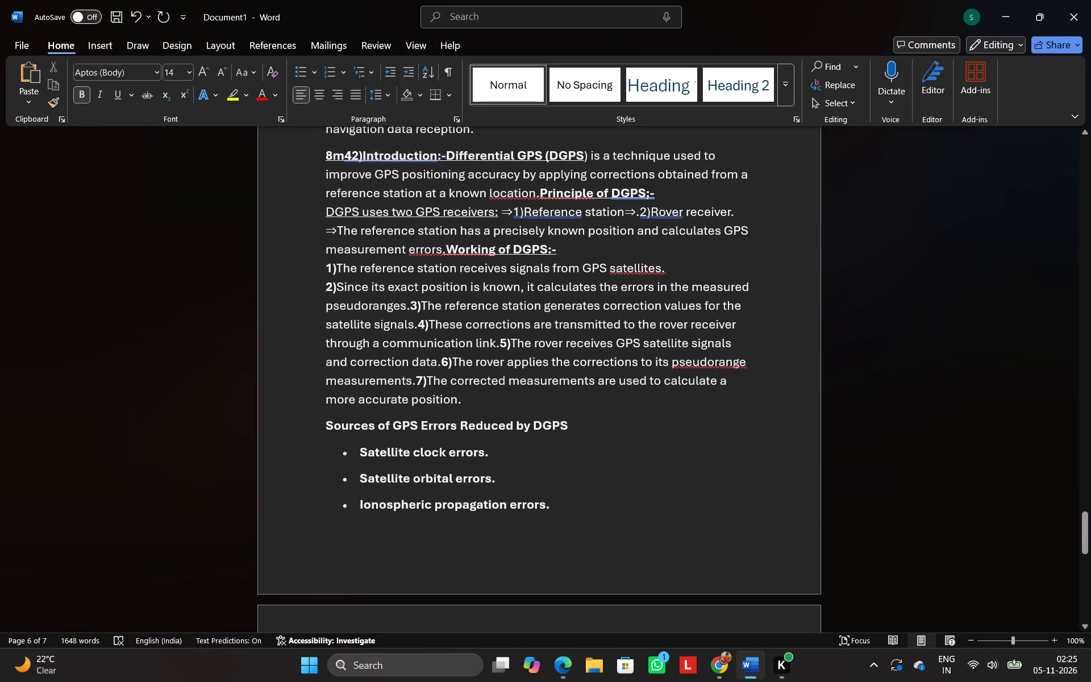
Insert nine spaces between "measurement errors." and the "Working of DGPS:-" heading.
click(447, 250)
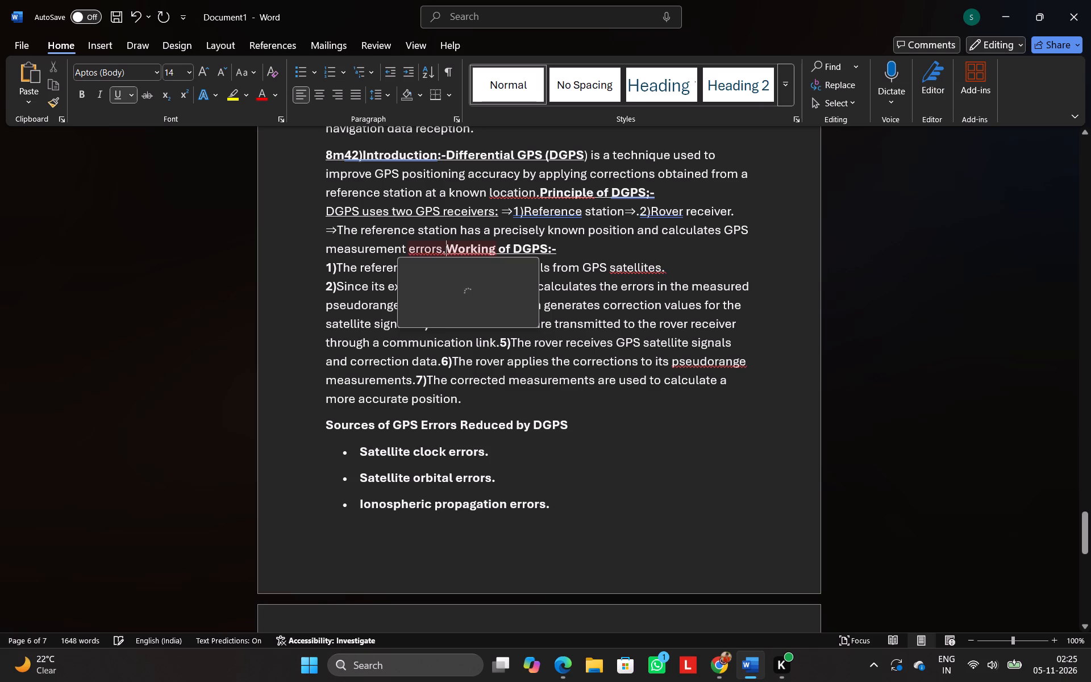
key(space)
key(space)
key(space)
key(space)
key(space)
key(space)
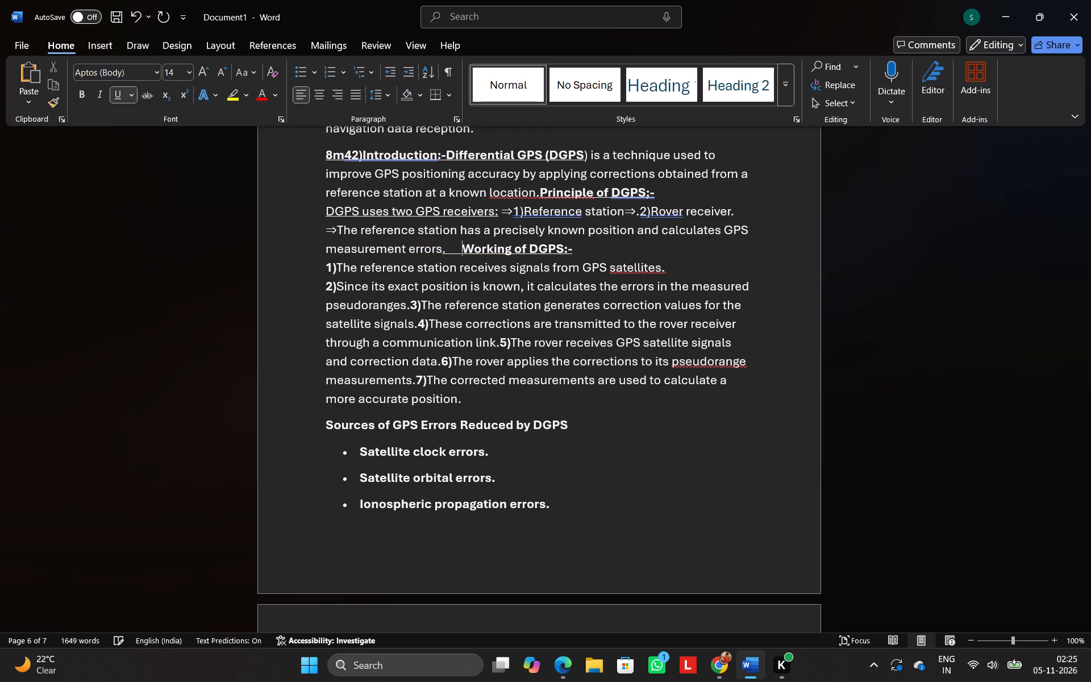
key(space)
key(space)
key(space)
Remove the underline from the blank gap before the "Working of DGPS:-" heading.
drag(445, 250, 445, 250)
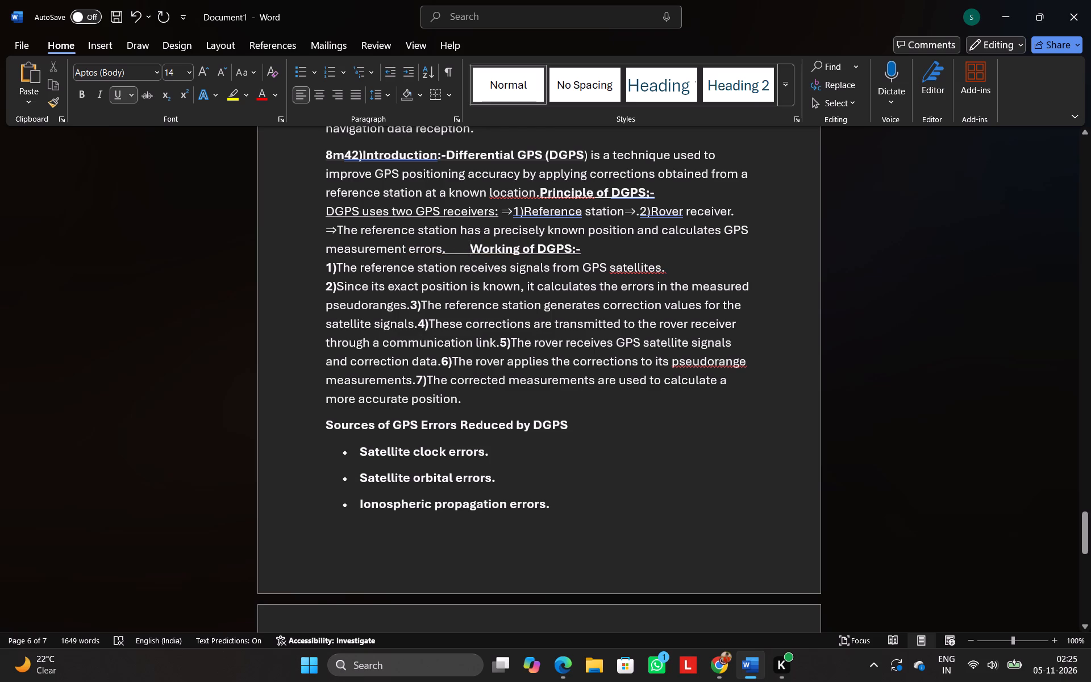
drag(445, 250, 467, 254)
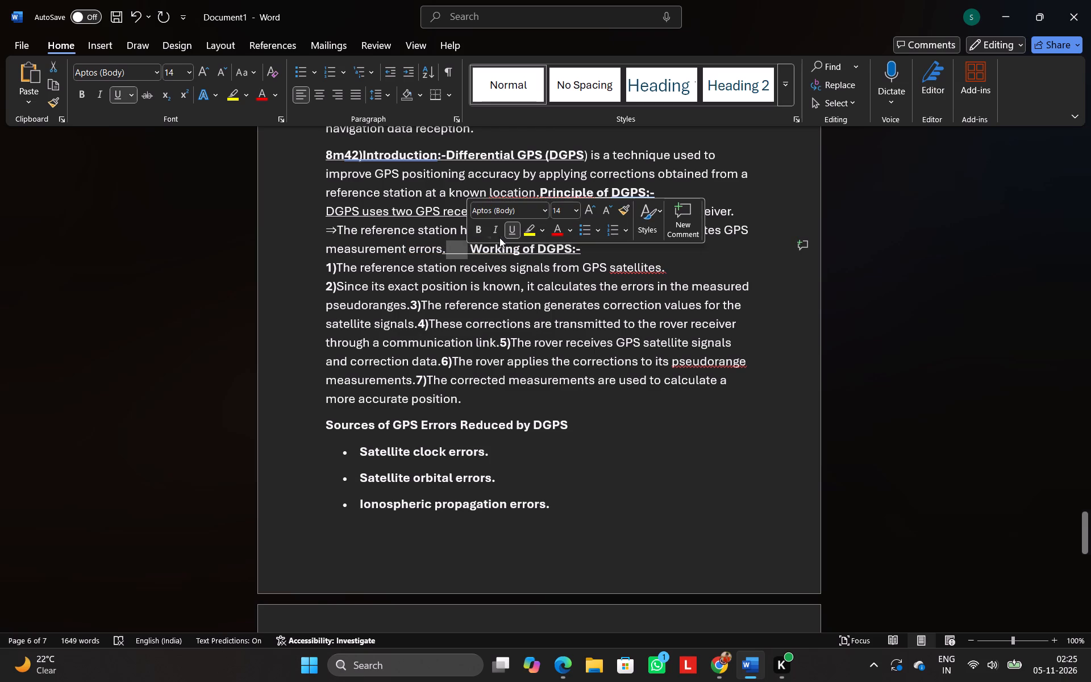
click(509, 230)
click(588, 389)
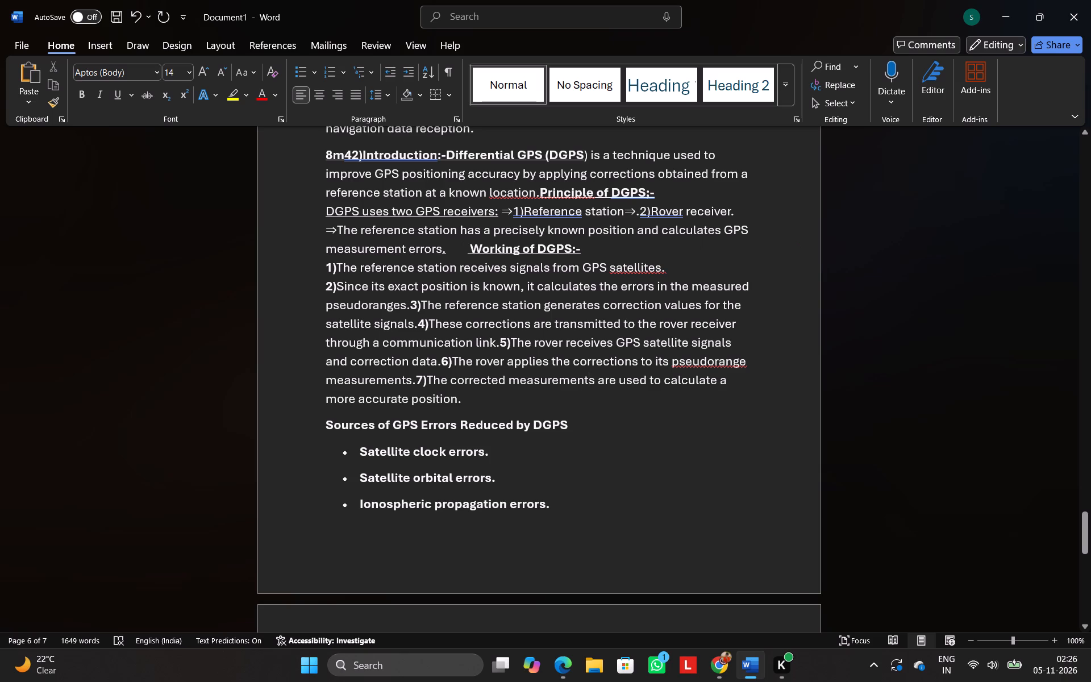
Underline the "Sources of GPS Errors Reduced by DGPS" heading and add ":-" at its end.
scroll(588, 389, down, 3)
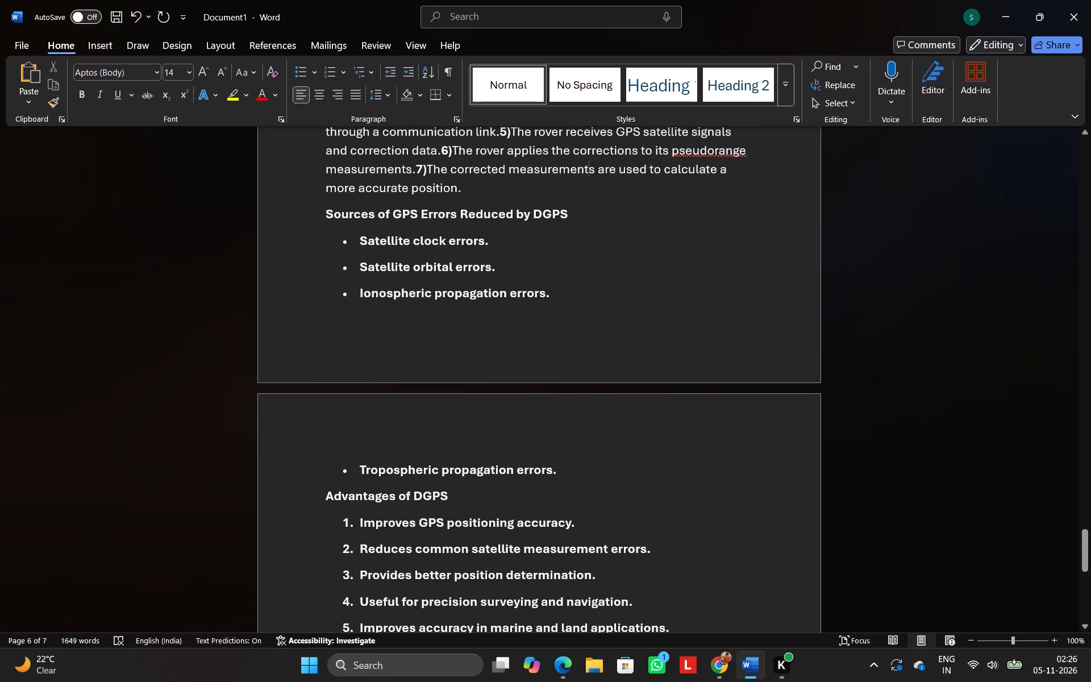
drag(326, 215, 594, 220)
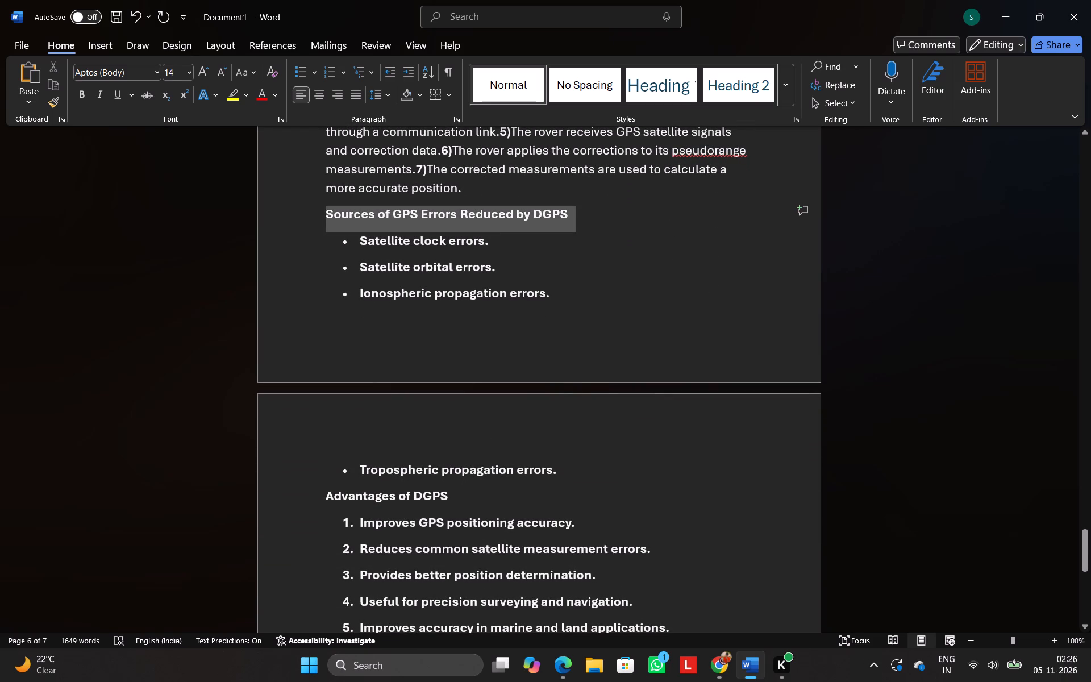
drag(594, 220, 568, 219)
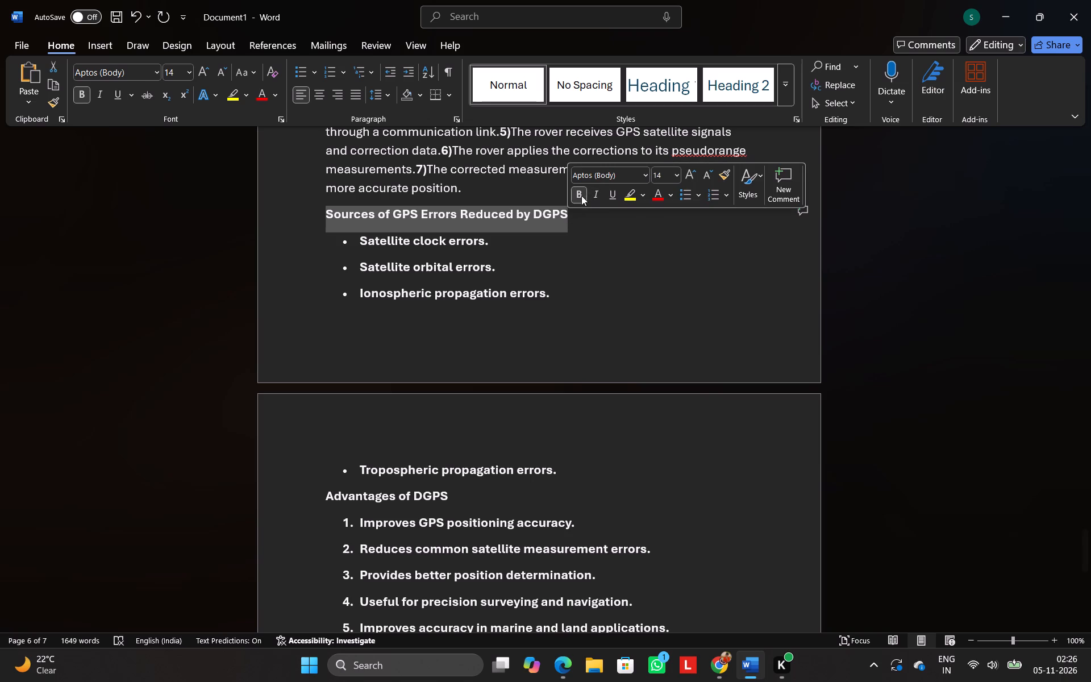
click(609, 201)
click(593, 221)
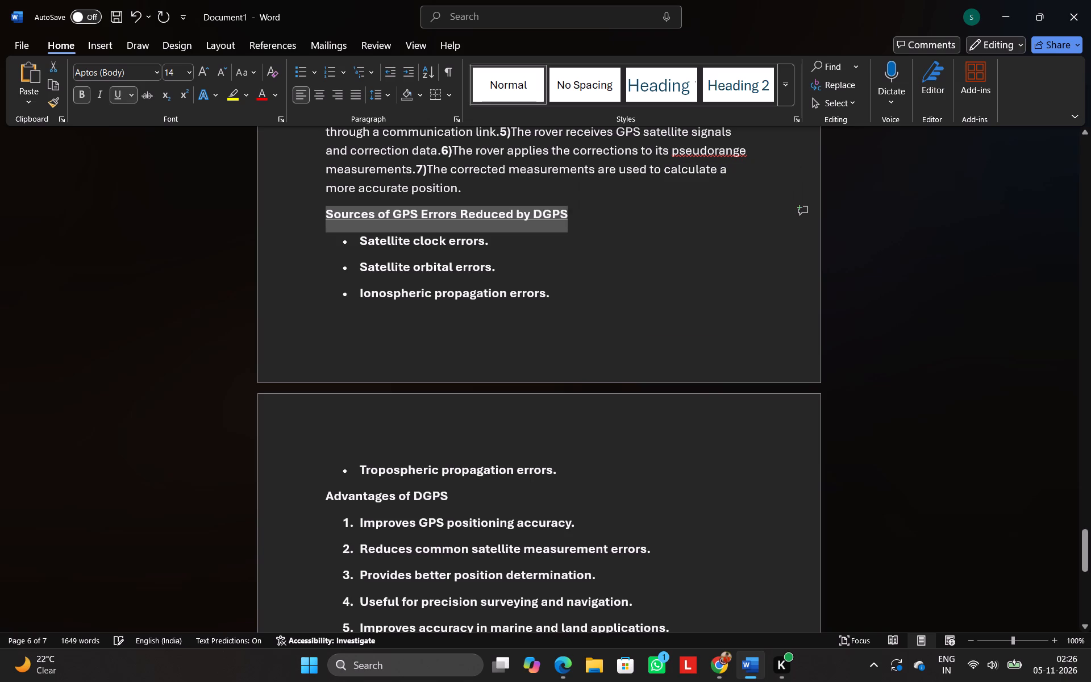
text(:-)
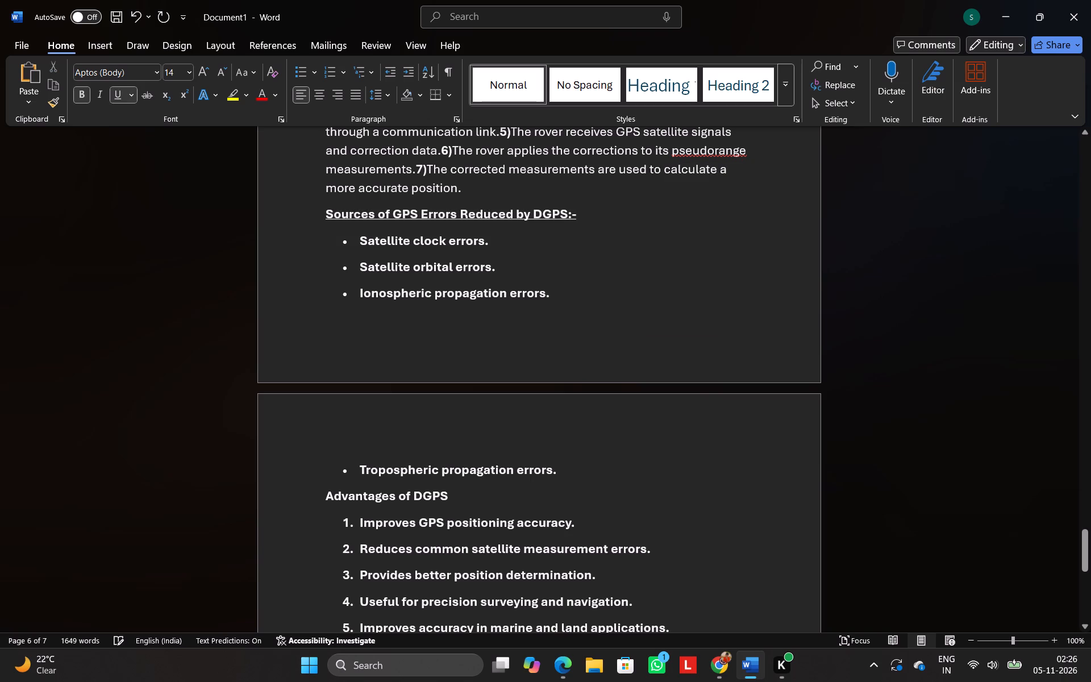
Join the "Sources of GPS Errors Reduced by DGPS:-" heading to the end of the preceding paragraph, after "more accurate position.".
click(325, 213)
key(BackSpace)
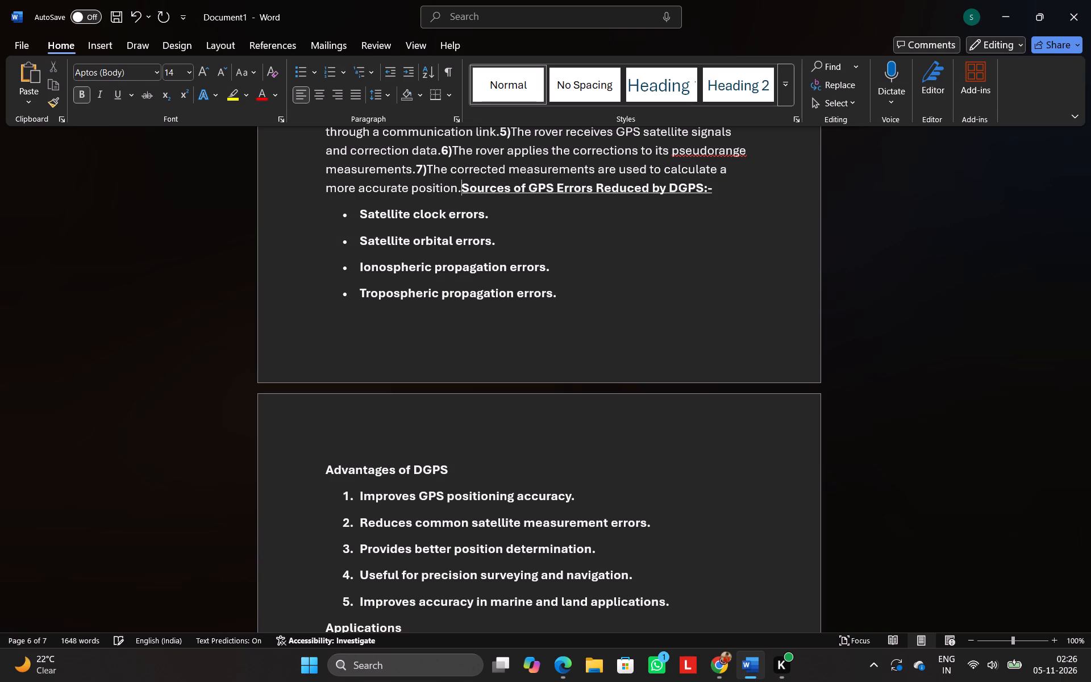
Merge the "Satellite clock errors." bullet into the heading's paragraph and paste the copied "⇒" arrow before it.
click(356, 220)
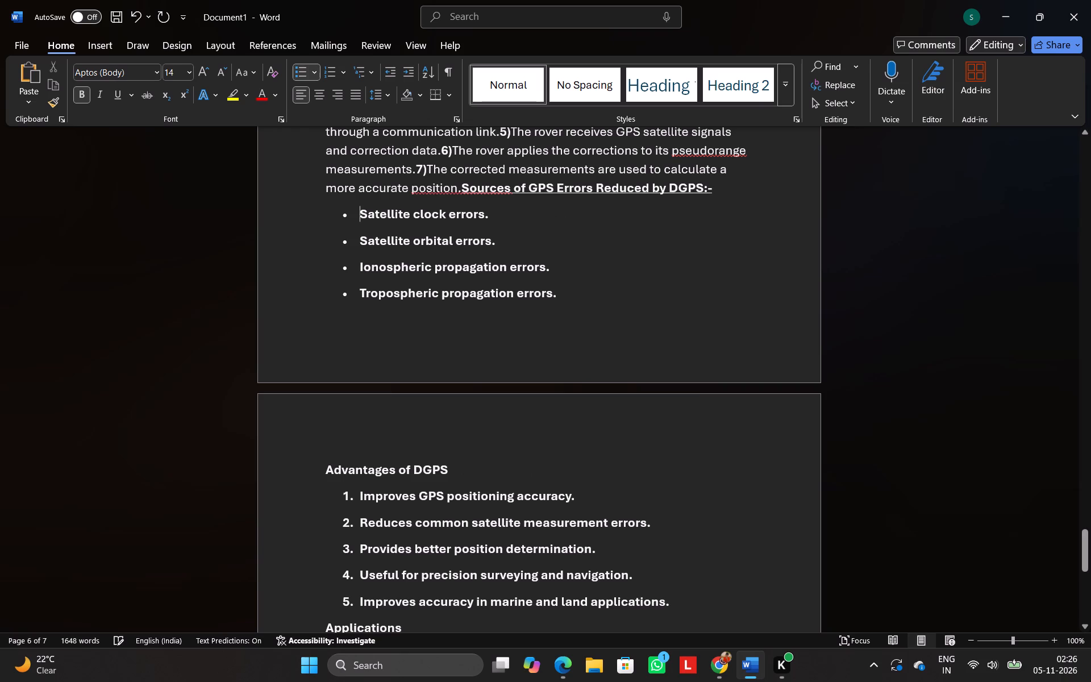
key(BackSpace)
key(BackSpace)
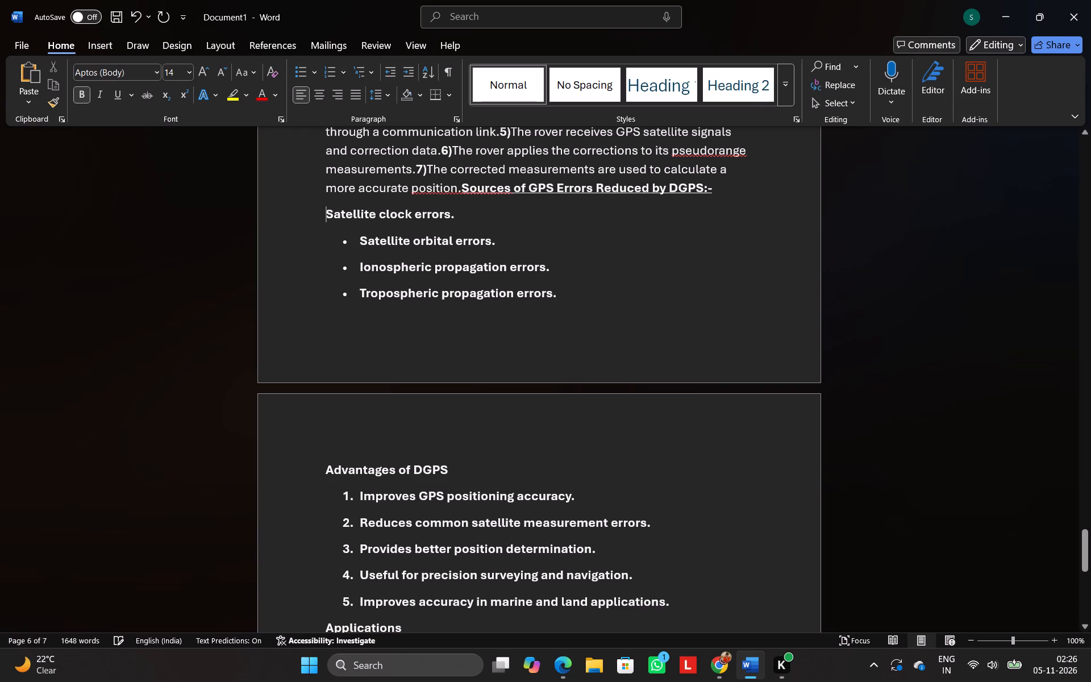
key(BackSpace)
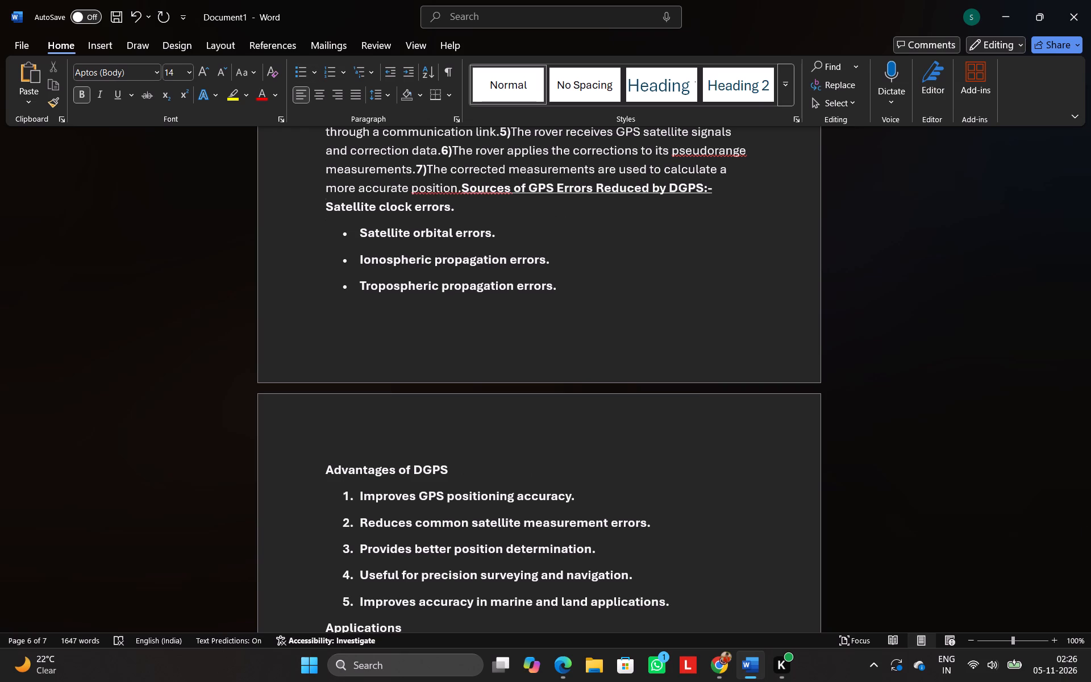
key(ctrl+v)
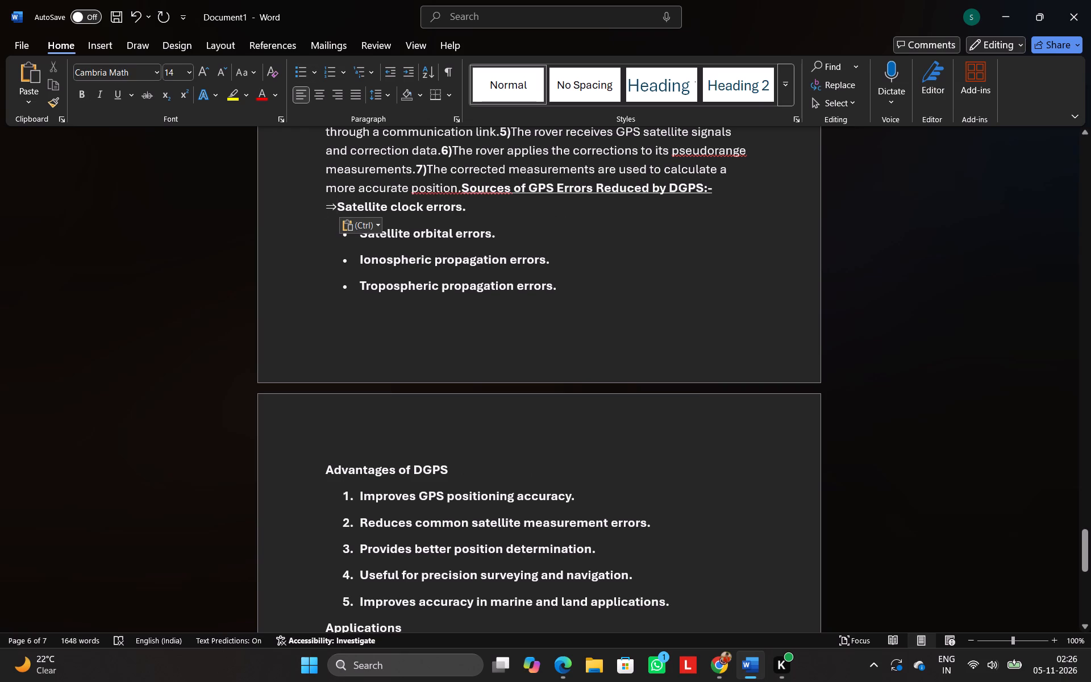
Run the "Satellite orbital errors." bullet on after "Satellite clock errors." with the copied "⇒" arrow pasted before it.
click(354, 243)
key(BackSpace)
key(BackSpace)
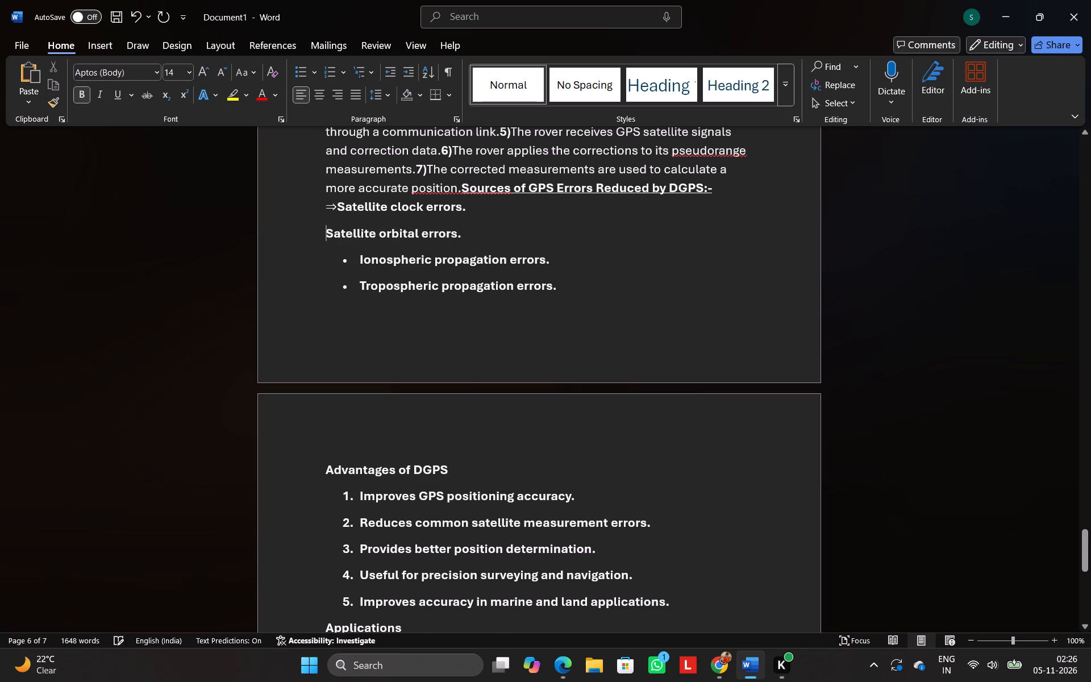
key(BackSpace)
key(ctrl+v)
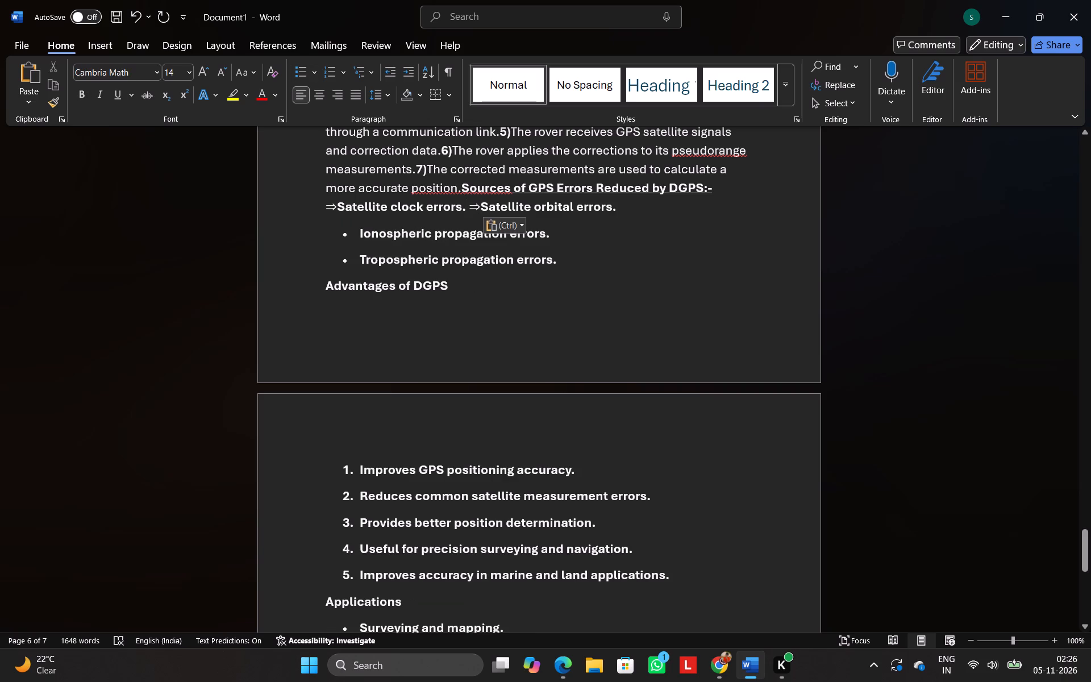
Run the "Ionospheric propagation errors." bullet on after "Satellite orbital errors." with the copied "⇒" arrow pasted before it.
click(356, 243)
key(BackSpace)
key(BackSpace)
key(BackSpace)
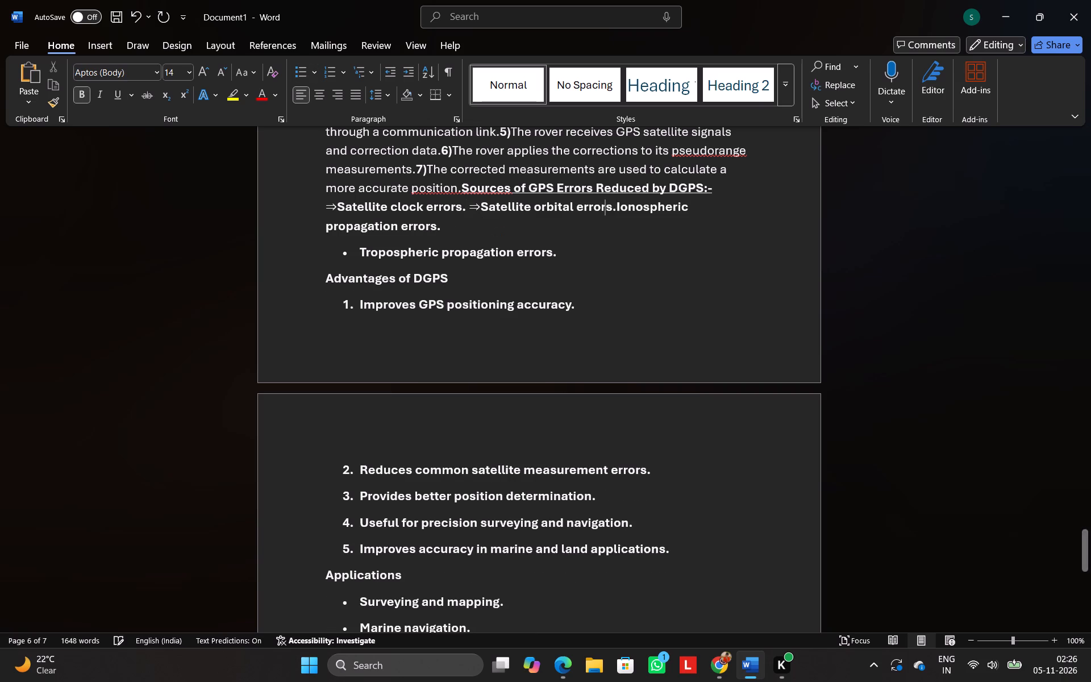
key(ctrl+v)
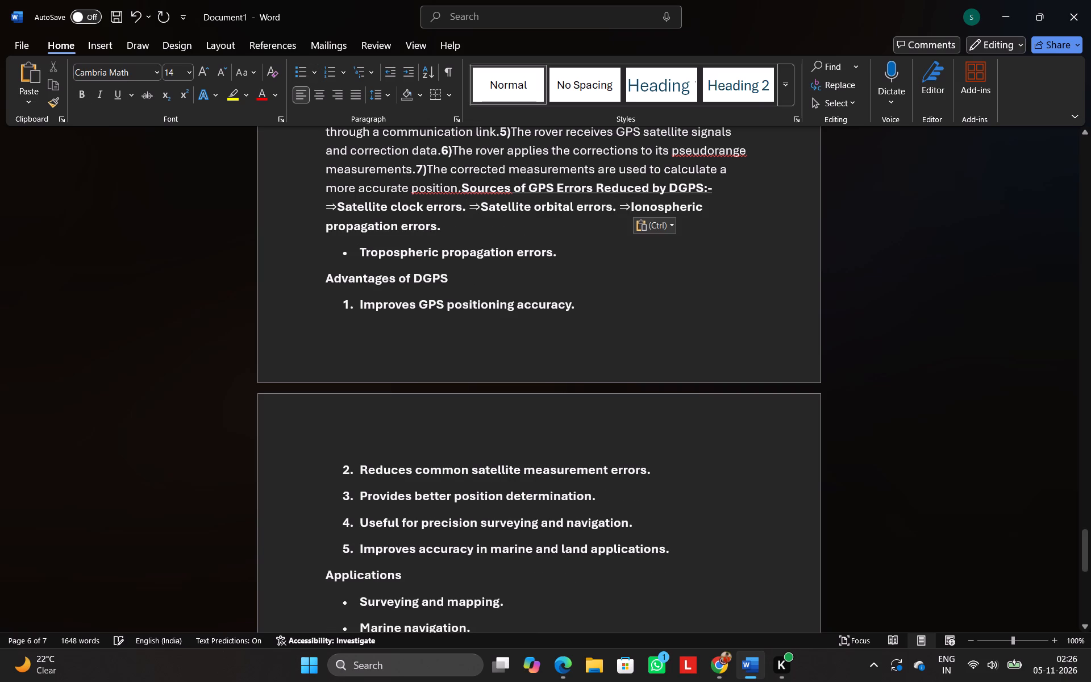
Run the "Tropospheric propagation errors." bullet on after "Ionospheric propagation errors." with the copied "⇒" arrow pasted before it.
click(359, 257)
key(BackSpace)
key(BackSpace)
key(BackSpace)
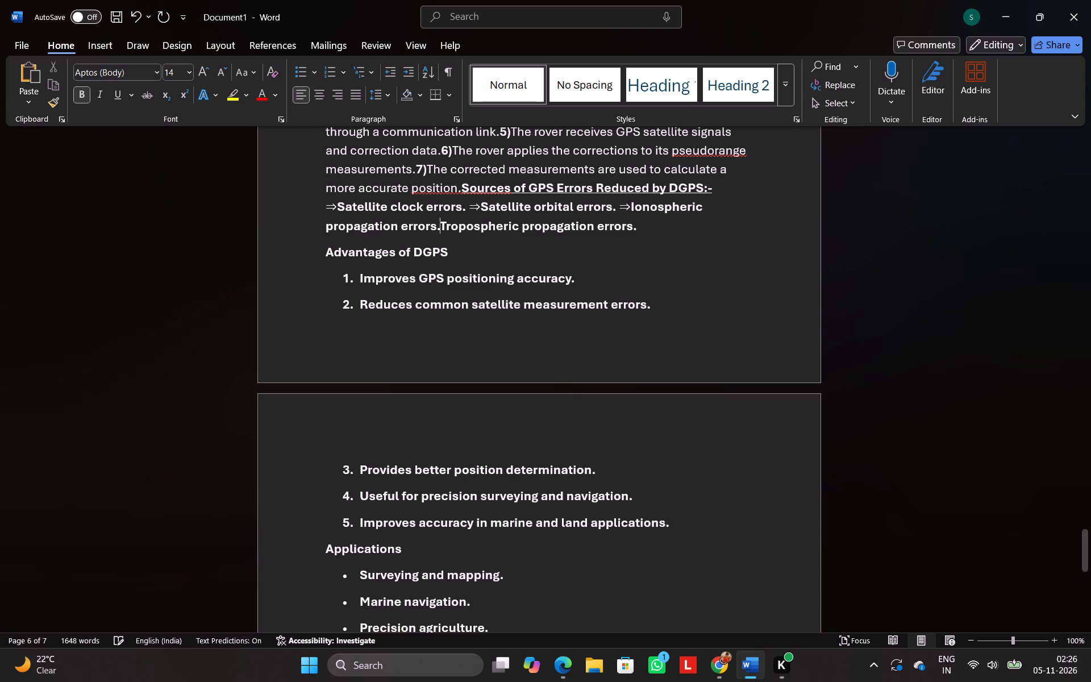
key(ctrl+v)
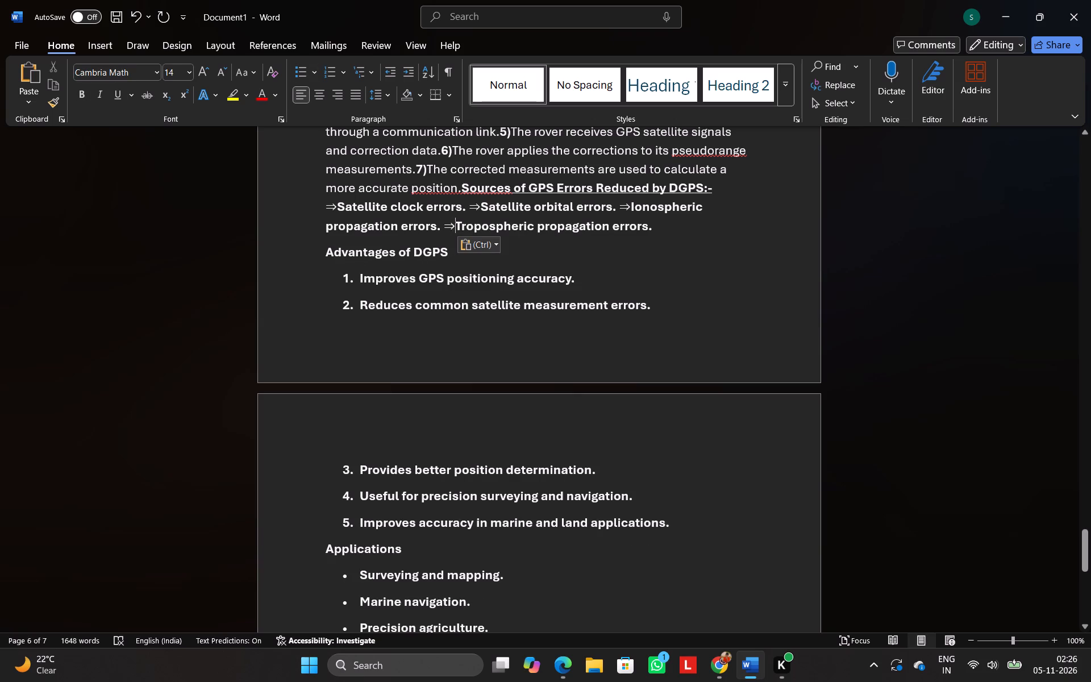
Remove bold from the four arrowed error items, from "Satellite clock errors." through "Tropospheric propagation errors.".
drag(338, 206, 538, 231)
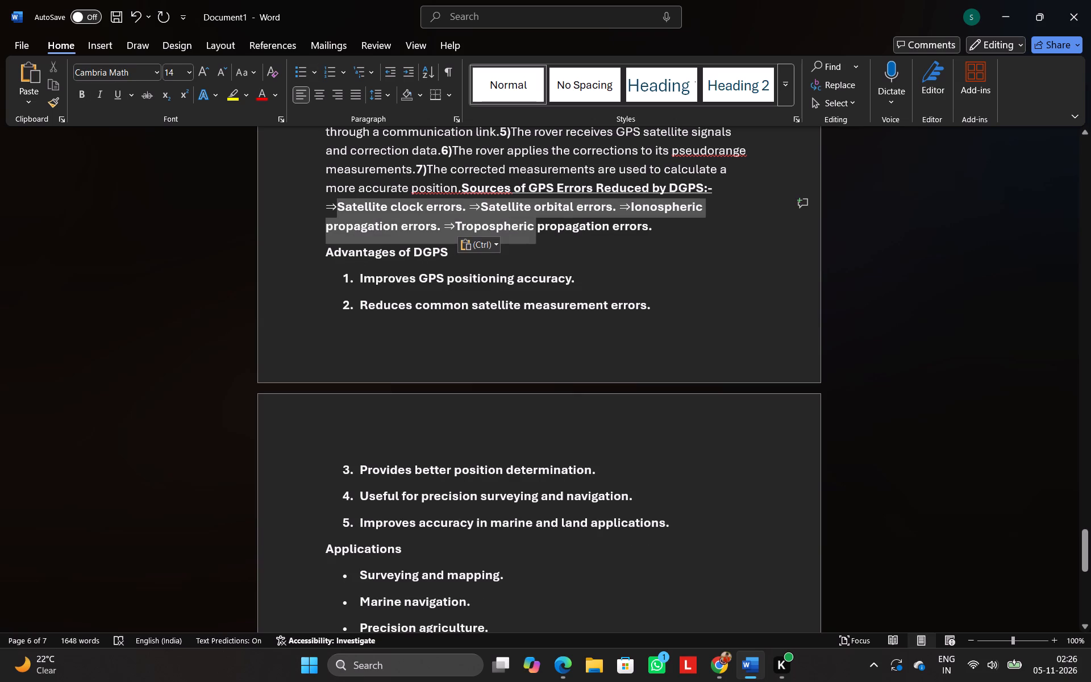
drag(538, 231, 652, 231)
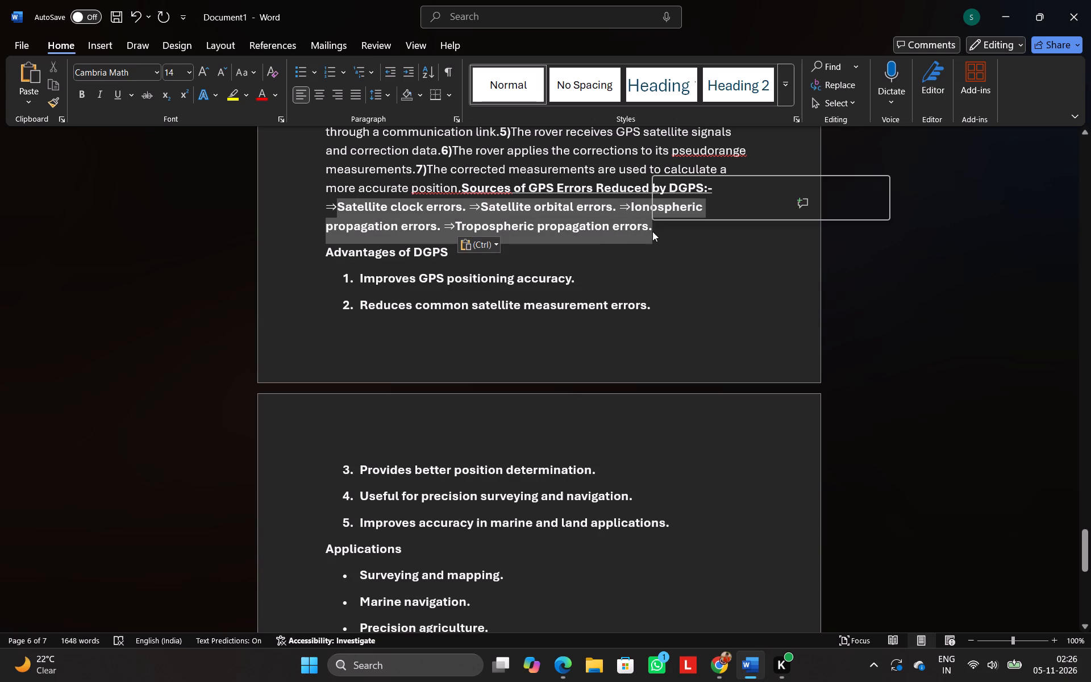
click(663, 207)
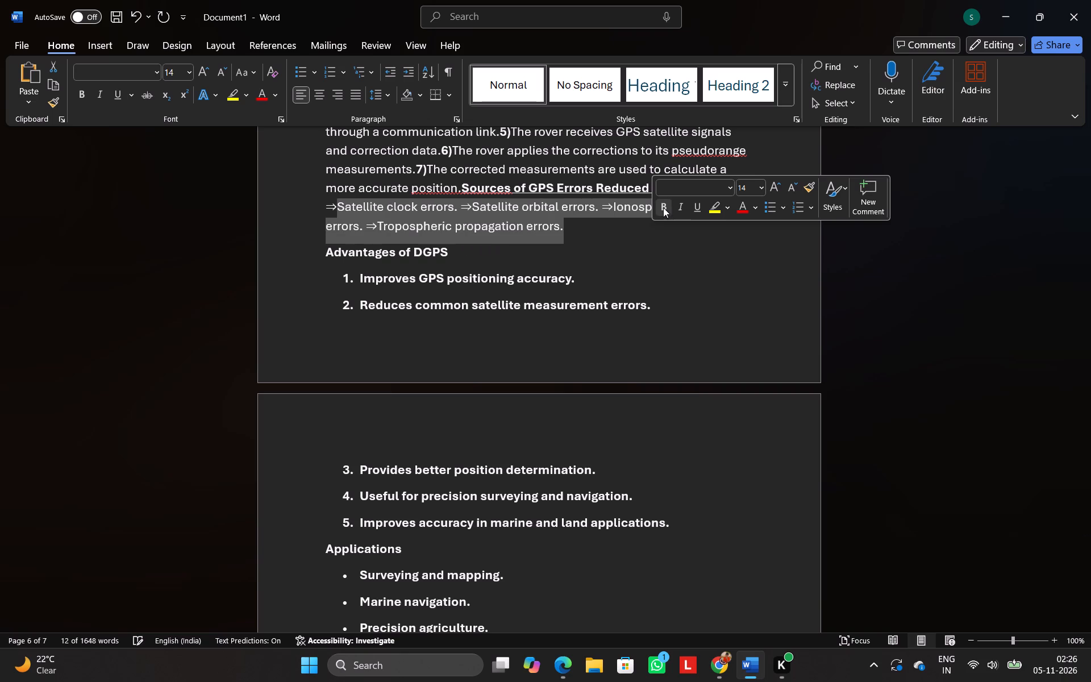
click(637, 261)
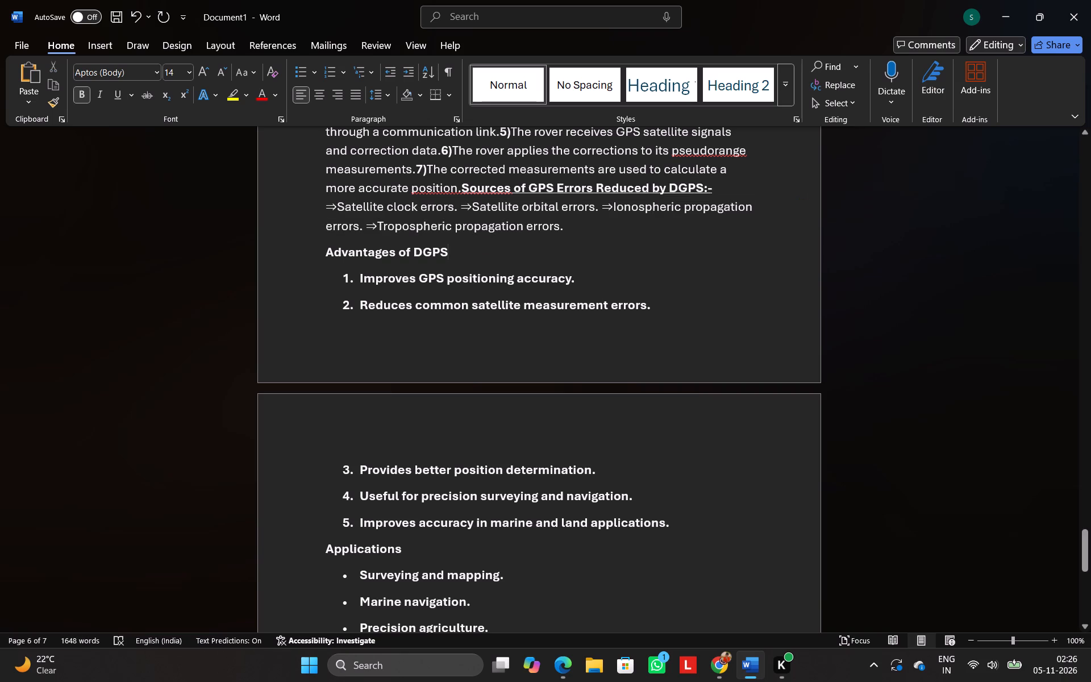
Underline the "Advantages of DGPS" heading and add ":-" at its end.
drag(326, 253, 438, 262)
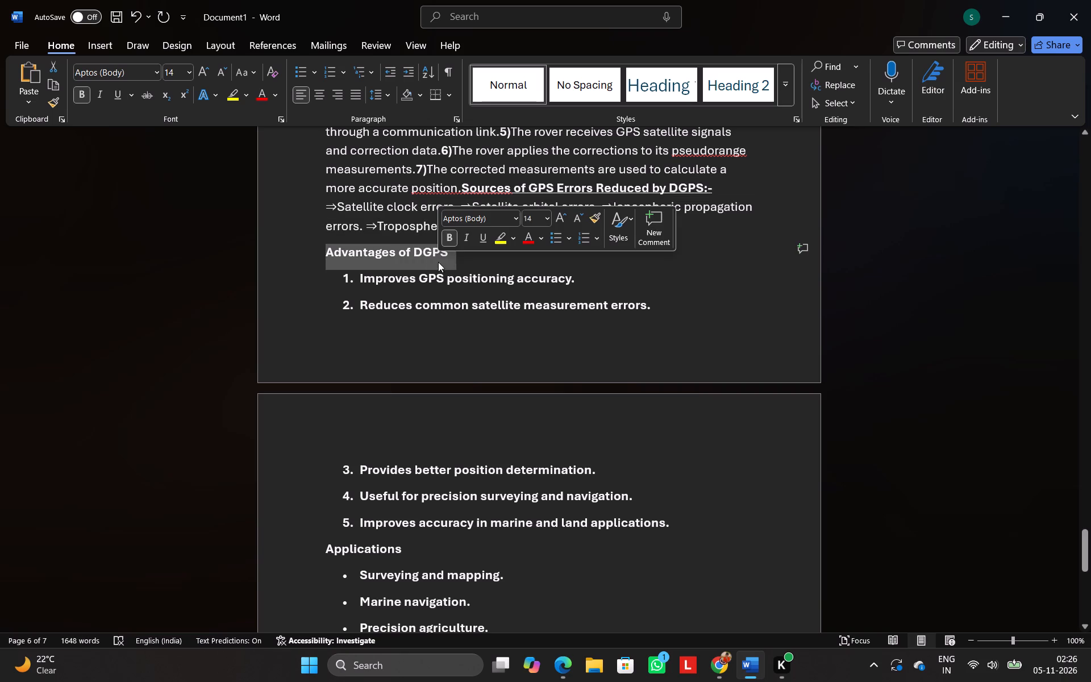
click(486, 237)
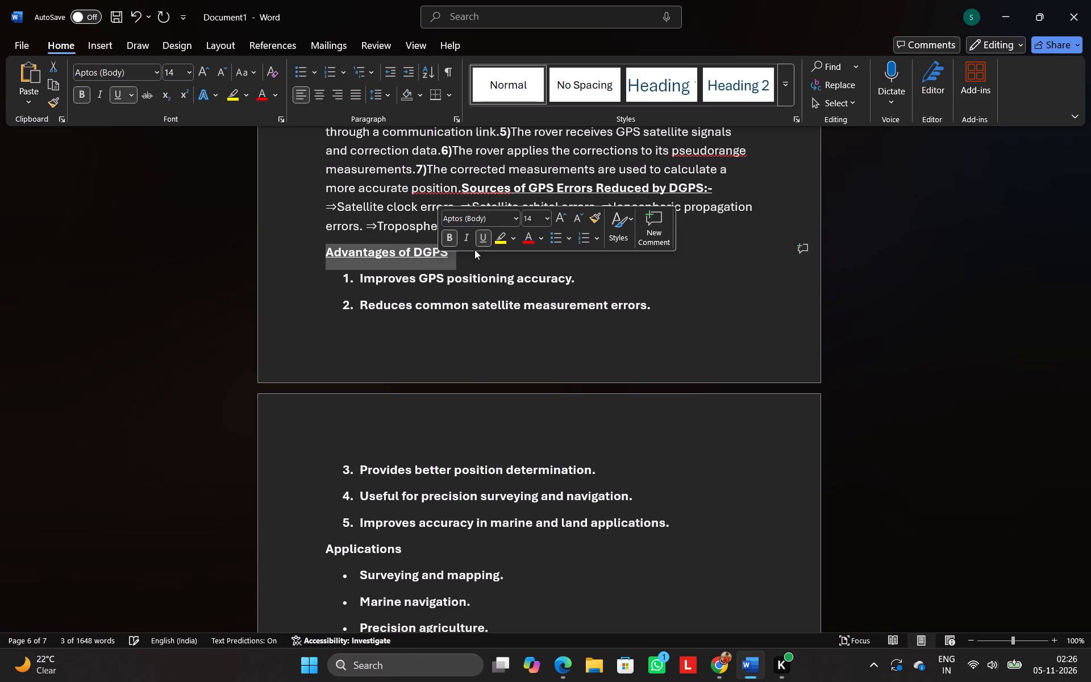
click(474, 249)
click(474, 249)
click(468, 259)
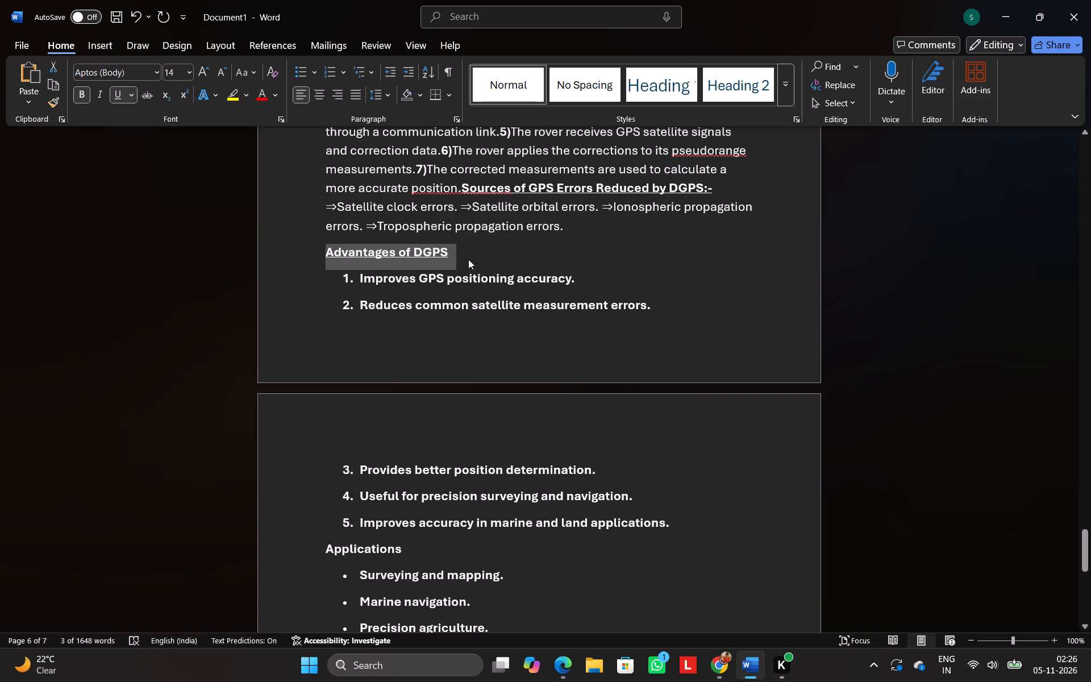
text(:-)
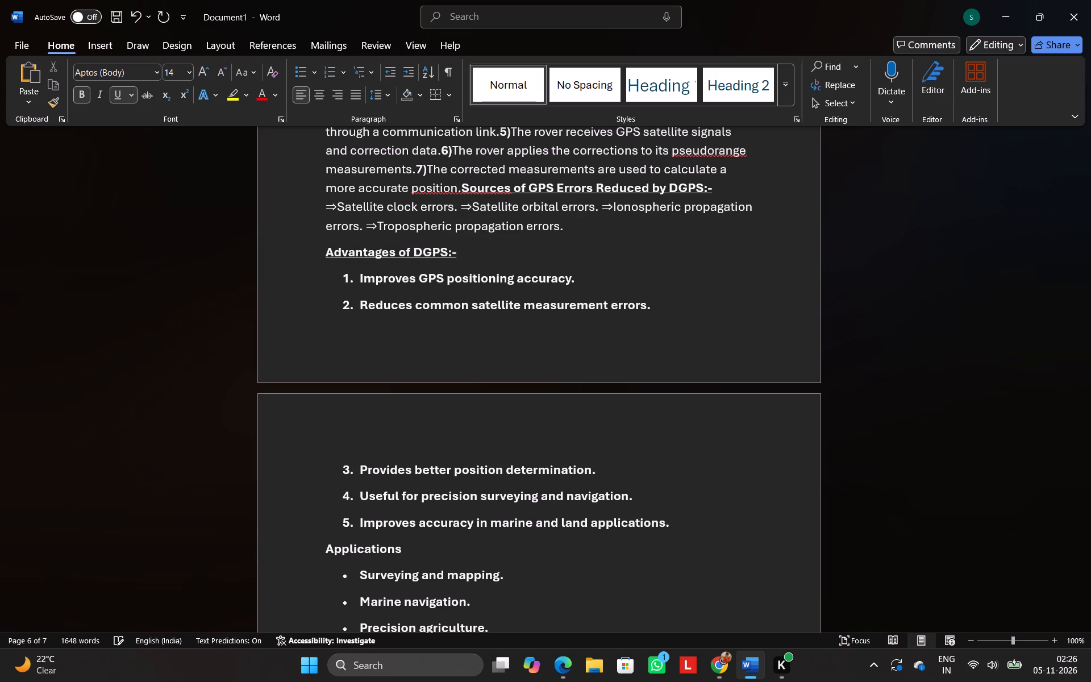
Join the "Advantages of DGPS:-" heading to the end of the preceding paragraph, after "Tropospheric propagation errors.".
key(Left)
key(Left)
key(Left)
key(Left)
key(Left)
key(Left)
key(Left)
key(Left)
key(Left)
key(Left)
key(Left)
key(Left)
key(Left)
key(Left)
key(Left)
key(Left)
key(Left)
key(Left)
key(Left)
key(Left)
key(BackSpace)
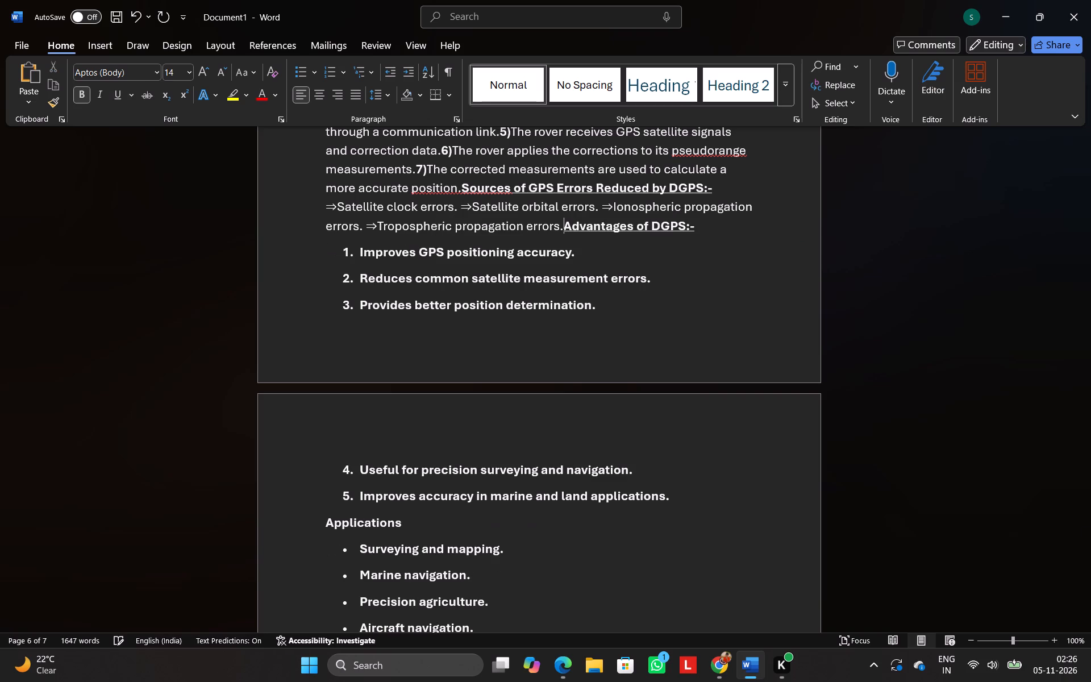
Remove bold from the five numbered items listed under "Advantages of DGPS:-".
click(359, 257)
drag(339, 244, 479, 401)
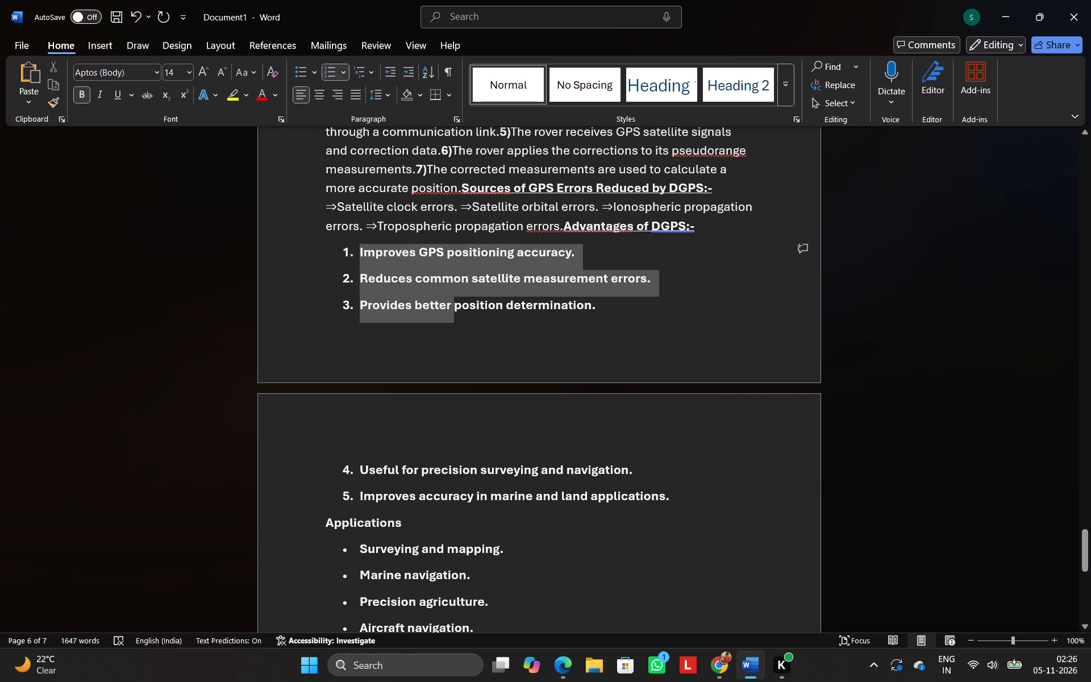
drag(479, 401, 669, 500)
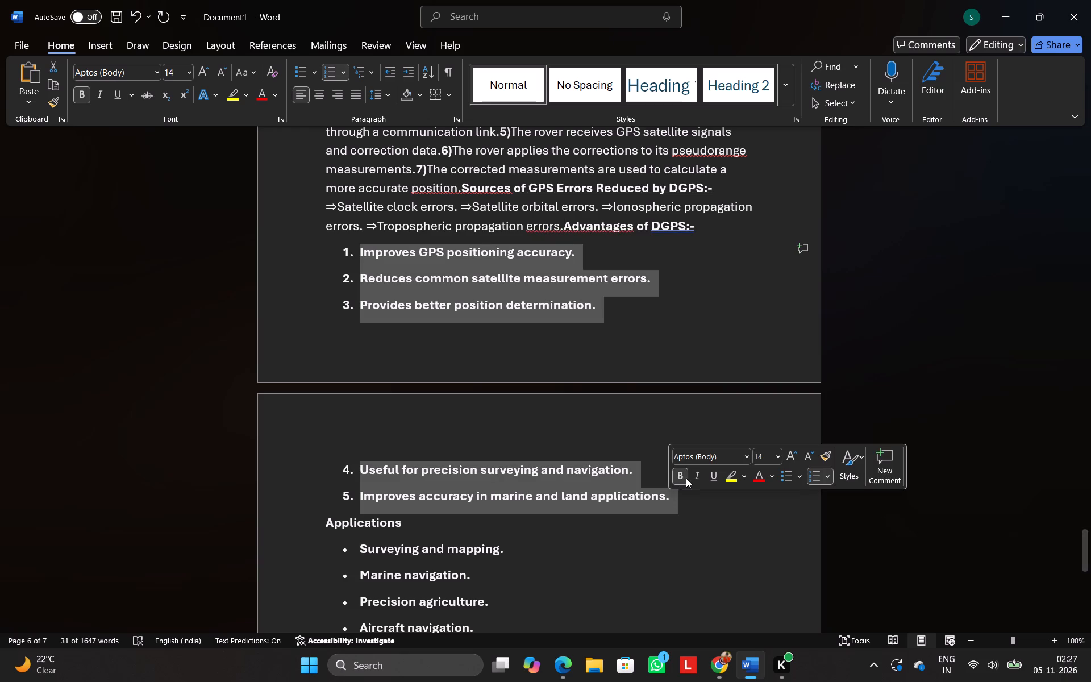
click(682, 476)
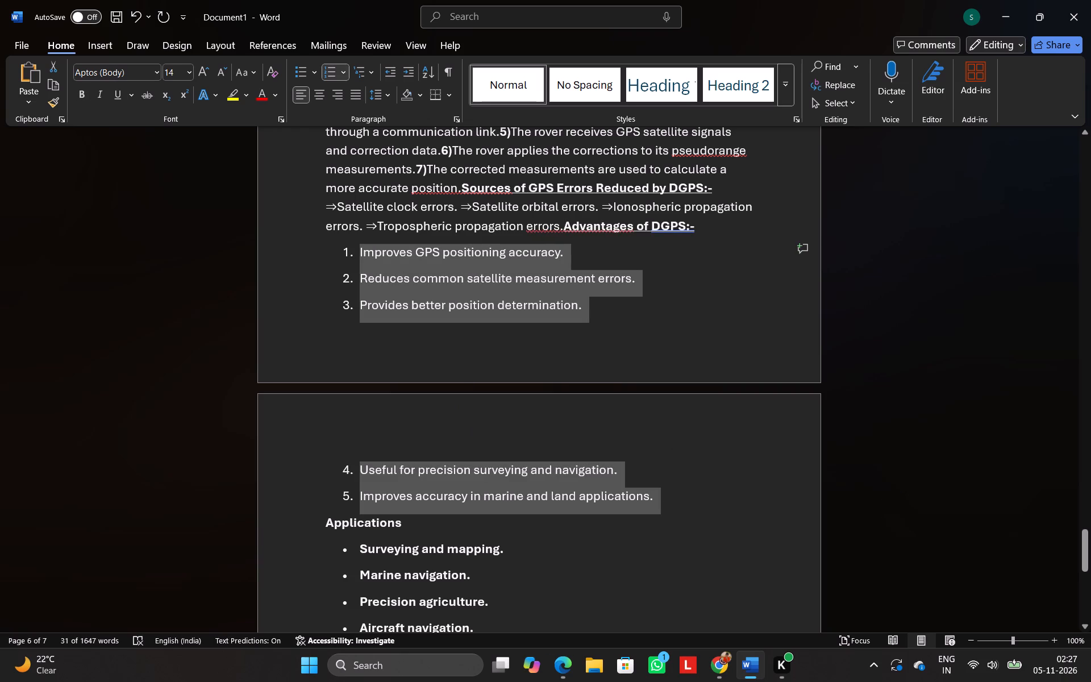
click(406, 351)
Merge the list item "Improves GPS positioning accuracy." into the heading's paragraph, with a bold "1)" before it.
click(360, 260)
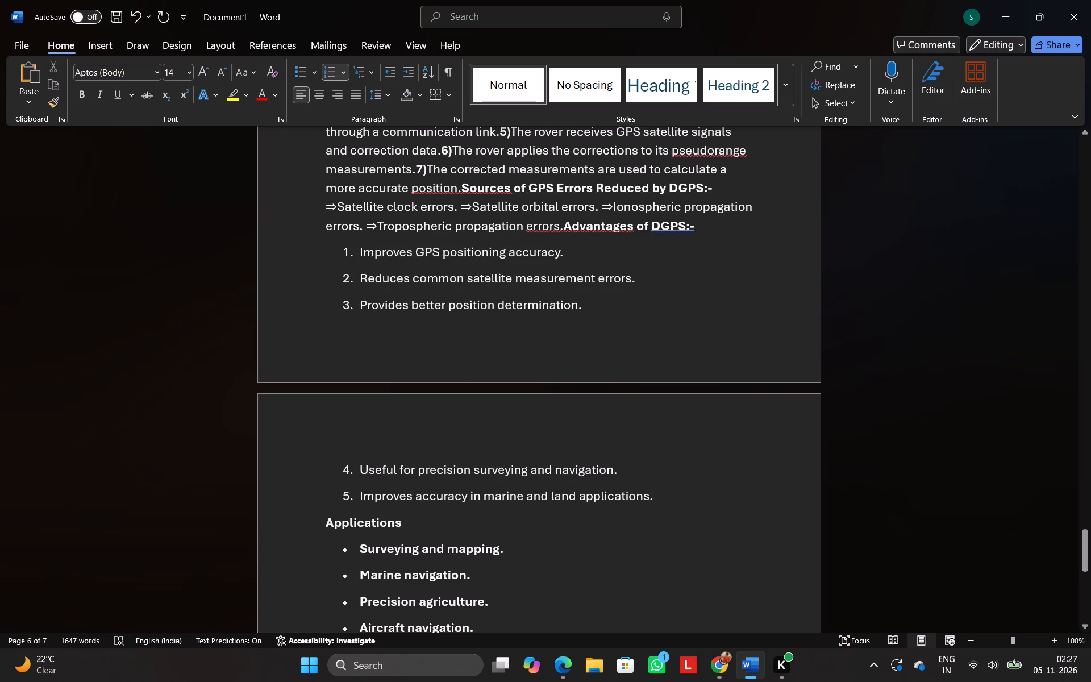
key(BackSpace)
key(BackSpace)
key(BackSpace)
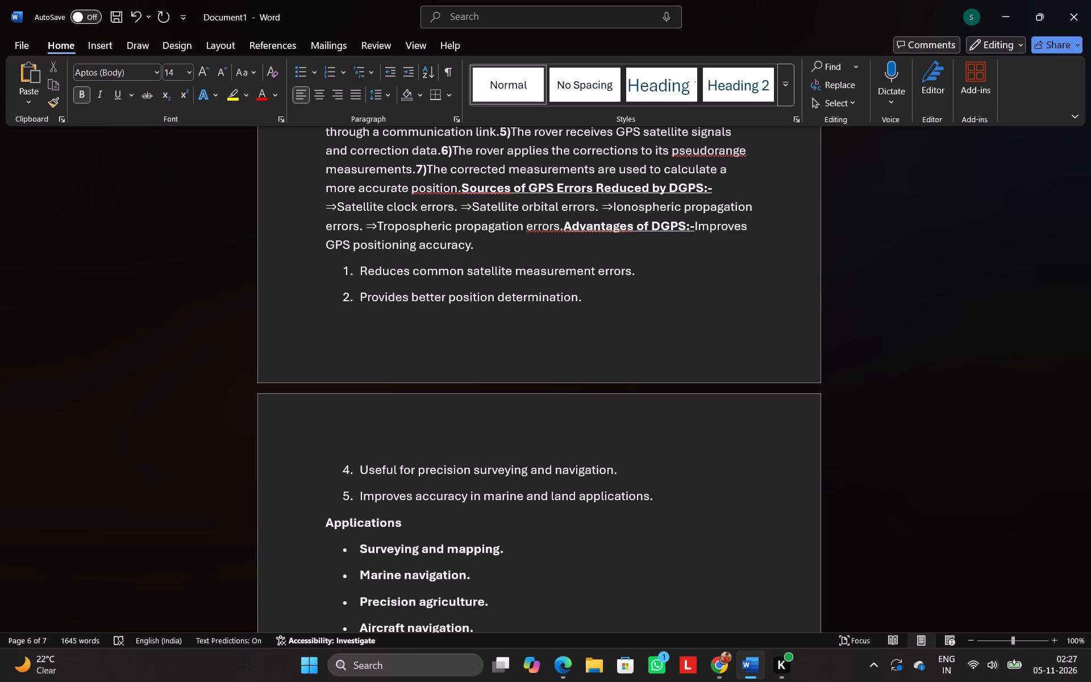
text(1))
key(Return)
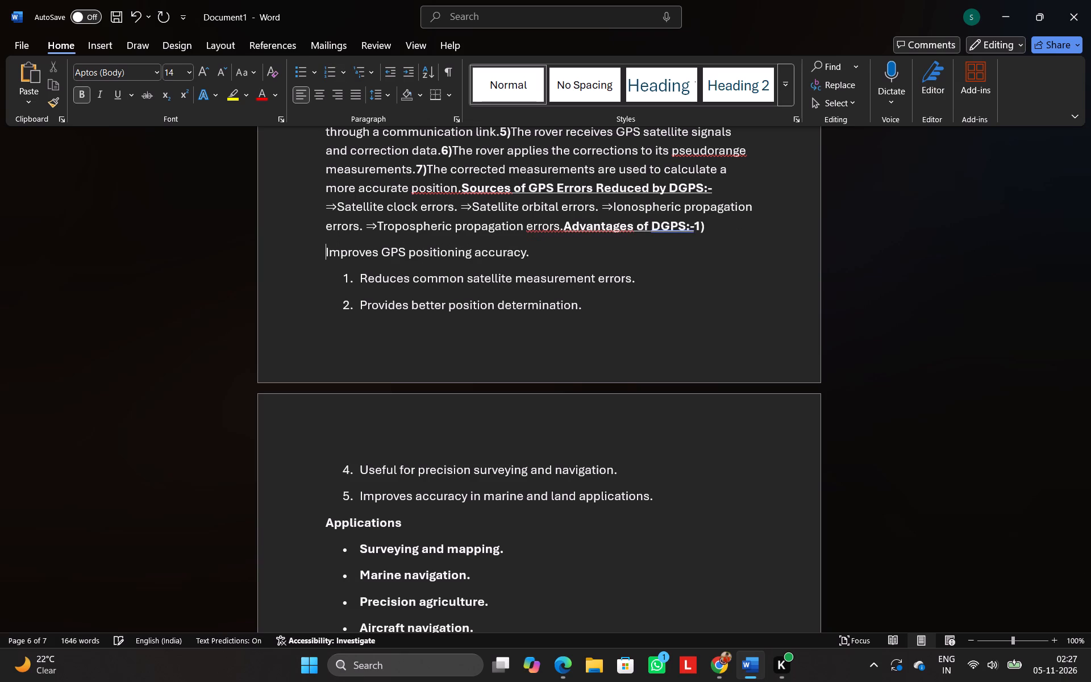
key(BackSpace)
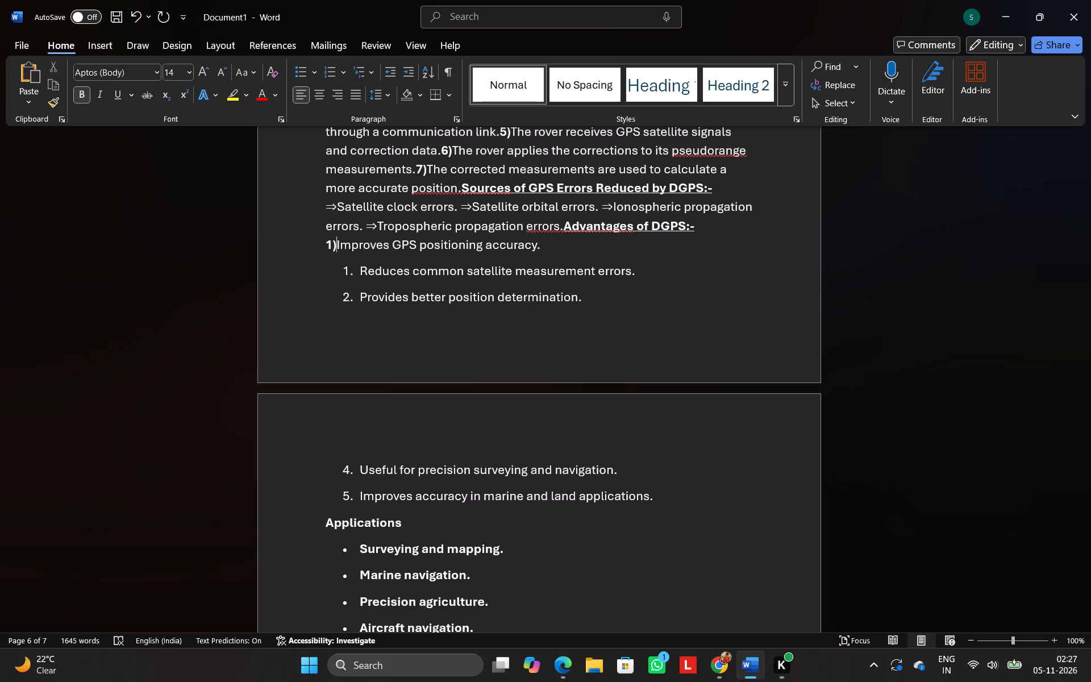
Run the list item "Reduces common satellite measurement errors." on after the first advantage, with a bold "2)" before it.
key(Down)
key(BackSpace)
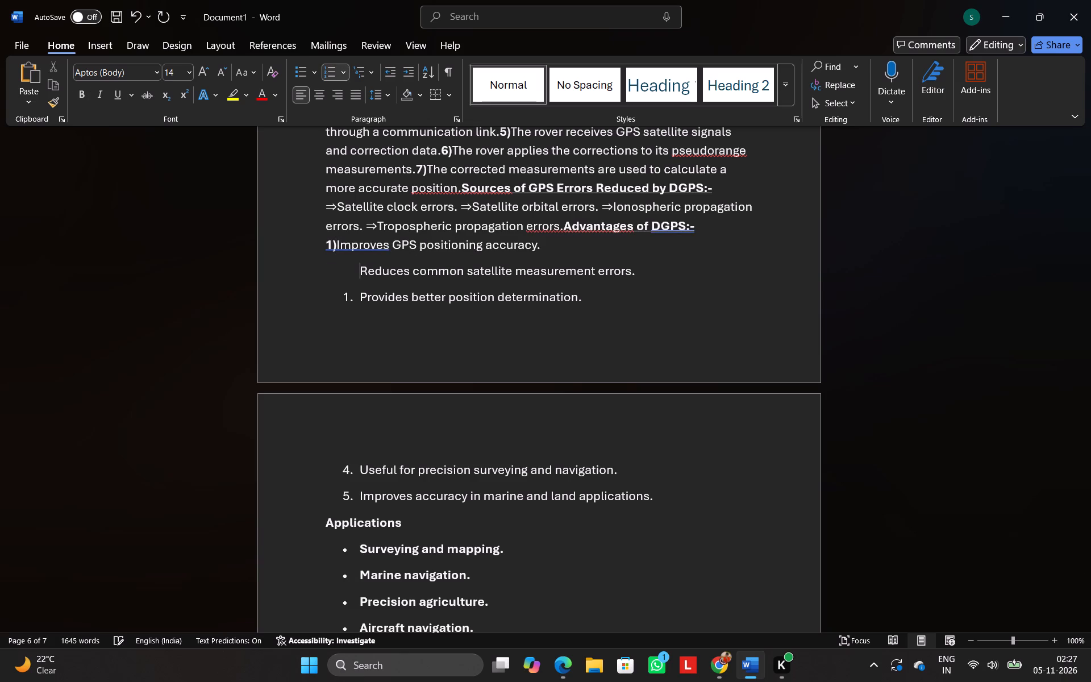
key(BackSpace)
key(BackSpace)
text(2))
Run the list item "Provides better position determination." on after the second advantage, with a bold "3)" before it.
key(Down)
key(Down)
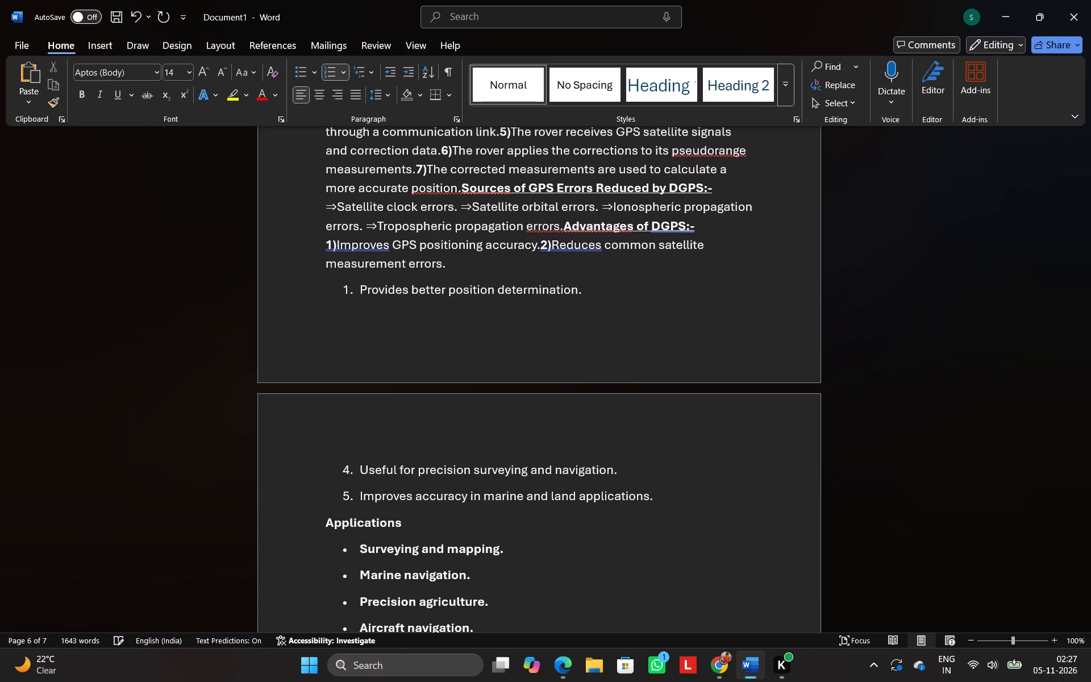
key(Left)
key(Left)
key(Left)
key(Left)
key(Left)
key(Left)
key(Left)
key(Left)
key(Left)
key(Left)
key(Left)
key(Left)
key(Left)
key(Left)
key(Left)
key(Left)
key(Left)
key(Left)
key(Left)
key(Left)
key(Right)
key(Right)
key(BackSpace)
key(BackSpace)
key(BackSpace)
text(3))
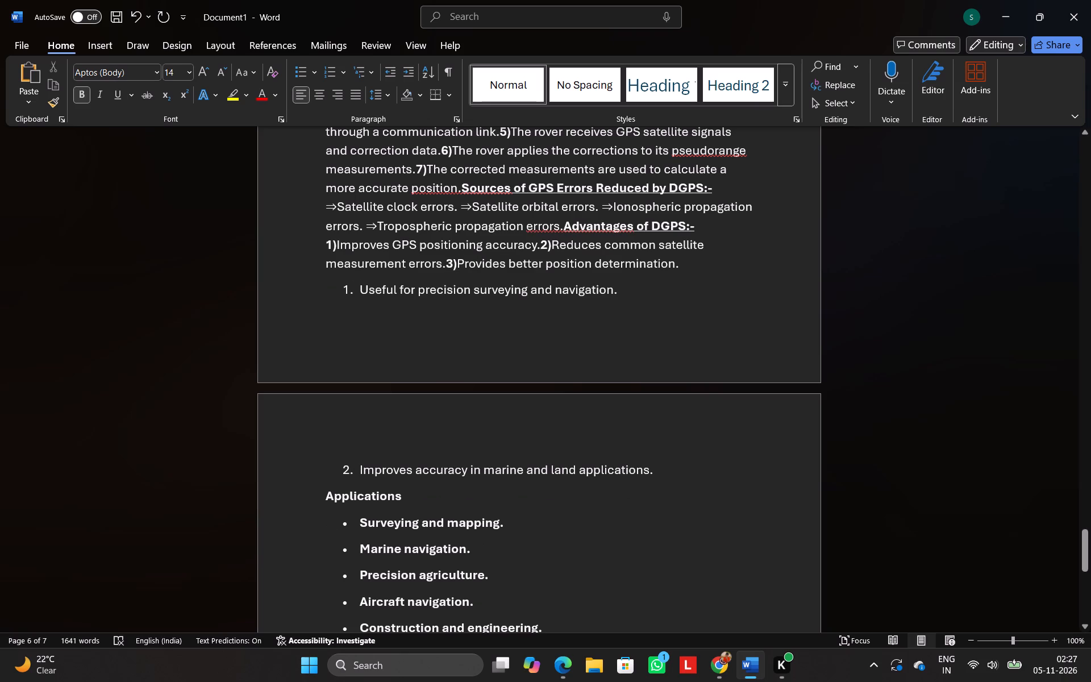
Run the list item "Useful for precision surveying and navigation." on after the third advantage, with a bold "4)" before it.
click(357, 294)
key(BackSpace)
key(BackSpace)
key(BackSpace)
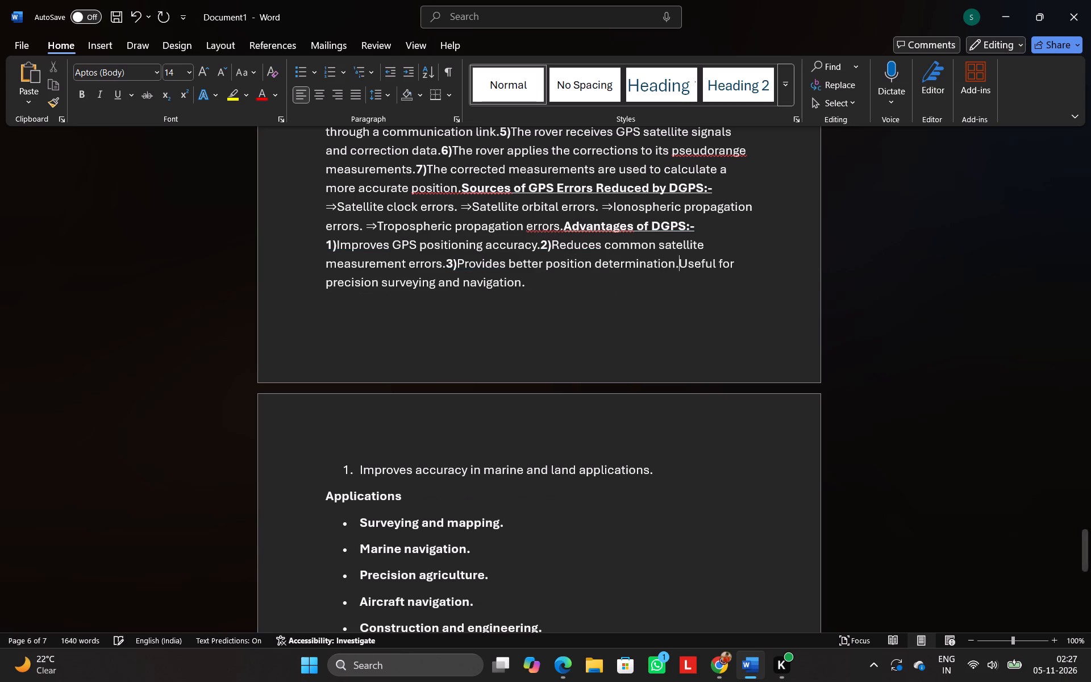
text(4))
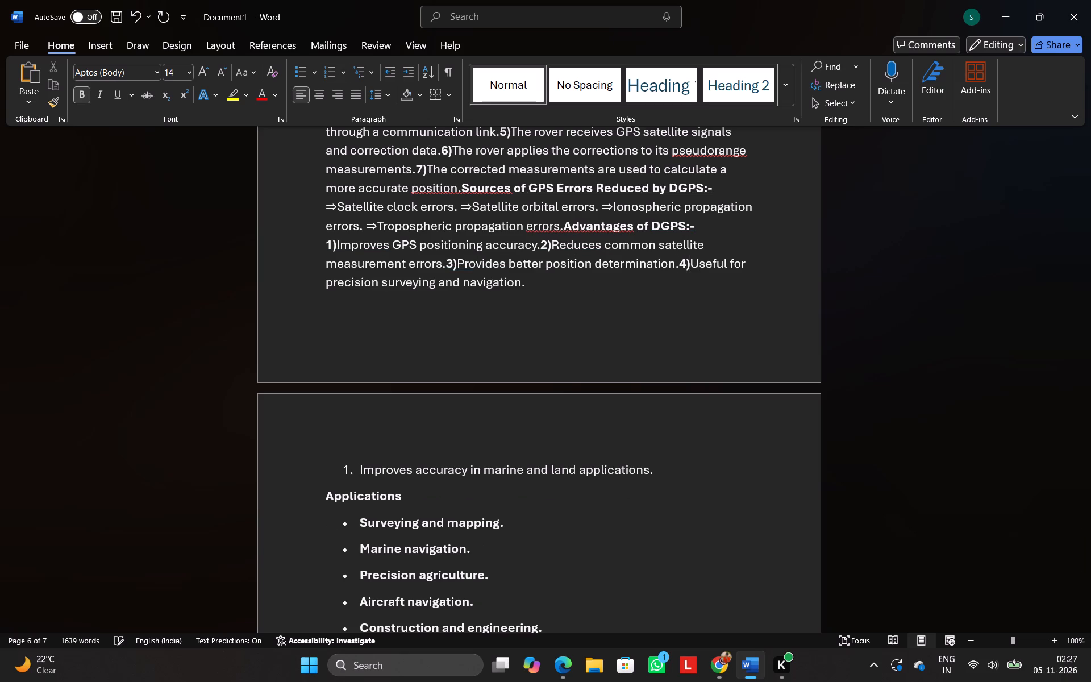
Run the list item "Improves accuracy in marine and land applications." on after the fourth advantage, with a bold "5)" before it.
click(359, 456)
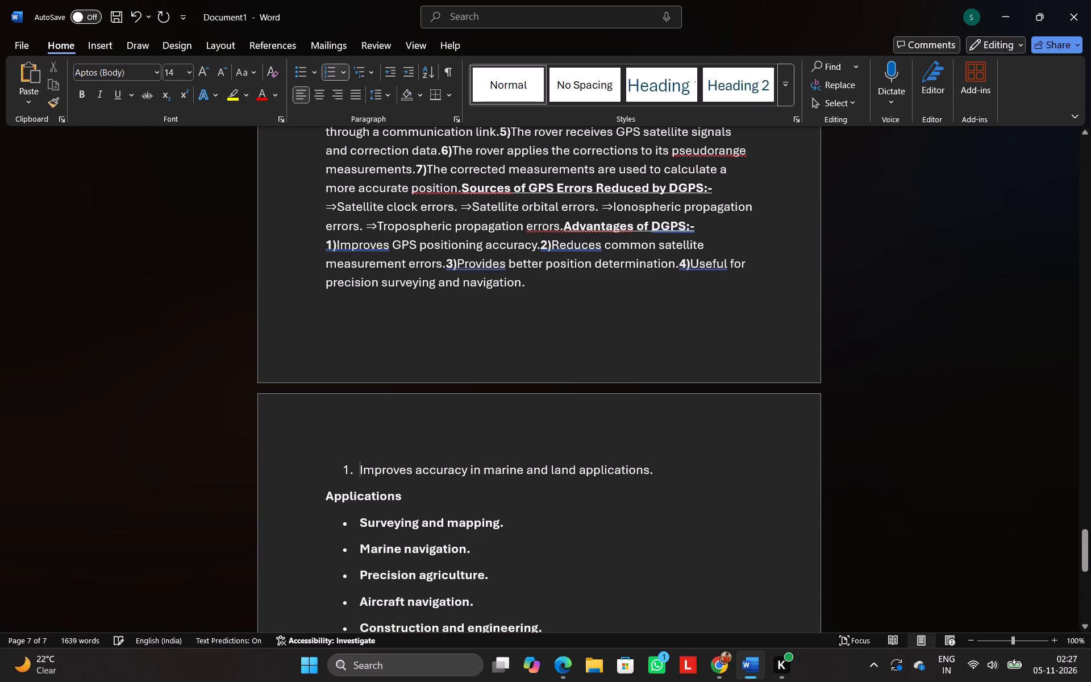
key(BackSpace)
key(BackSpace)
key(BackSpace)
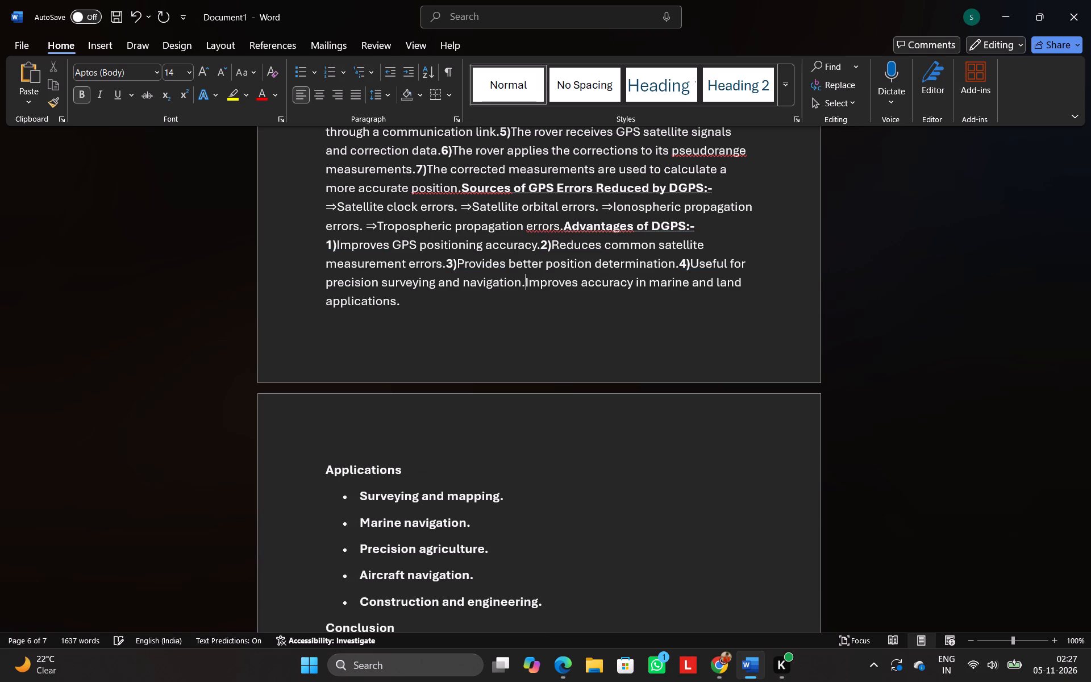
text(5))
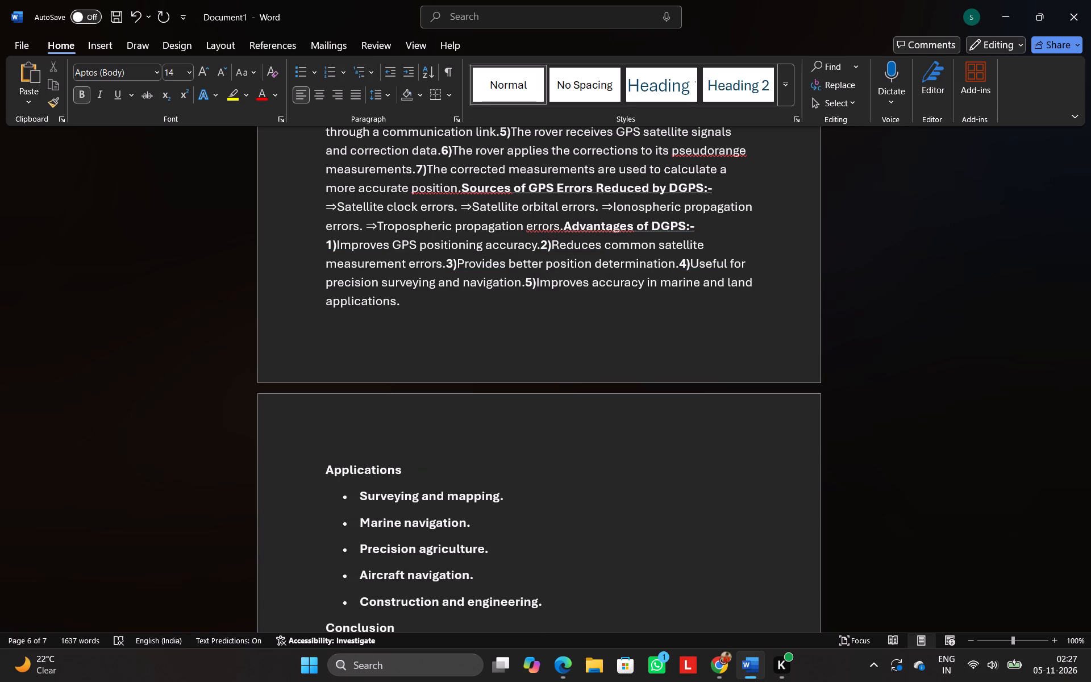
Look over the remaining Applications and Conclusion sections and the layout of the document's earlier pages.
scroll(430, 499, down, 3)
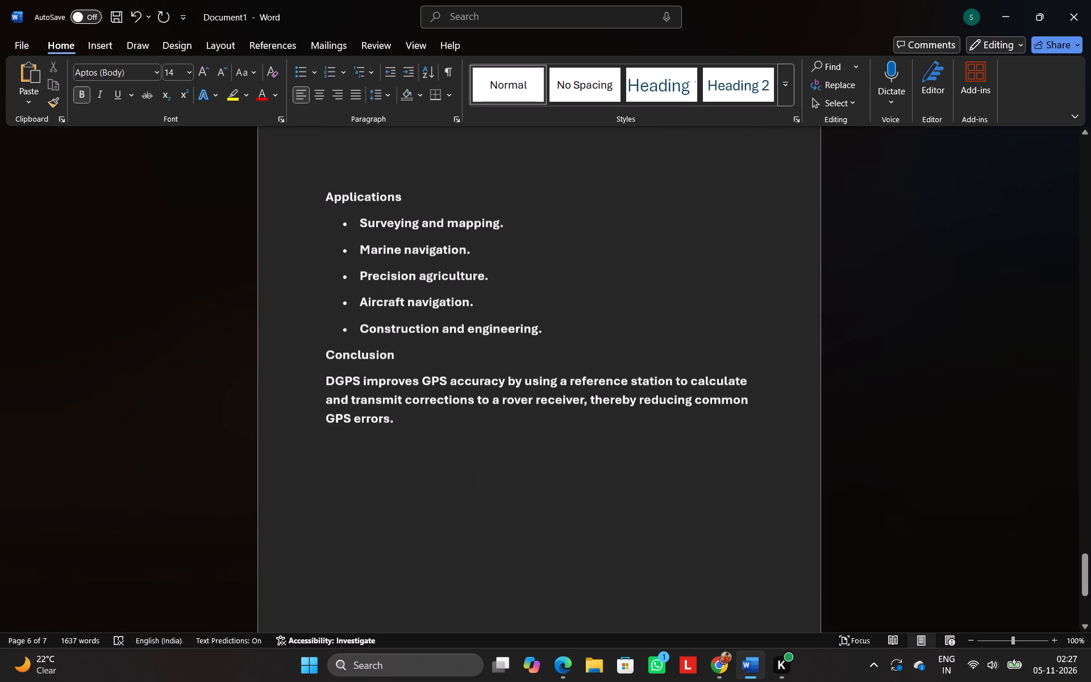
scroll(430, 499, up, 7)
ctrl+scroll(430, 499, down, 6)
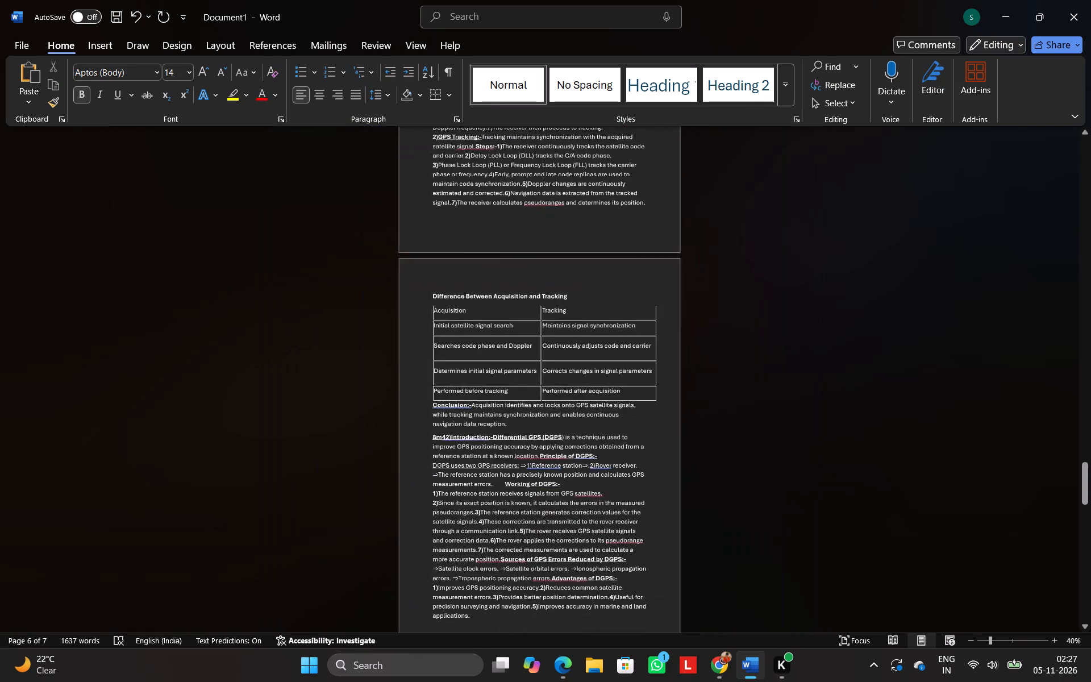
ctrl+scroll(430, 499, down, 4)
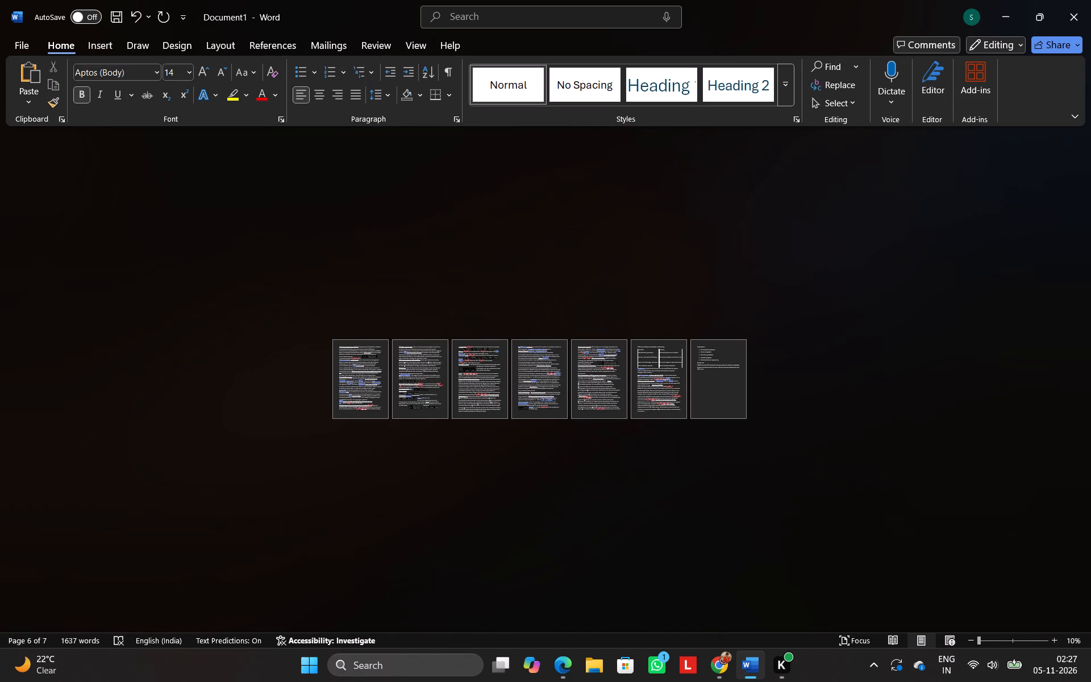
ctrl+scroll(429, 494, up, 6)
scroll(514, 486, up, 12)
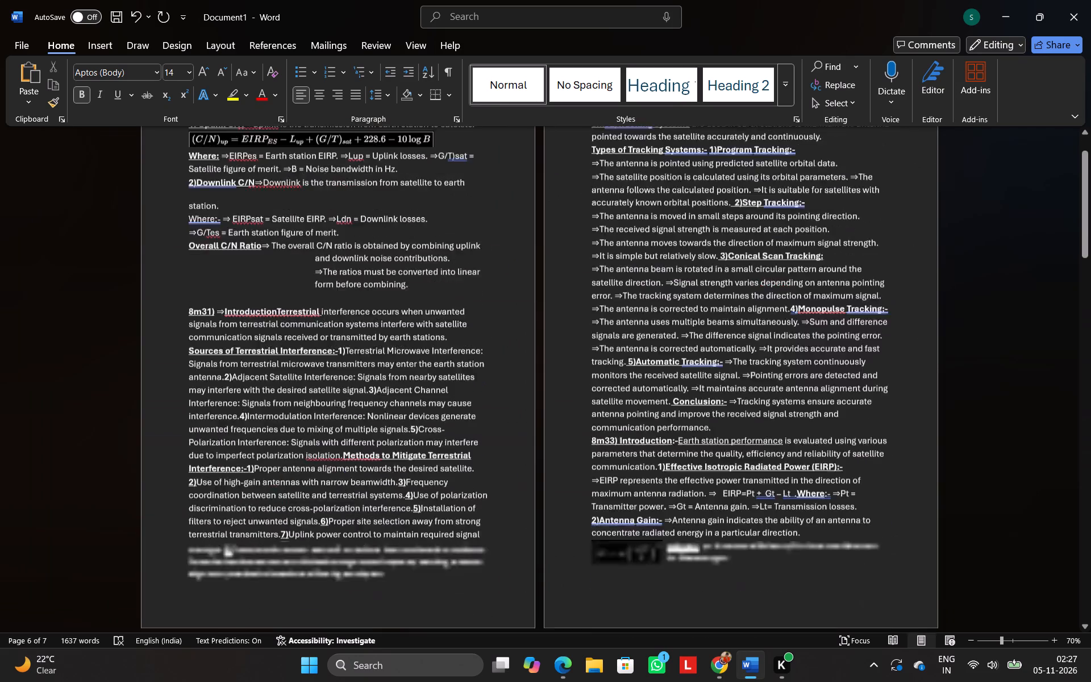
Review the formatted answers across the document's pages, through to the Applications and Conclusion sections on the last page.
scroll(514, 486, up, 10)
scroll(514, 486, down, 7)
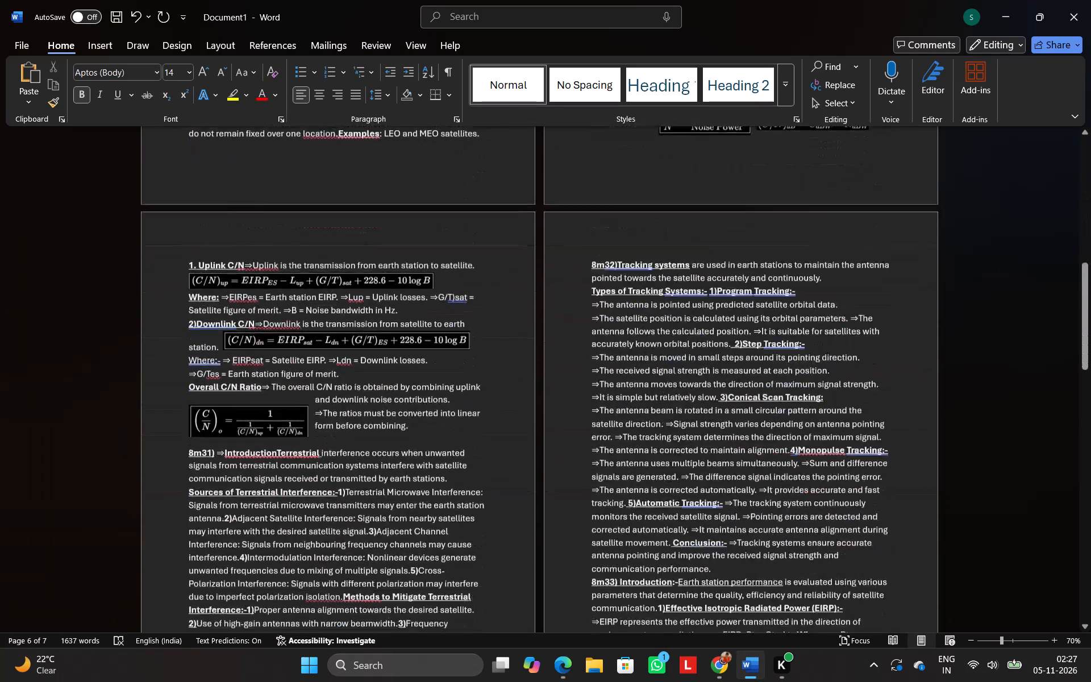
scroll(514, 486, down, 8)
scroll(514, 486, up, 1)
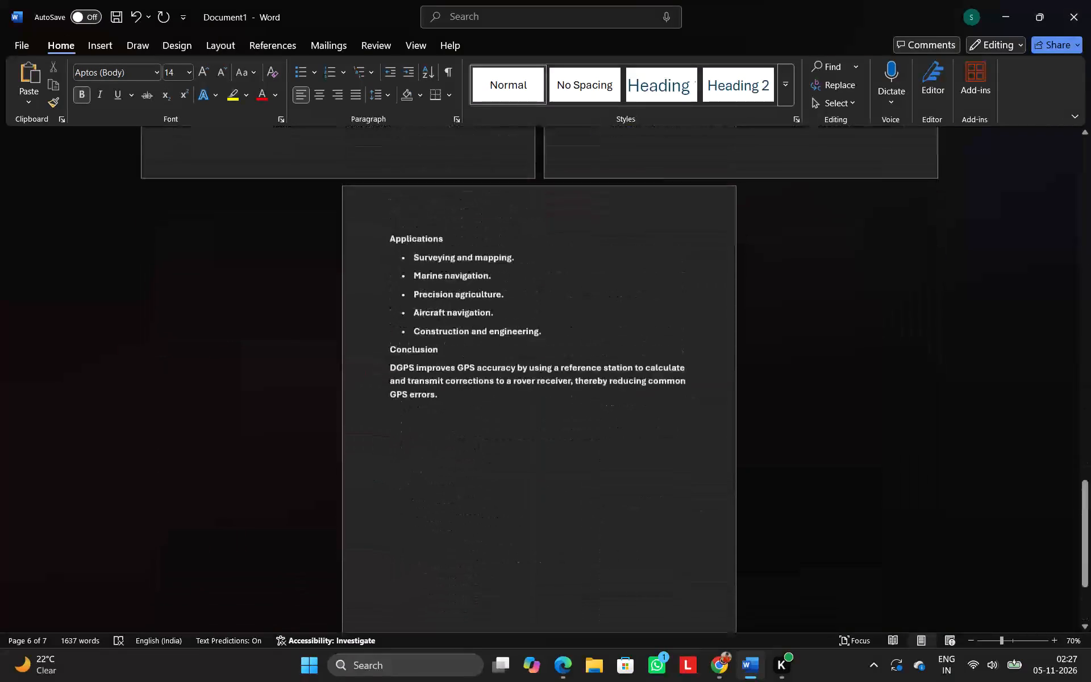
scroll(514, 486, up, 3)
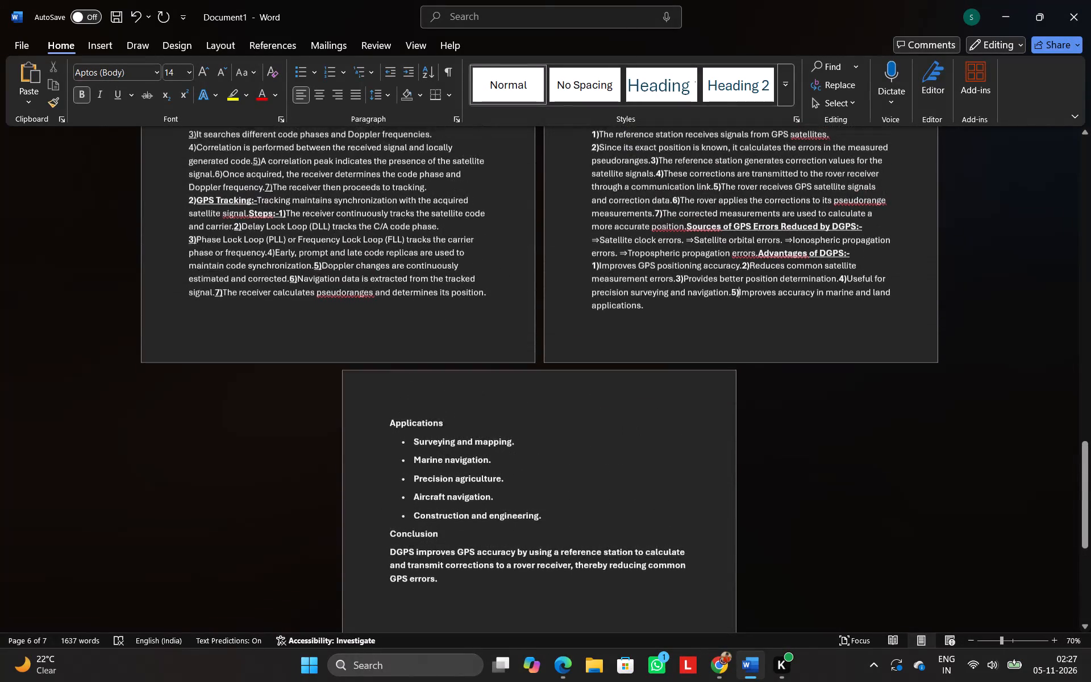
scroll(514, 486, up, 3)
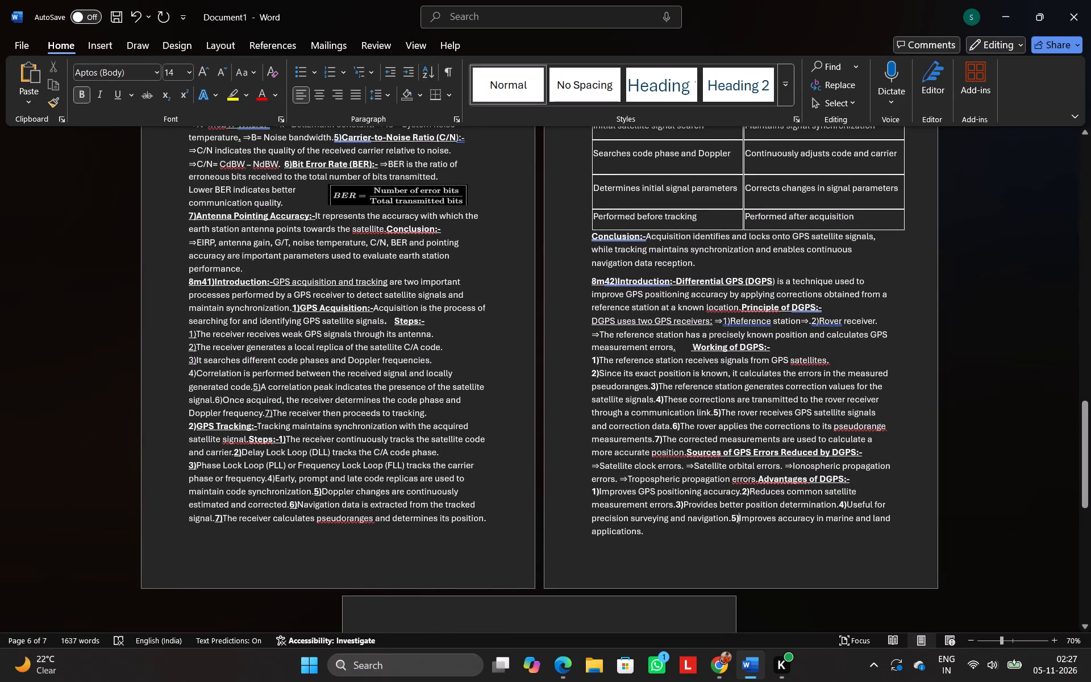
scroll(514, 486, up, 1)
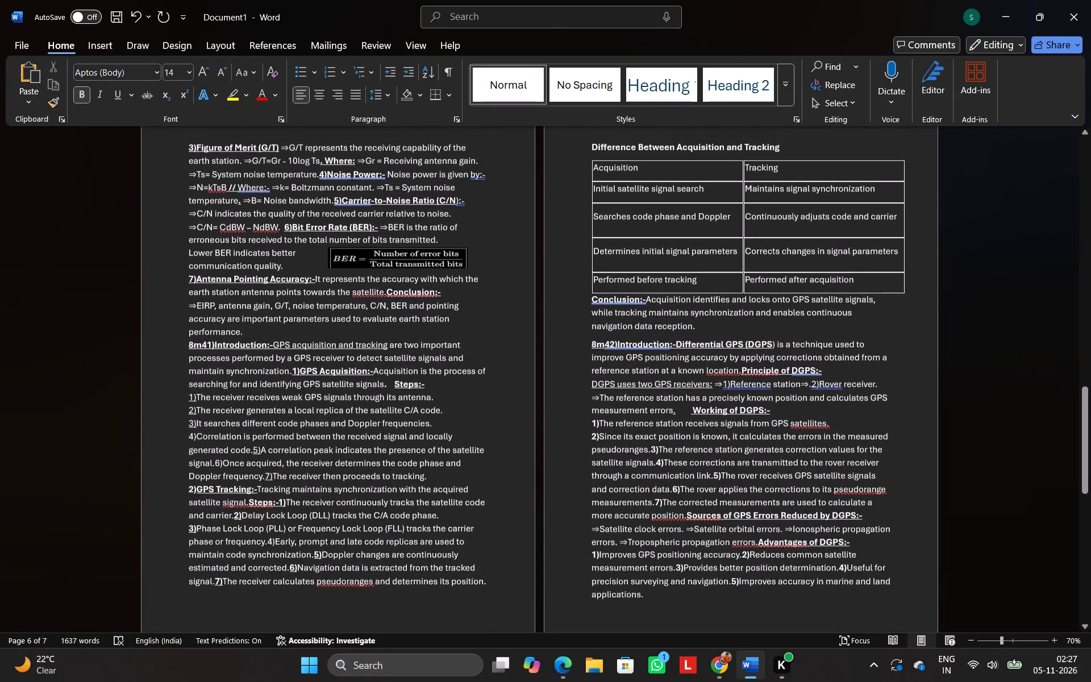
scroll(514, 486, up, 4)
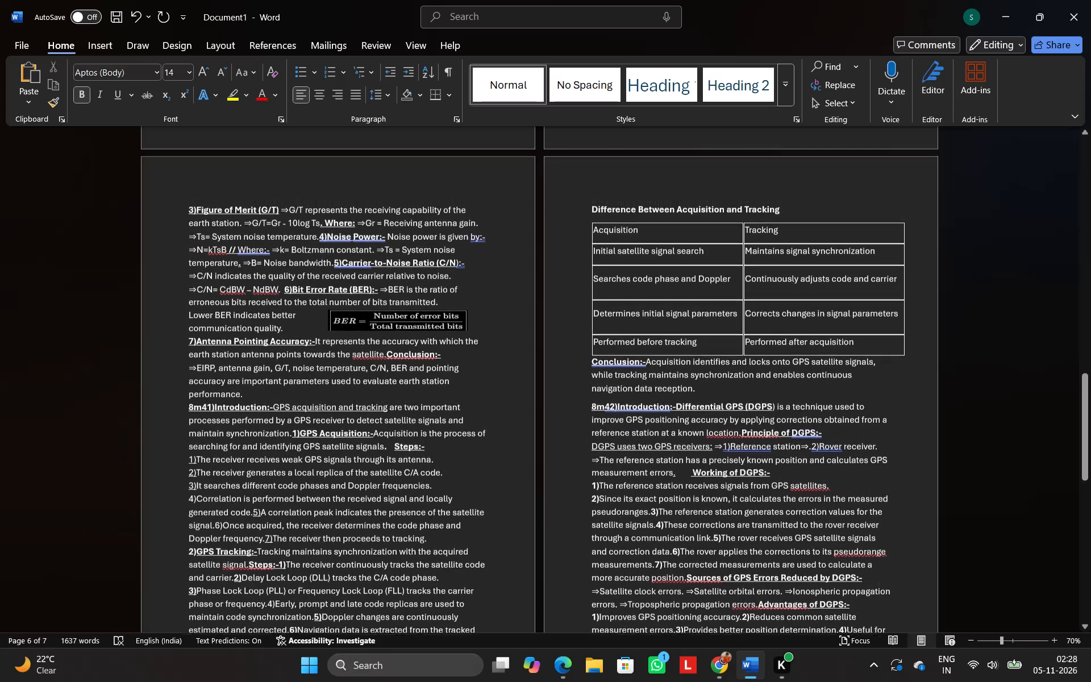
scroll(514, 486, up, 2)
scroll(514, 486, down, 1)
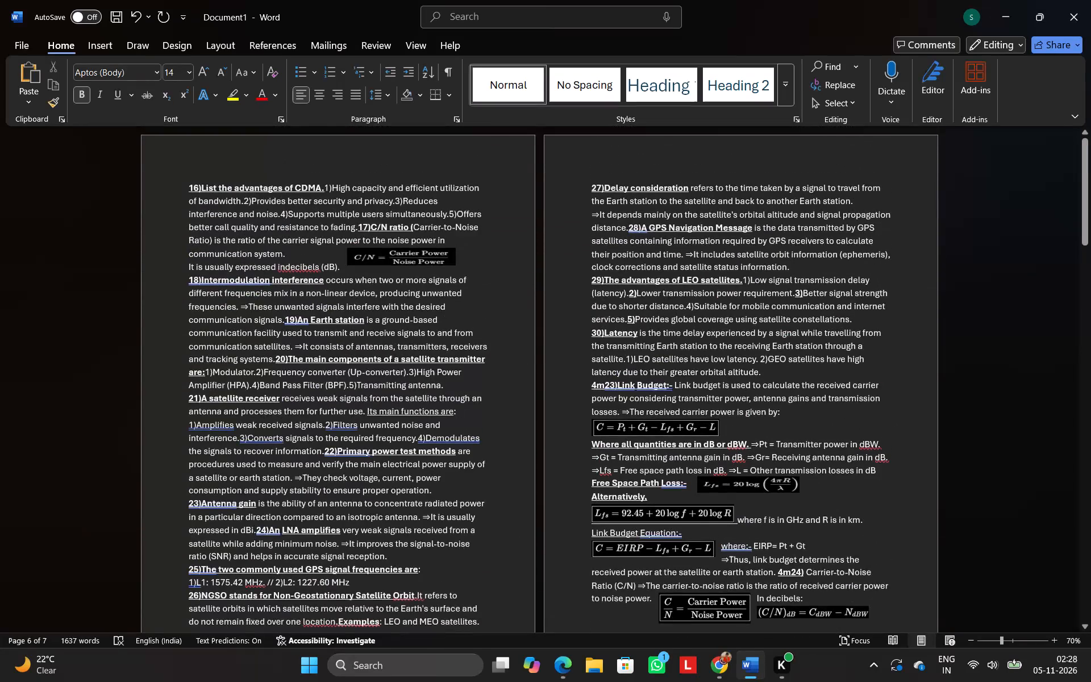
scroll(514, 486, down, 15)
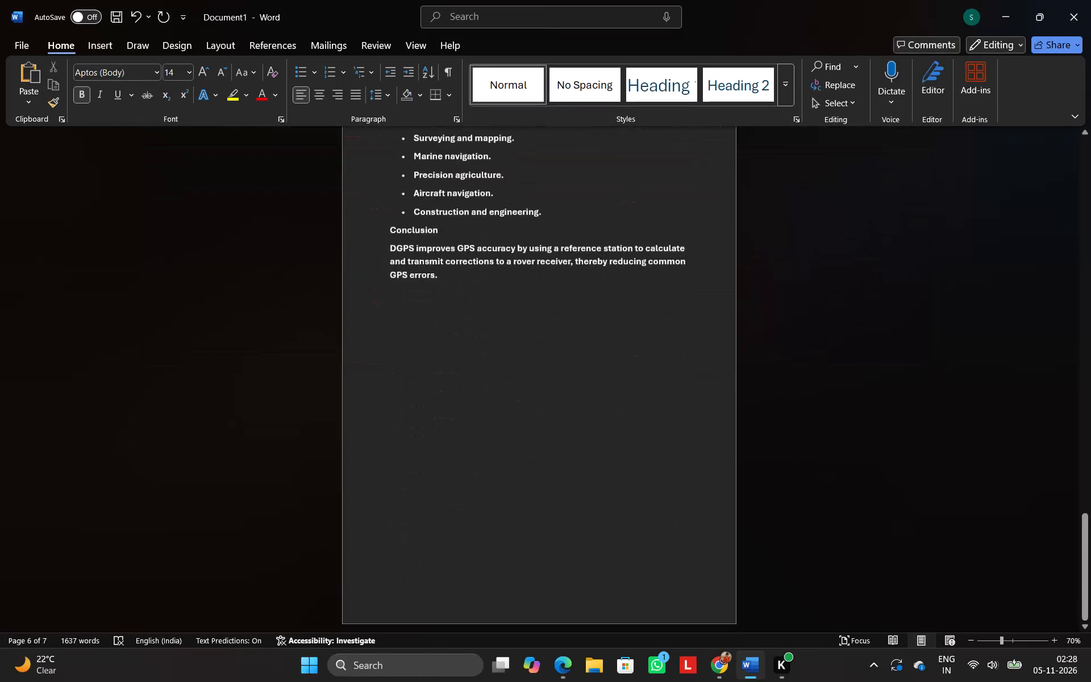
Remove the bold from the Applications list items, from "Surveying and mapping." through "Construction and engineering.".
click(502, 462)
scroll(467, 369, up, 2)
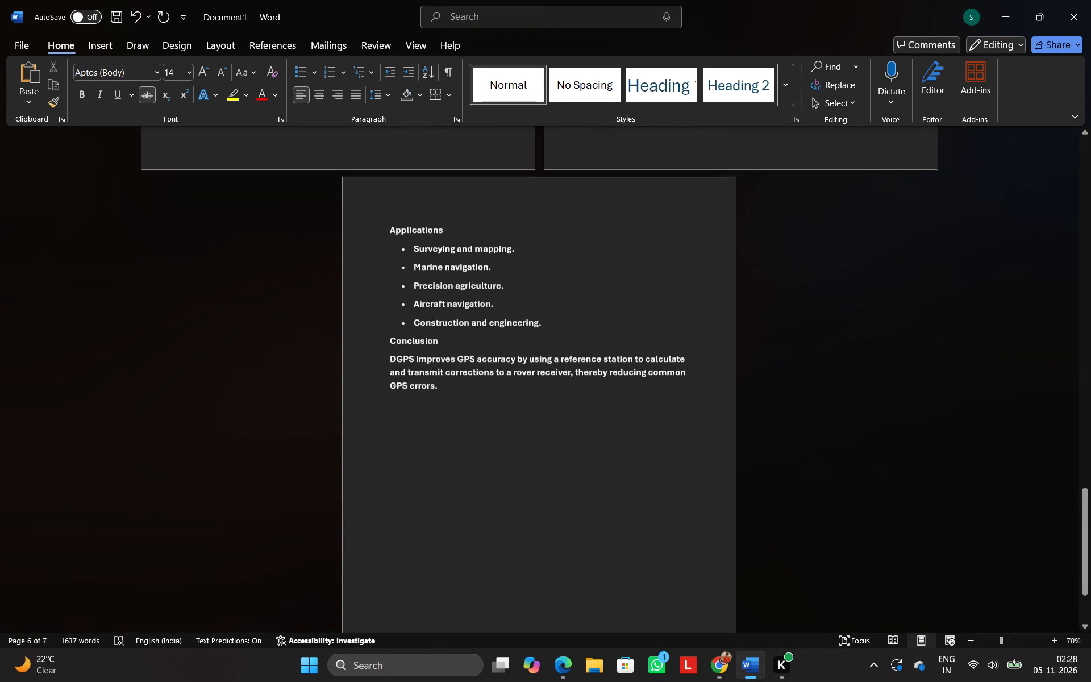
scroll(467, 369, up, 2)
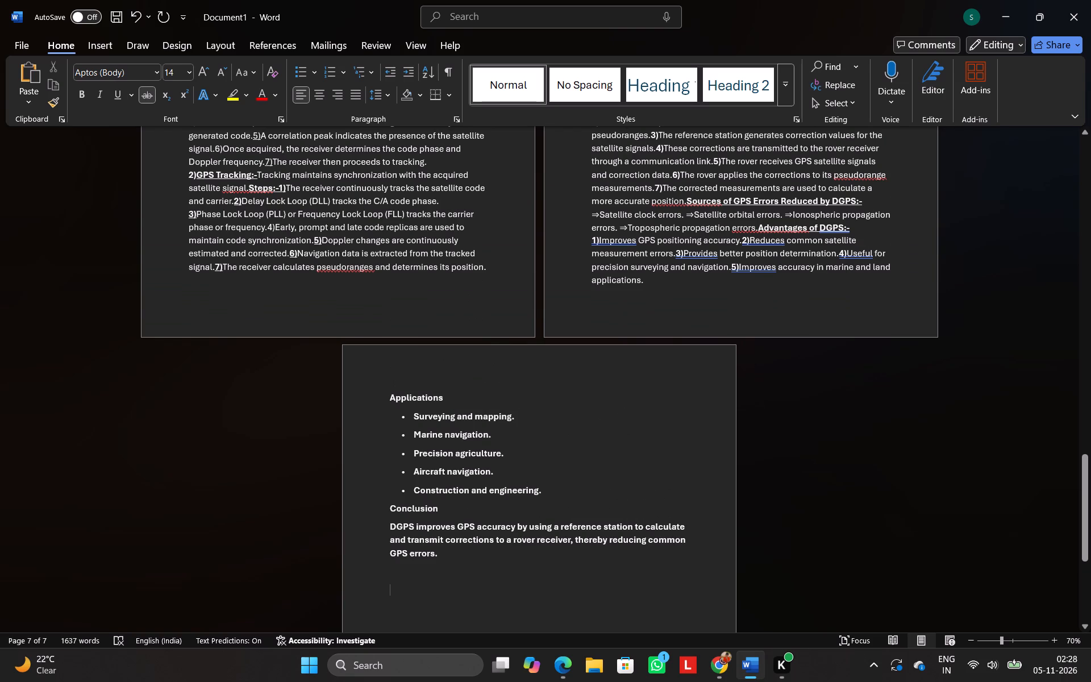
drag(399, 422, 555, 511)
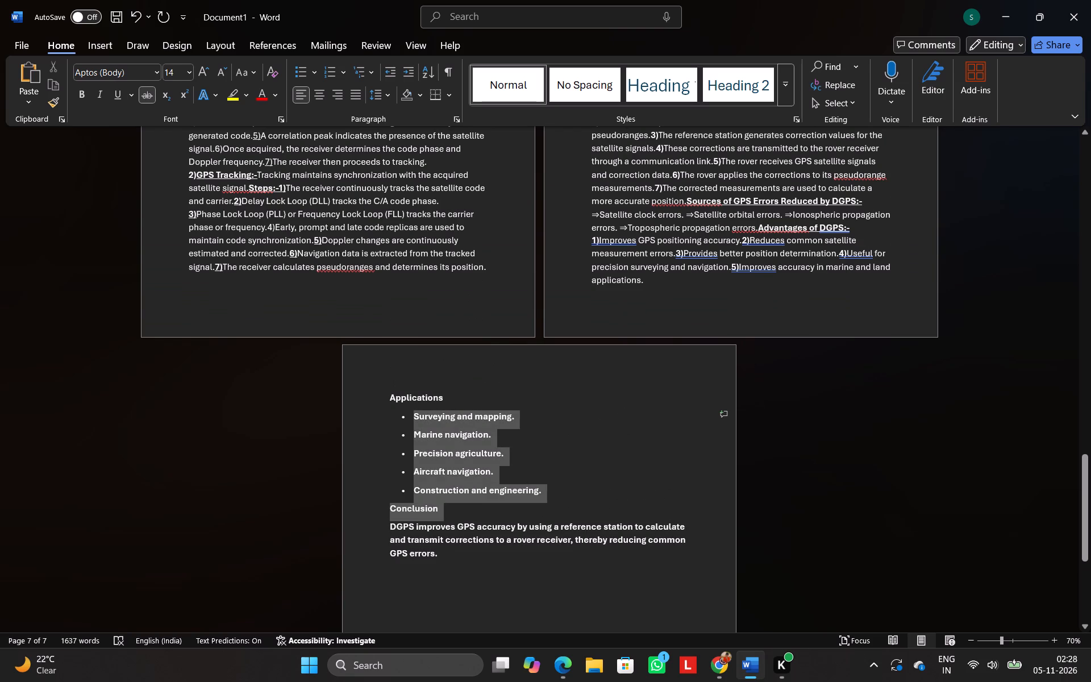
drag(555, 511, 555, 494)
click(566, 469)
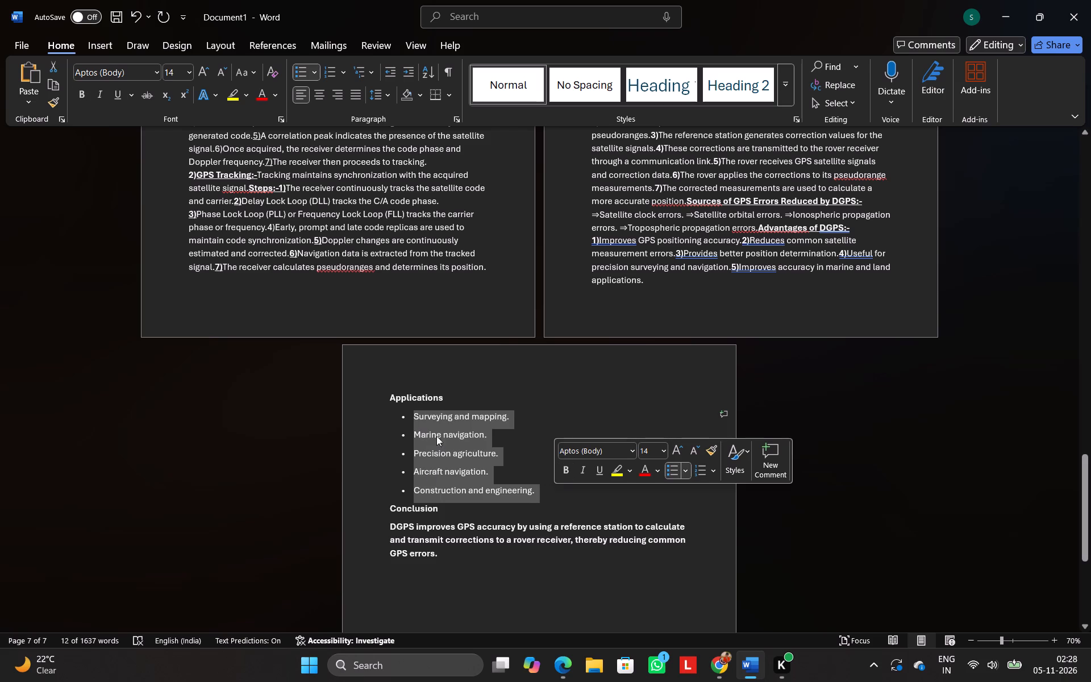
Add ":-" after the "Applications" heading on the last page and underline the whole heading.
double_click(447, 395)
text(:-)
drag(392, 398, 390, 398)
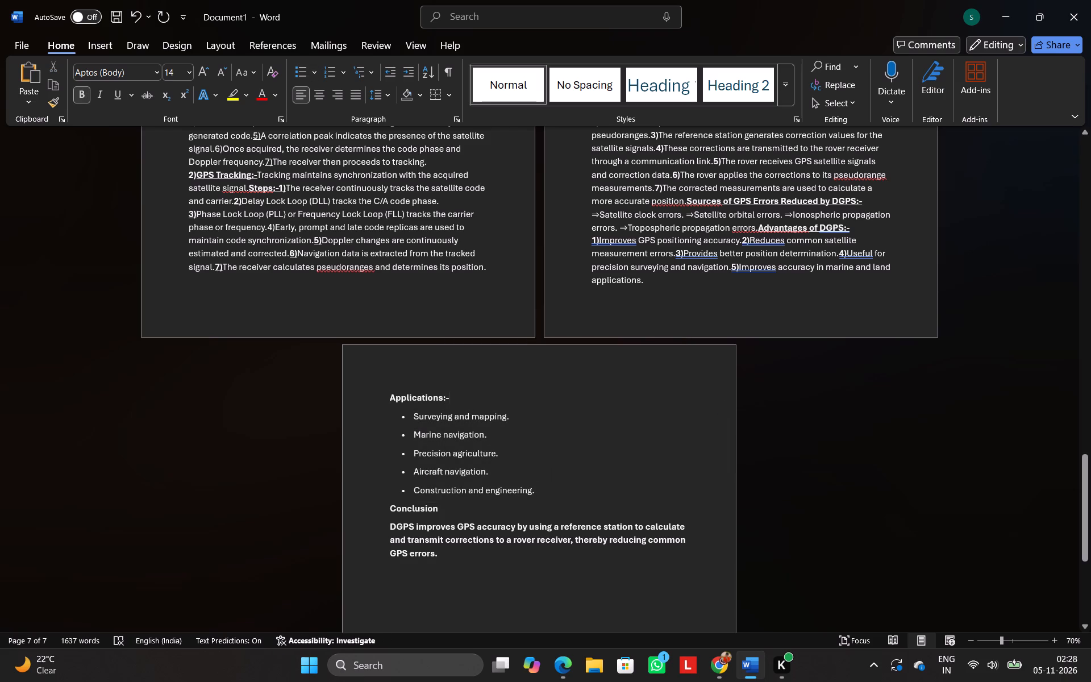
drag(390, 398, 387, 398)
drag(387, 398, 456, 401)
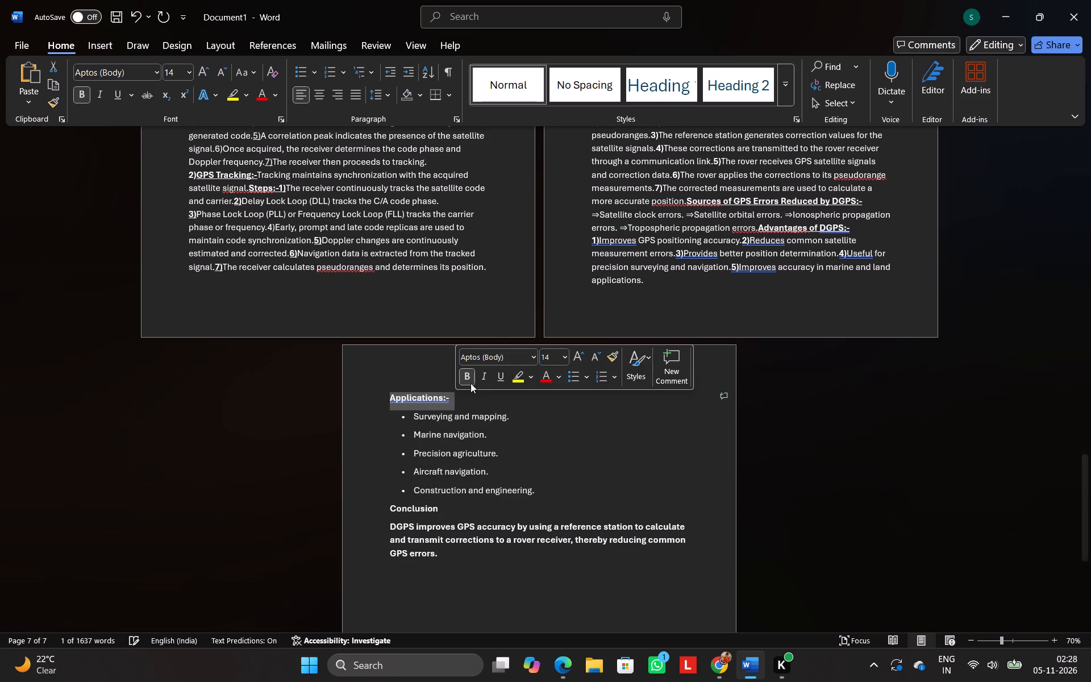
click(502, 370)
Underline the "Conclusion" heading below the Applications list and add ":-" after it.
click(561, 507)
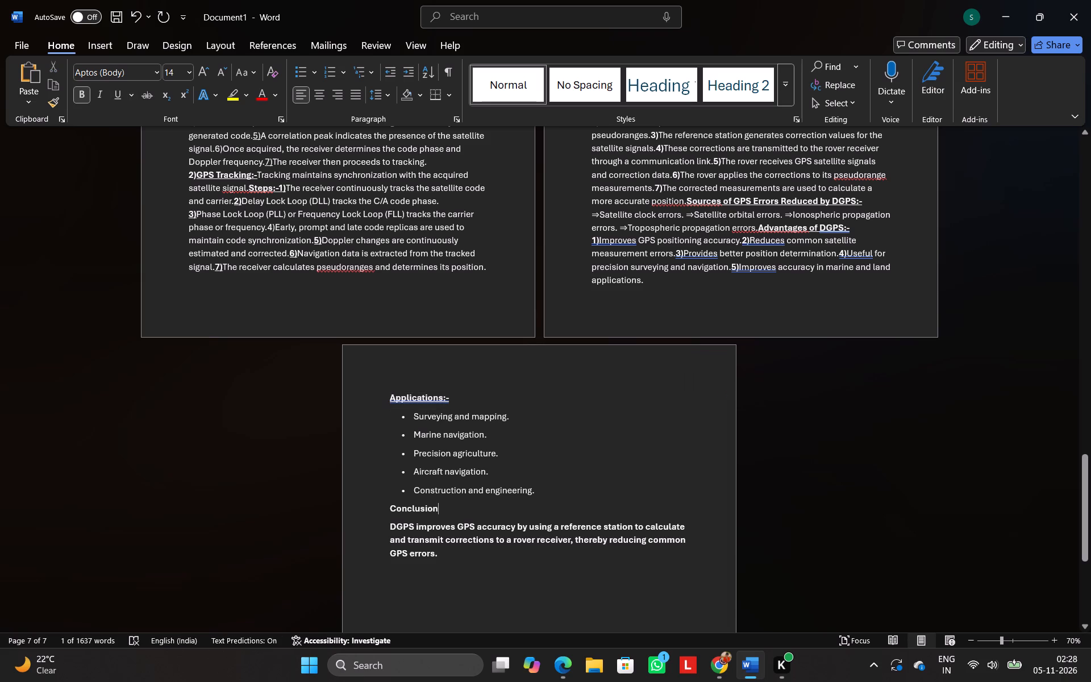
drag(389, 509, 453, 518)
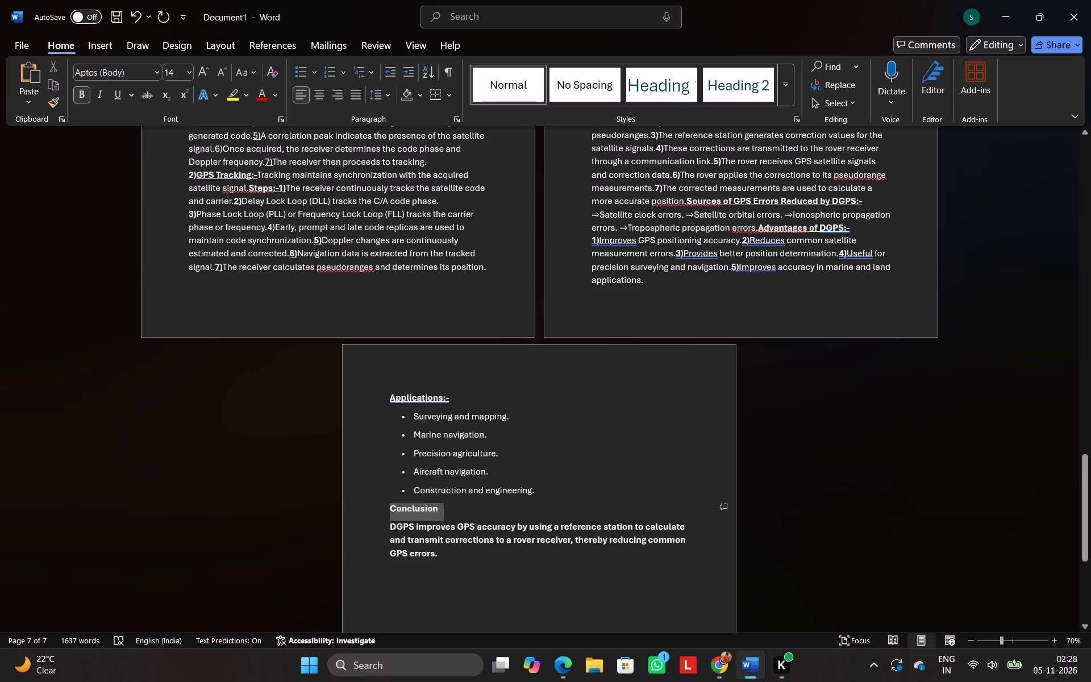
drag(453, 518, 436, 517)
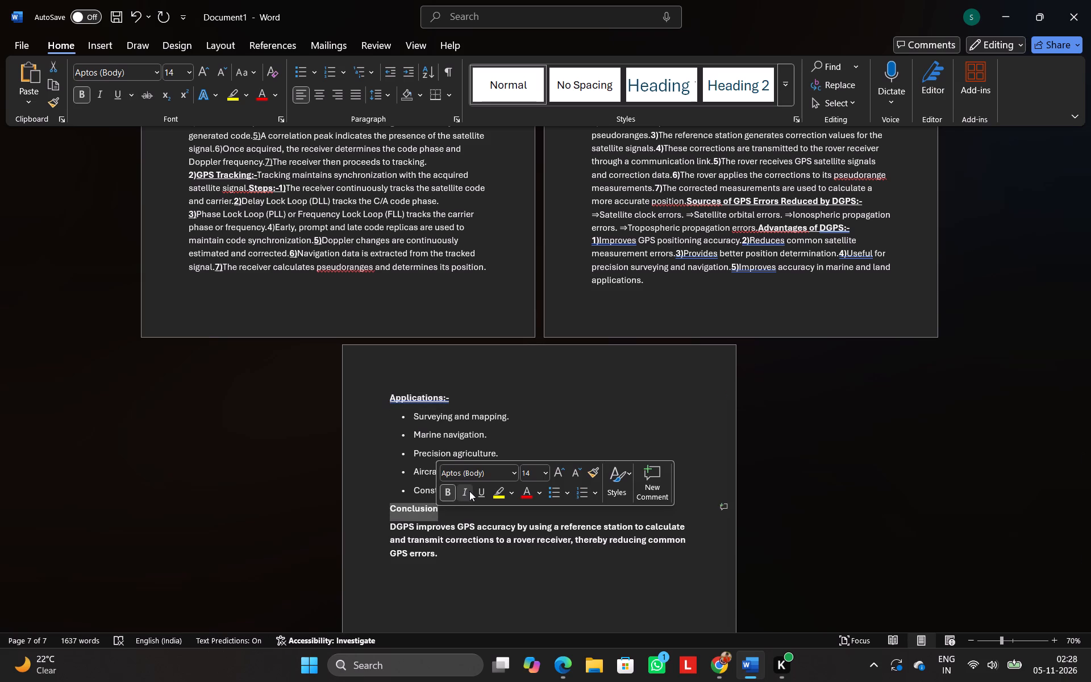
click(479, 490)
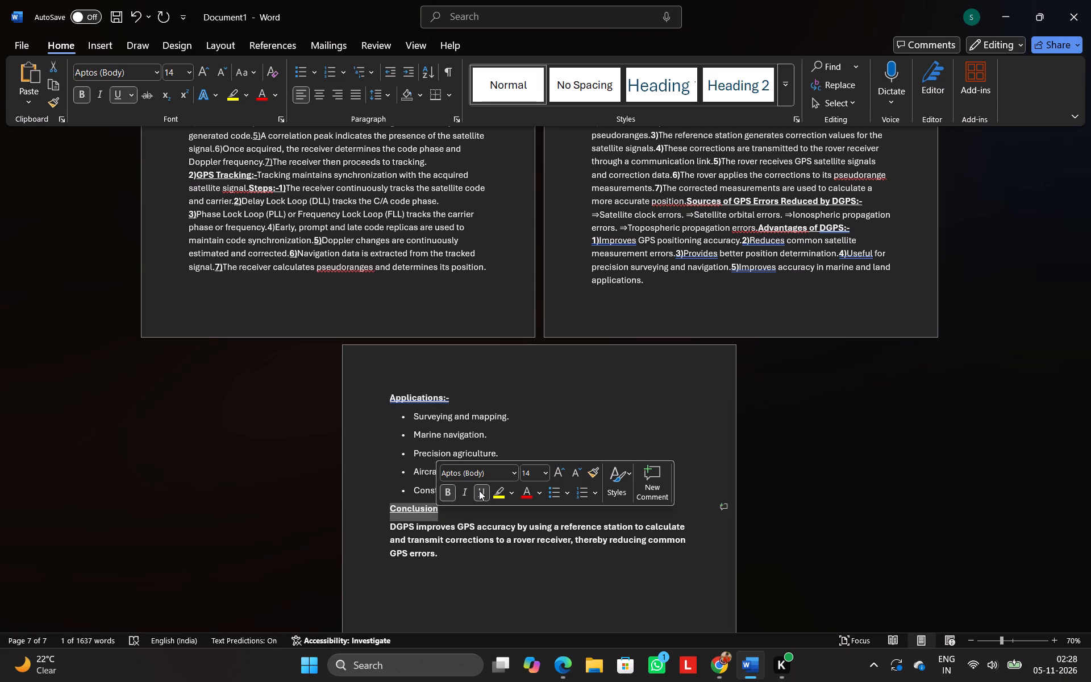
click(453, 518)
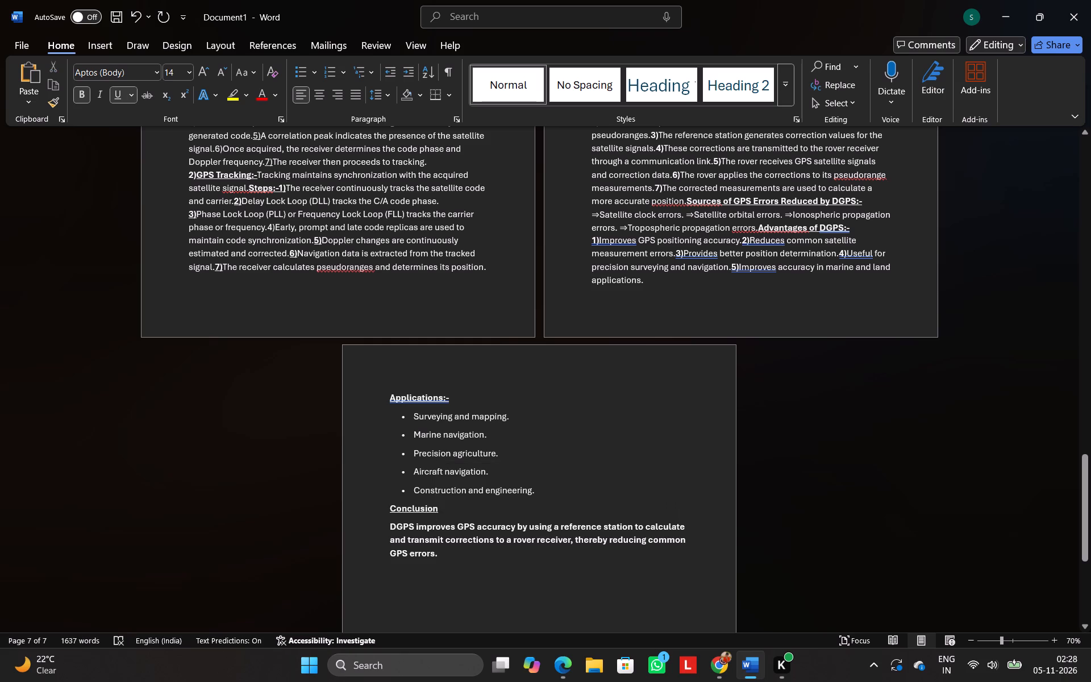
text(:-)
Remove the bold from the DGPS conclusion paragraph beneath the "Conclusion:-" heading.
drag(389, 530, 439, 575)
click(449, 554)
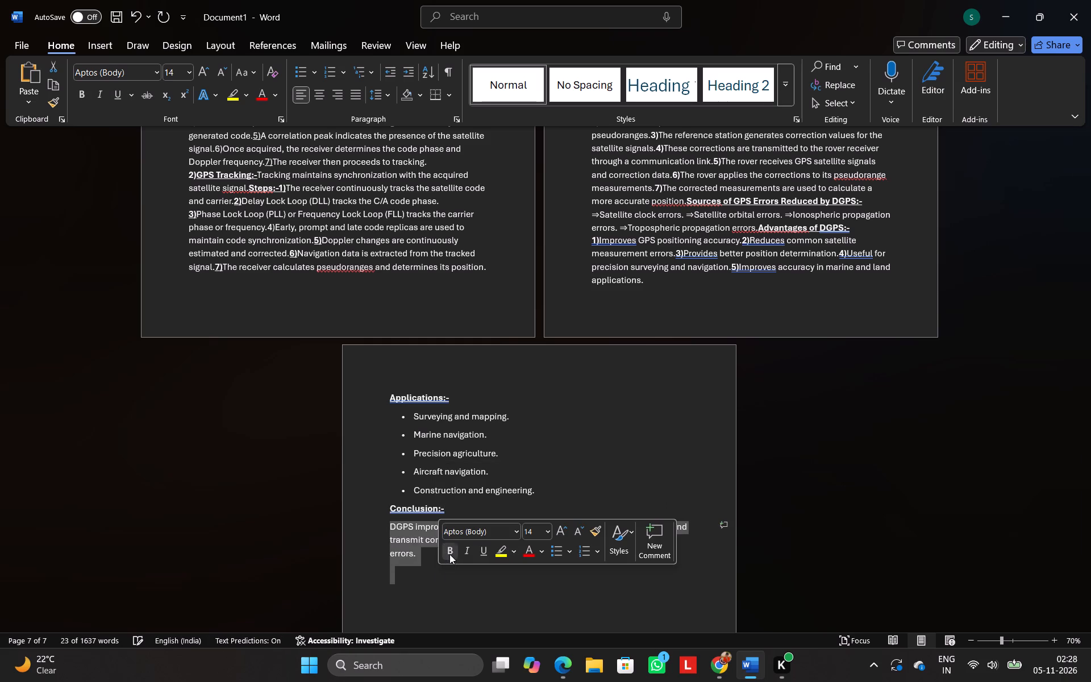
Replace the paragraph break between the "Conclusion:-" heading and its text with a line break.
click(386, 528)
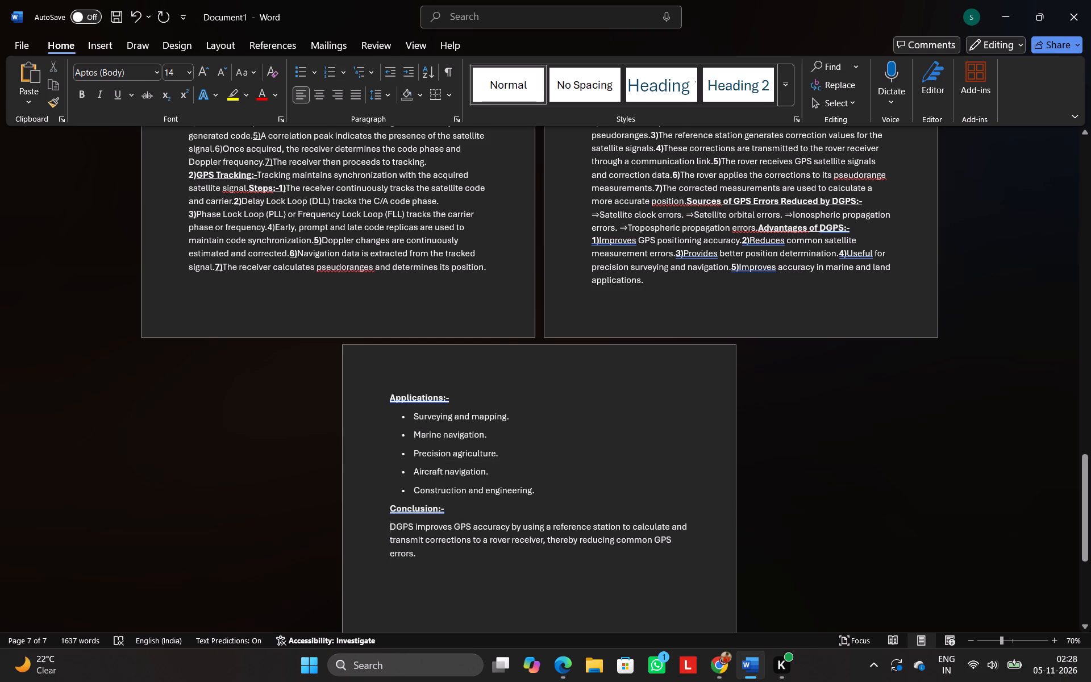
key(BackSpace)
key(shift+Return)
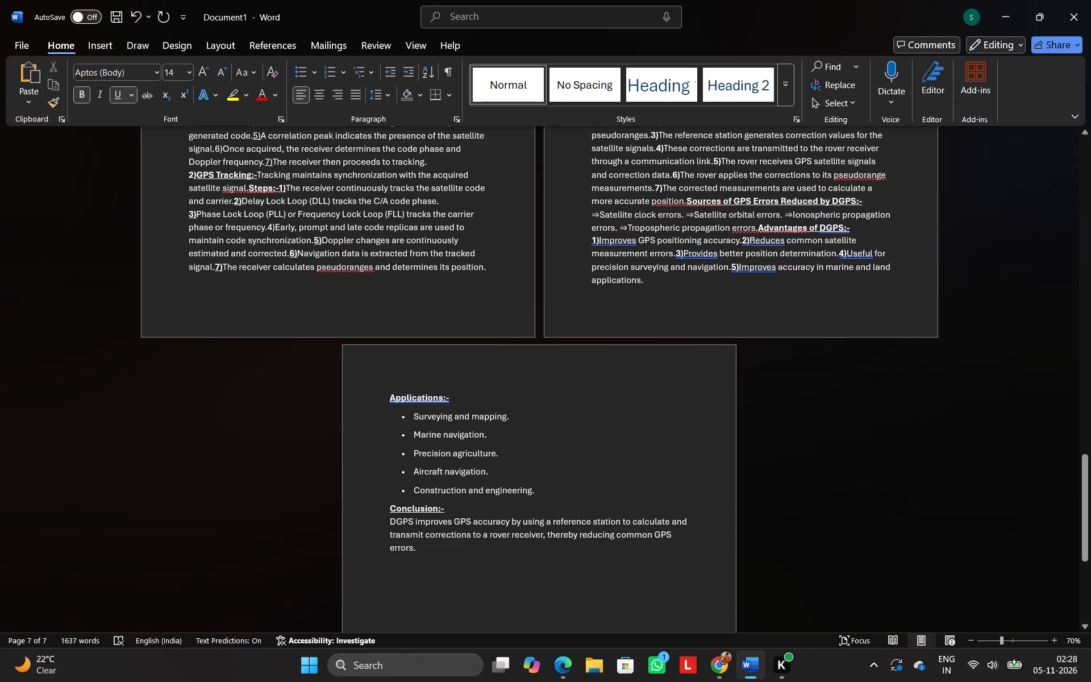
Look over the page layout, and read through short answers 16 to 30 and the link budget answer on the first pages.
scroll(422, 478, down, 1)
scroll(422, 478, up, 3)
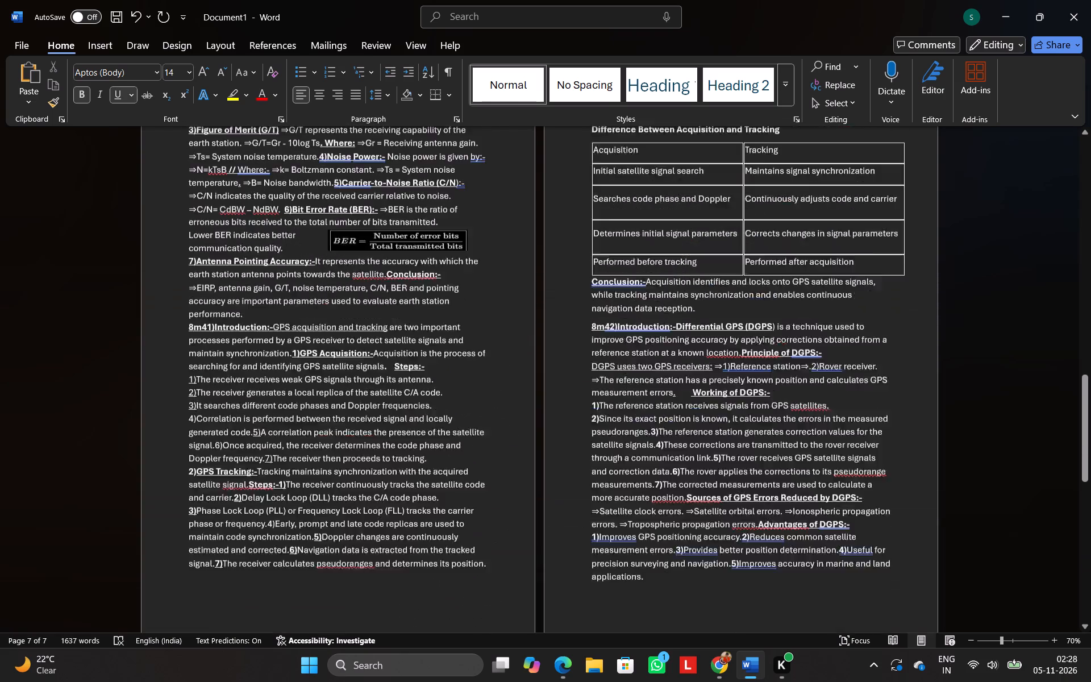
ctrl+scroll(422, 478, down, 2)
scroll(507, 388, up, 13)
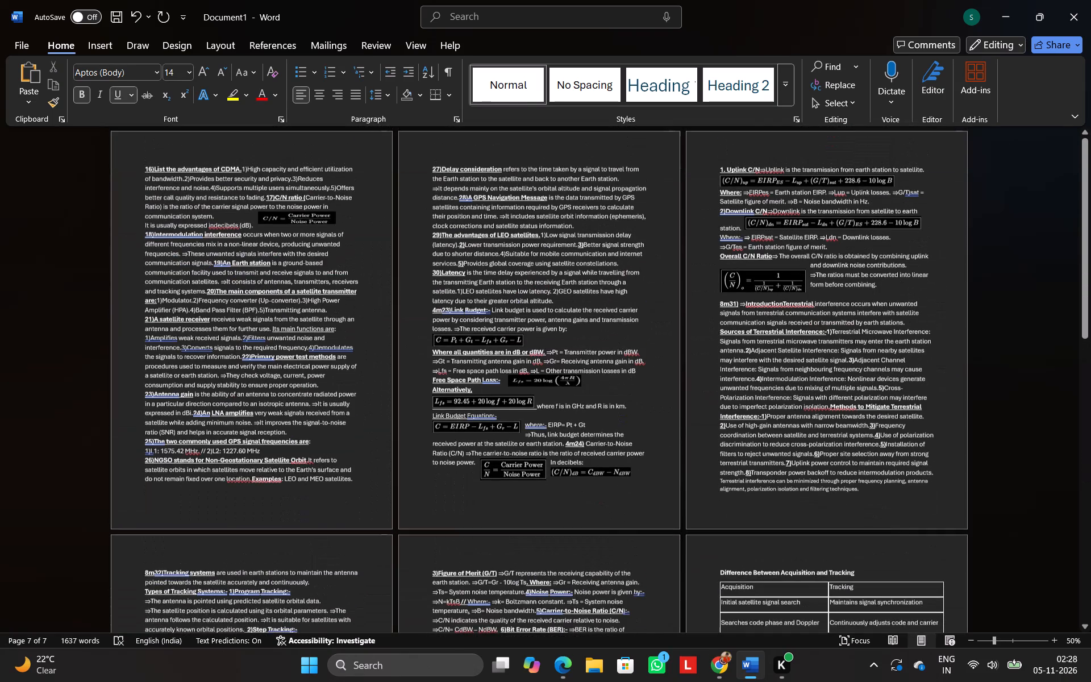
ctrl+scroll(348, 324, up, 7)
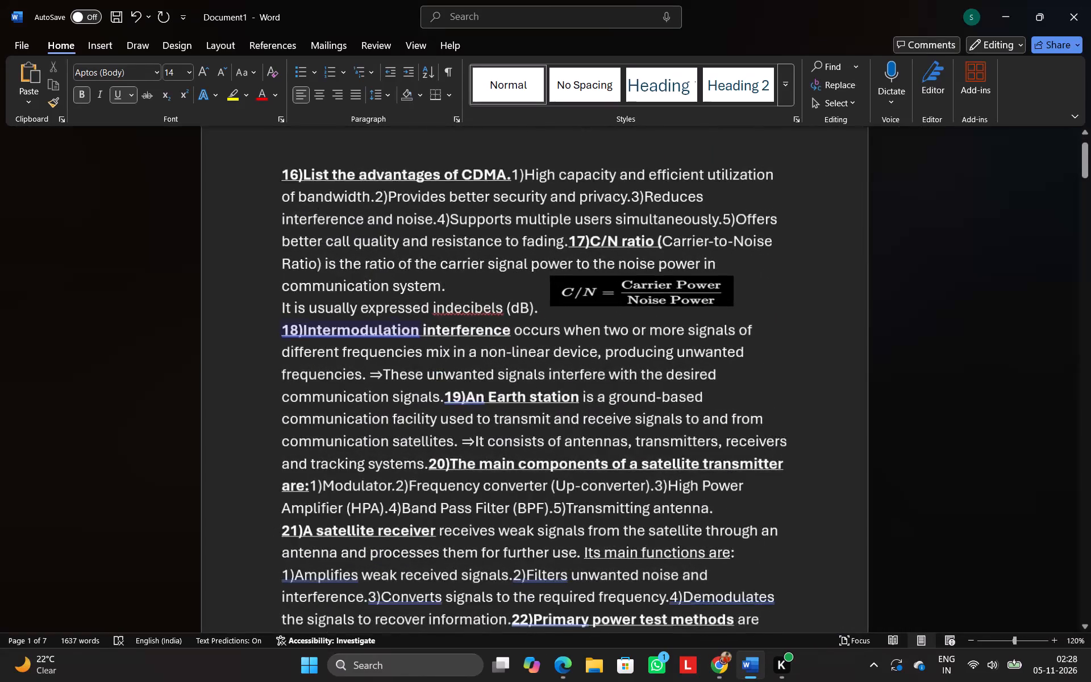
scroll(502, 345, up, 8)
scroll(502, 345, down, 3)
scroll(502, 345, up, 4)
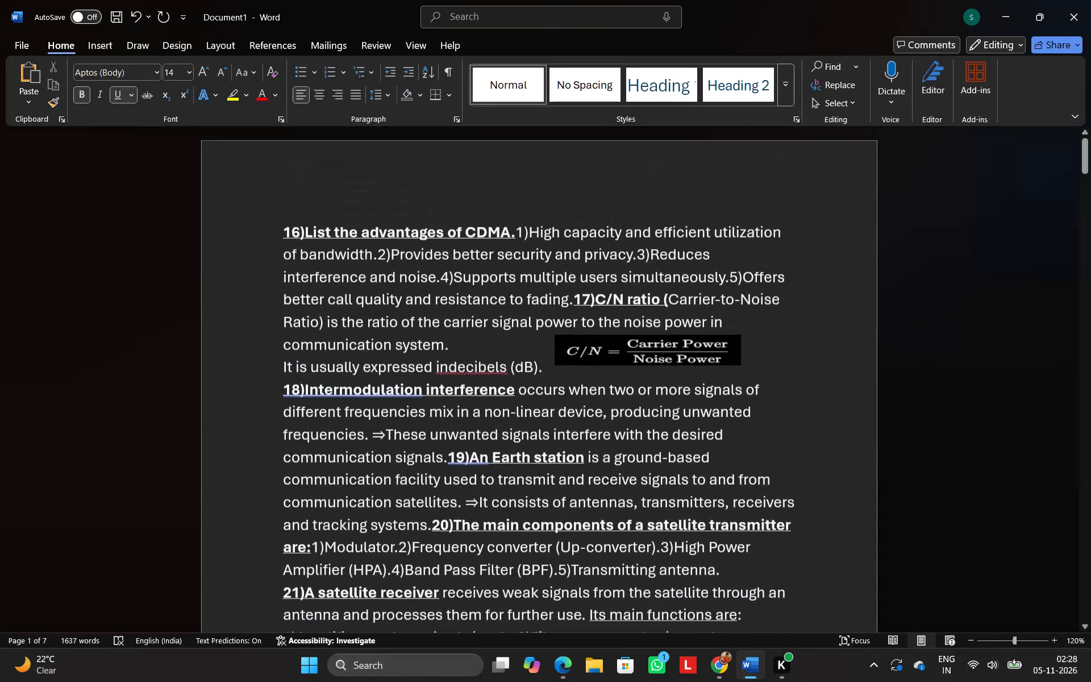
scroll(502, 345, down, 1)
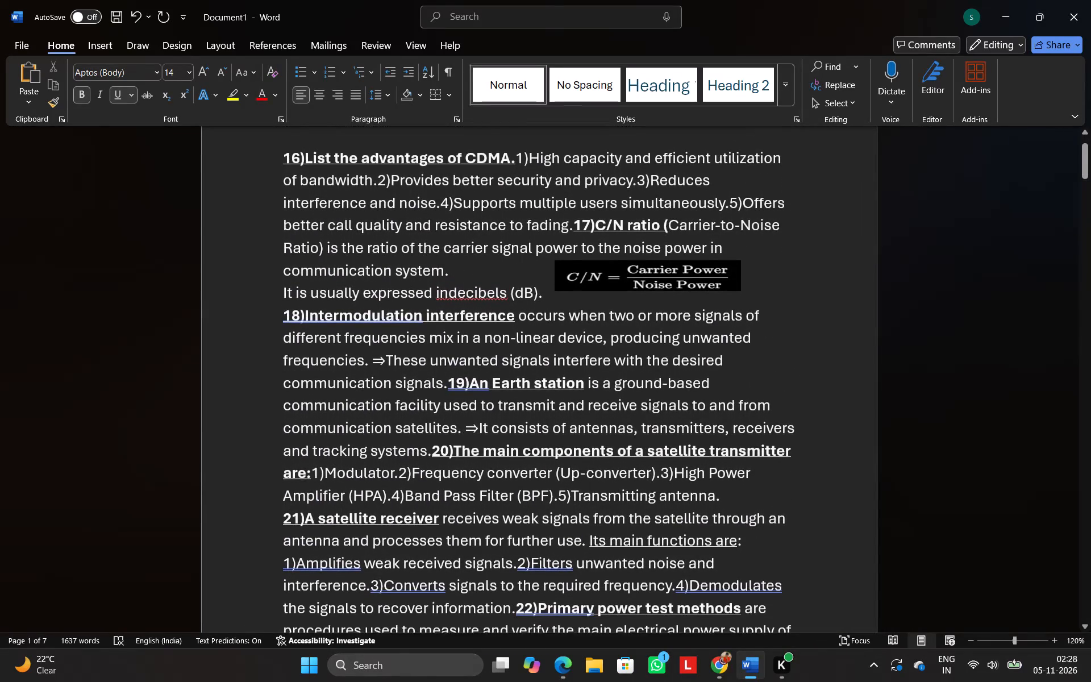
scroll(502, 345, down, 3)
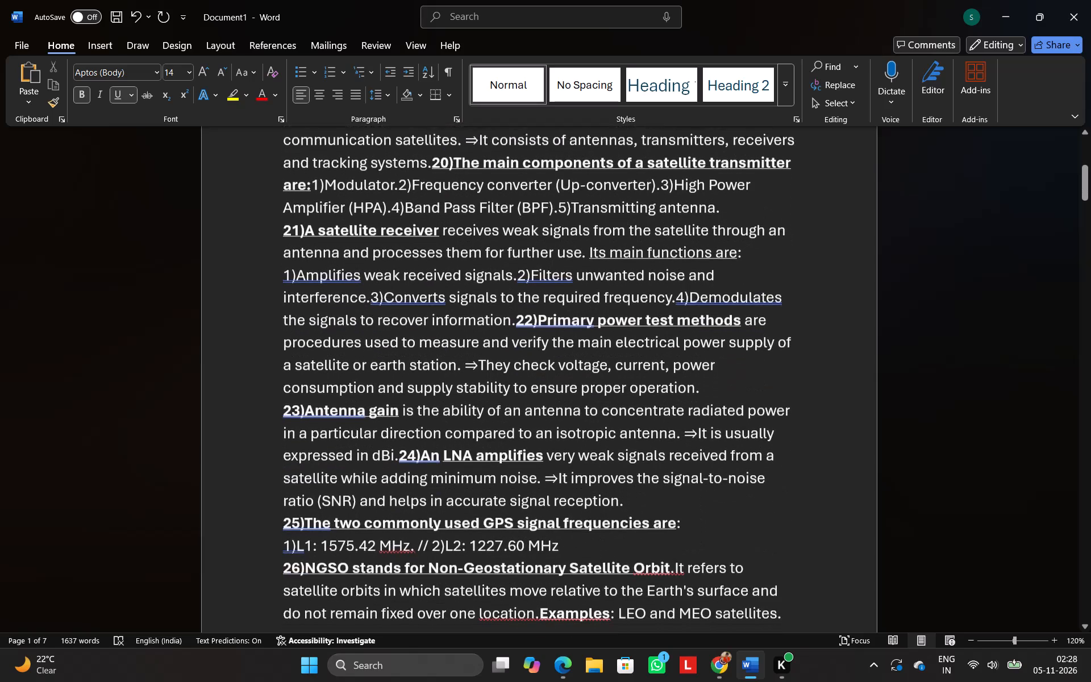
scroll(502, 345, down, 5)
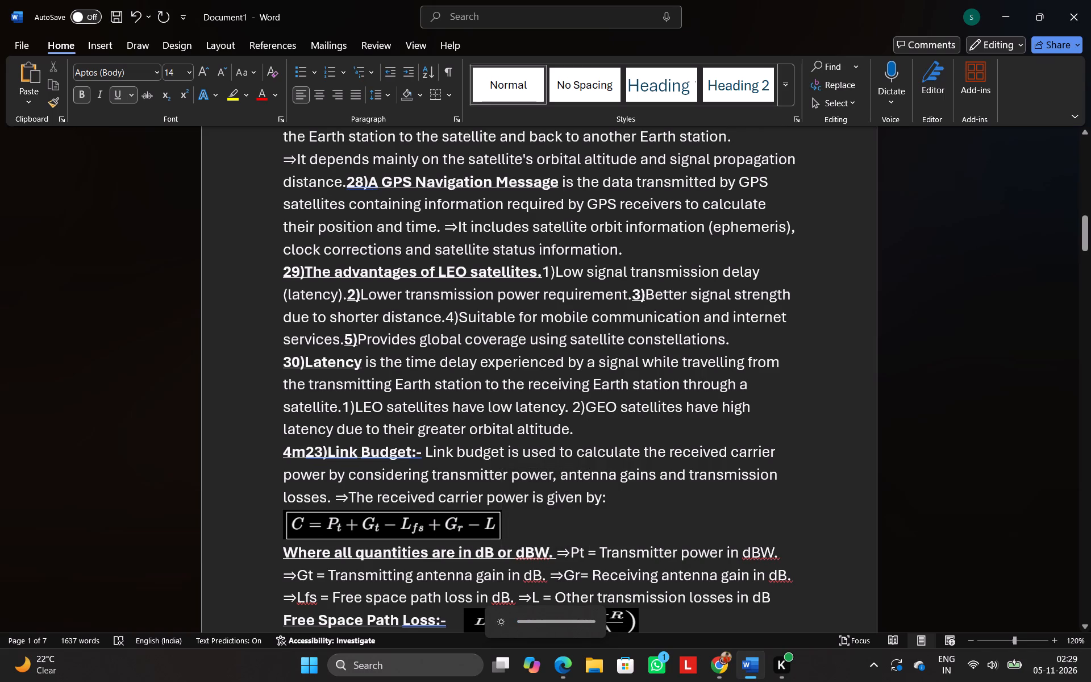
scroll(700, 415, down, 1)
scroll(700, 415, up, 5)
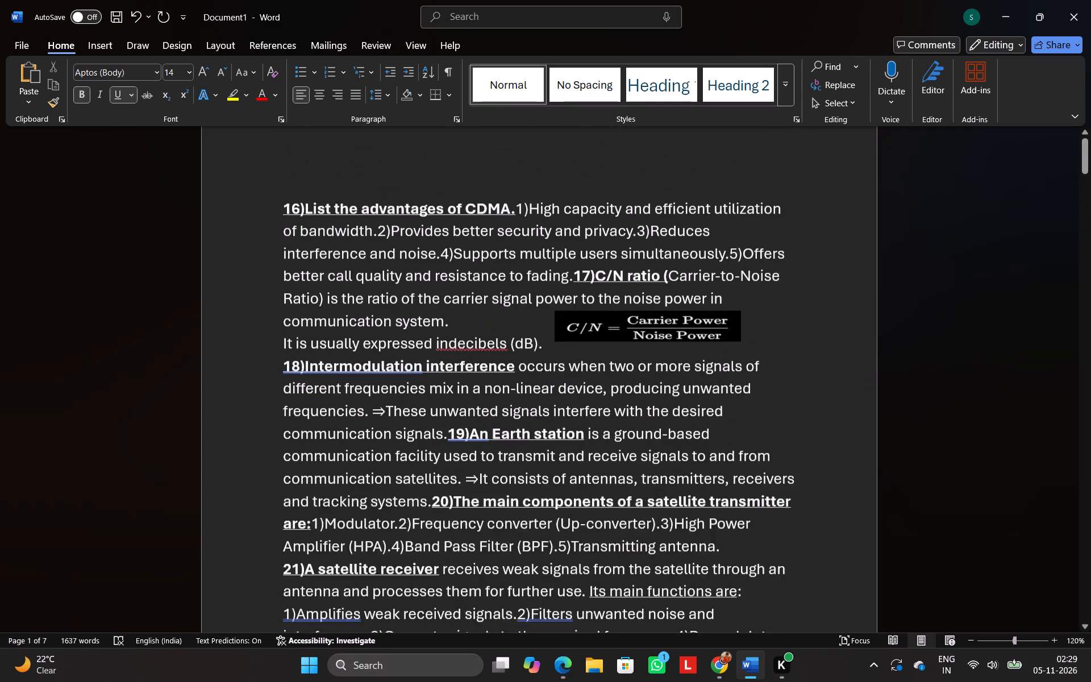
scroll(700, 415, up, 3)
scroll(700, 415, down, 2)
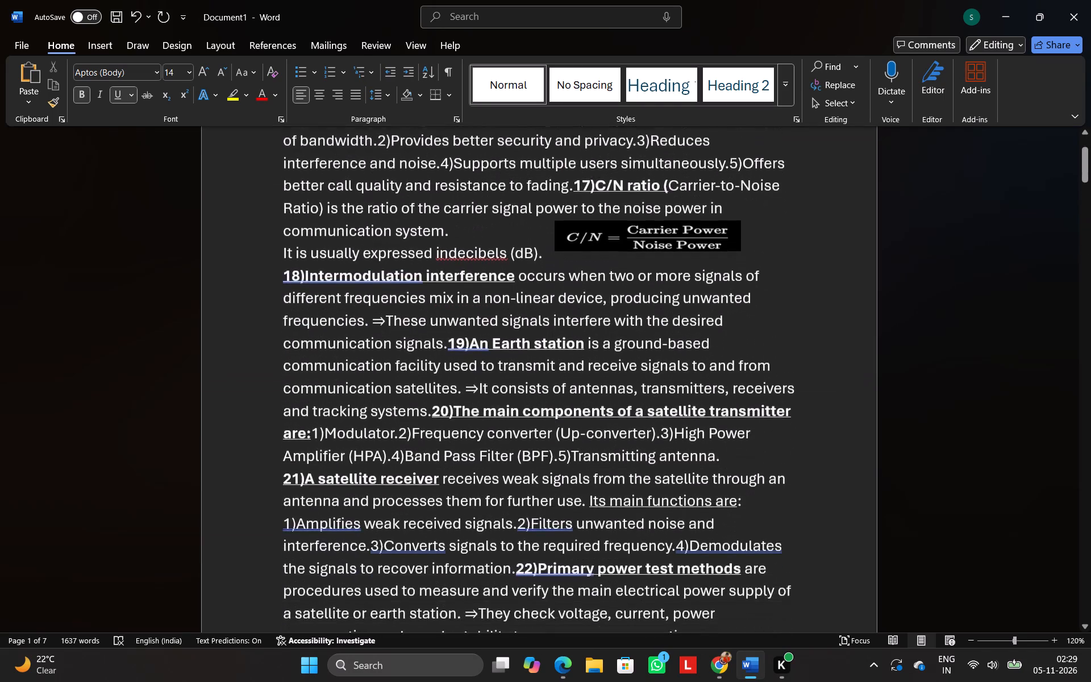
scroll(700, 415, down, 6)
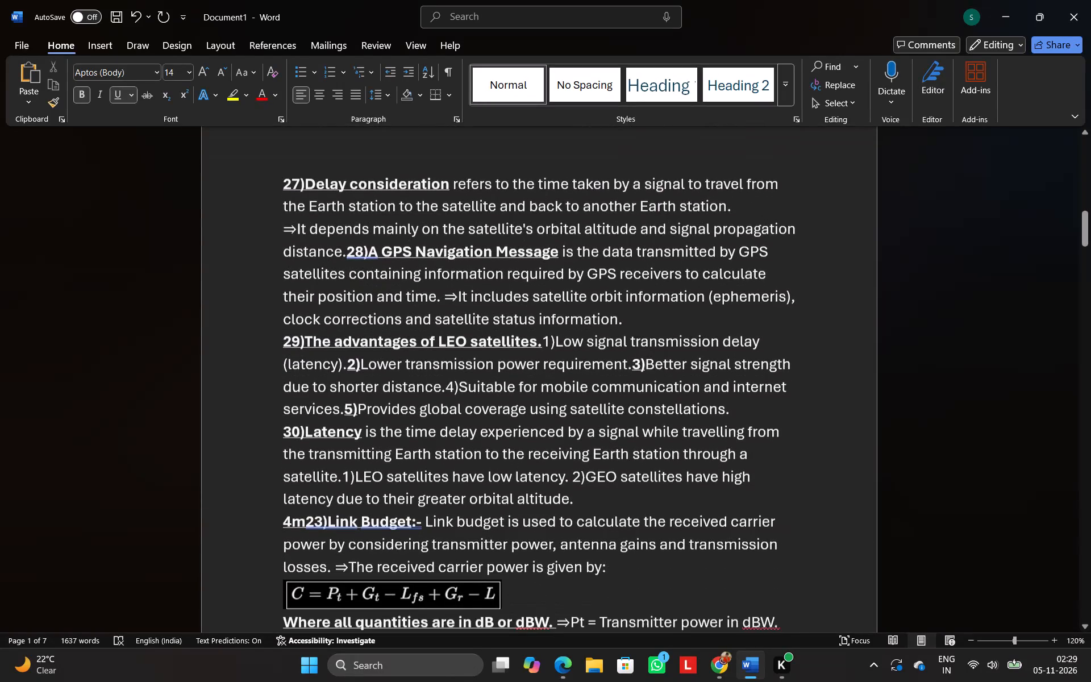
scroll(700, 415, down, 3)
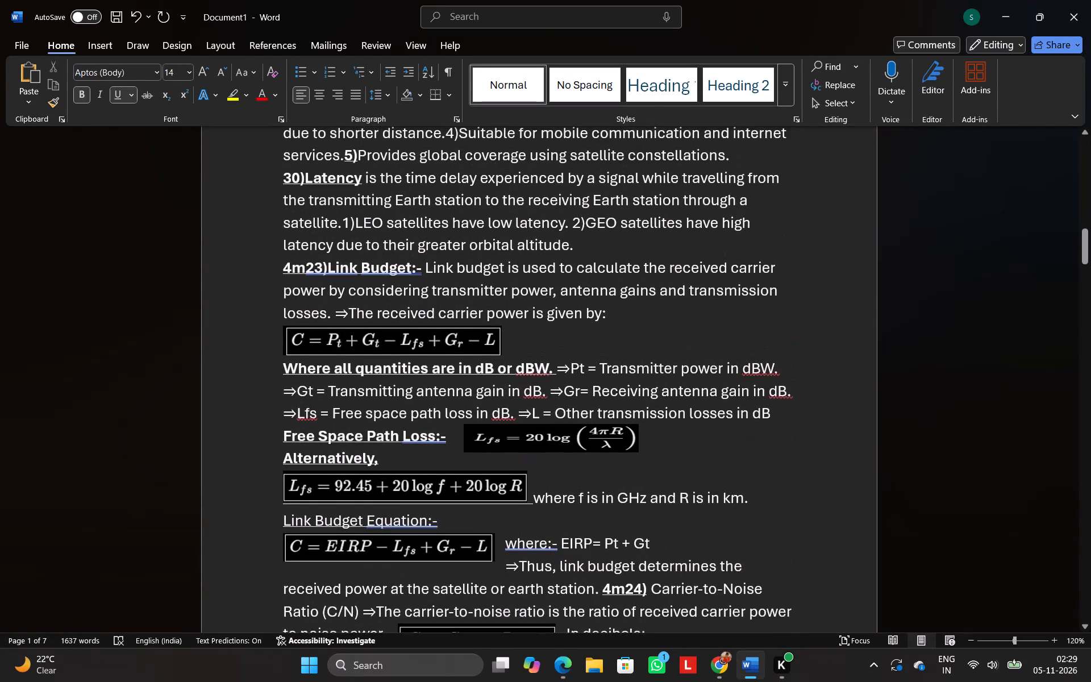
scroll(700, 415, down, 1)
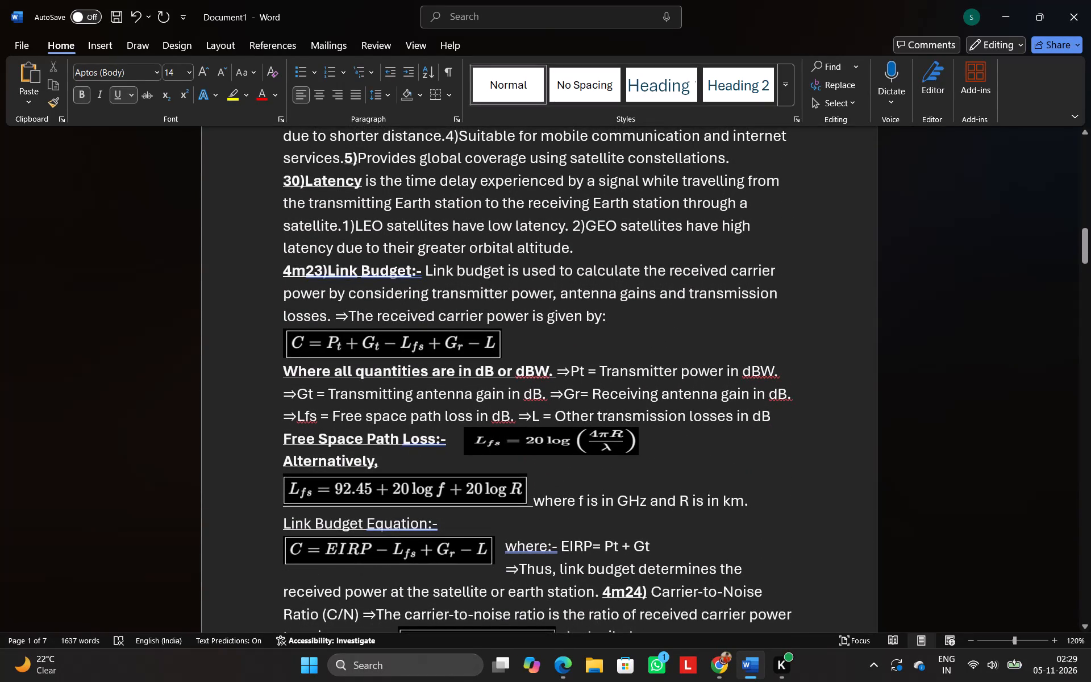
Read through the link budget answer (4m23) and the carrier-to-noise ratio answer (4m24), including the uplink, downlink and overall C/N formulas.
scroll(700, 415, down, 1)
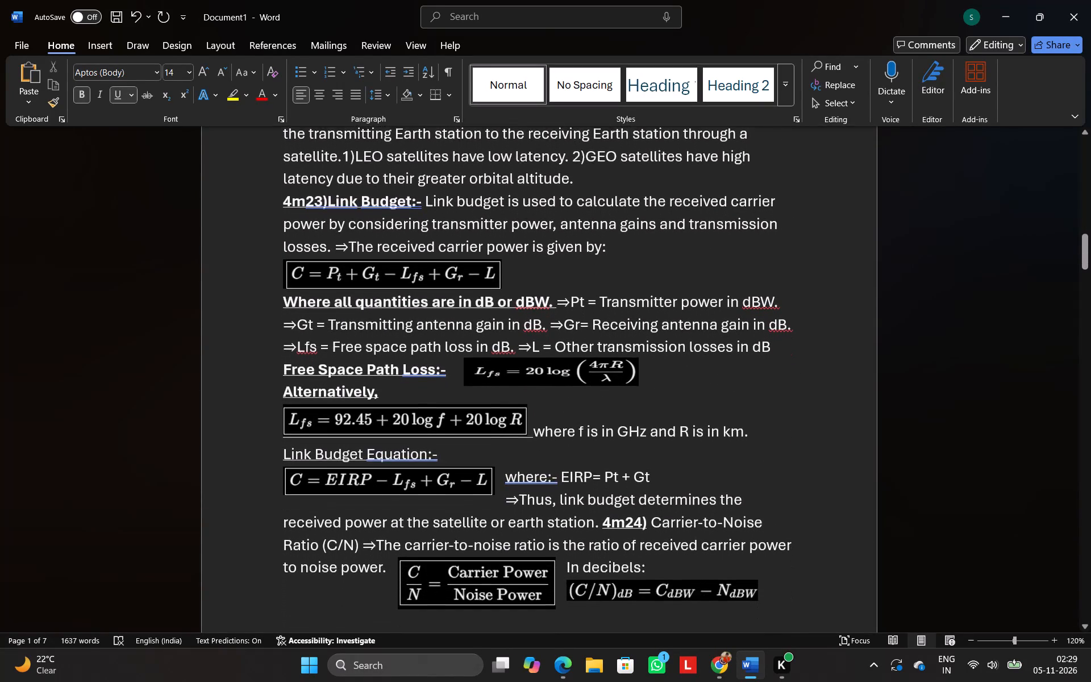
scroll(700, 415, down, 4)
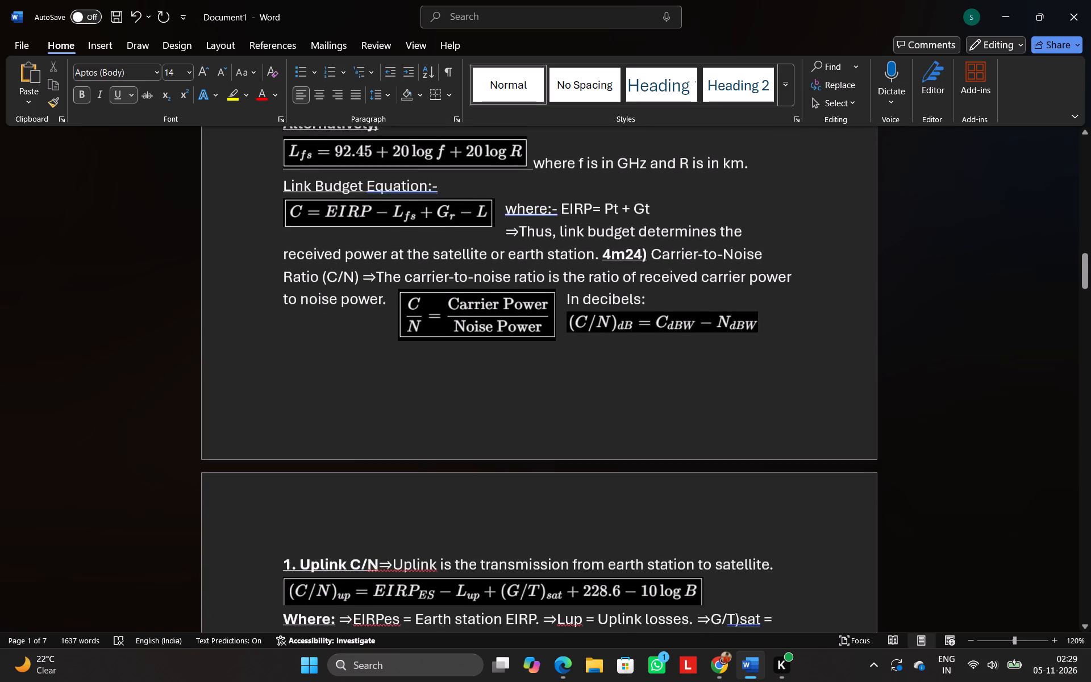
scroll(700, 415, down, 4)
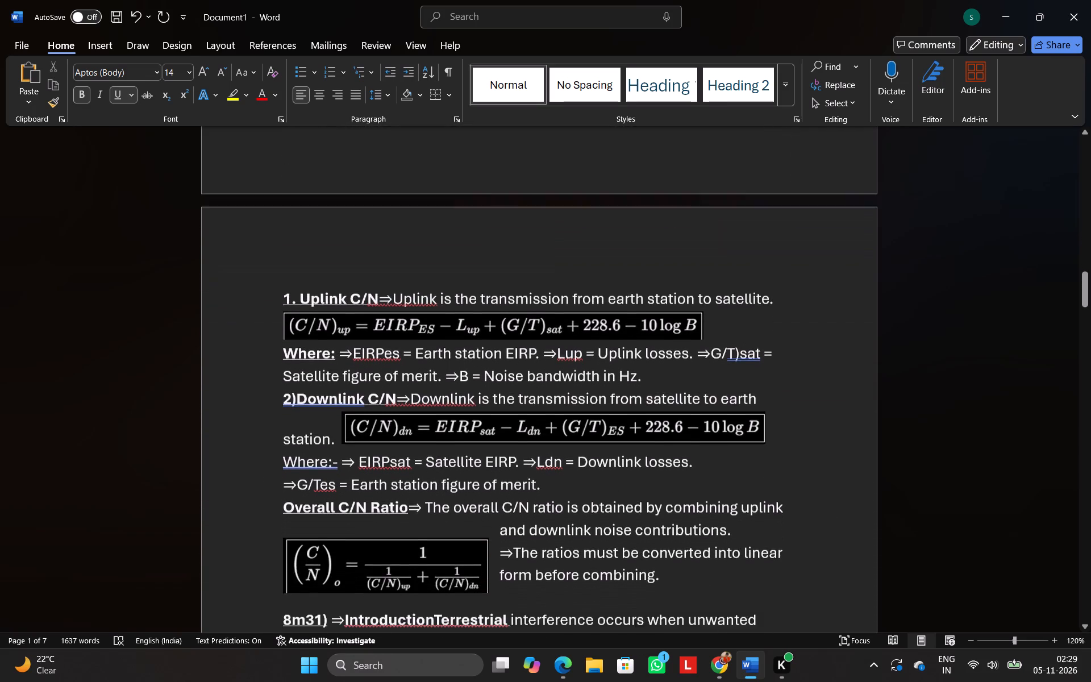
scroll(700, 415, down, 1)
scroll(700, 415, up, 1)
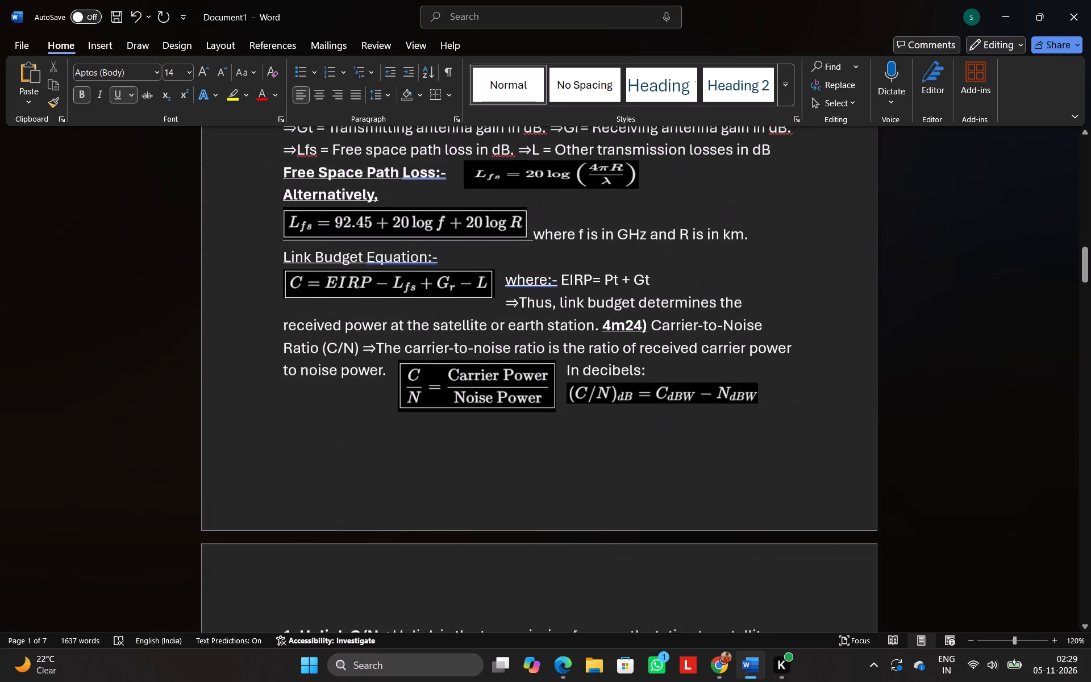
scroll(700, 415, up, 1)
scroll(700, 415, down, 1)
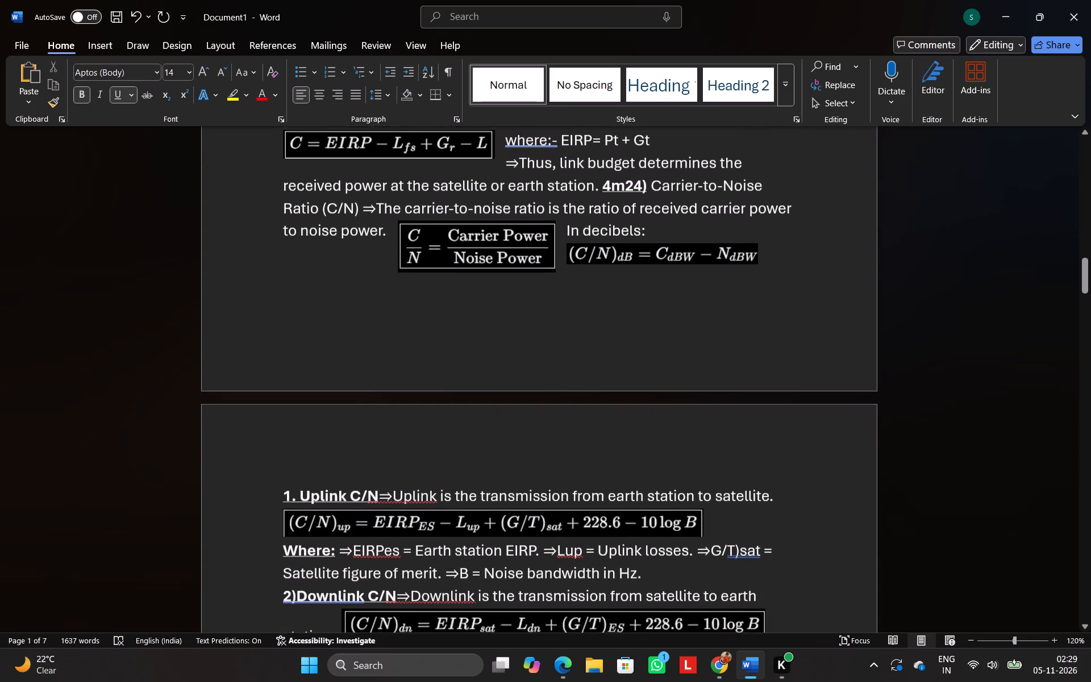
scroll(700, 415, down, 3)
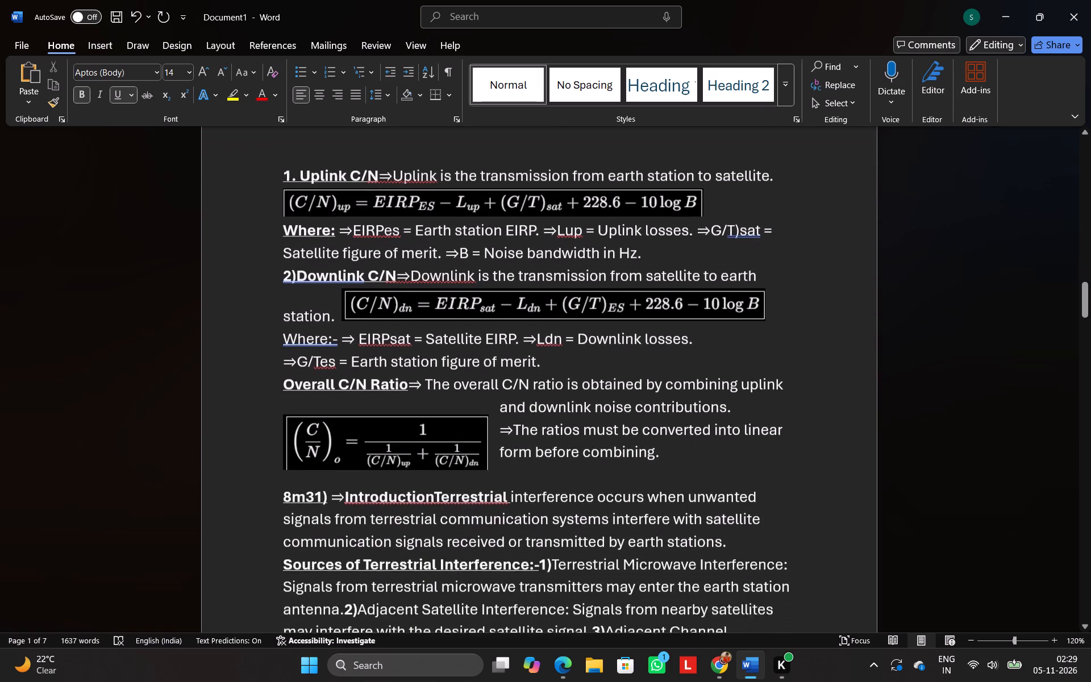
Review the terrestrial interference answer (8m31) and the tracking systems answer (8m32), from its introduction to its conclusion.
scroll(700, 415, down, 5)
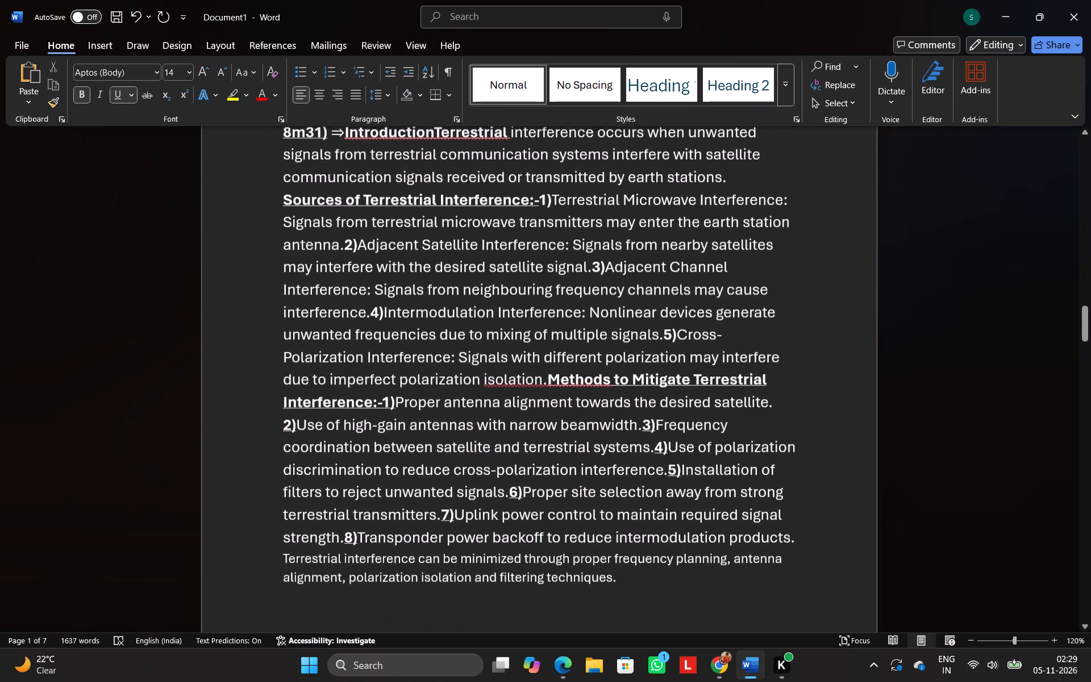
scroll(700, 415, down, 3)
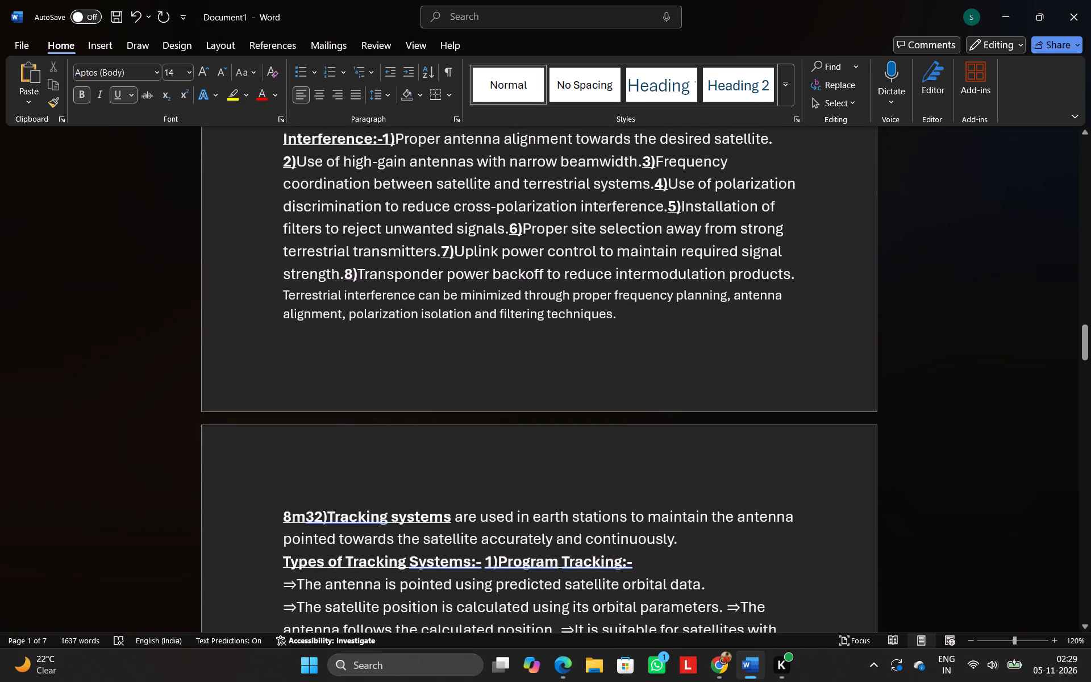
scroll(700, 415, down, 2)
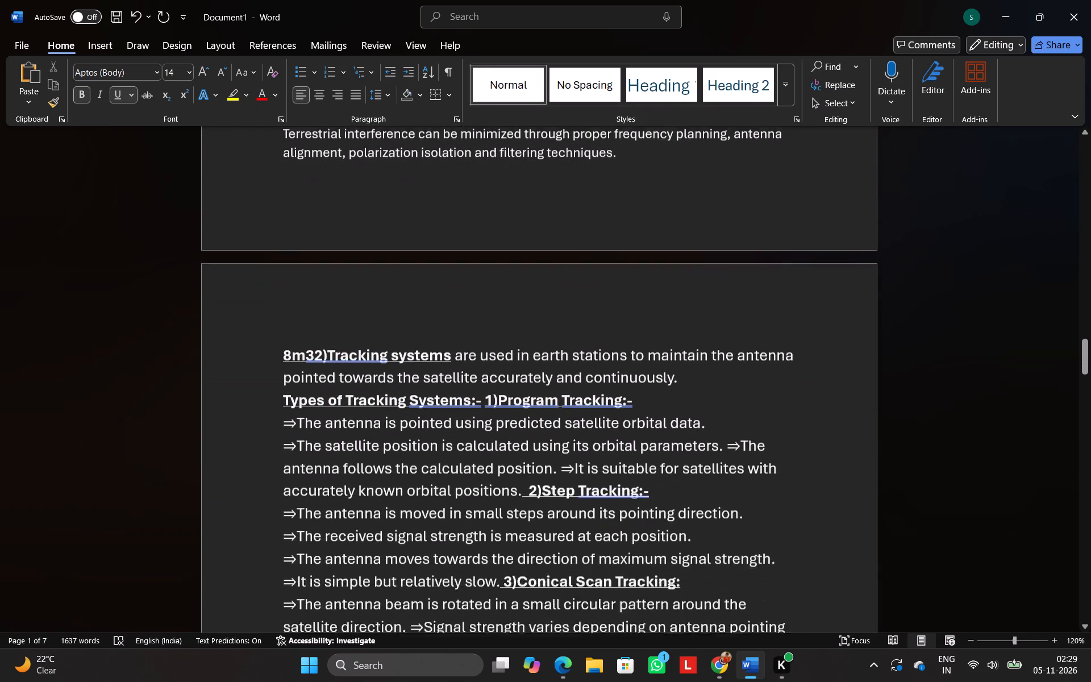
scroll(700, 415, down, 3)
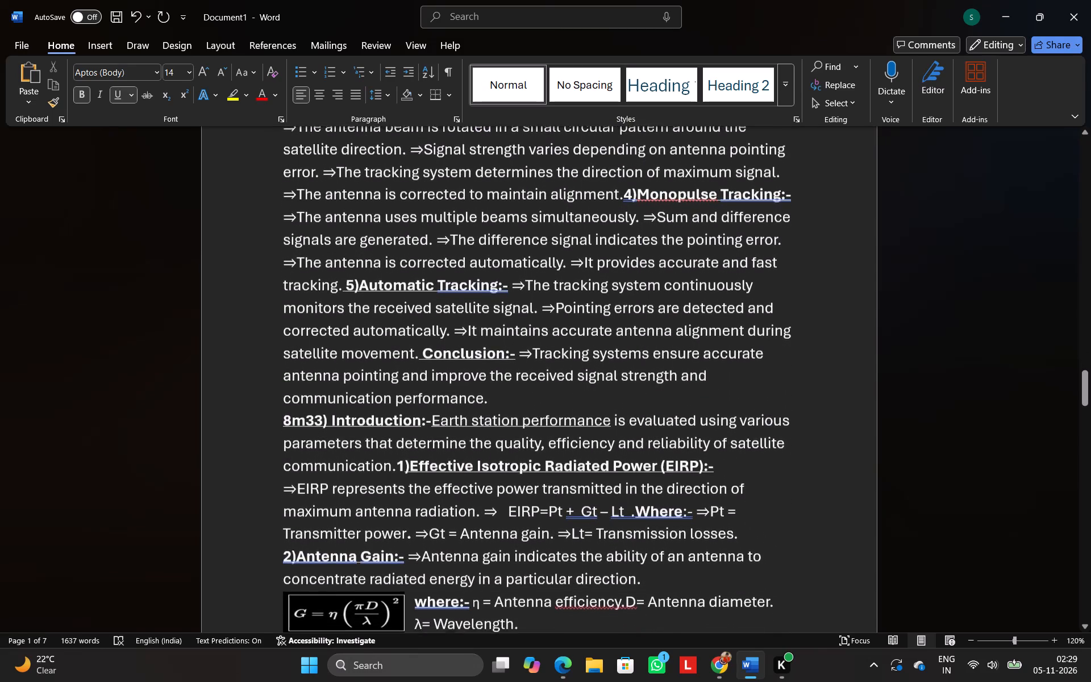
scroll(700, 415, down, 1)
scroll(700, 415, up, 1)
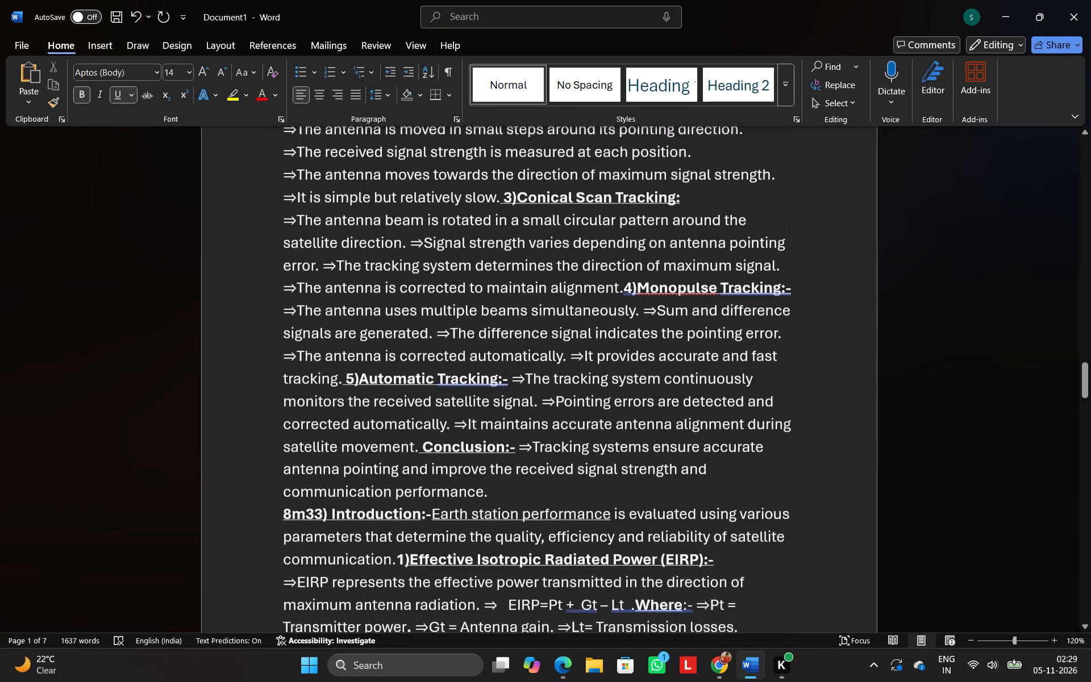
scroll(700, 415, up, 1)
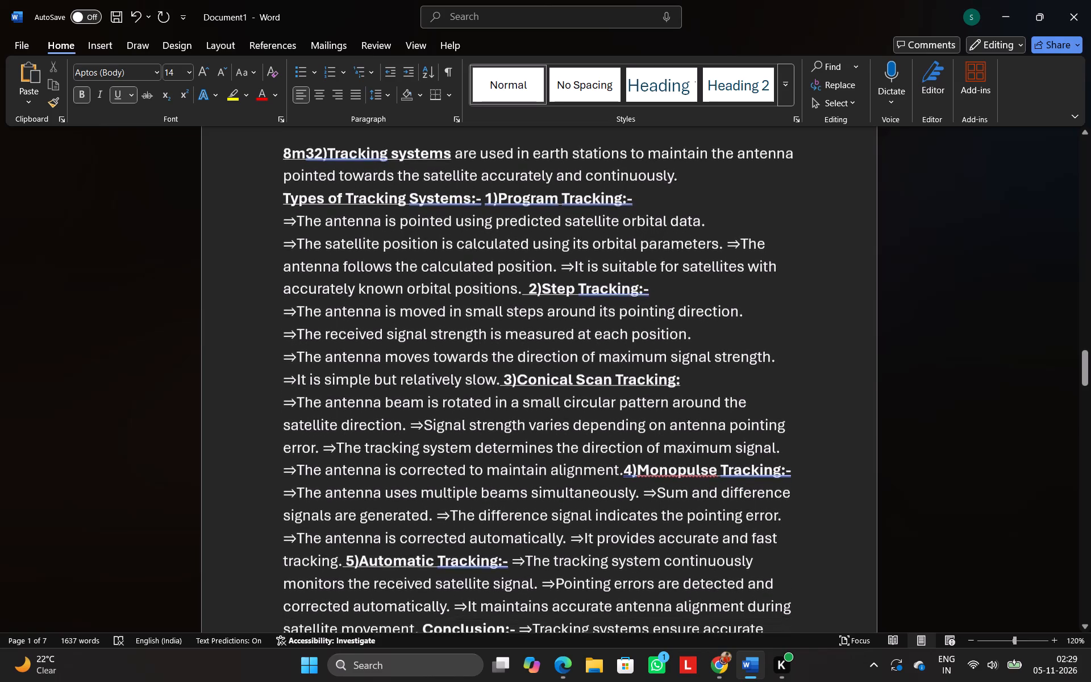
scroll(700, 415, down, 1)
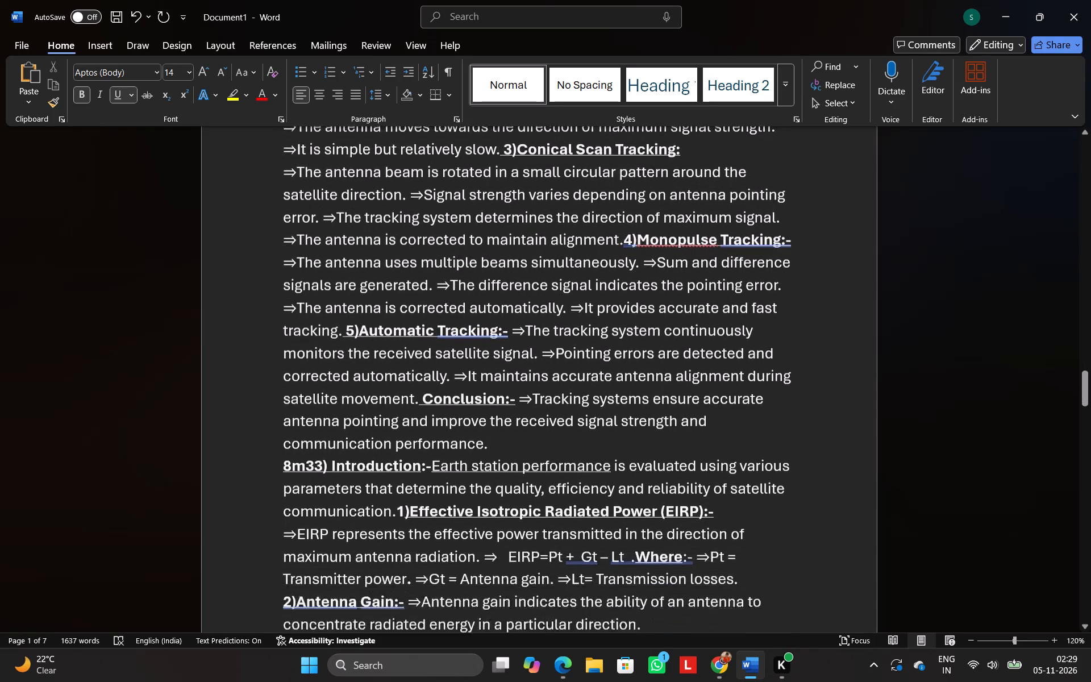
Review the earth station performance answer (8m33) and the GPS acquisition and tracking answer (8m41).
scroll(700, 415, down, 4)
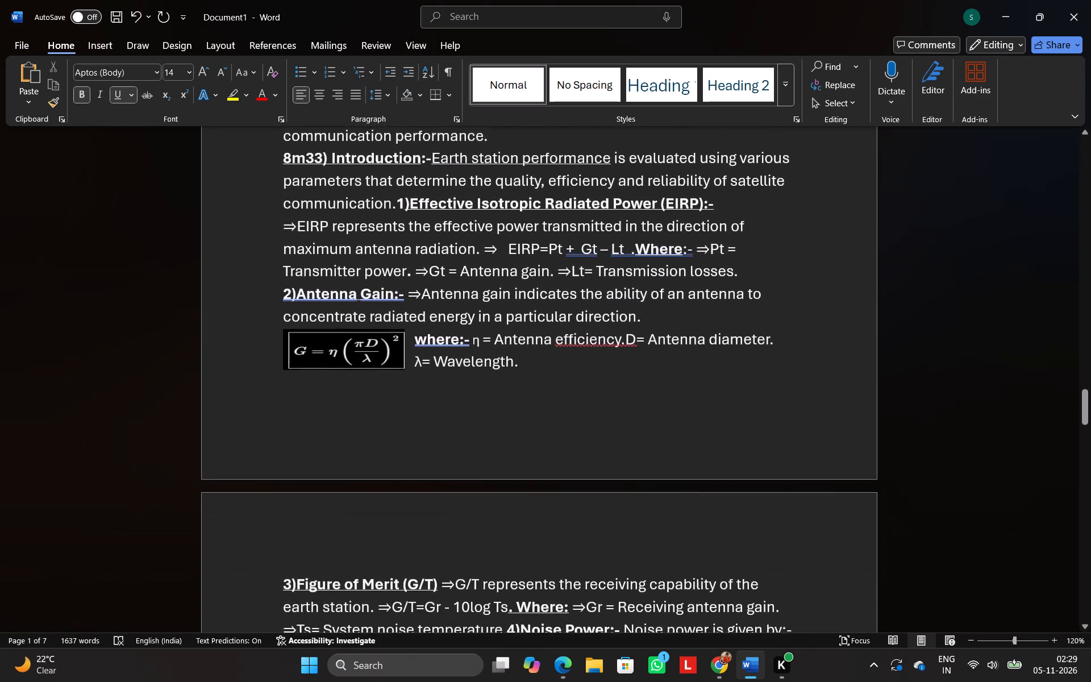
scroll(700, 415, down, 5)
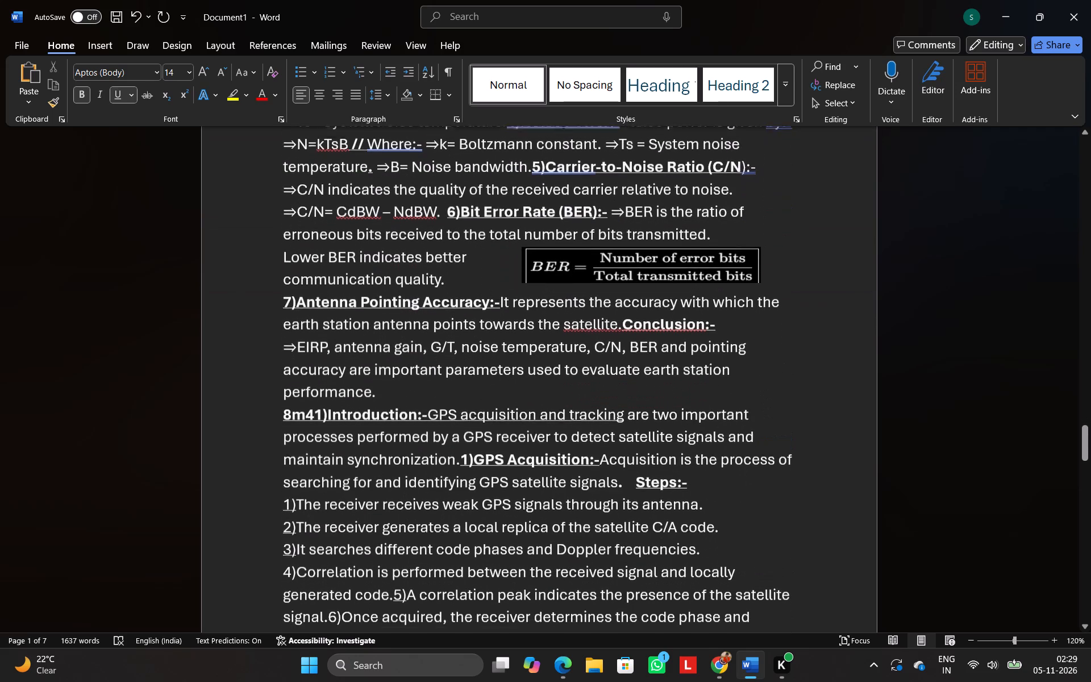
scroll(700, 415, down, 2)
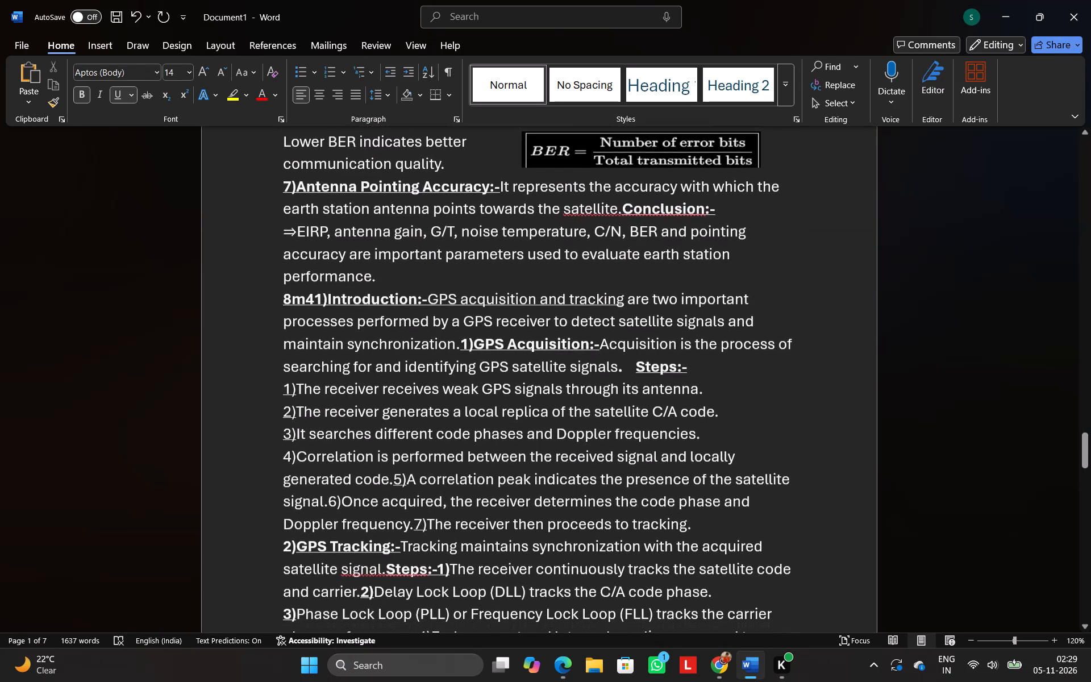
scroll(700, 415, right, 1)
scroll(700, 415, down, 1)
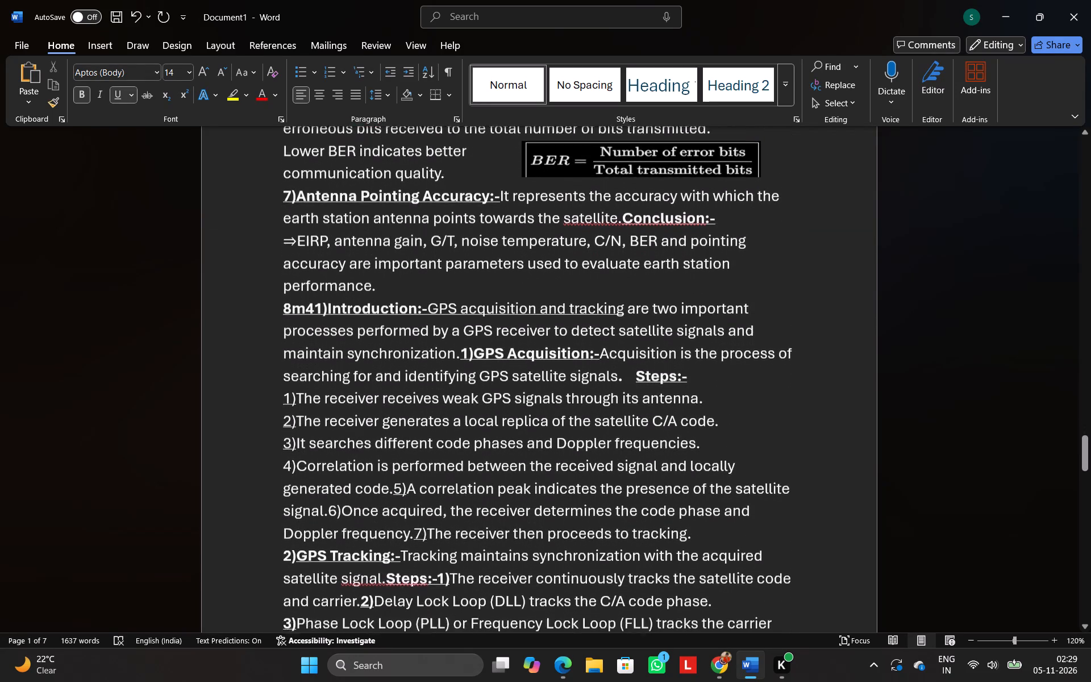
scroll(700, 415, down, 2)
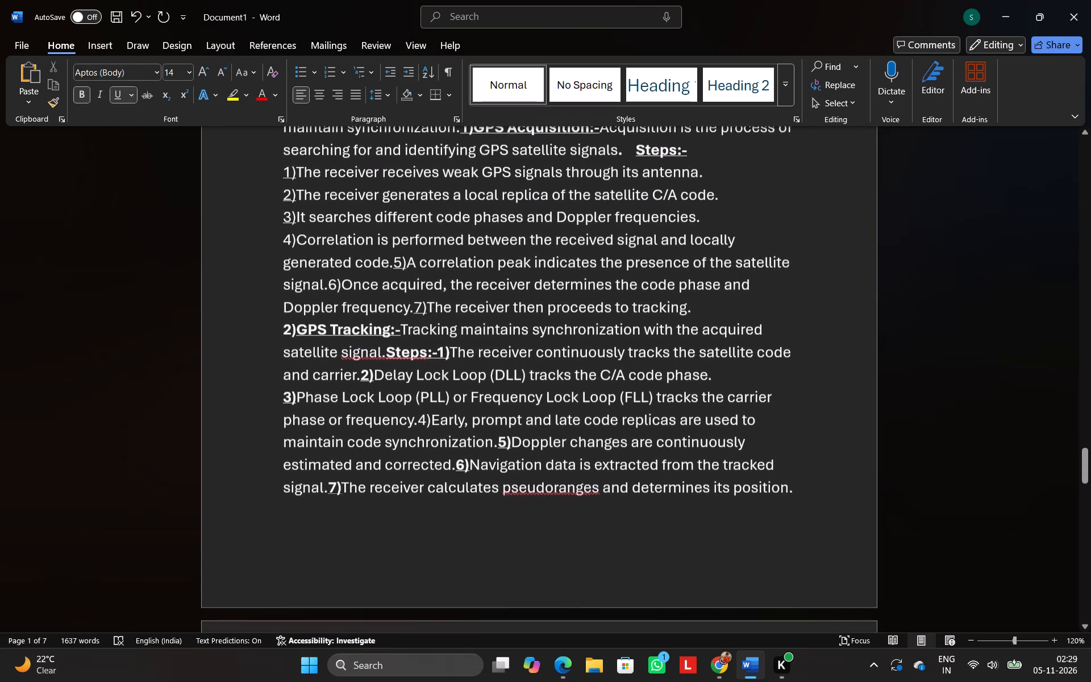
scroll(700, 415, down, 2)
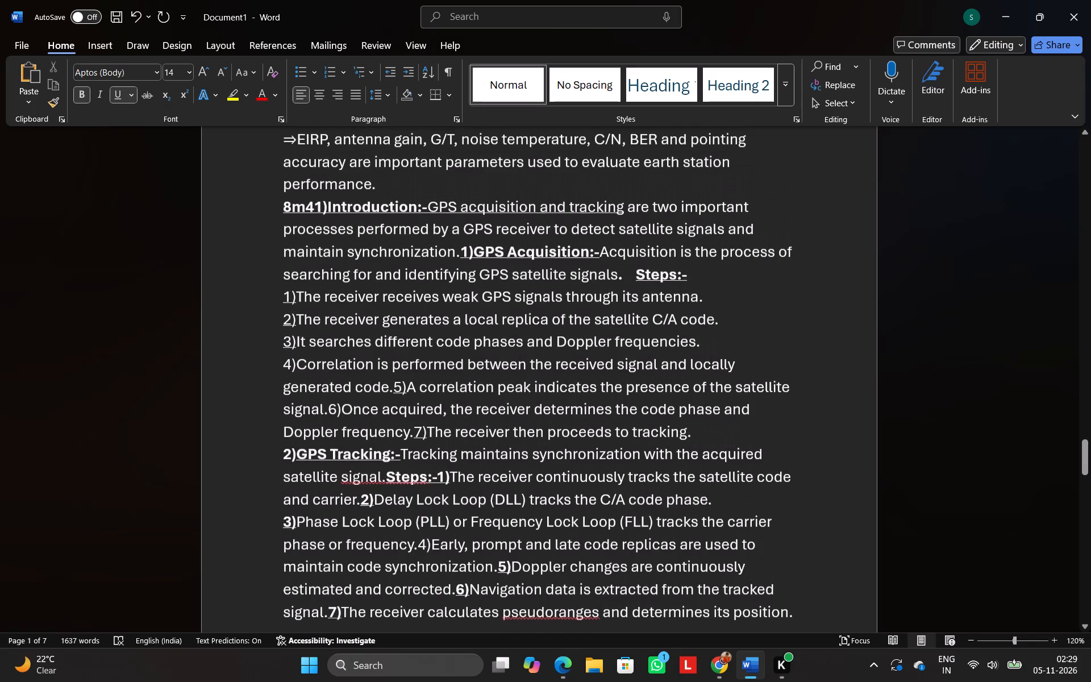
scroll(700, 415, down, 1)
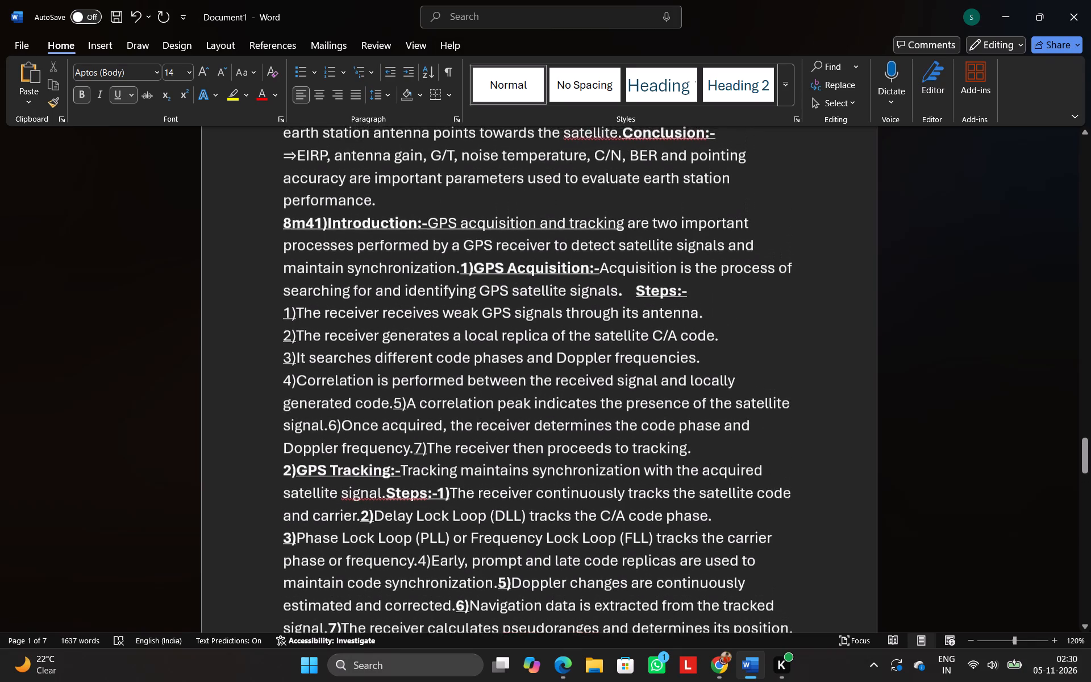
scroll(700, 415, down, 3)
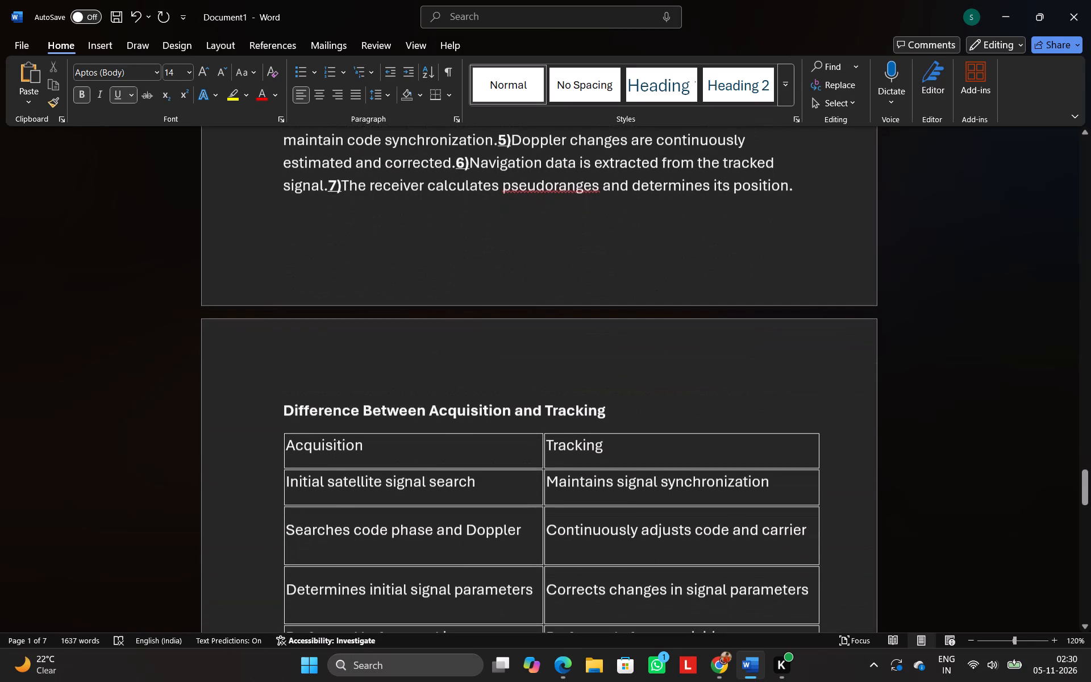
Check the Acquisition and Tracking comparison table and the Differential GPS answer (8m42) through to the end of the document.
scroll(700, 415, down, 4)
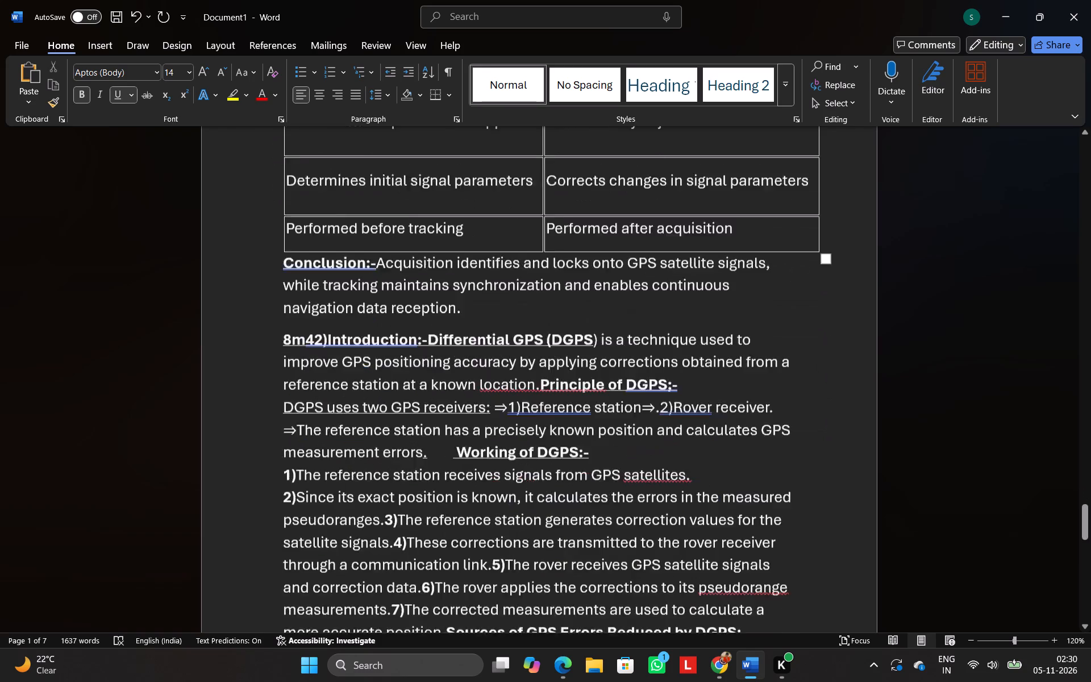
scroll(700, 415, down, 2)
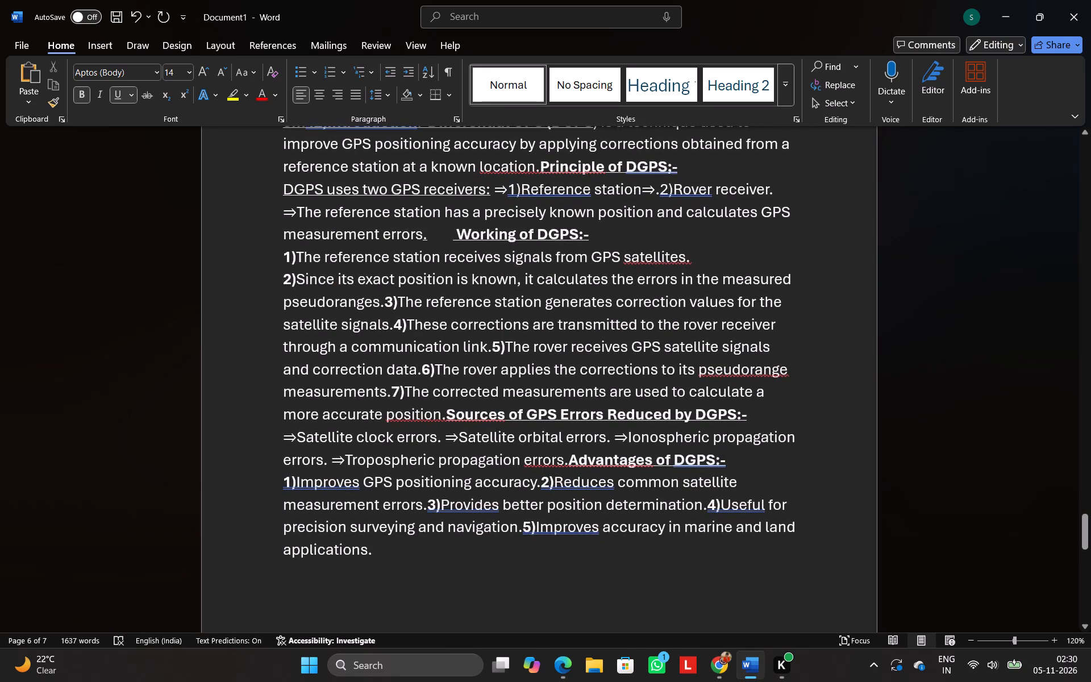
scroll(634, 620, down, 5)
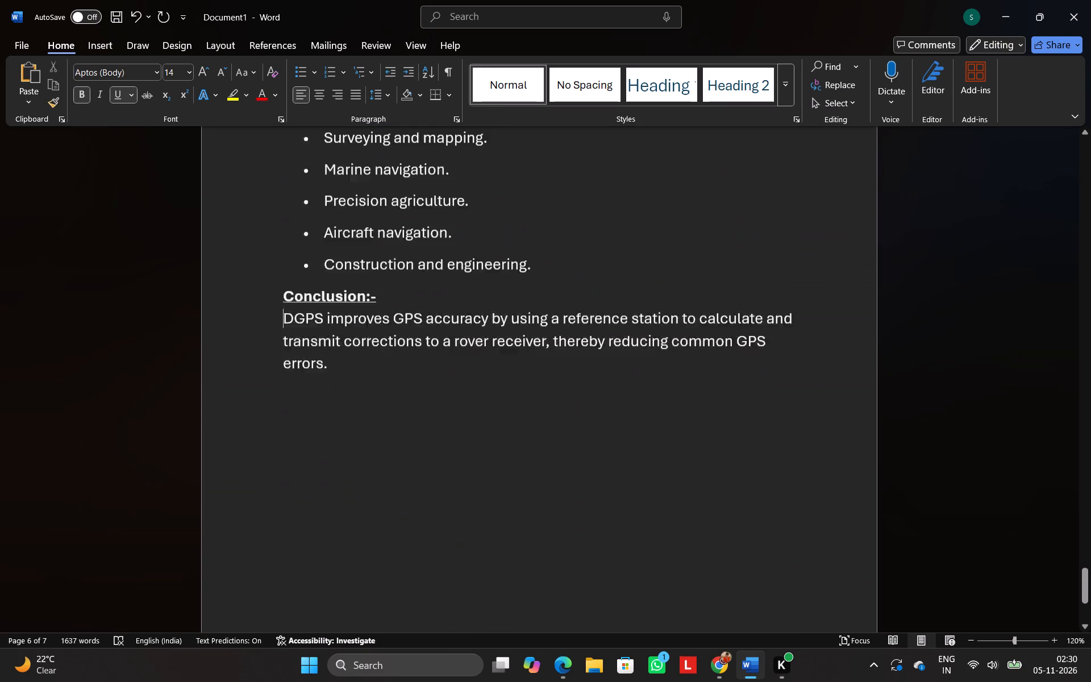
scroll(634, 620, down, 3)
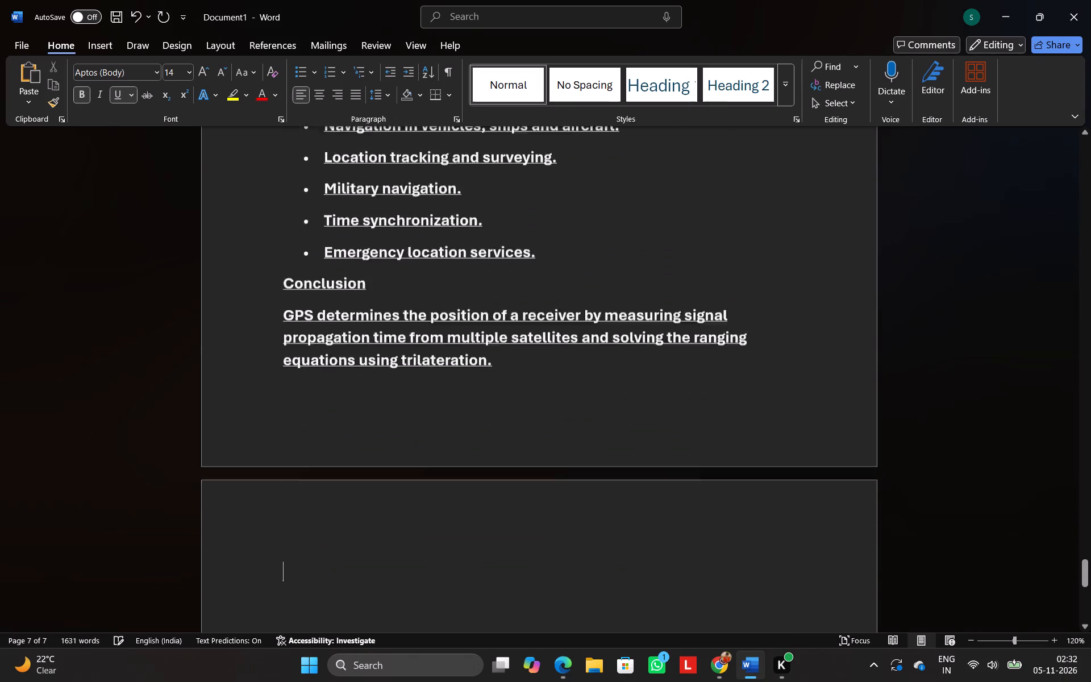
scroll(556, 438, down, 16)
ctrl+scroll(556, 438, down, 3)
scroll(556, 438, up, 1)
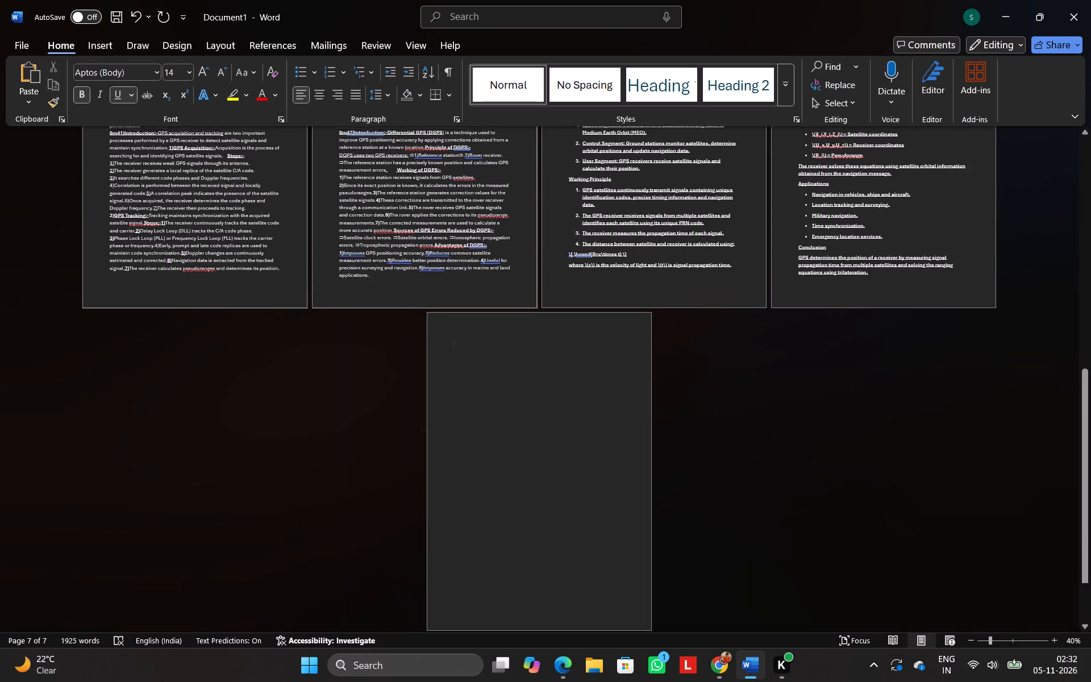
scroll(556, 438, up, 4)
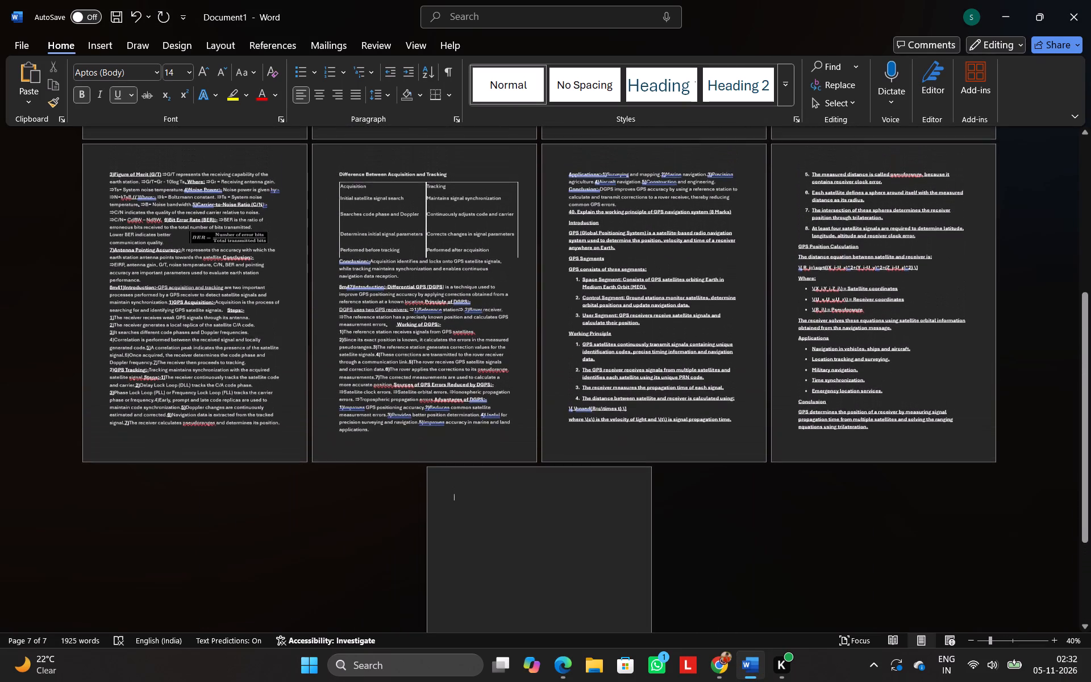
scroll(556, 438, up, 2)
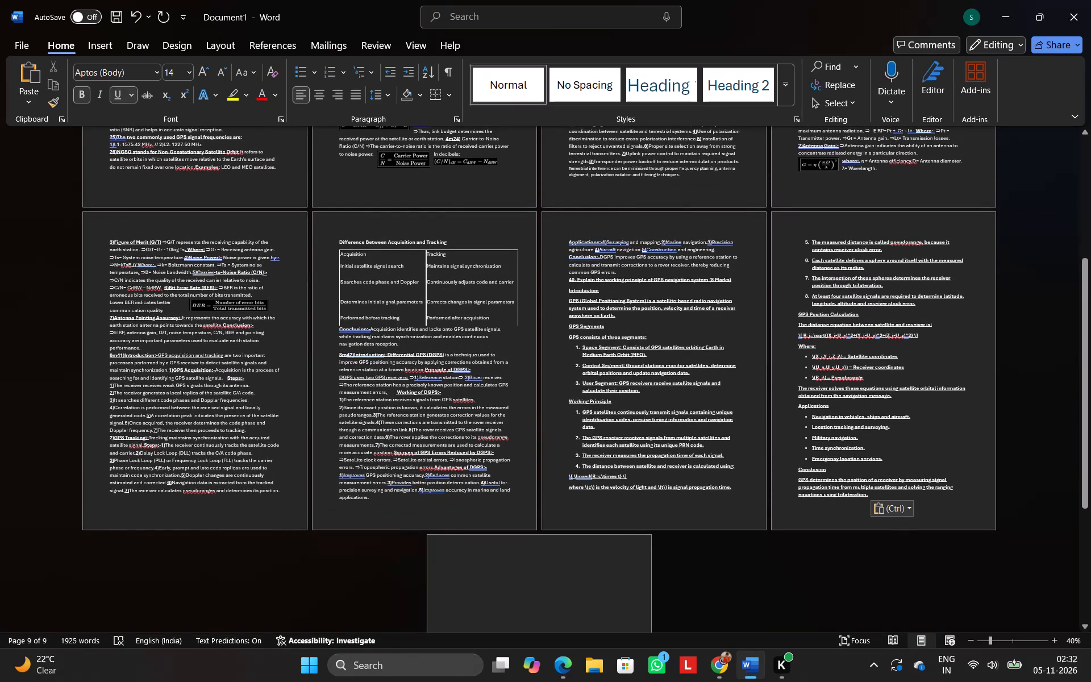
scroll(636, 461, up, 2)
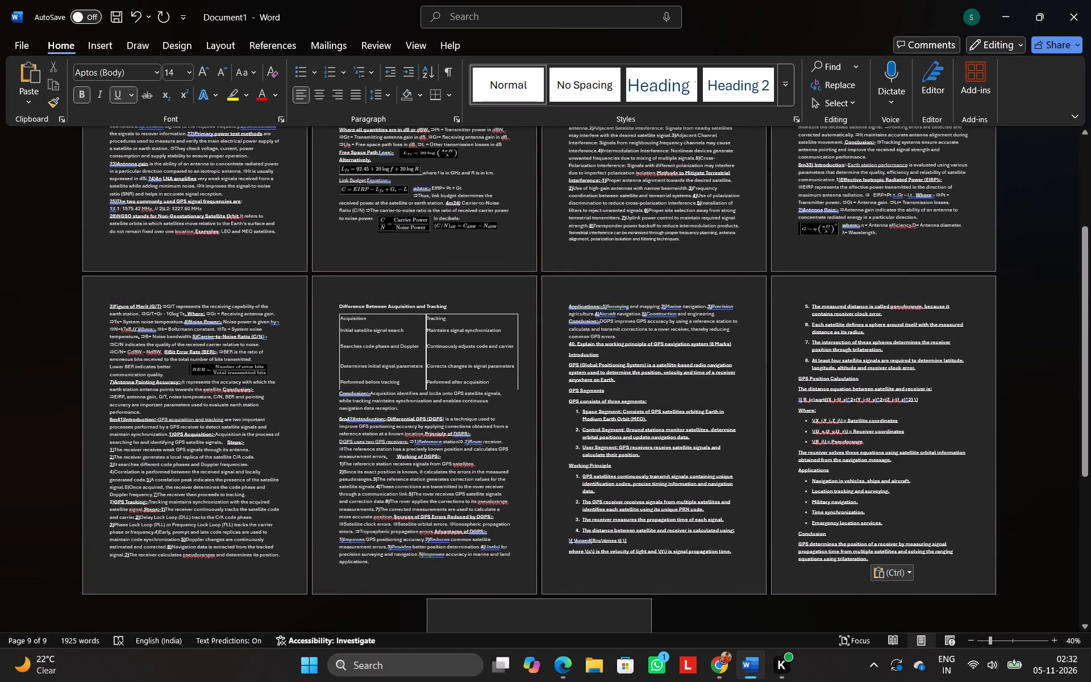
scroll(668, 415, down, 6)
scroll(668, 415, up, 4)
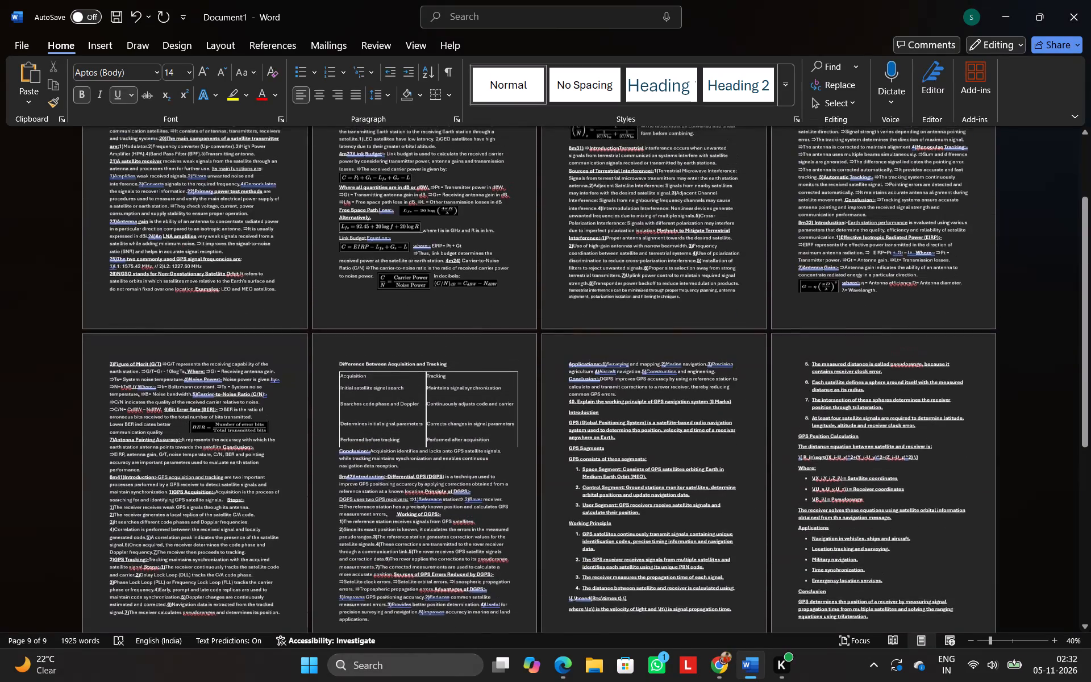
scroll(668, 415, up, 1)
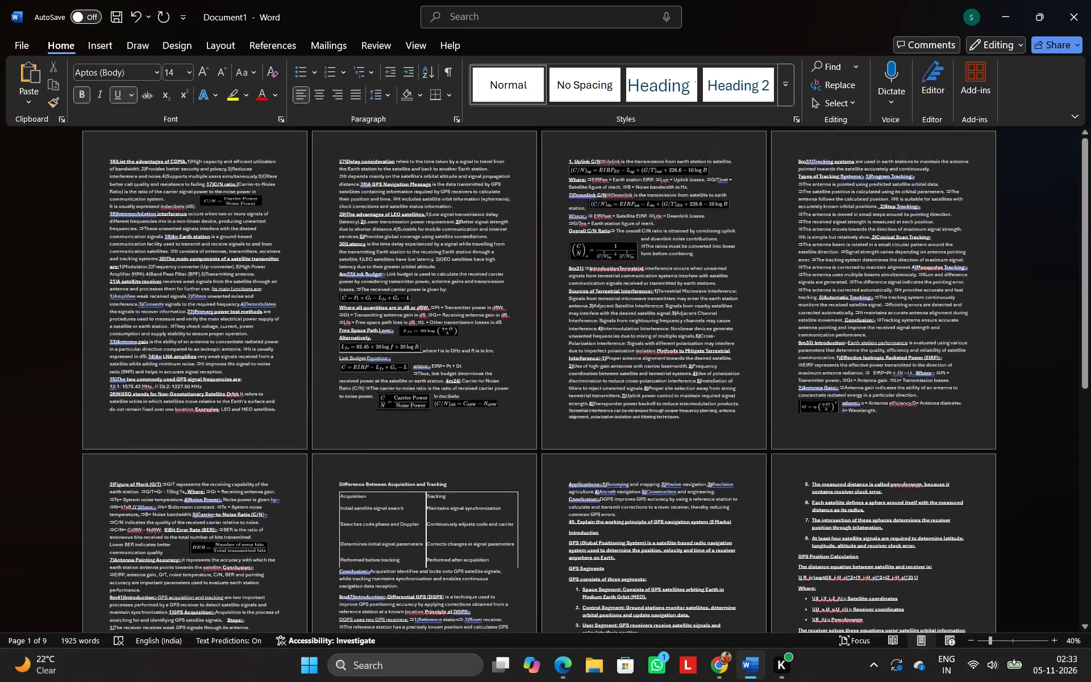
scroll(668, 415, down, 2)
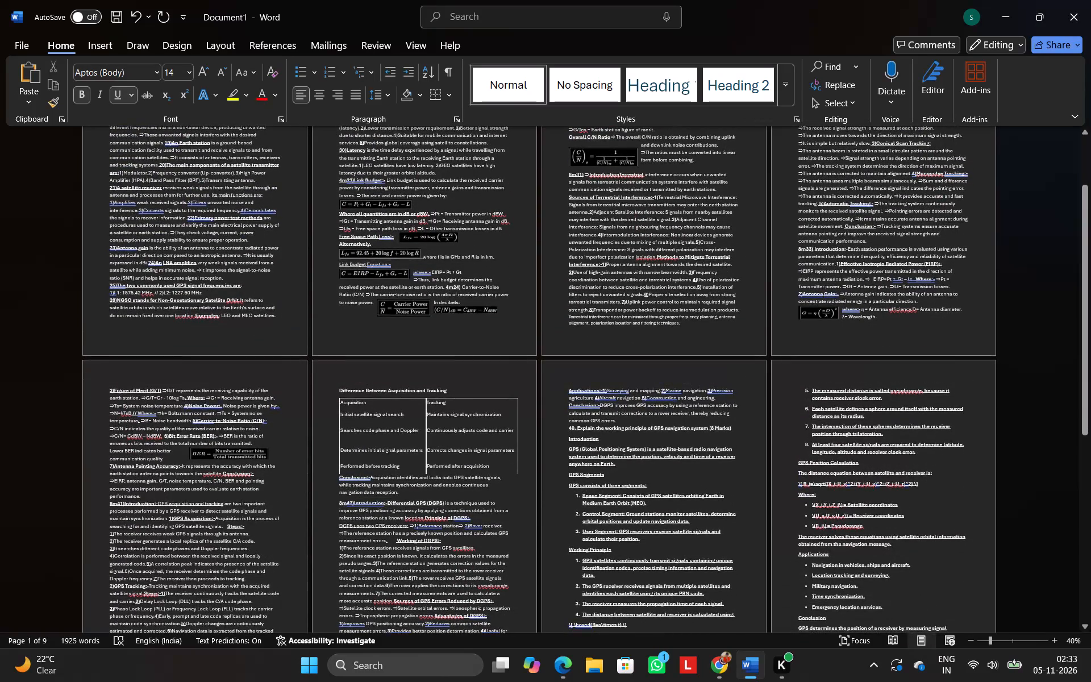
scroll(702, 475, down, 2)
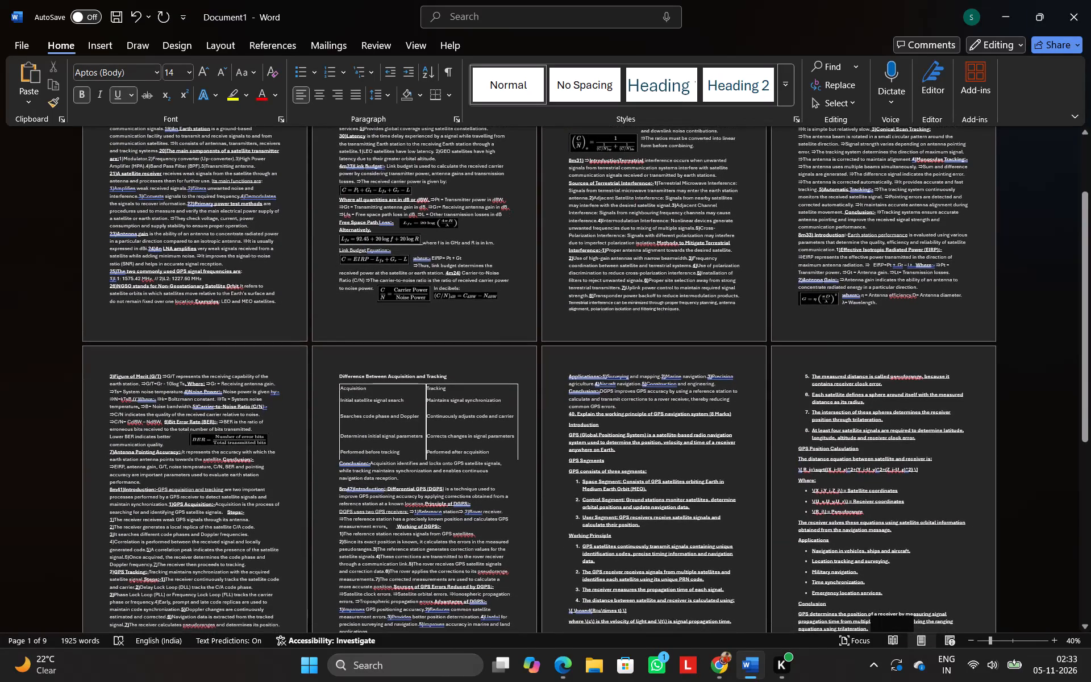
ctrl+scroll(707, 468, up, 6)
scroll(707, 468, down, 14)
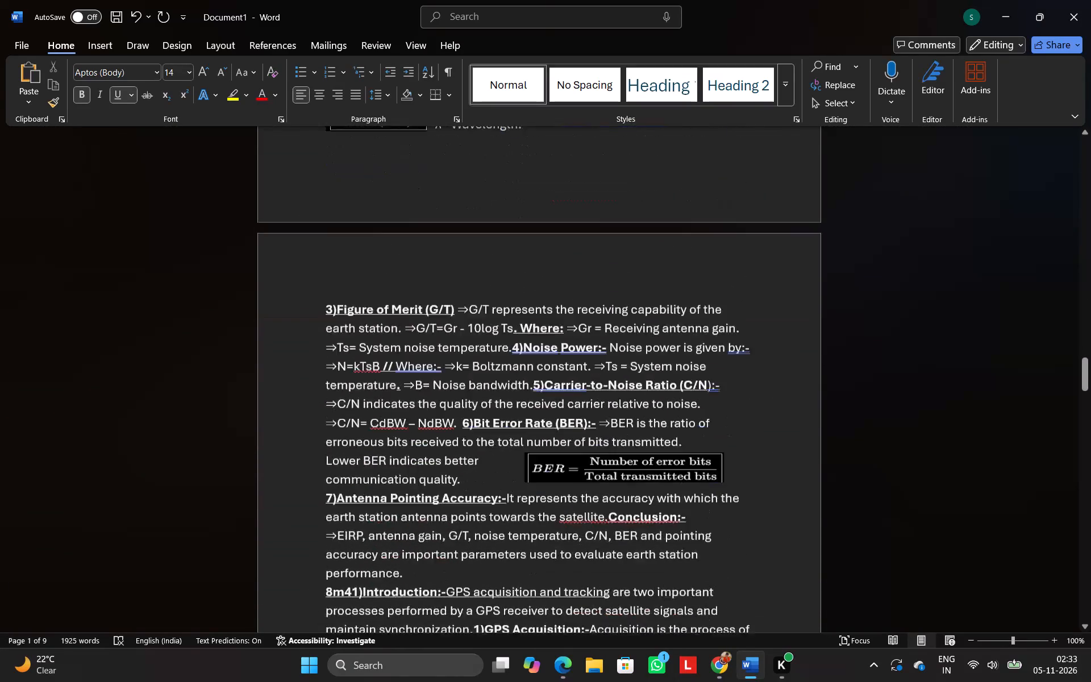
scroll(707, 468, down, 6)
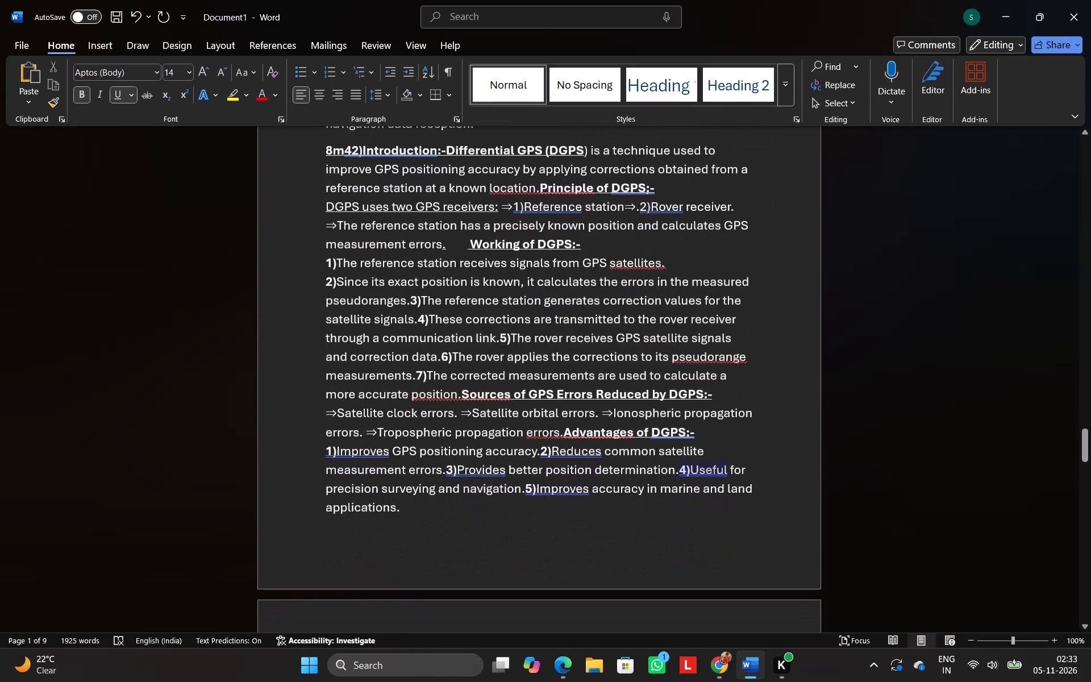
scroll(634, 498, down, 3)
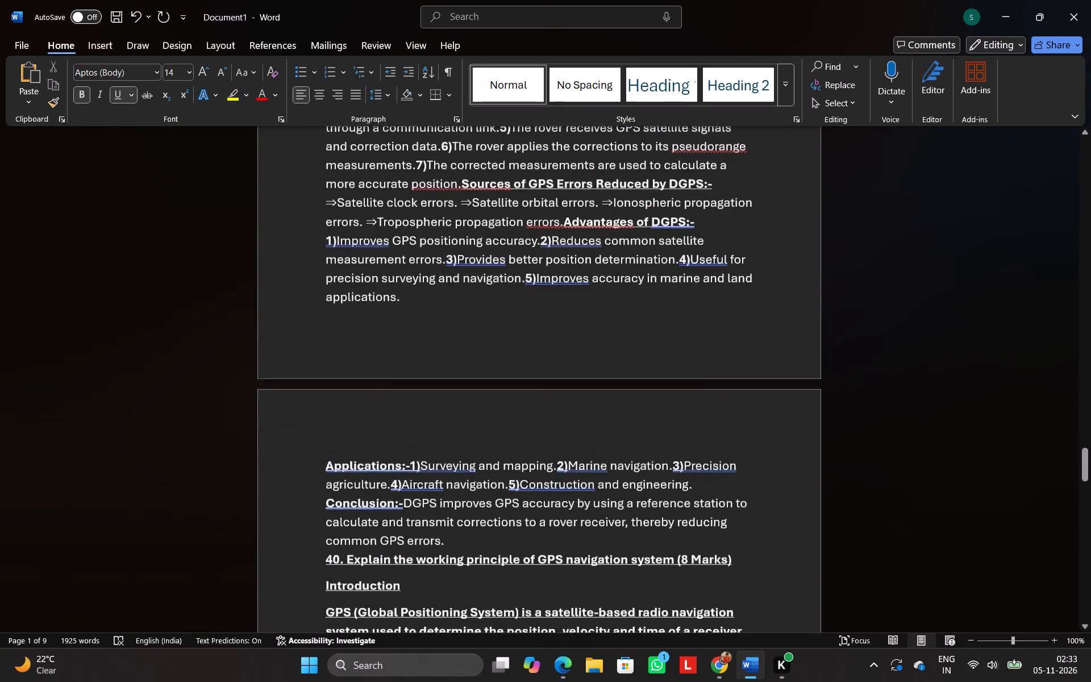
scroll(634, 498, down, 1)
scroll(634, 498, up, 1)
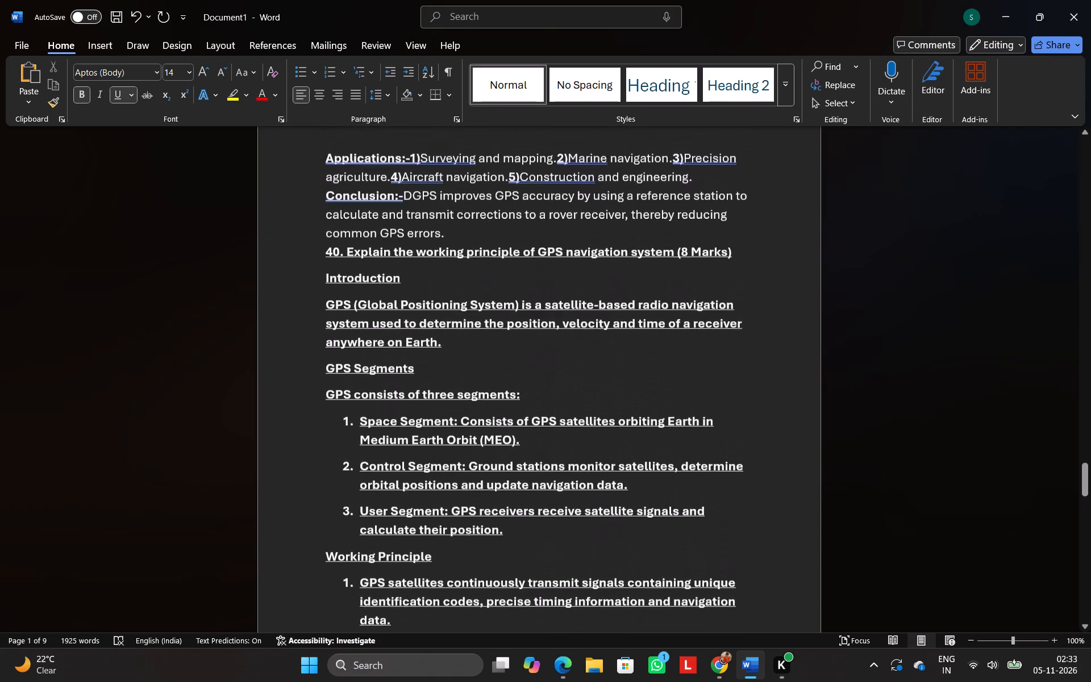
Remove underline and bold from answer 40's GPS definition, from "is a satellite-based" through "anywhere on Earth.".
scroll(634, 498, up, 2)
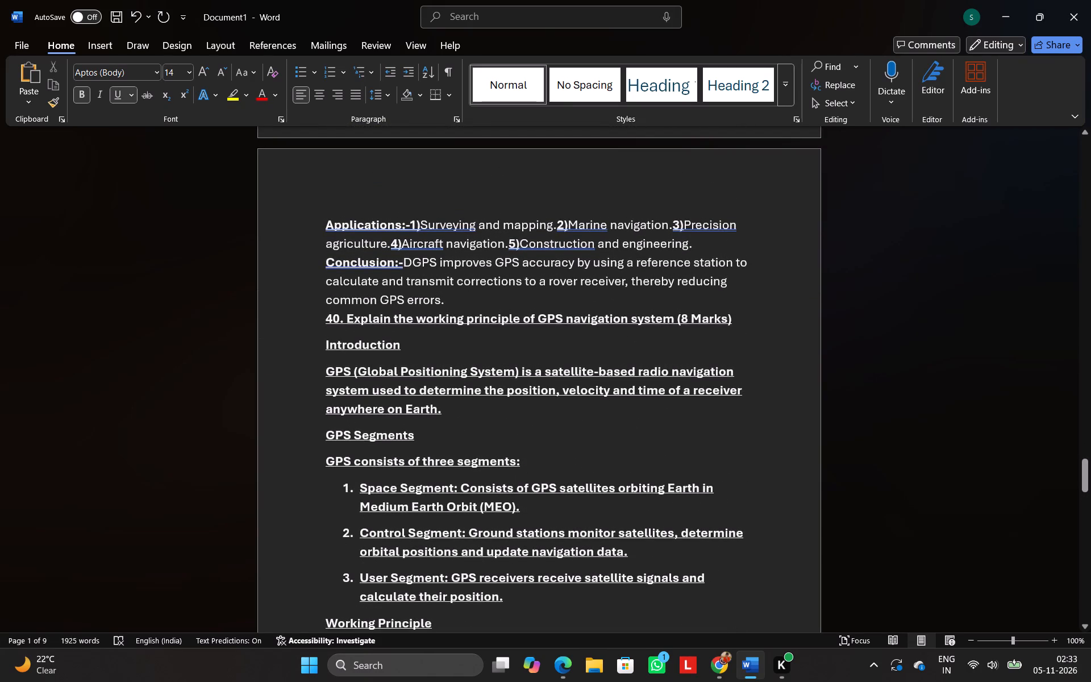
drag(520, 369, 569, 418)
click(613, 396)
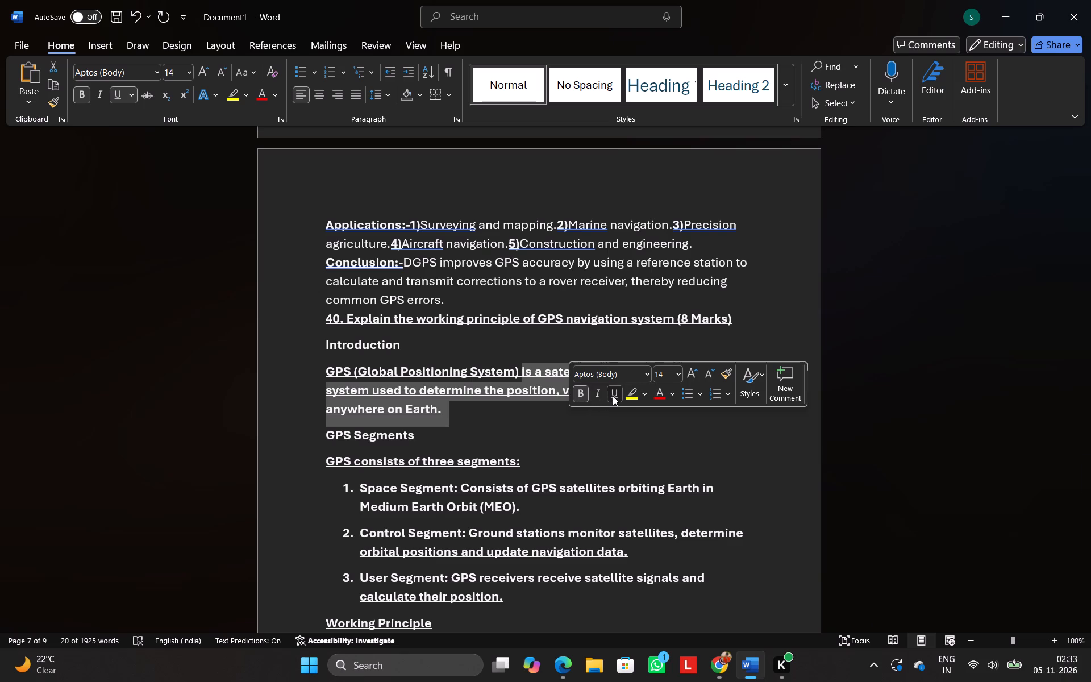
click(581, 397)
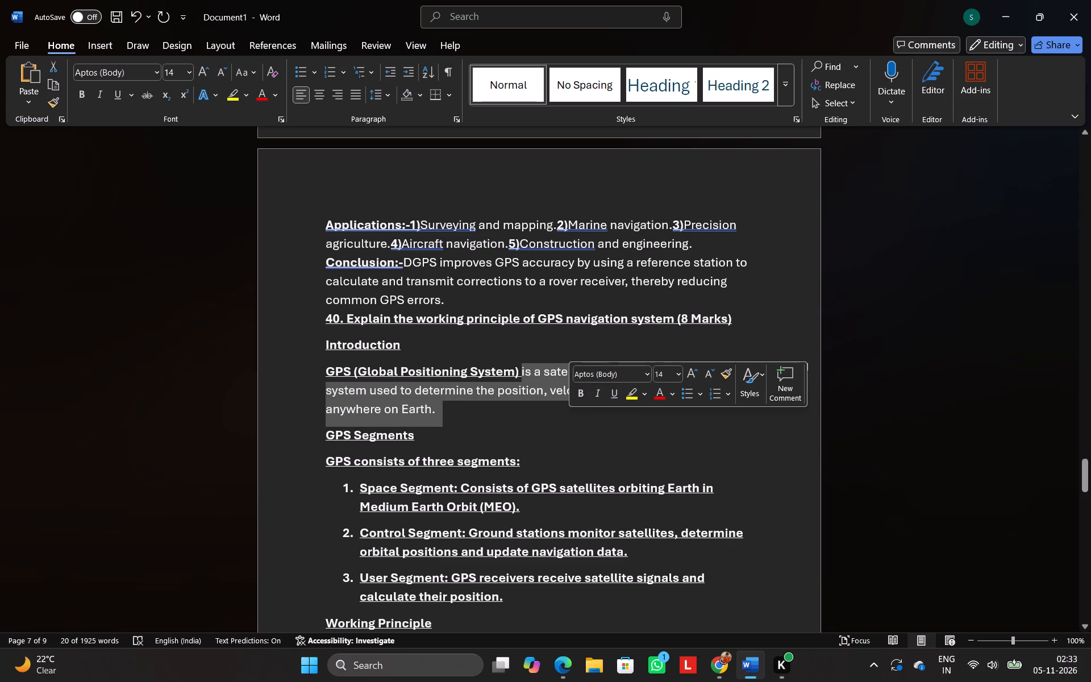
Append ":-" to the Introduction heading of answer 40.
click(394, 348)
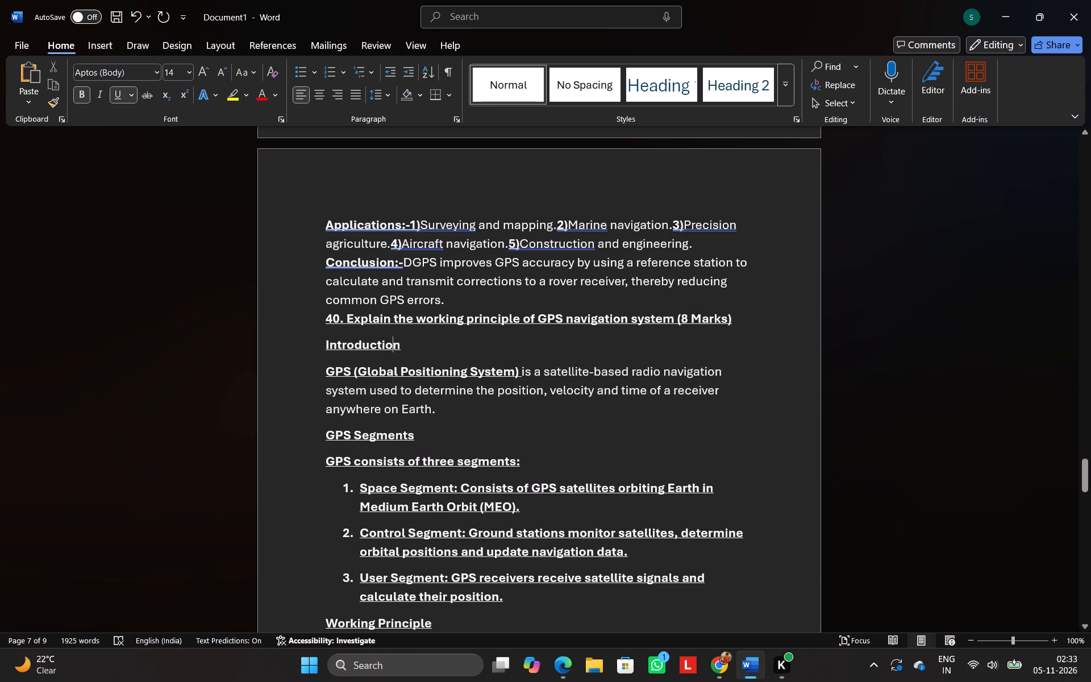
key(Right)
text(:-)
Shorten the answer 40 question heading to "8m40)" by relabelling the number and deleting the question text with its marks.
click(347, 327)
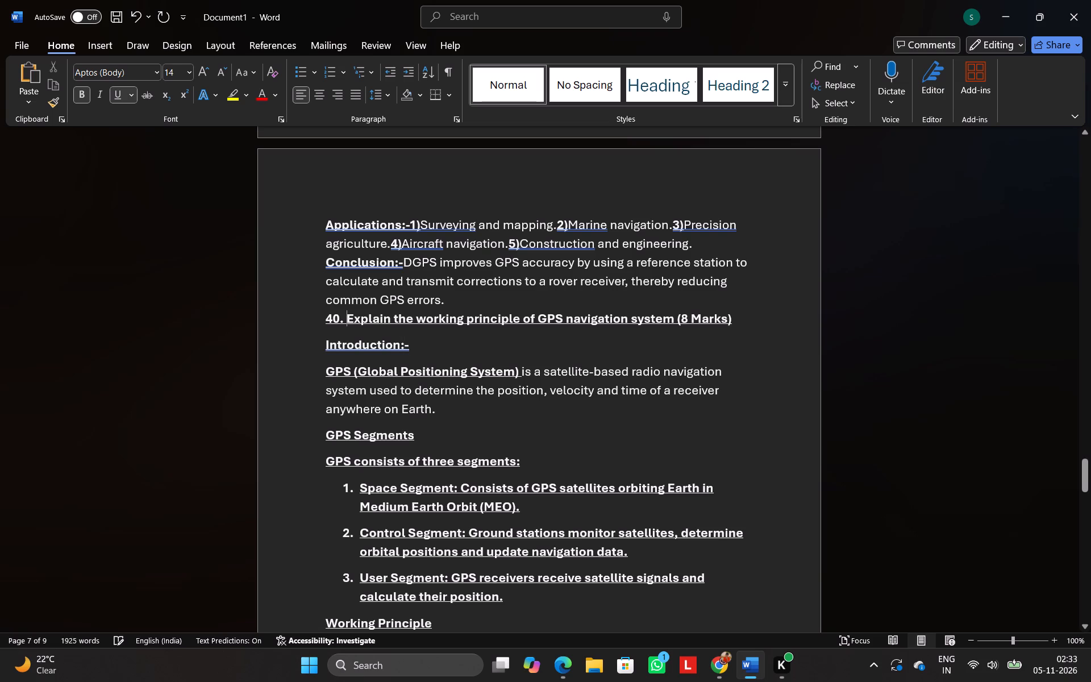
key(BackSpace)
key(BackSpace)
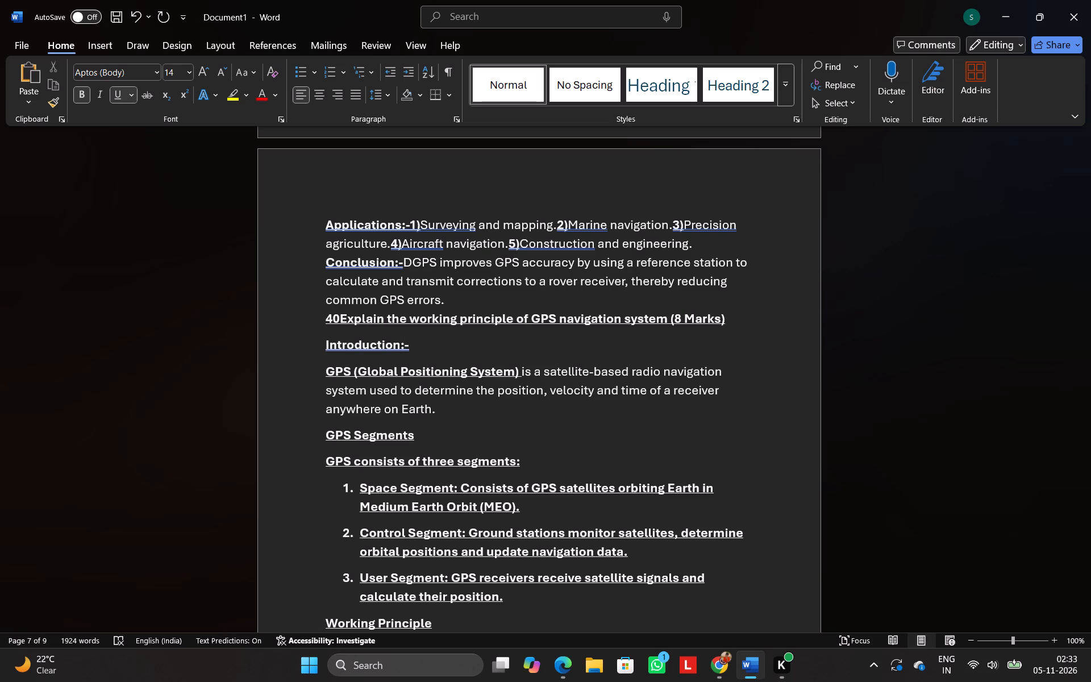
key(shift+parenright)
key(Left)
key(Left)
key(Left)
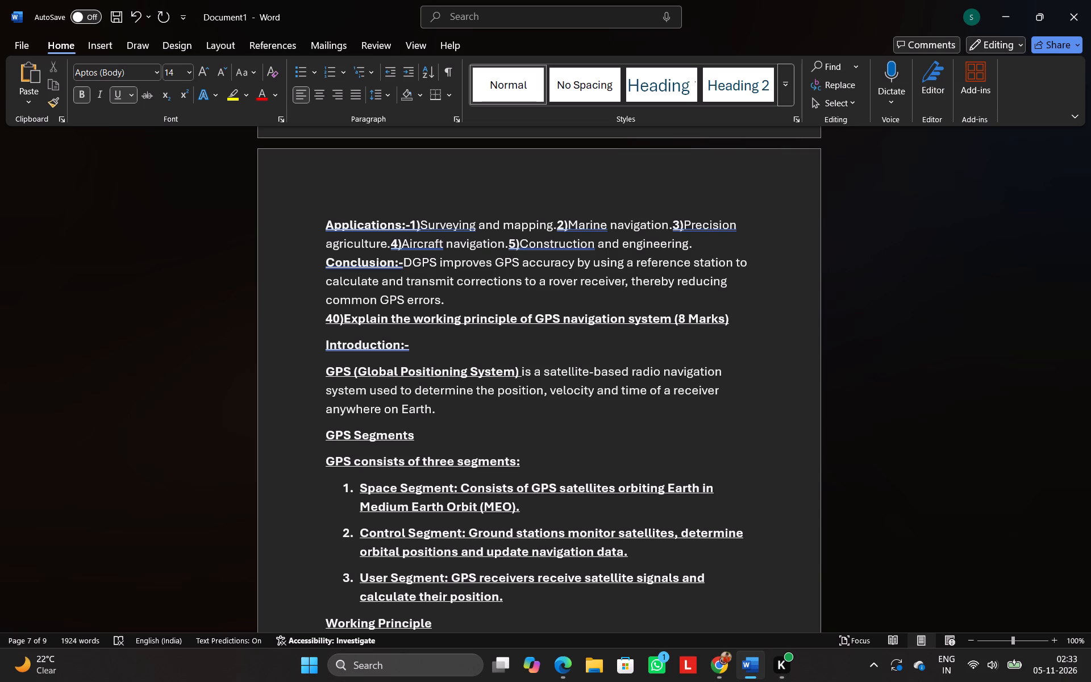
text(8m)
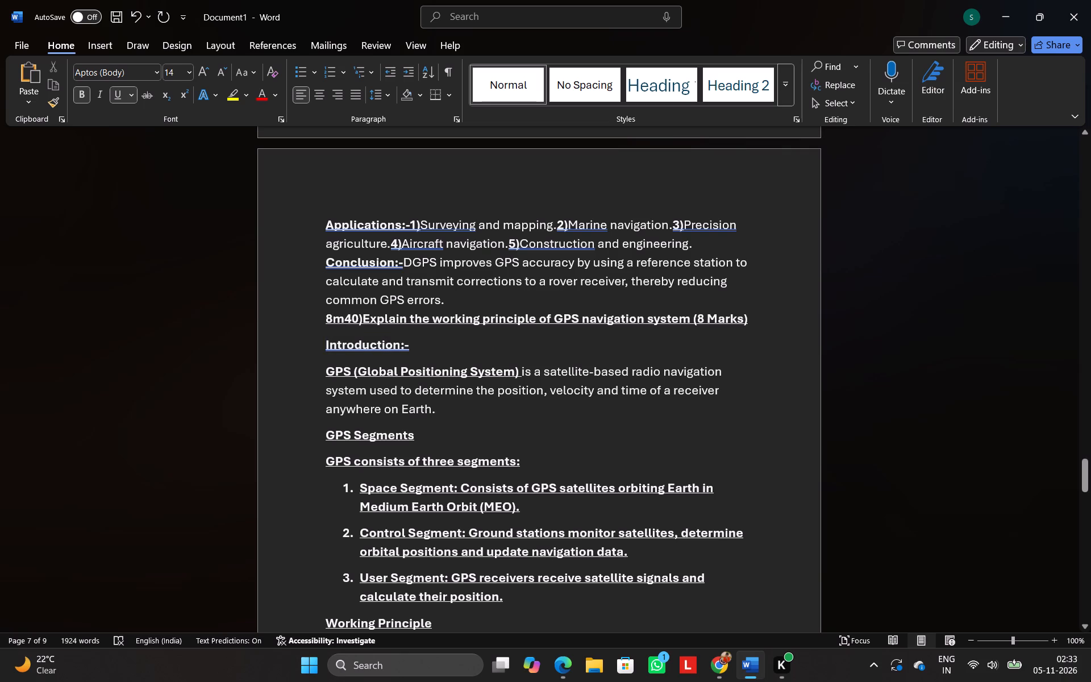
drag(365, 316, 760, 335)
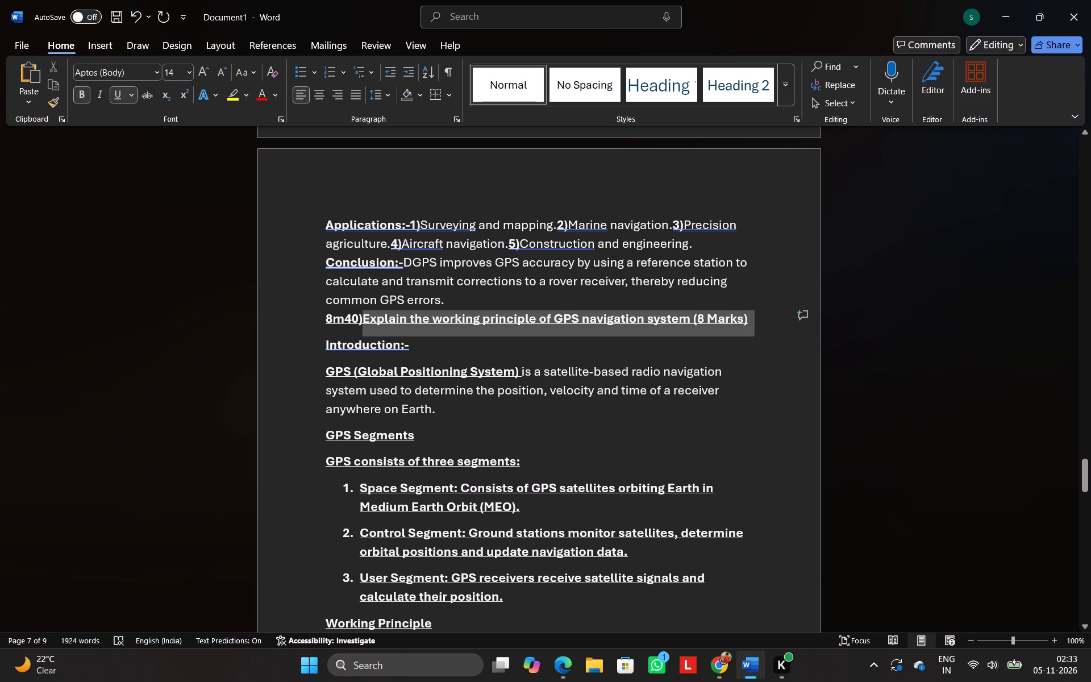
drag(760, 335, 786, 335)
key(BackSpace)
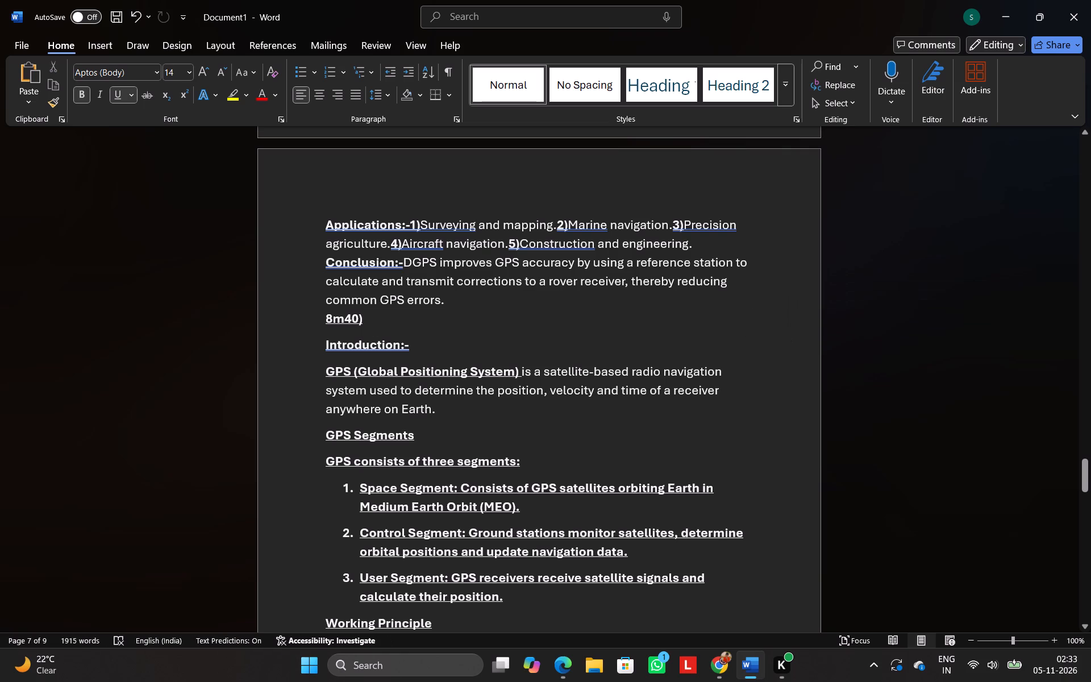
Join the 8m40 label, "Introduction:-" and the GPS definition into one continuous paragraph, dropping the bracket after 40.
key(Down)
key(Left)
key(Left)
key(Left)
key(Left)
key(Left)
key(Left)
key(BackSpace)
key(BackSpace)
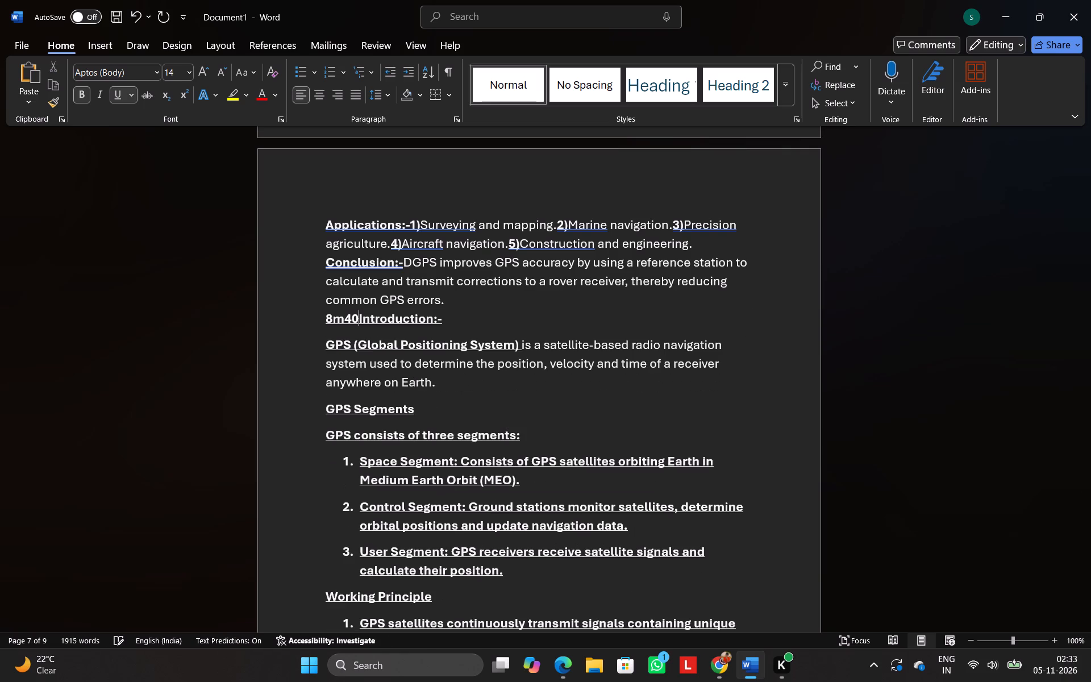
key(Down)
key(Left)
key(Left)
key(Left)
key(Left)
key(Left)
key(BackSpace)
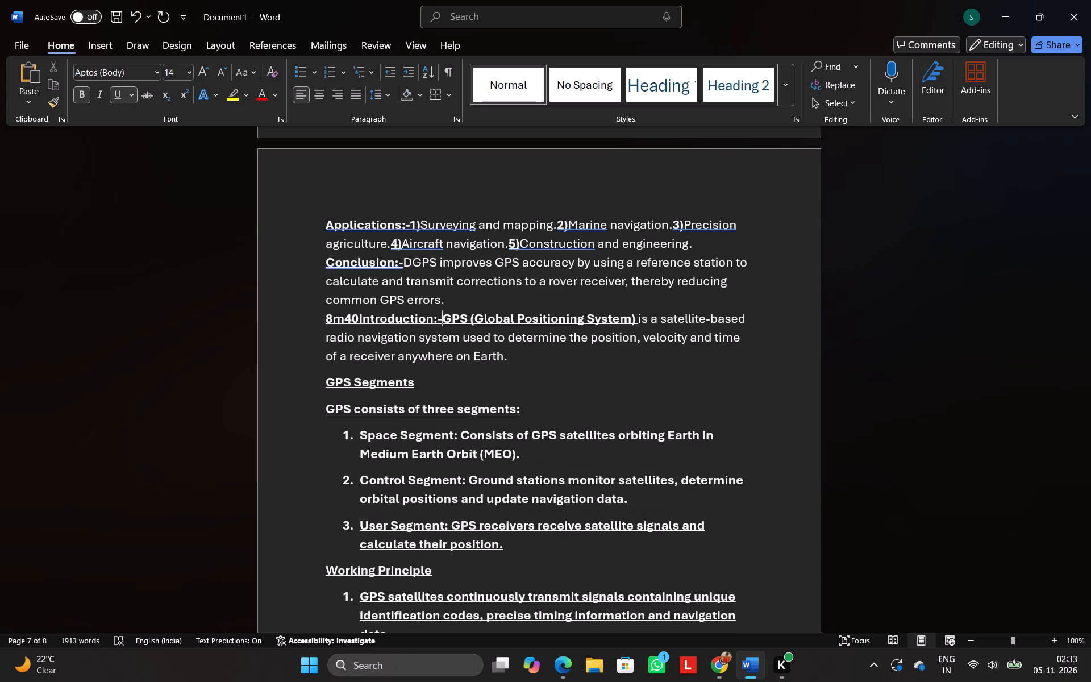
scroll(703, 408, left, 1)
Join the GPS Segments heading to the end of the GPS definition and append ":-" to it.
click(326, 390)
key(BackSpace)
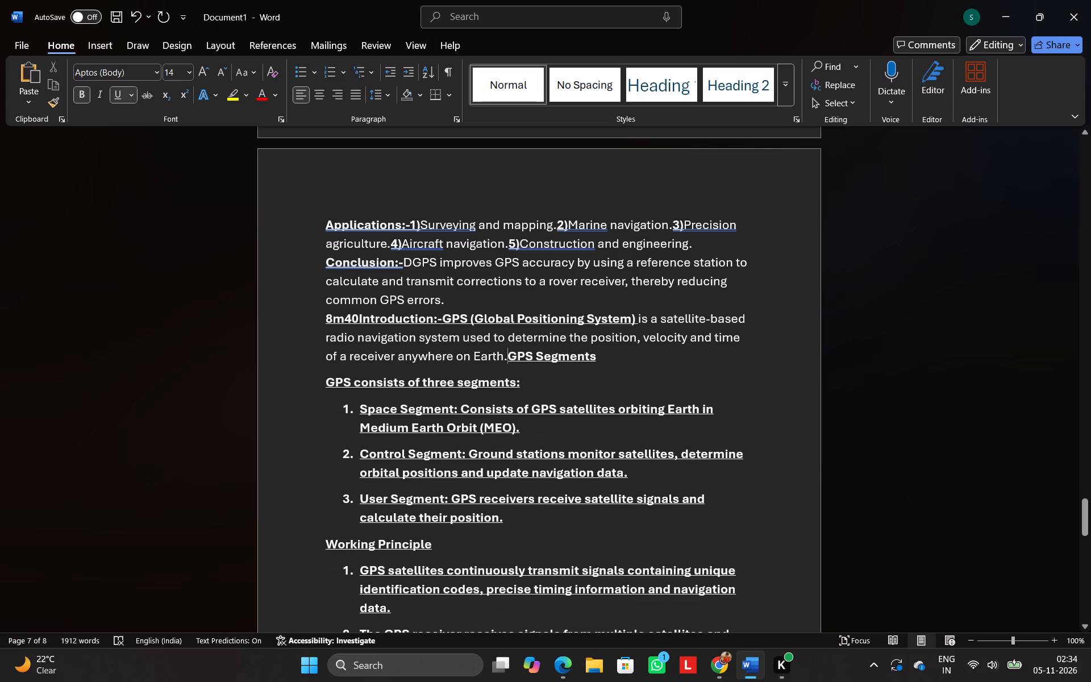
click(603, 364)
text(:-)
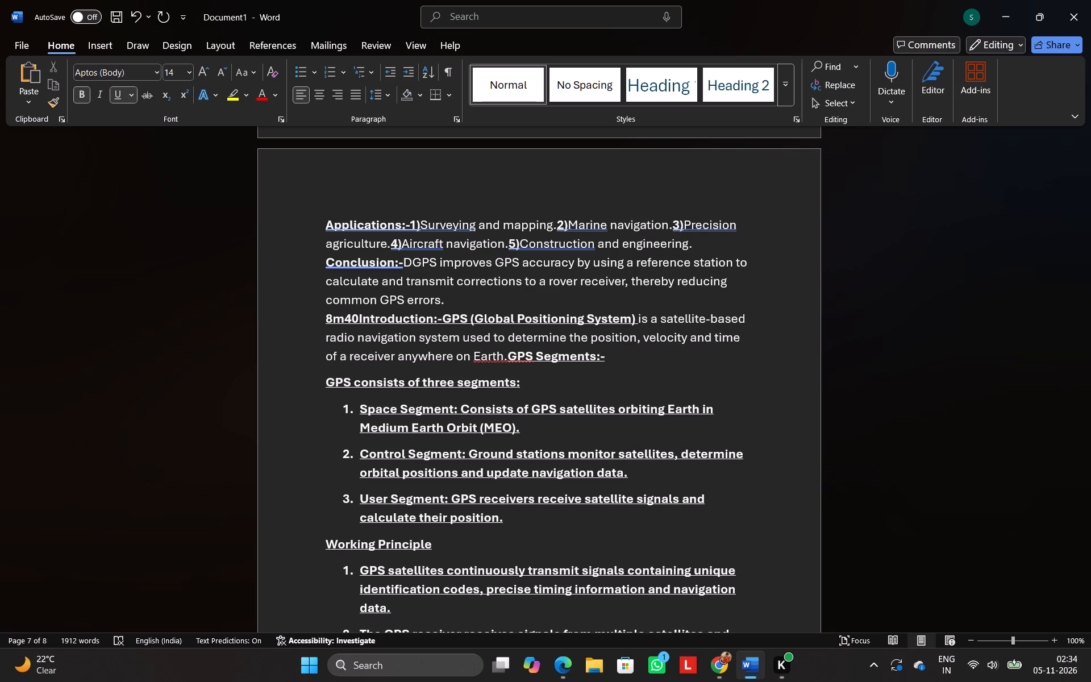
Remove underline and bold from the "GPS consists of three segments:" line and its three numbered segment items.
key(Down)
drag(324, 381, 505, 518)
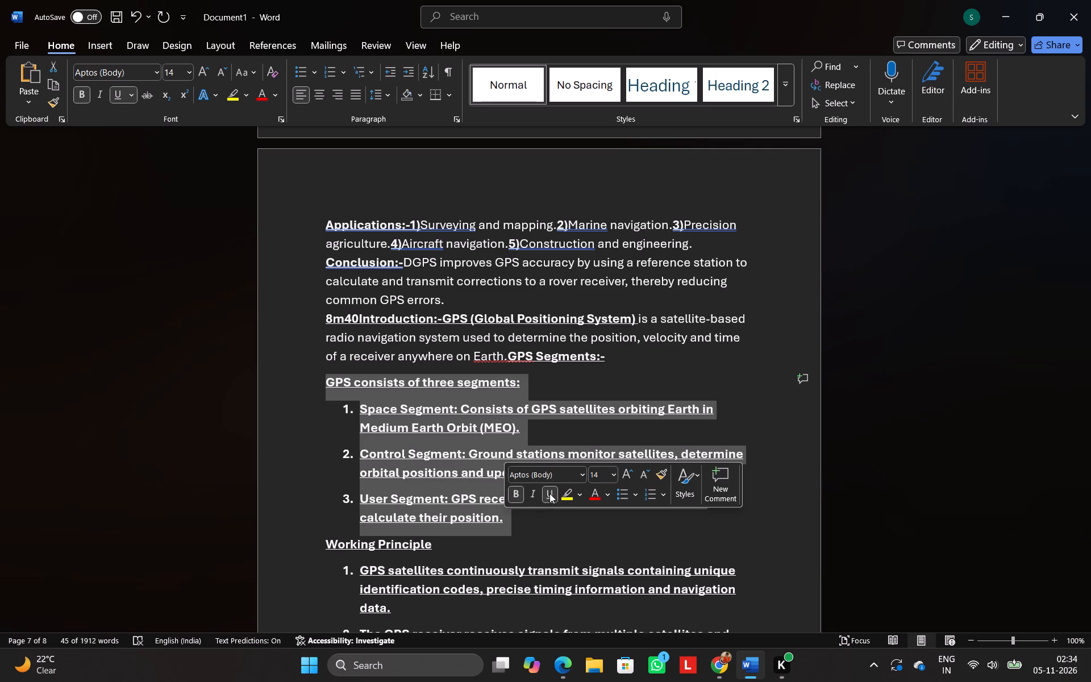
click(549, 493)
click(512, 498)
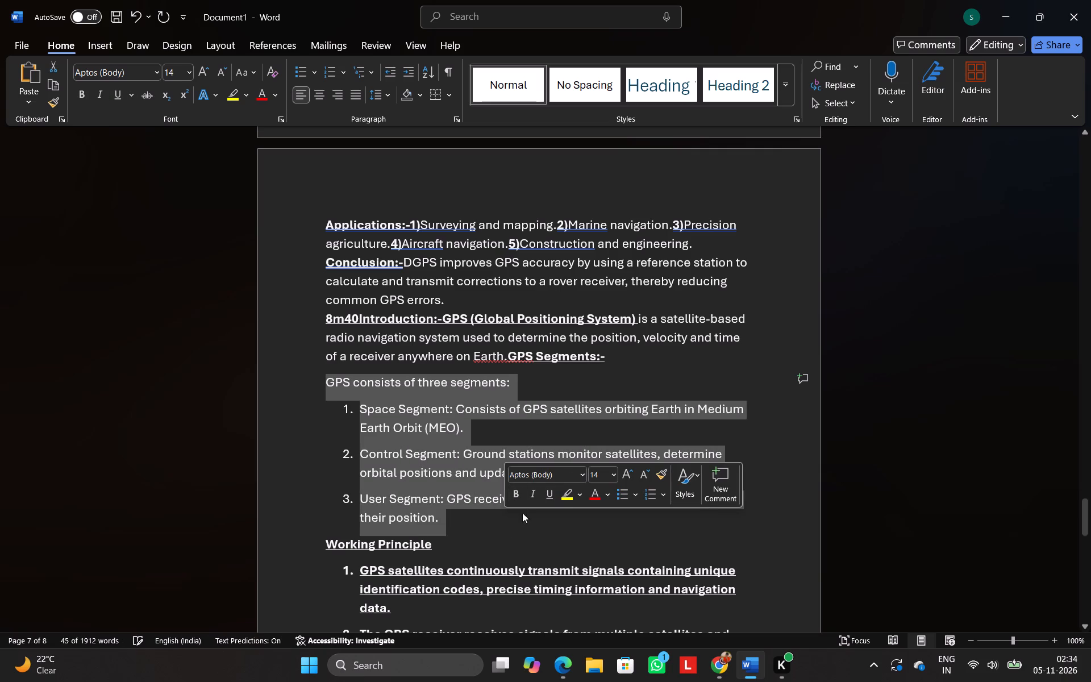
Underline the "GPS consists of three segments:" line.
click(519, 386)
drag(511, 384, 328, 397)
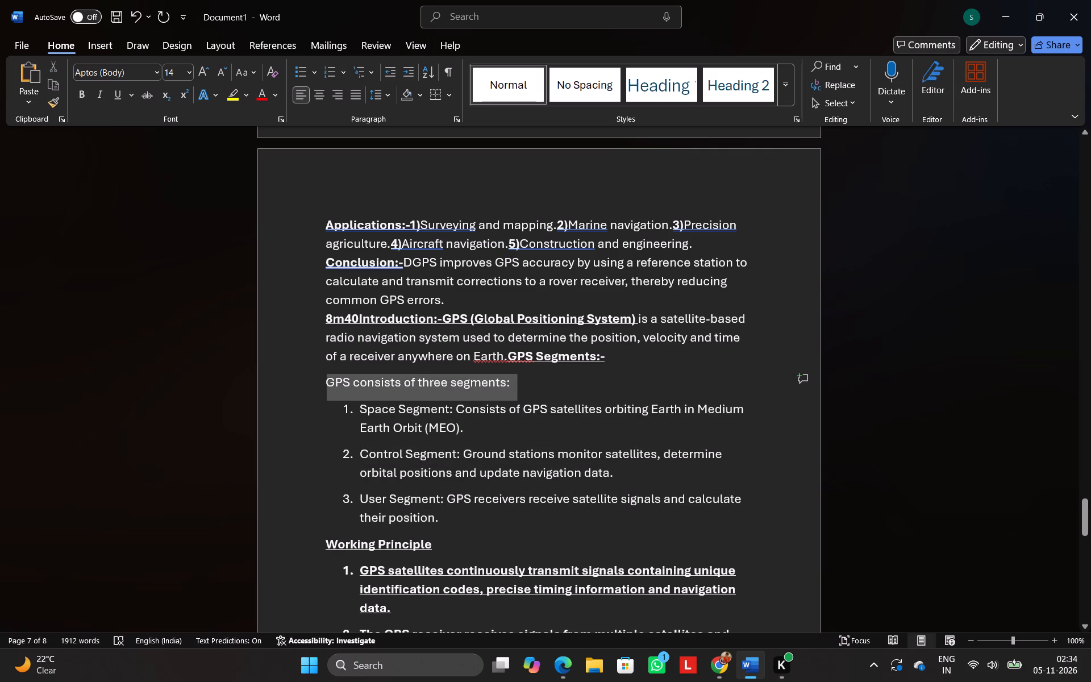
drag(328, 397, 325, 396)
click(370, 379)
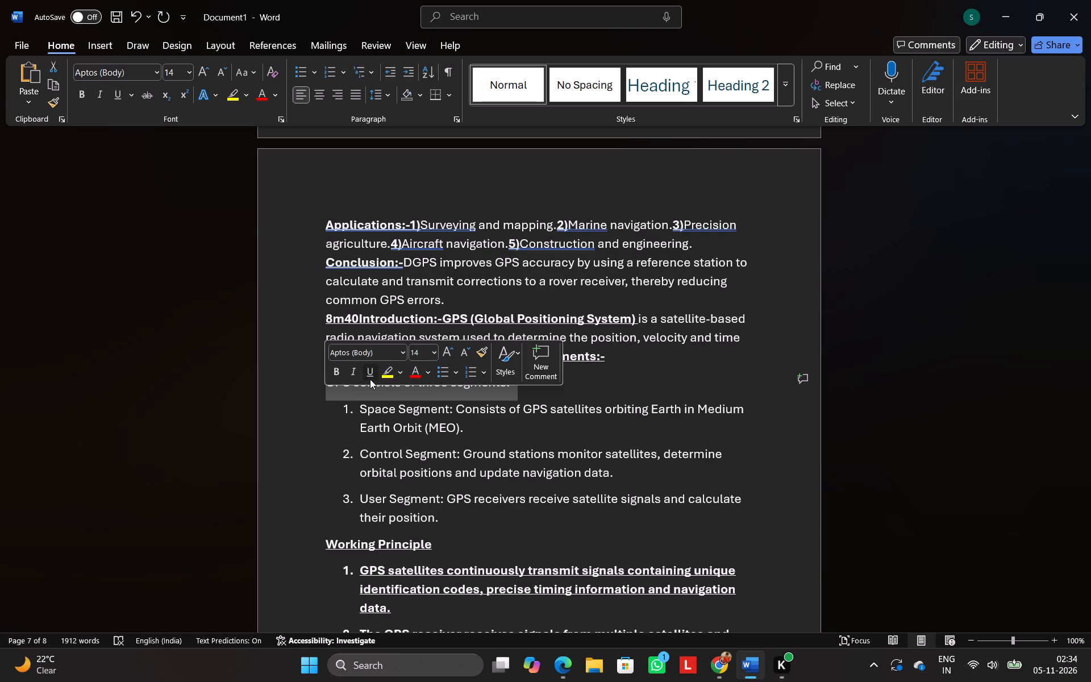
click(594, 368)
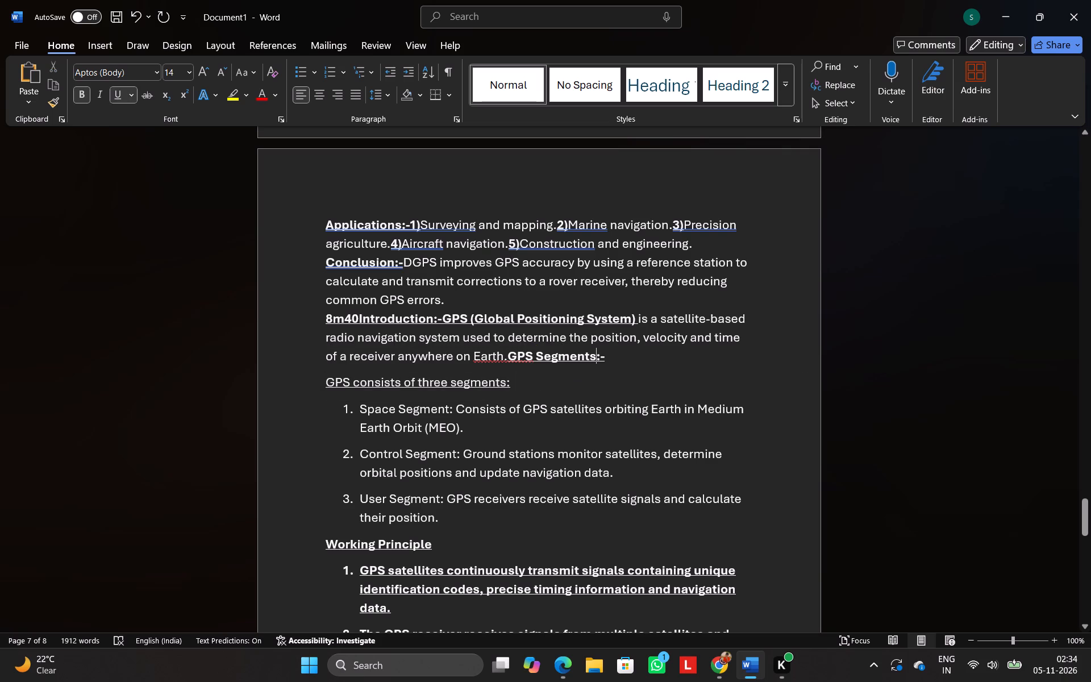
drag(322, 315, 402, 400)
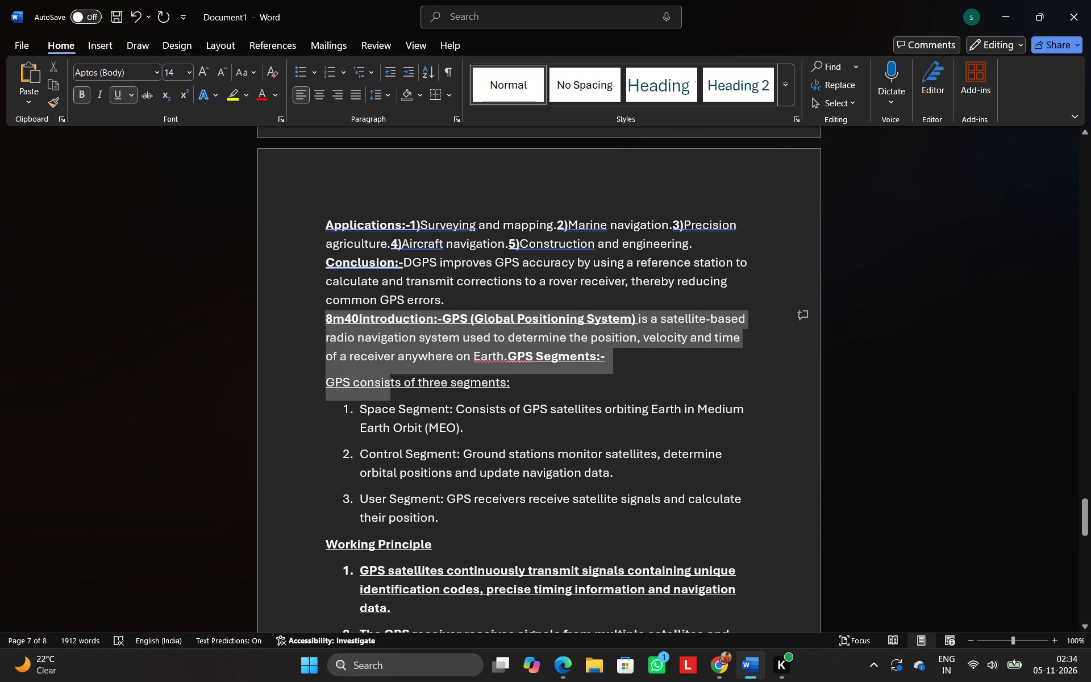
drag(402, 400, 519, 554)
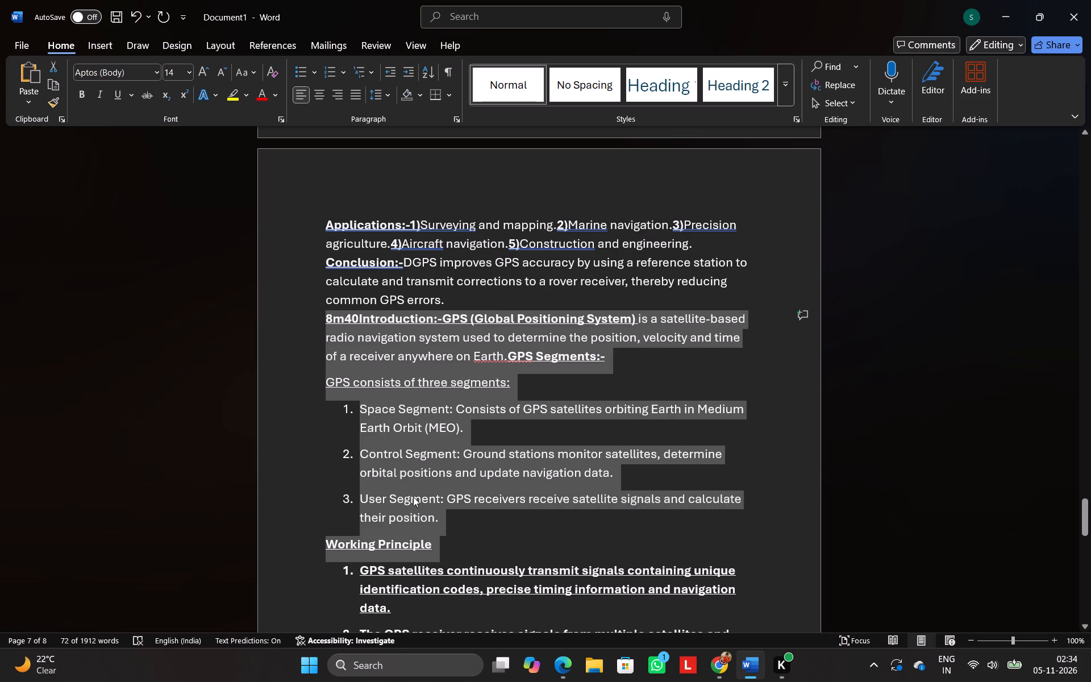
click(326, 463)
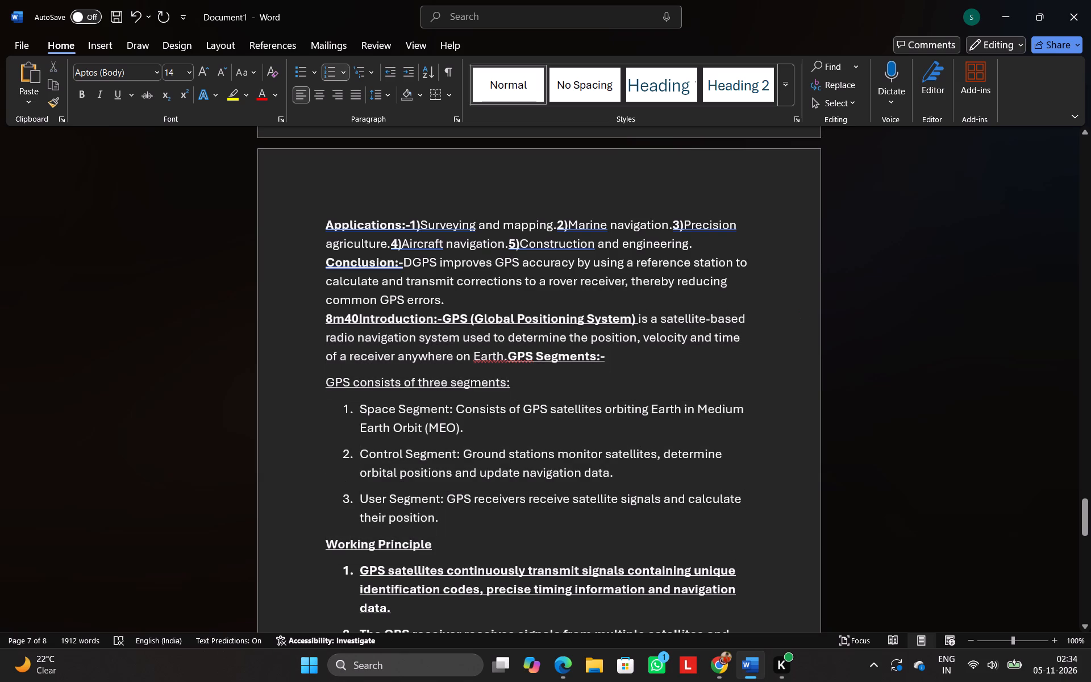
Replace the paragraph break before "GPS consists of three segments:" with a line break directly under the GPS Segments heading.
click(323, 385)
key(BackSpace)
key(shift+Return)
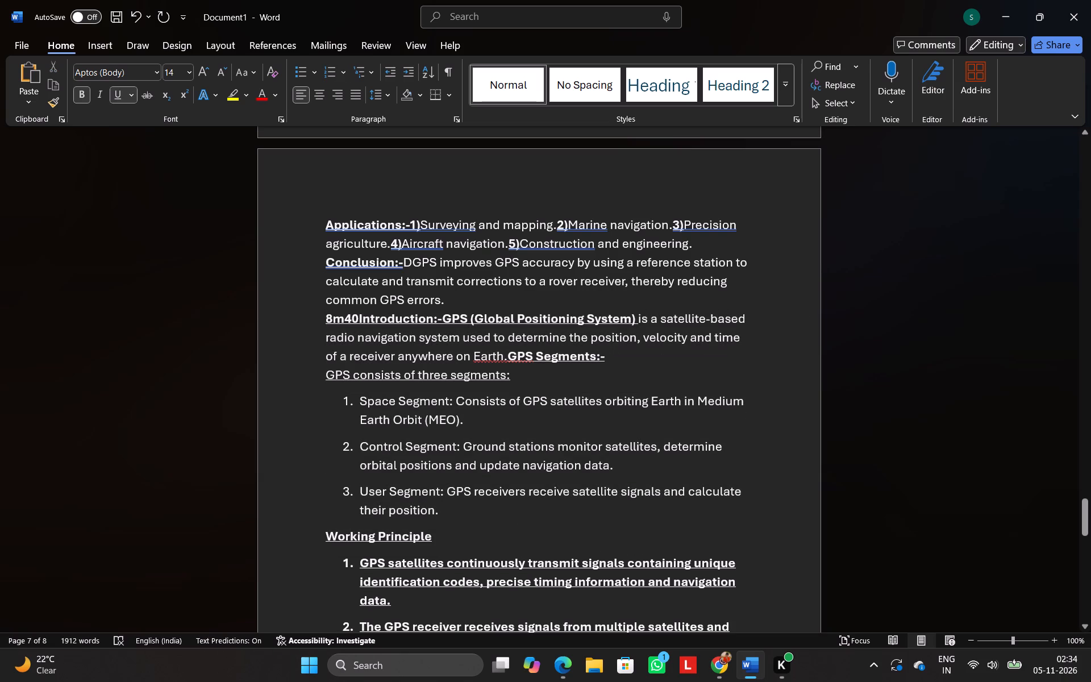
Take the Space Segment item out of the numbered list and place it on its own line directly beneath "GPS consists of three segments:".
click(363, 405)
key(BackSpace)
key(BackSpace)
key(BackSpace)
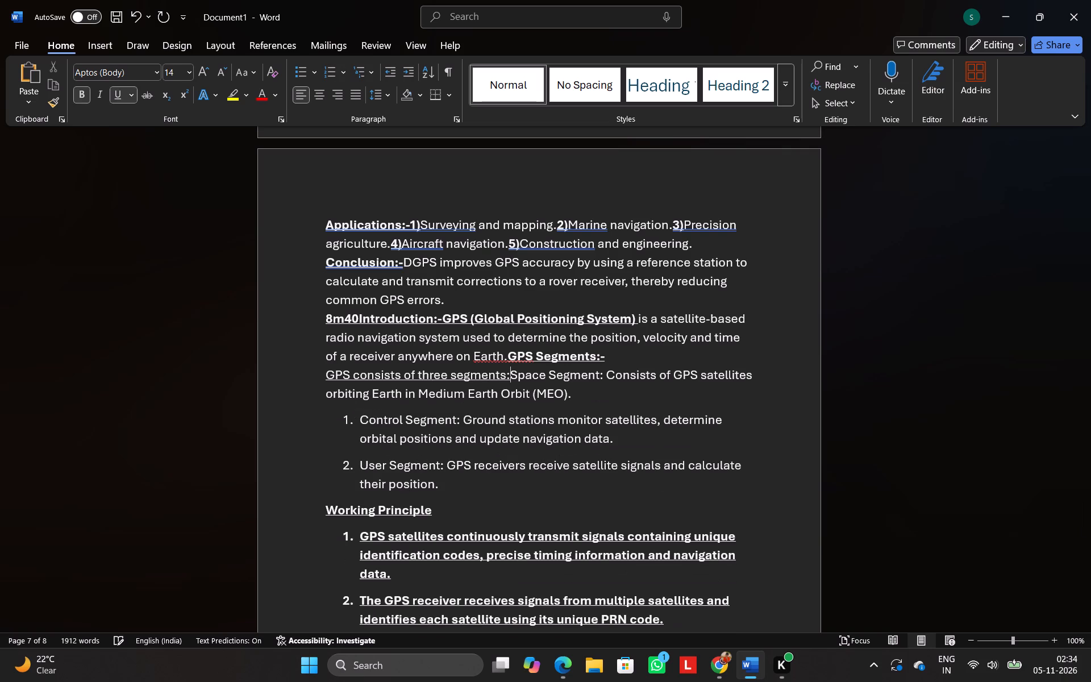
key(shift+Return)
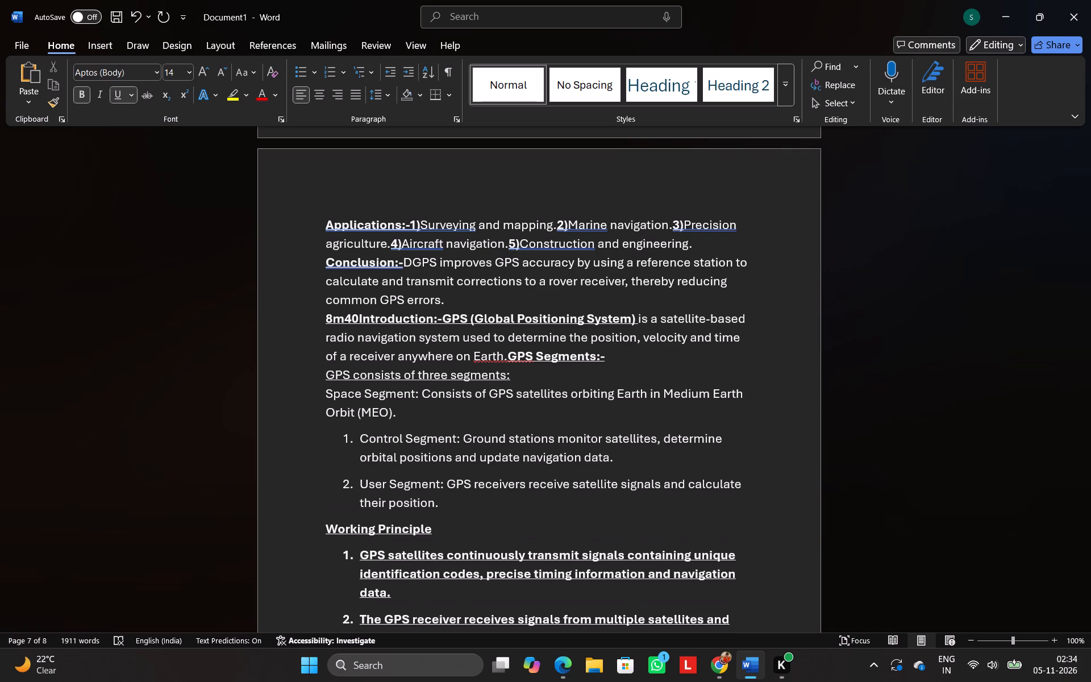
Run the Space, Control and User Segment items together in one paragraph, labelled with bold underlined 1), 2) and 3) instead of list numbering.
text(1))
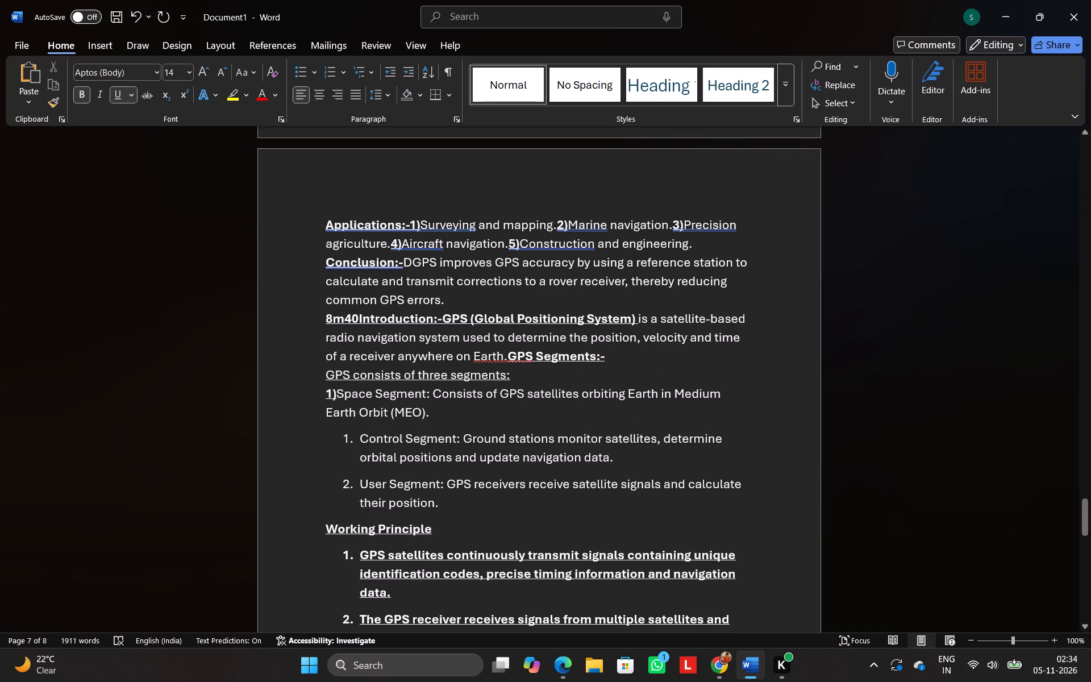
click(357, 445)
key(BackSpace)
key(BackSpace)
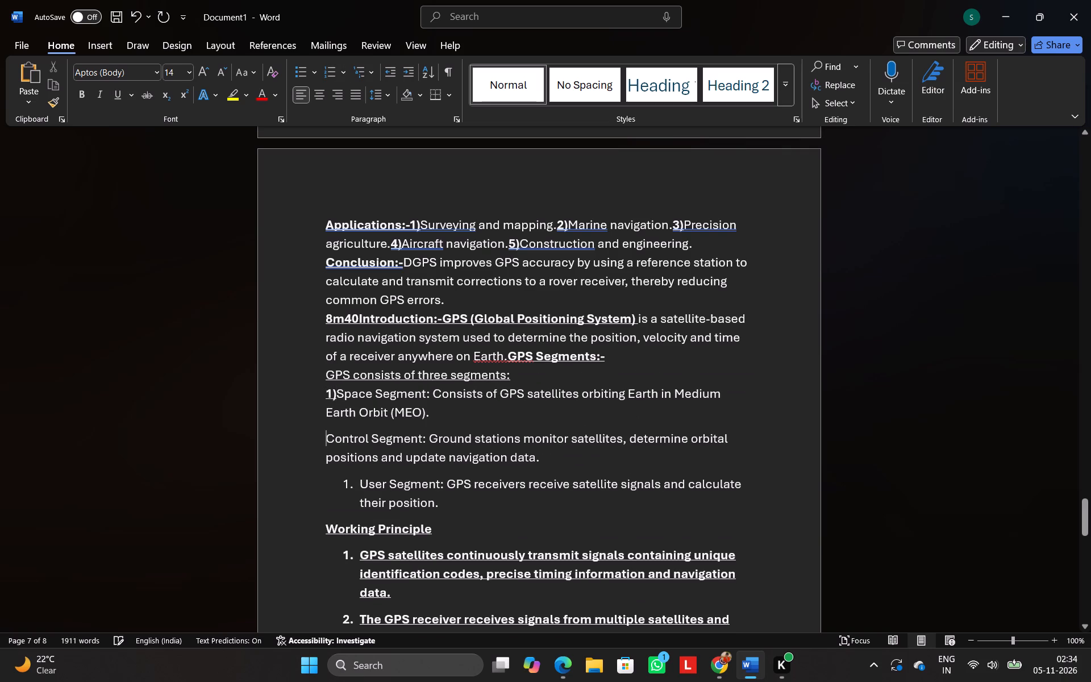
key(BackSpace)
text(2))
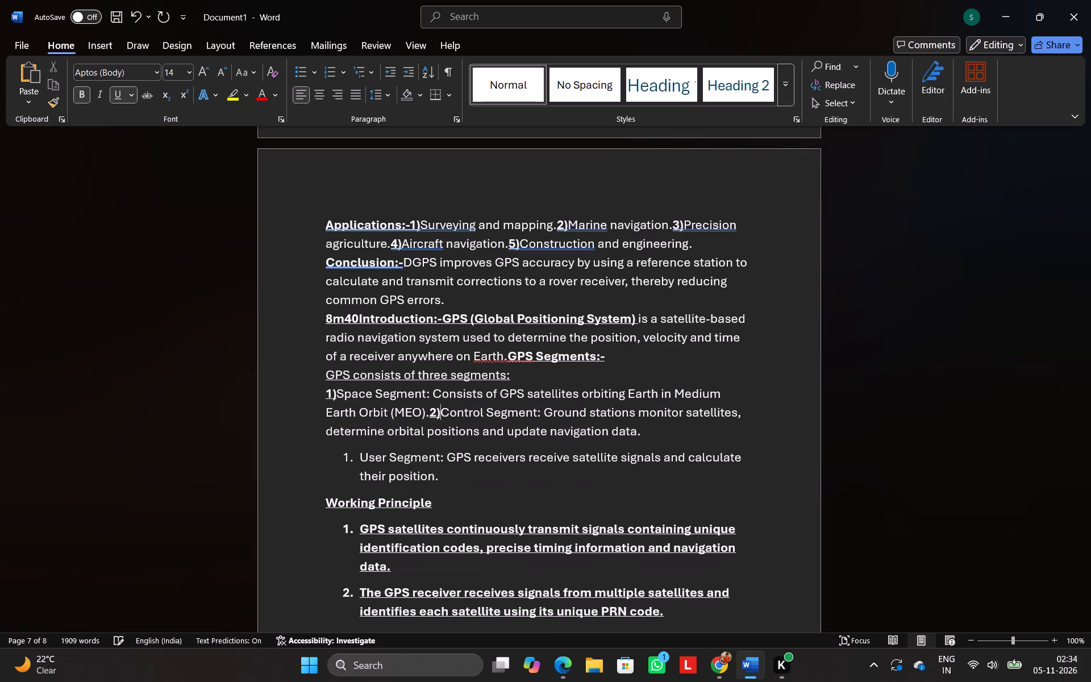
click(358, 467)
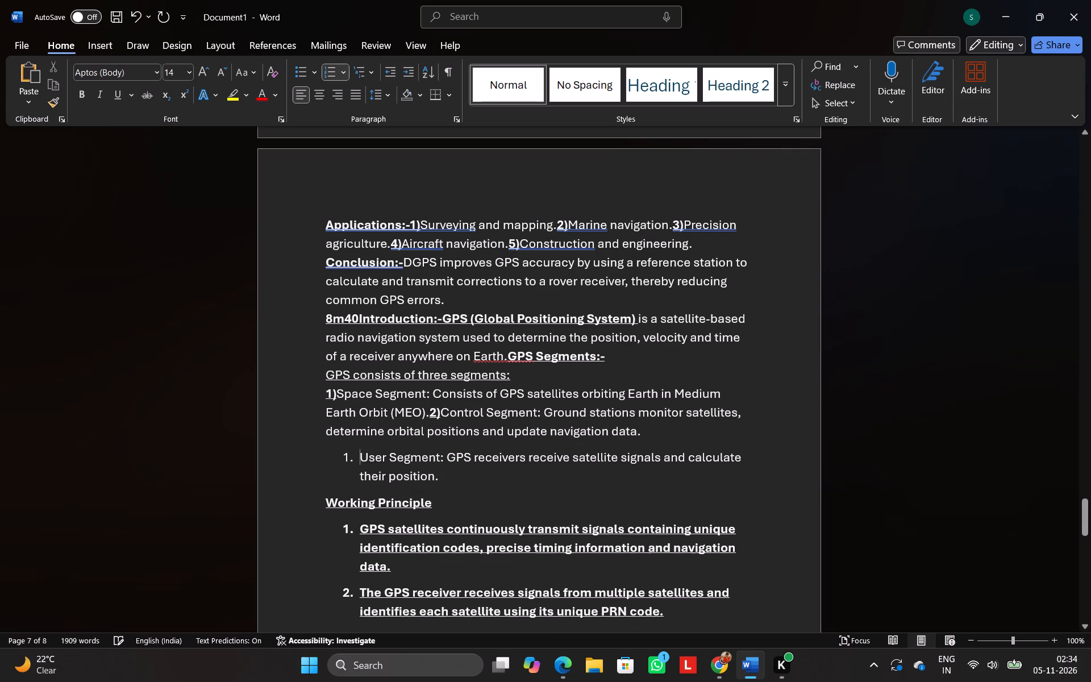
key(BackSpace)
key(BackSpace)
key(BackSpace)
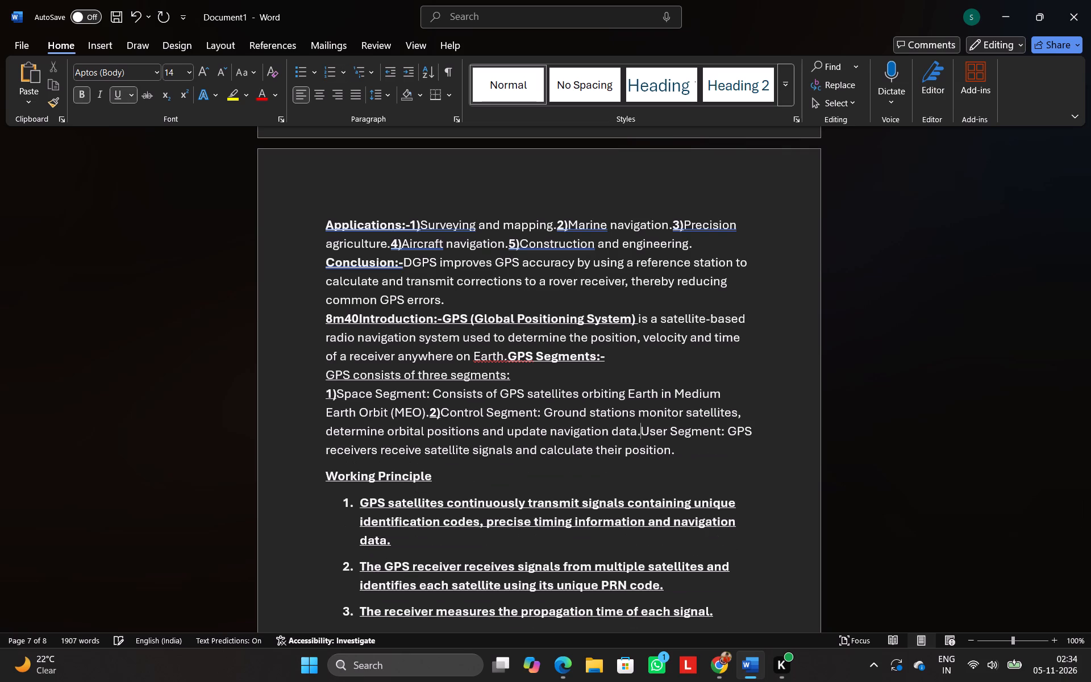
text(3))
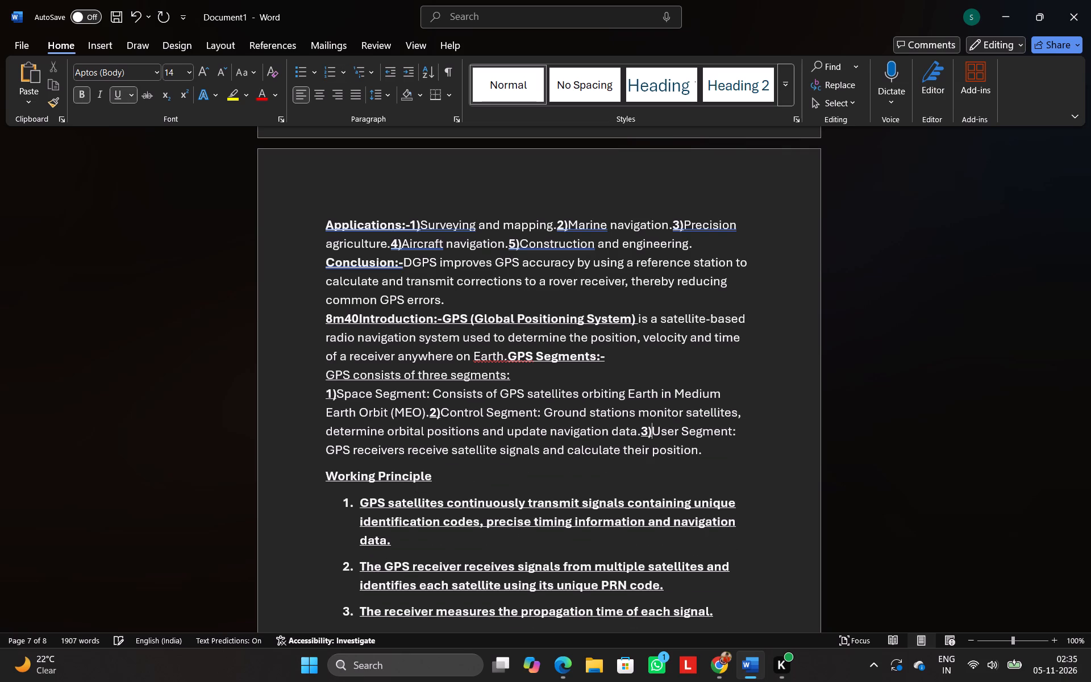
Place the Working Principle heading on a line break directly under the segments text and append ":-" to it.
scroll(444, 485, down, 1)
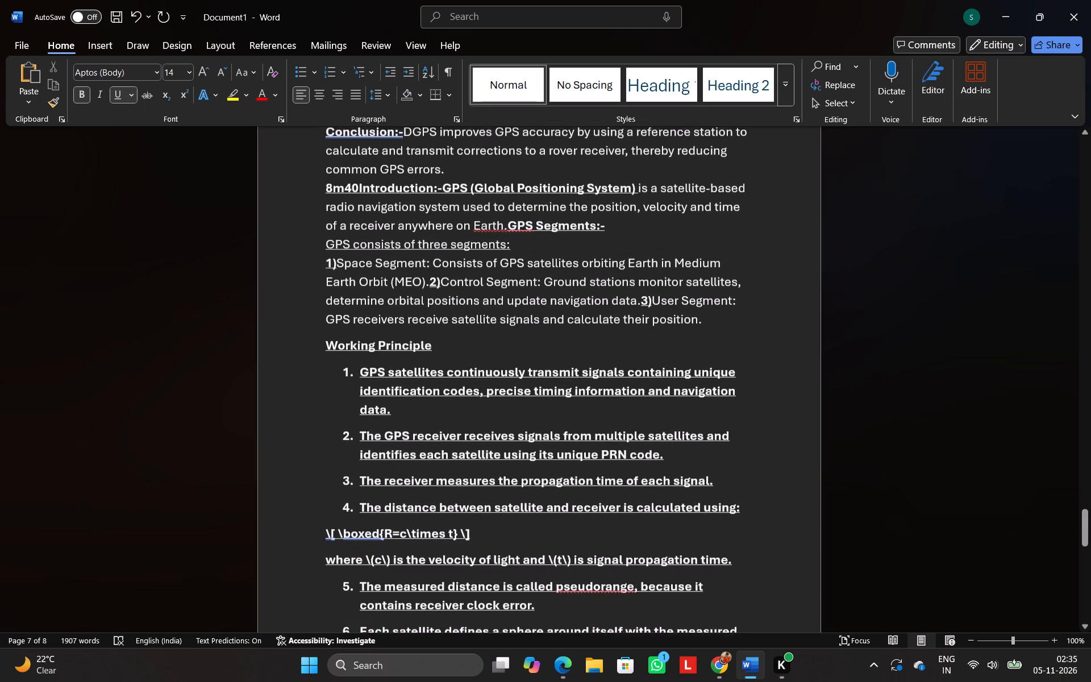
scroll(444, 485, down, 1)
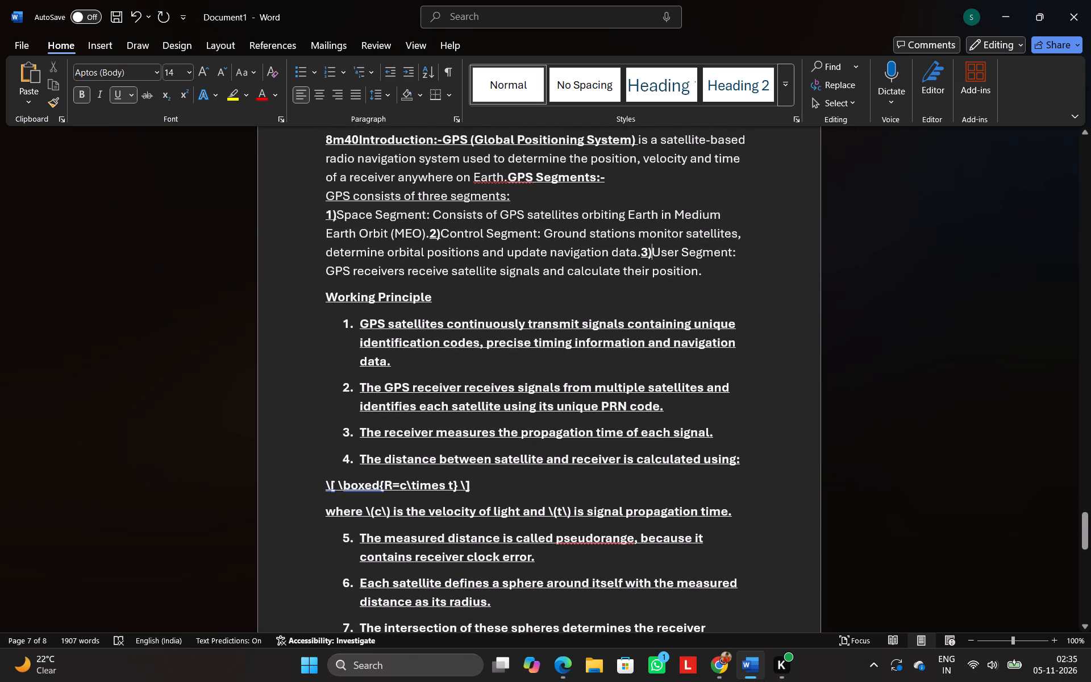
scroll(444, 485, down, 6)
scroll(444, 485, up, 1)
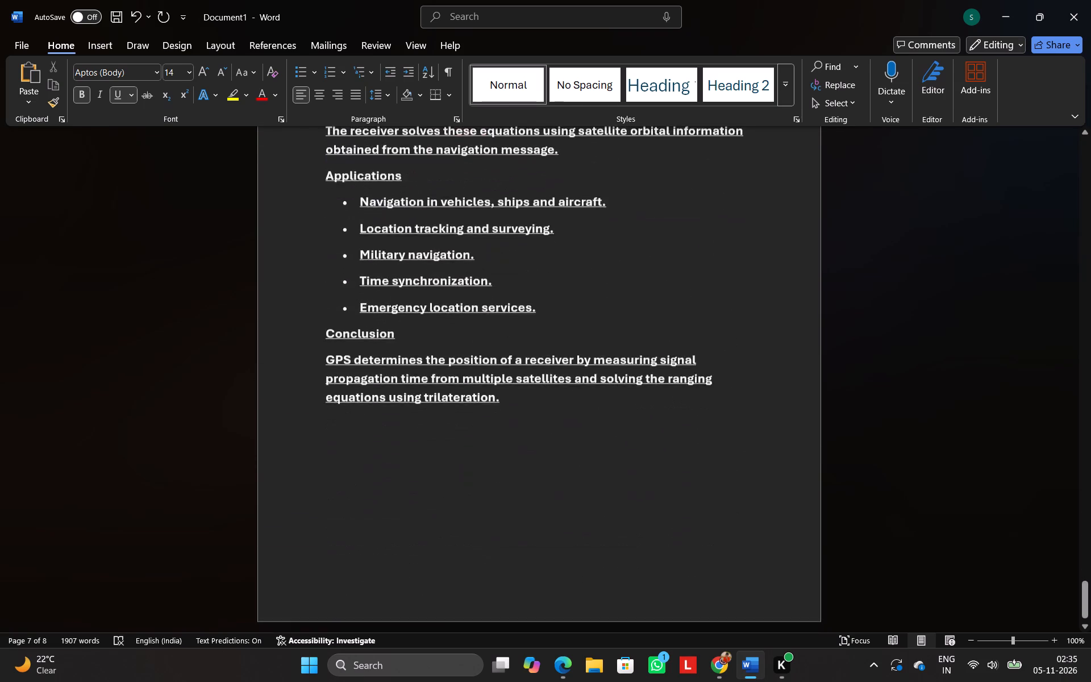
scroll(444, 485, up, 1)
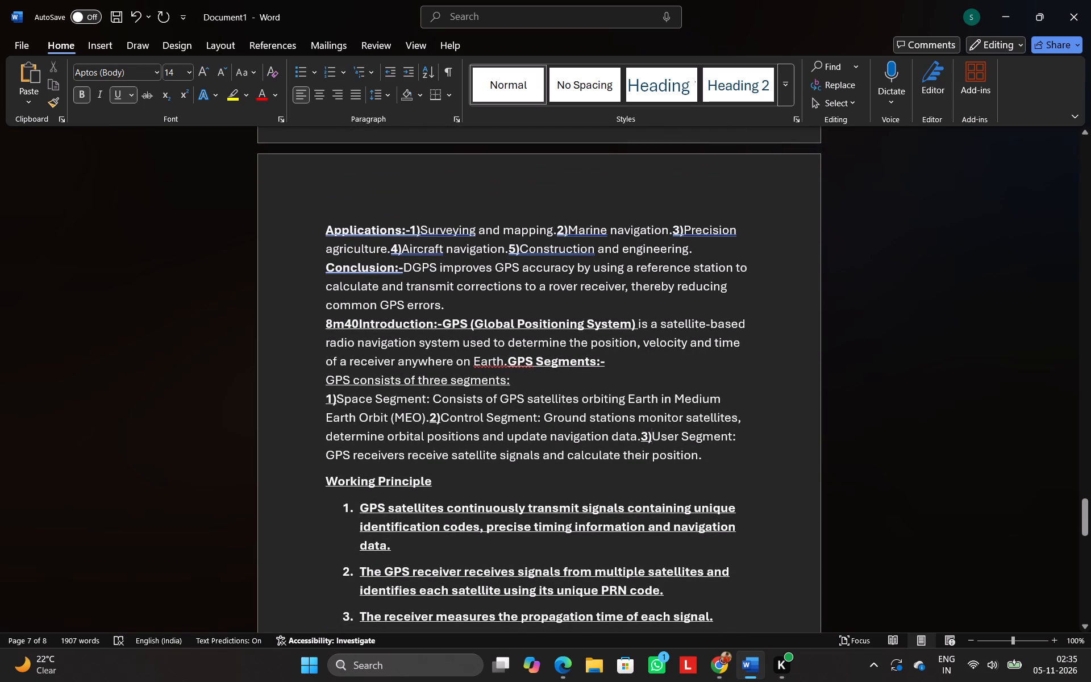
click(325, 482)
key(BackSpace)
key(shift+Return)
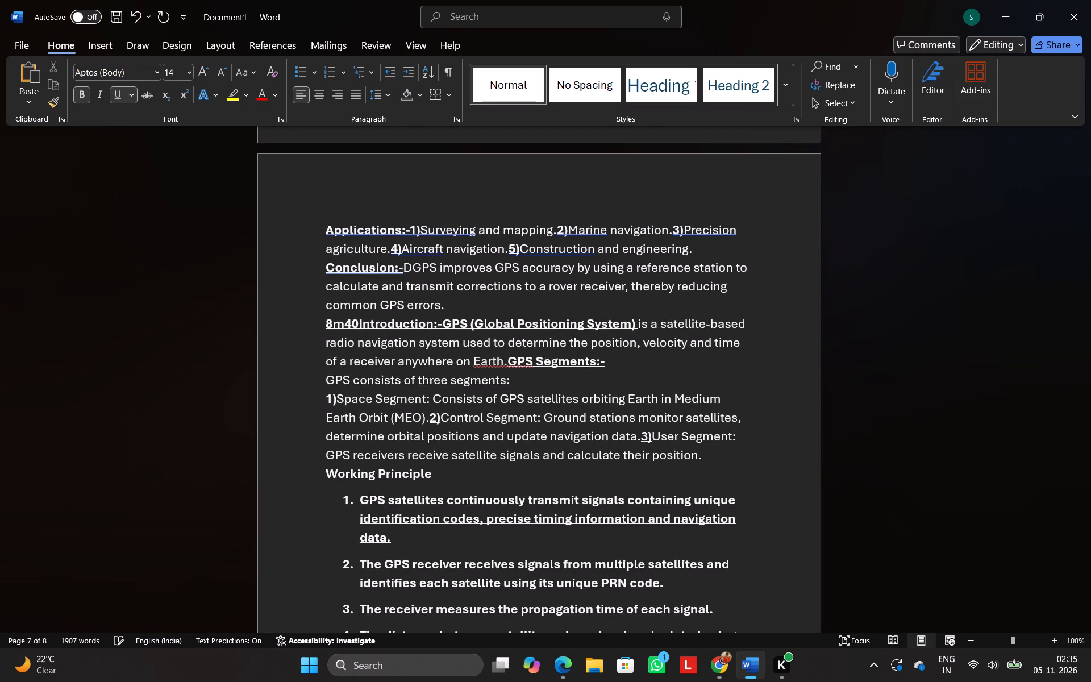
click(433, 476)
text(:-)
Remove bold and underline from the first four numbered Working Principle items.
scroll(344, 511, down, 1)
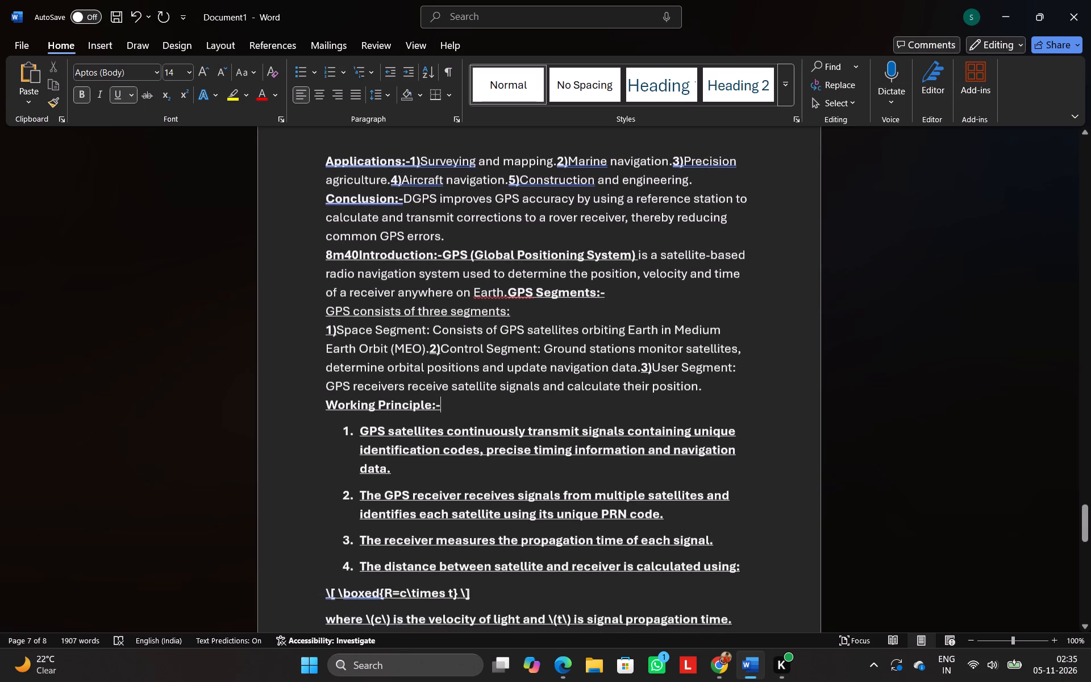
drag(344, 411, 507, 612)
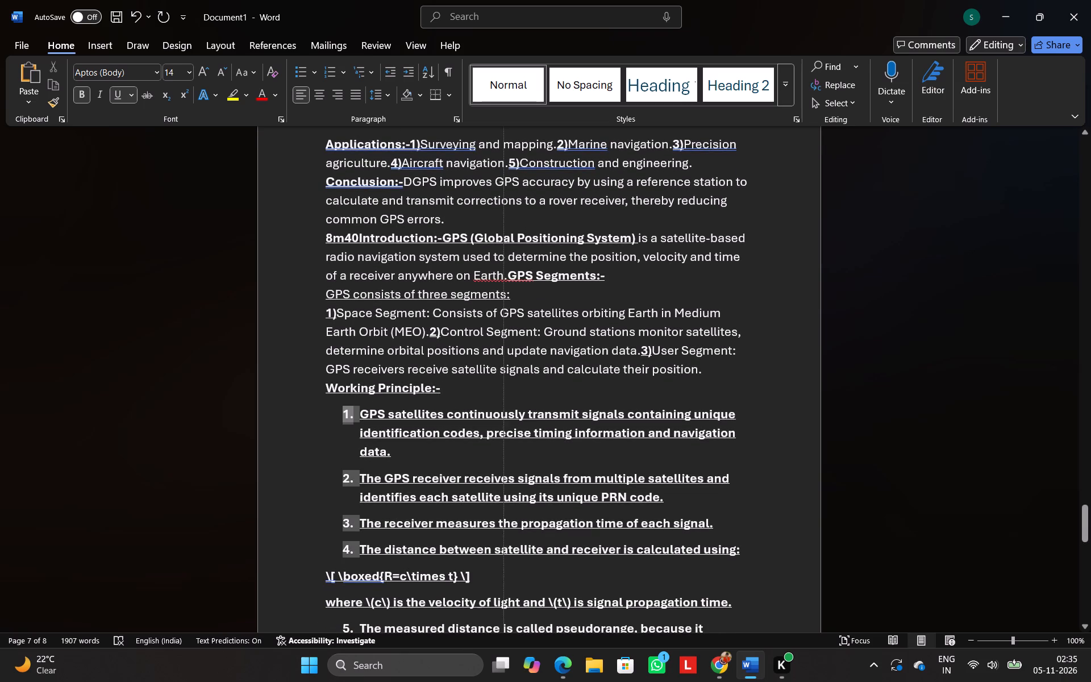
drag(507, 612, 290, 652)
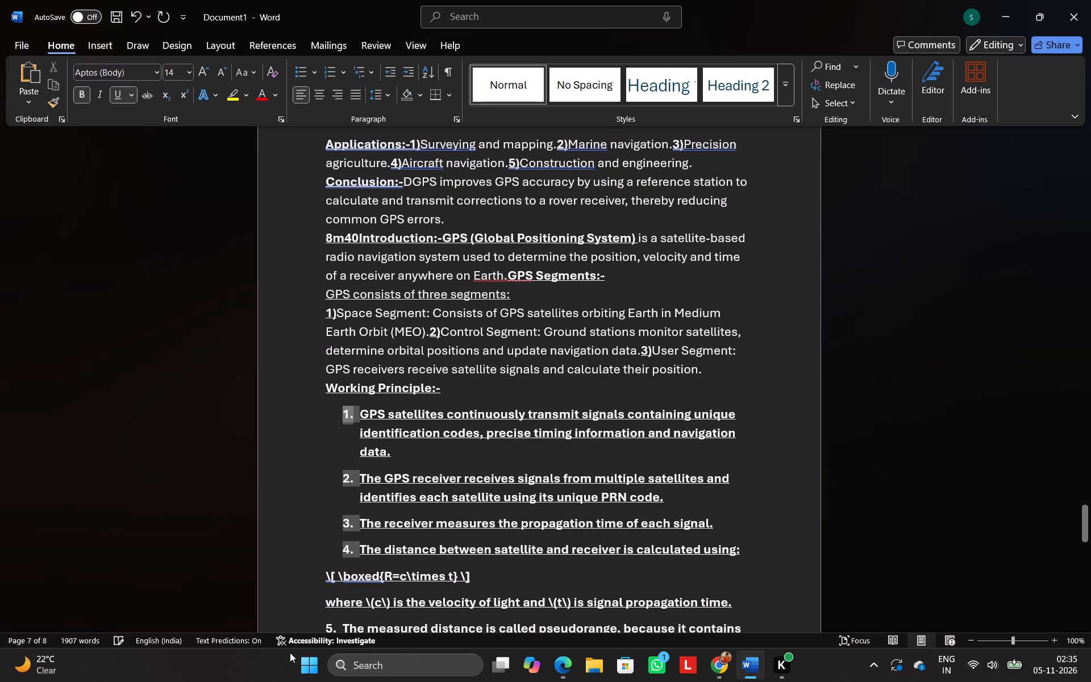
drag(345, 399, 391, 430)
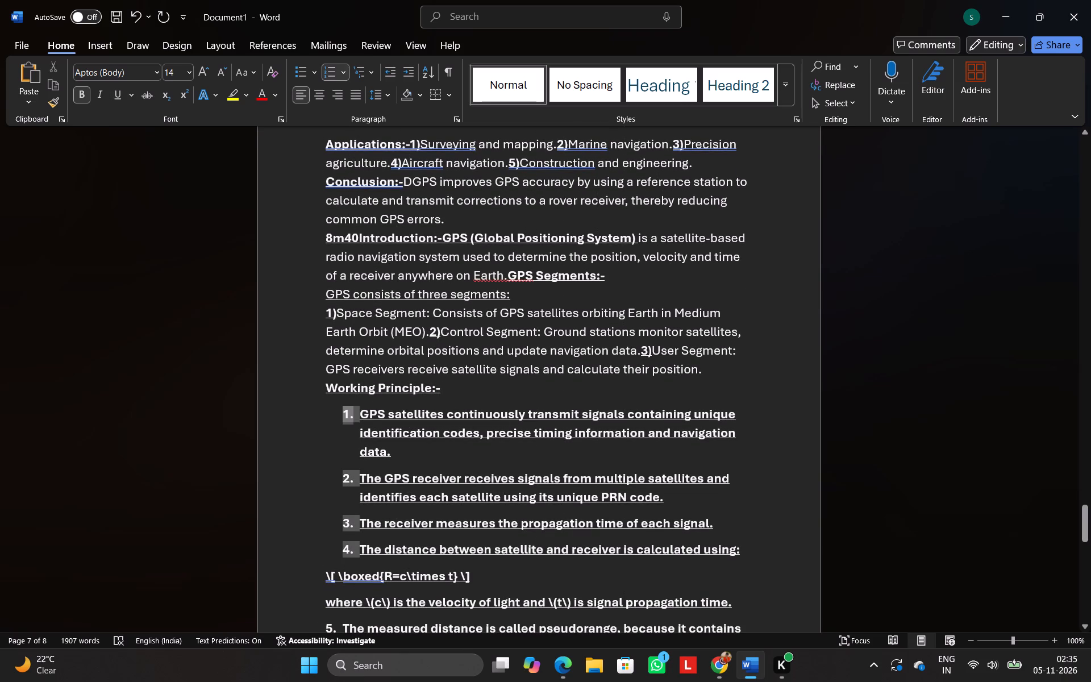
drag(391, 430, 655, 571)
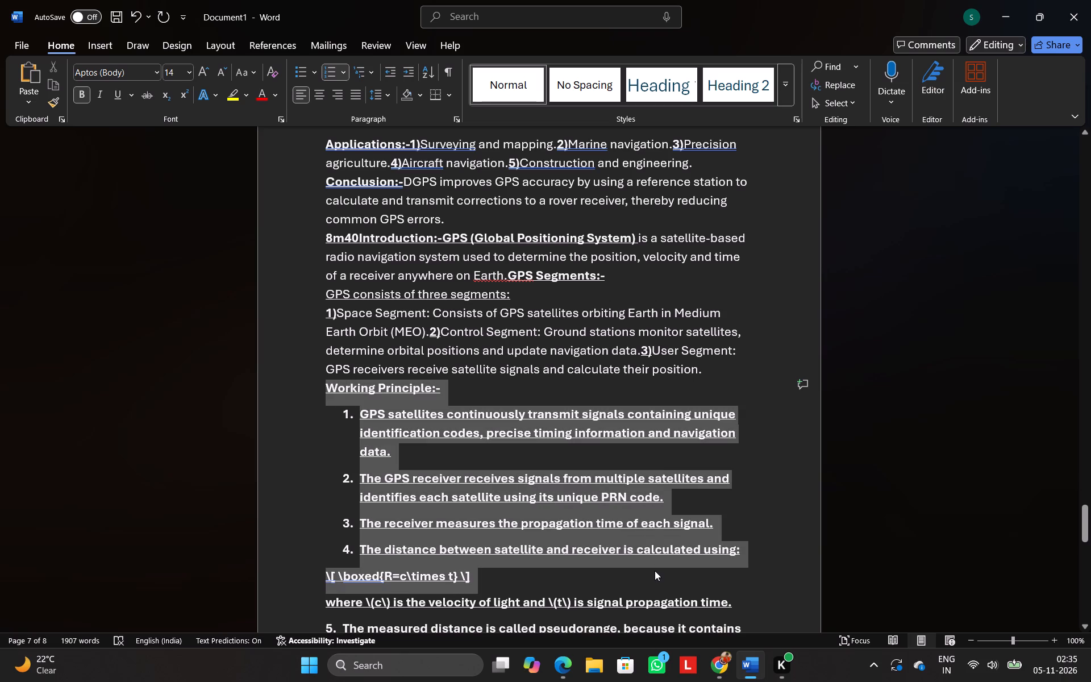
click(655, 571)
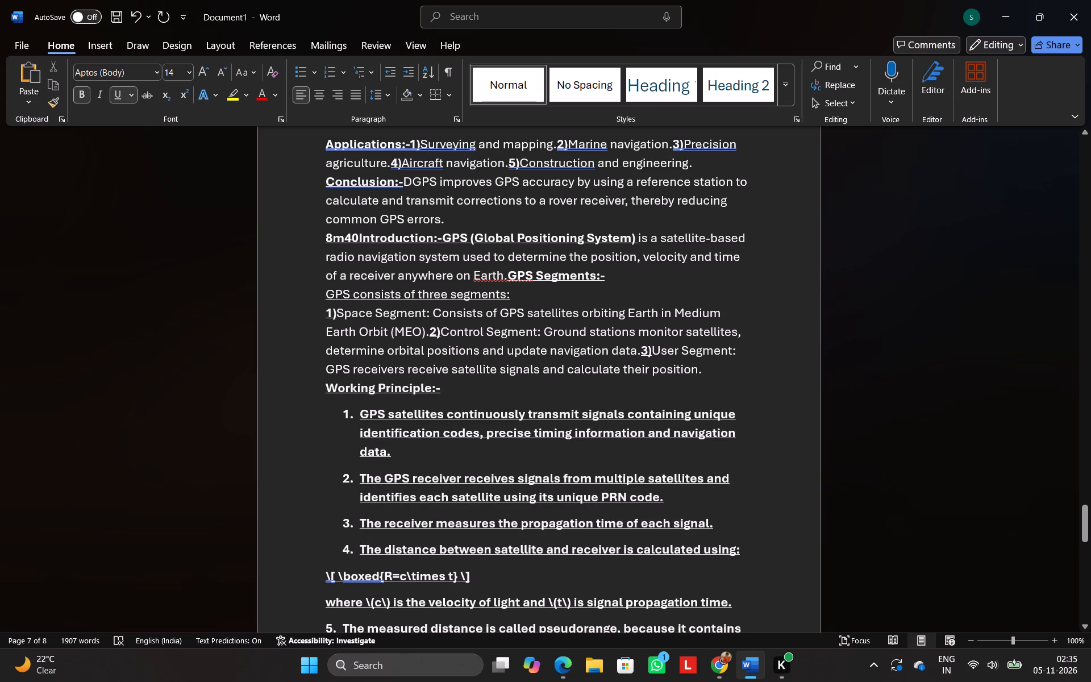
drag(360, 415, 701, 564)
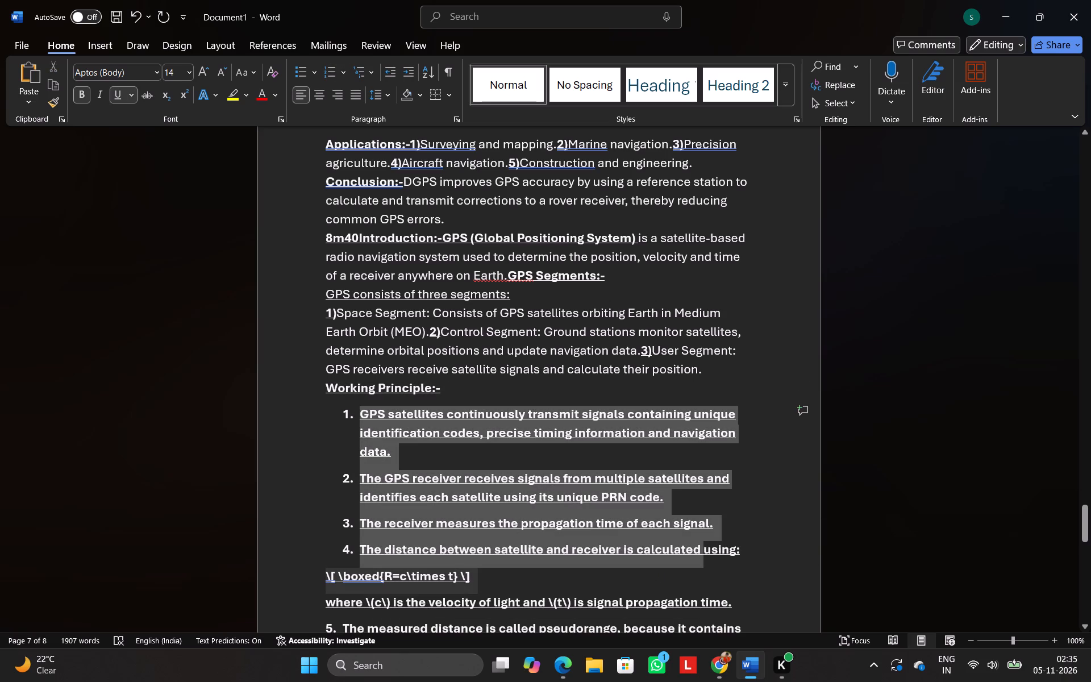
drag(701, 564, 805, 557)
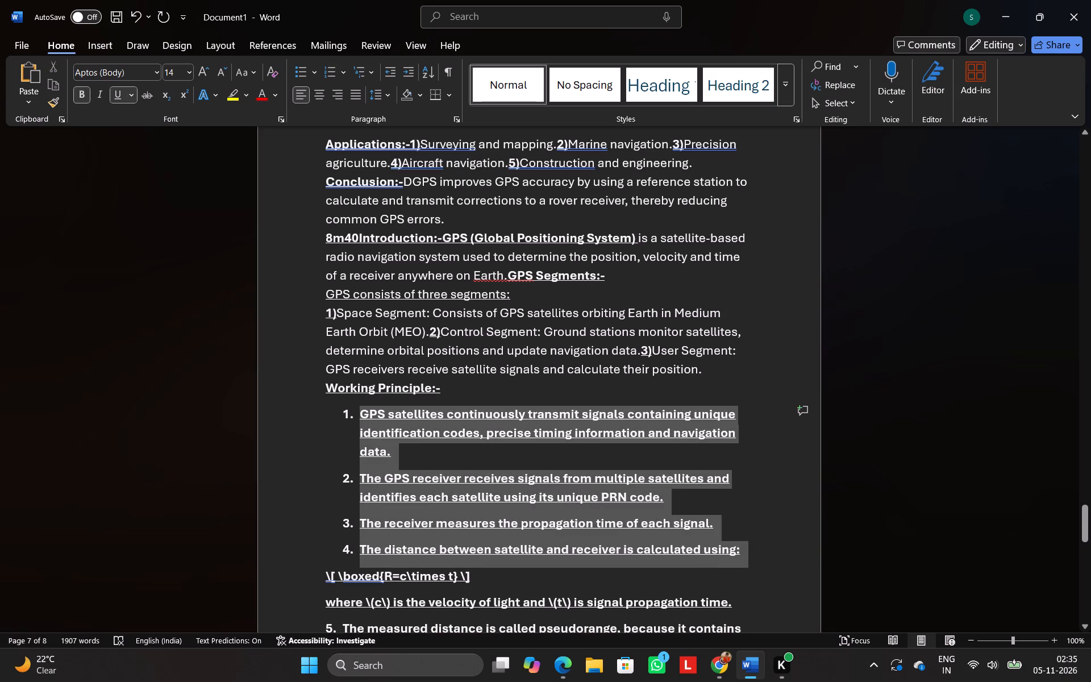
drag(805, 557, 791, 562)
click(801, 538)
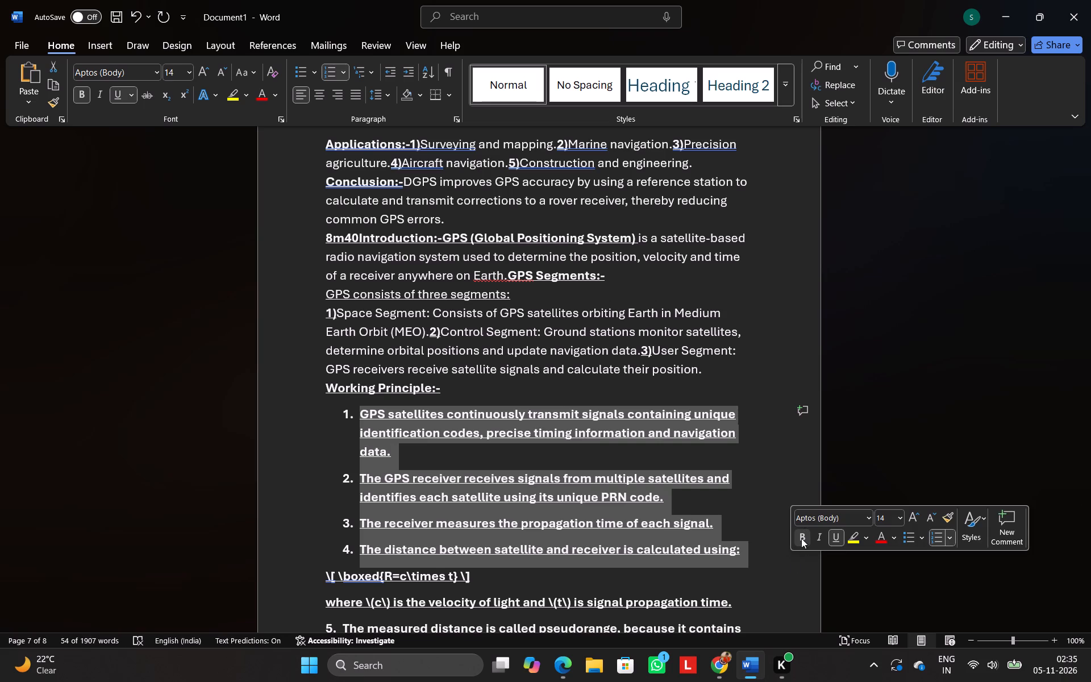
click(838, 532)
click(769, 518)
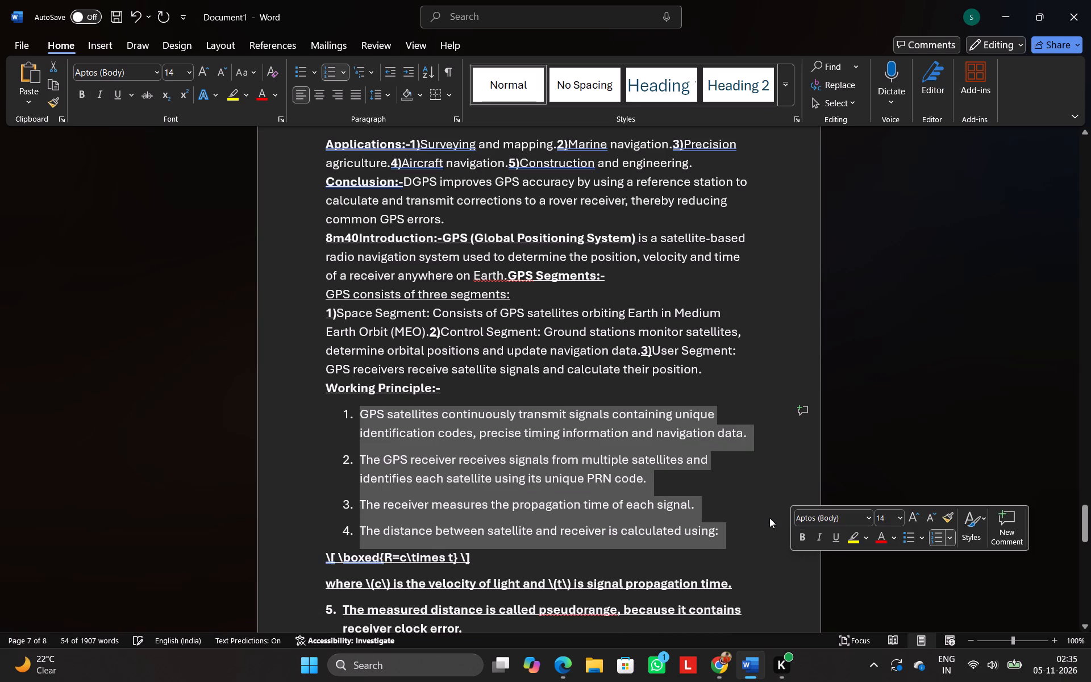
Merge the first two Working Principle items into the heading's line, labelled with bold underlined 1) and 2) instead of list numbering.
click(353, 417)
key(BackSpace)
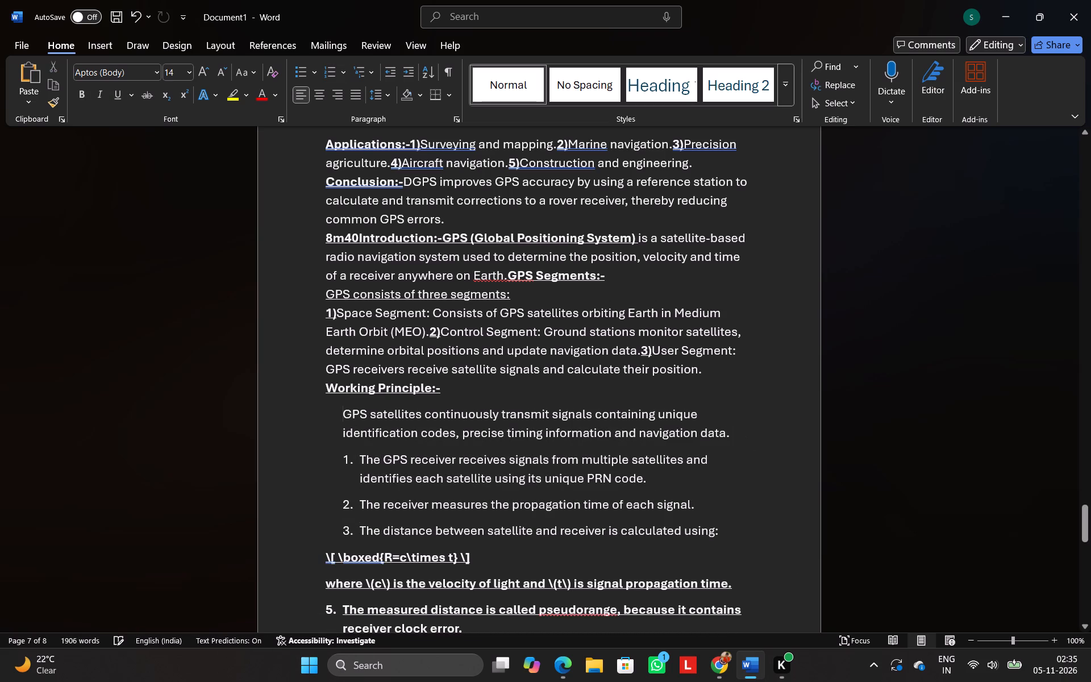
key(BackSpace)
key(BackSpace)
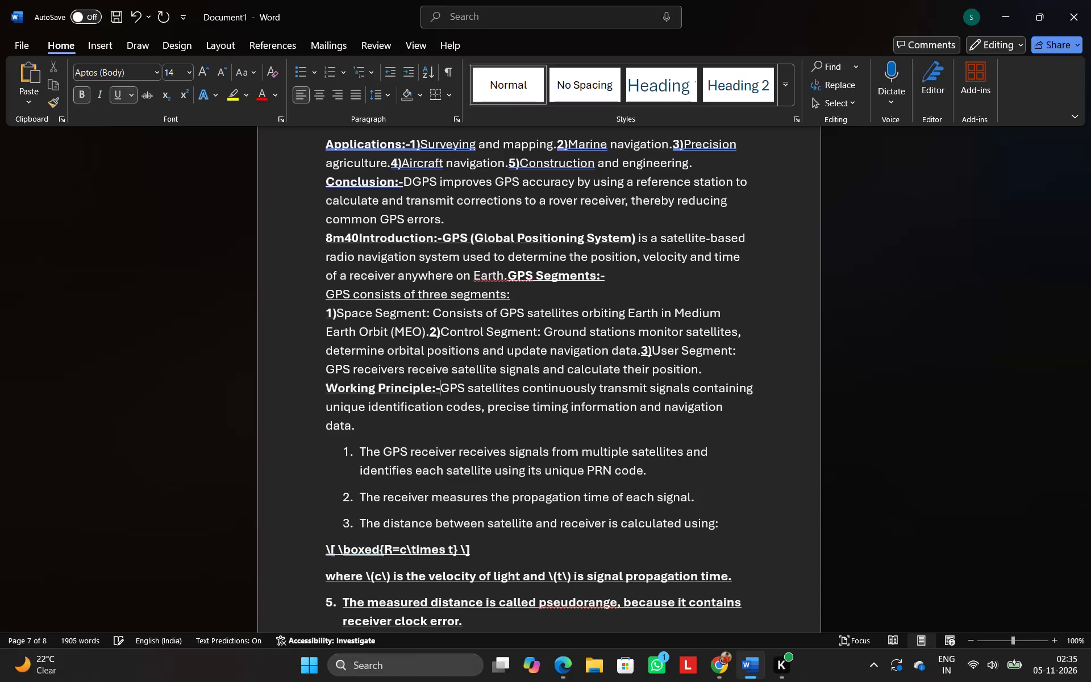
key(1)
key(shift+parenright)
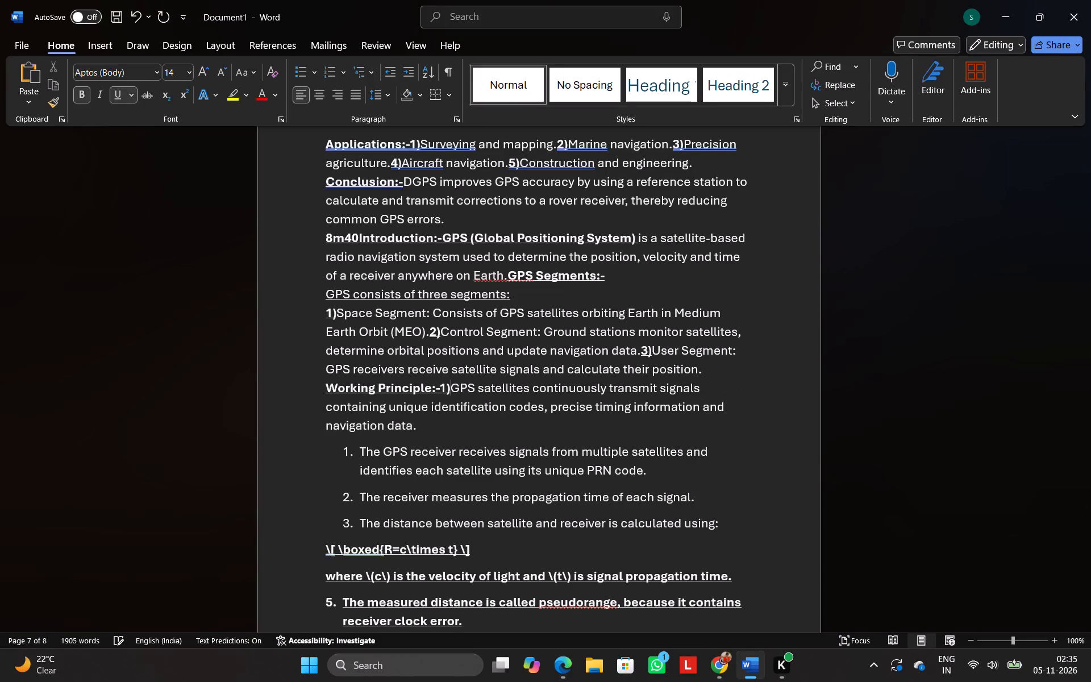
click(353, 417)
click(360, 446)
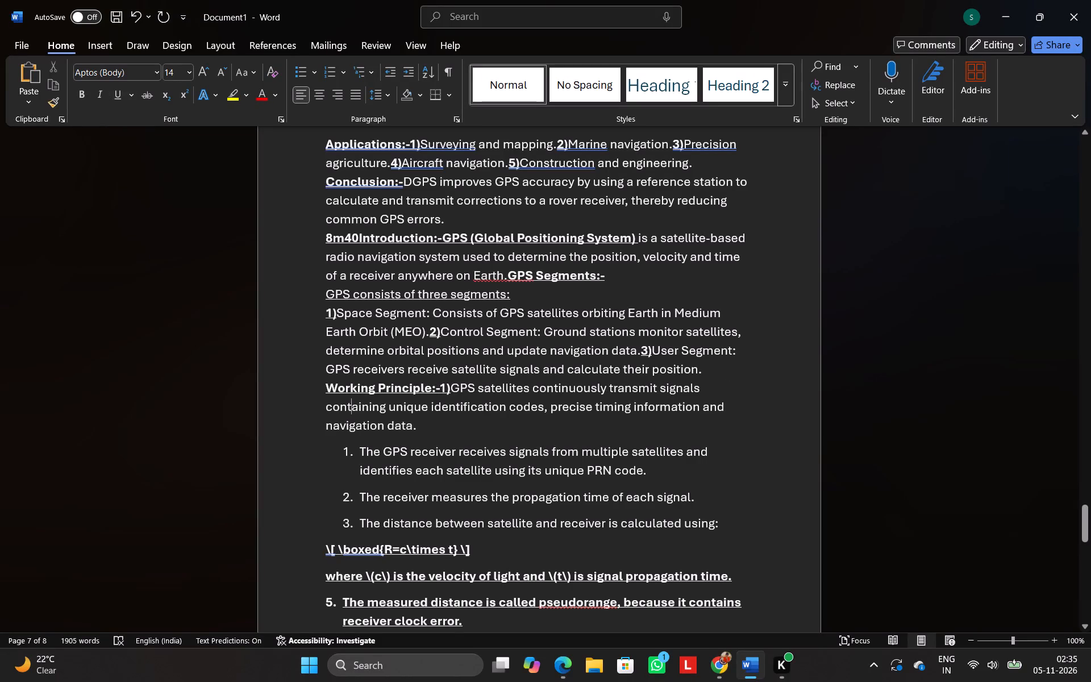
key(BackSpace)
key(BackSpace)
key(BackSpace)
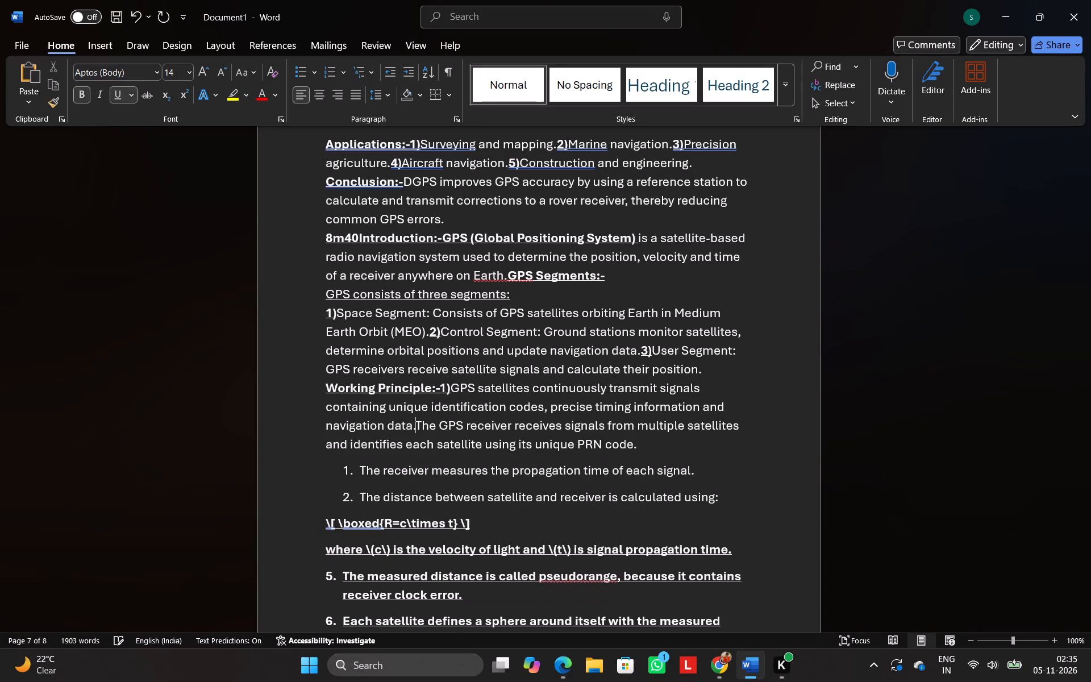
text(2))
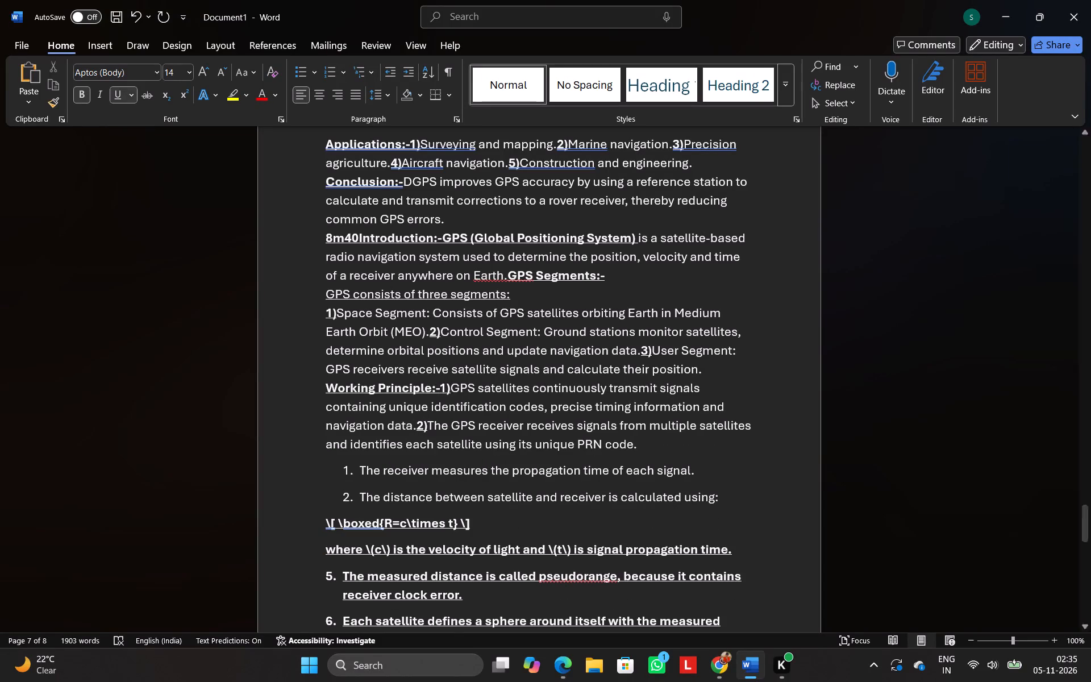
Merge the propagation time and distance calculation items into the same Working Principle paragraph, labelled with bold underlined 3) and 4).
click(357, 469)
key(BackSpace)
key(BackSpace)
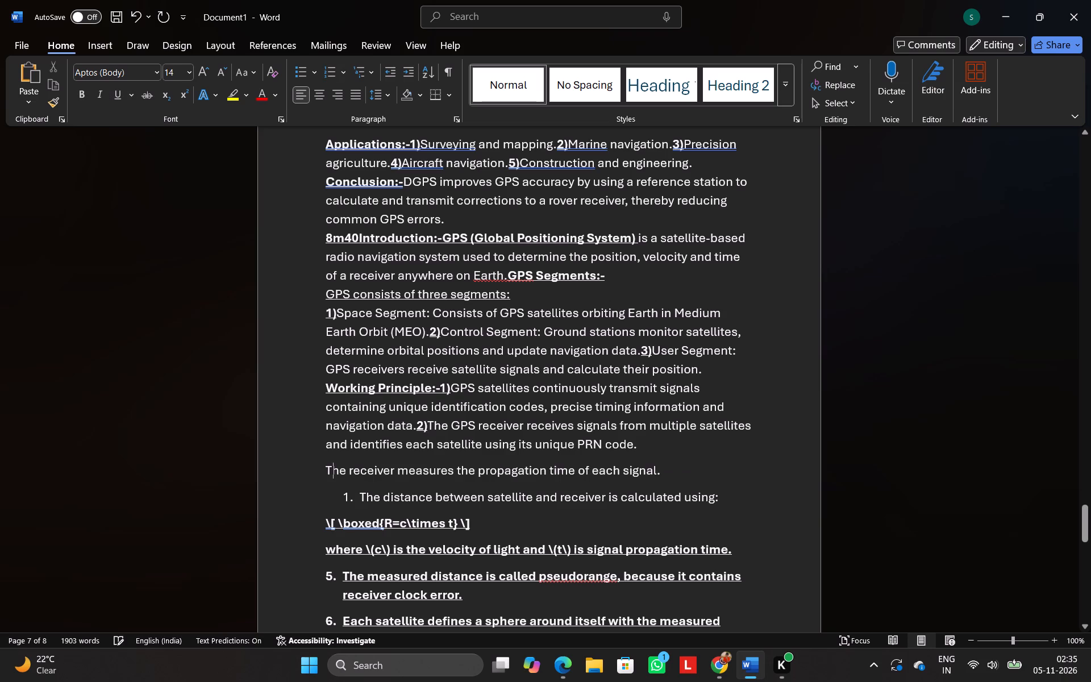
key(BackSpace)
text(3))
click(353, 496)
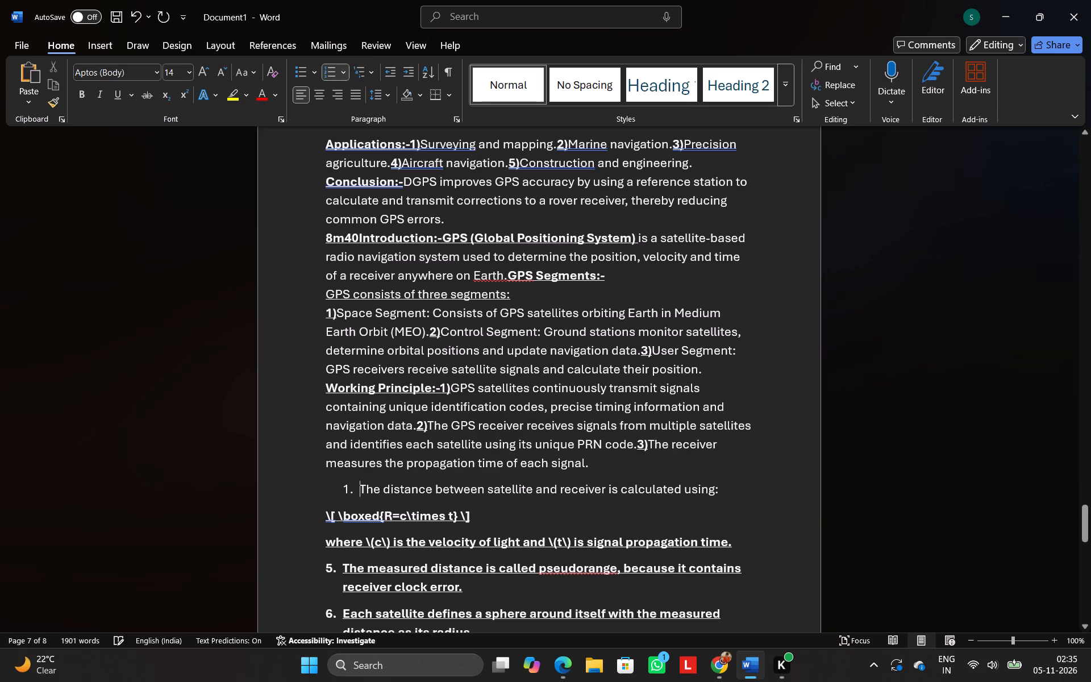
key(BackSpace)
key(BackSpace)
key(BackSpace)
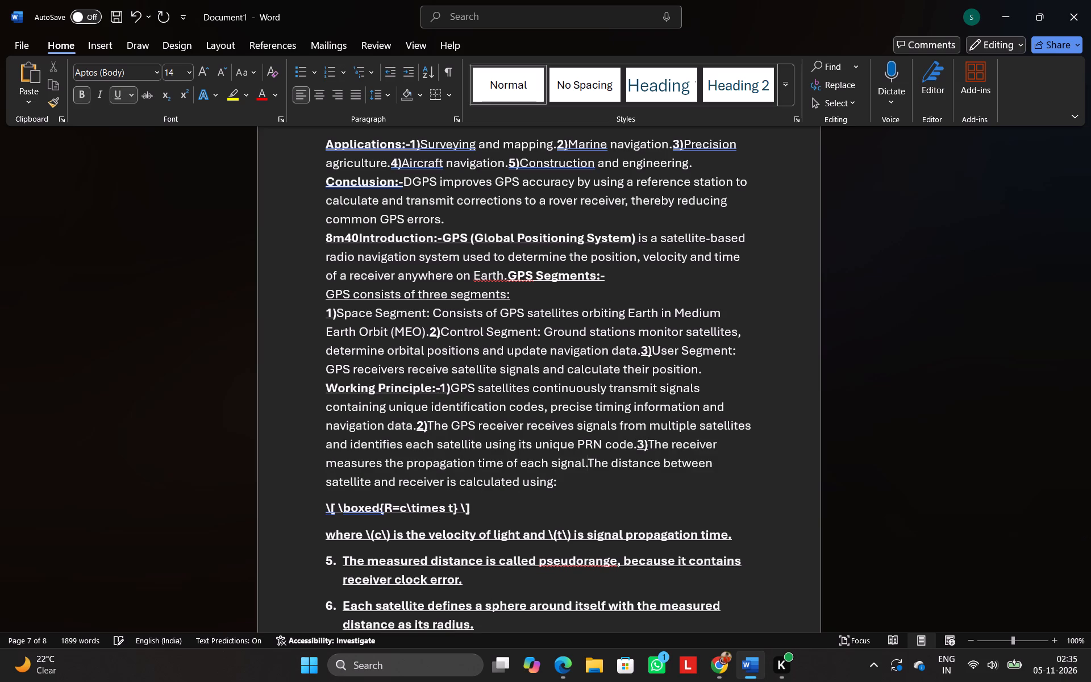
text(4))
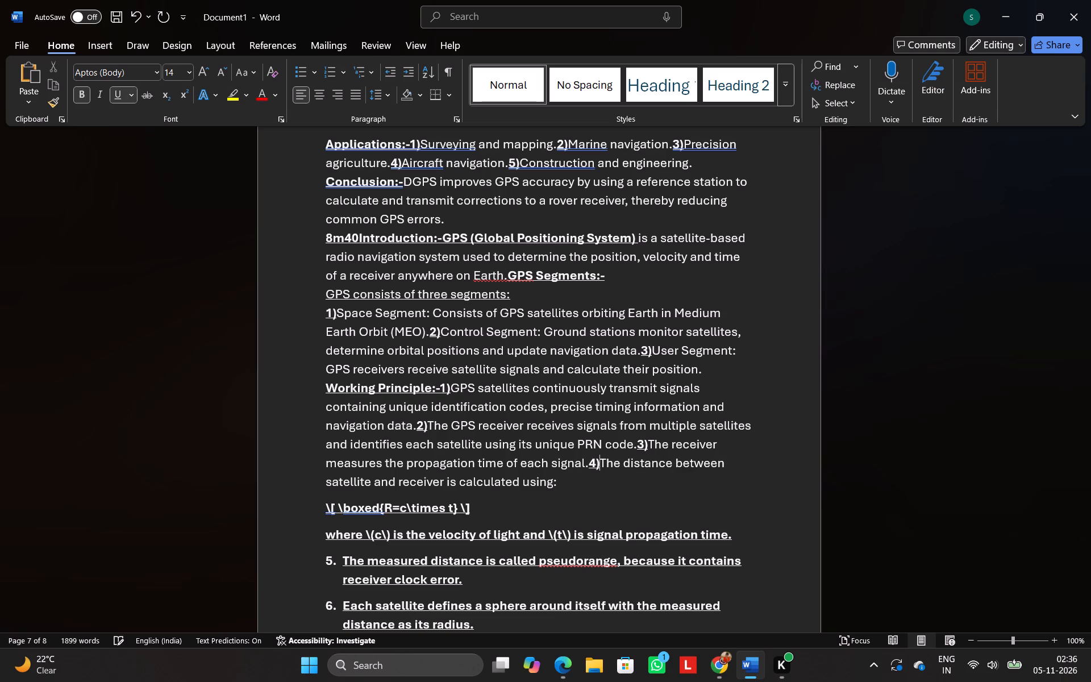
Look over the rest of answer 40, from the R=c\times t formula through the GPS Position Calculation section.
scroll(464, 514, down, 3)
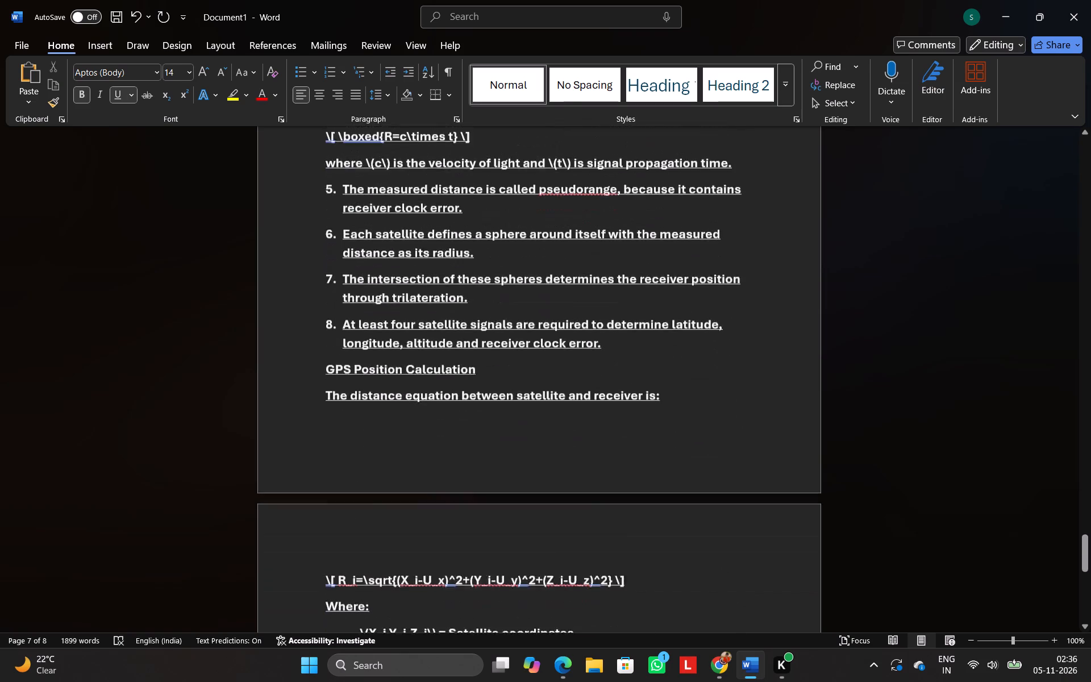
scroll(464, 514, down, 2)
scroll(464, 514, up, 1)
scroll(464, 514, down, 1)
scroll(464, 514, up, 3)
scroll(464, 514, down, 1)
scroll(464, 514, up, 3)
scroll(464, 514, down, 2)
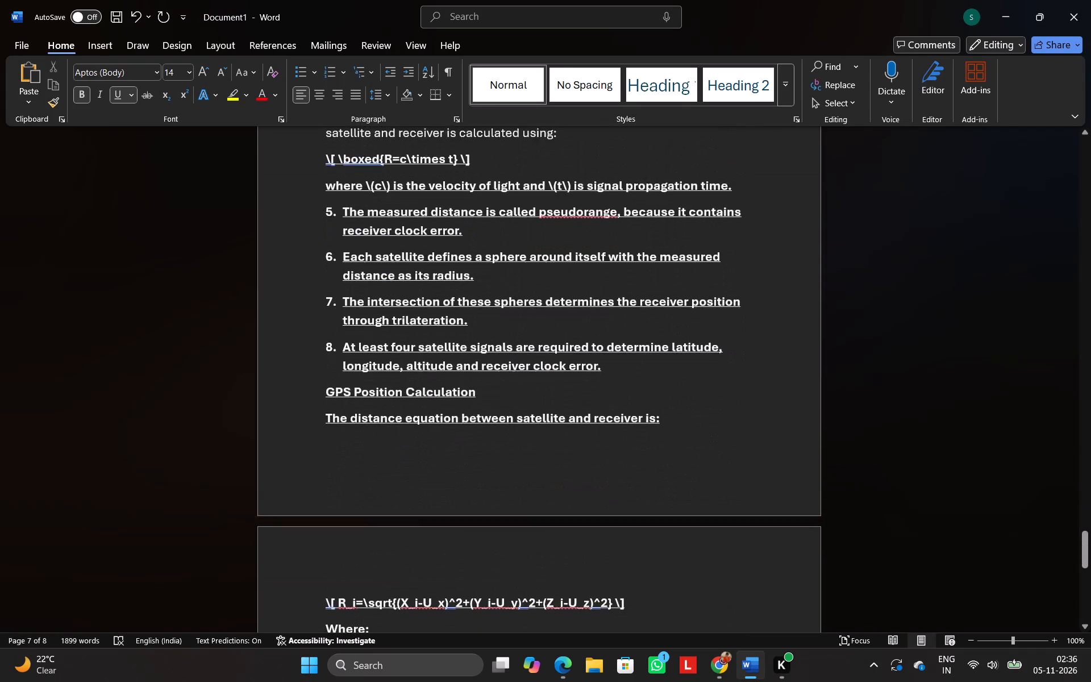
scroll(464, 514, up, 2)
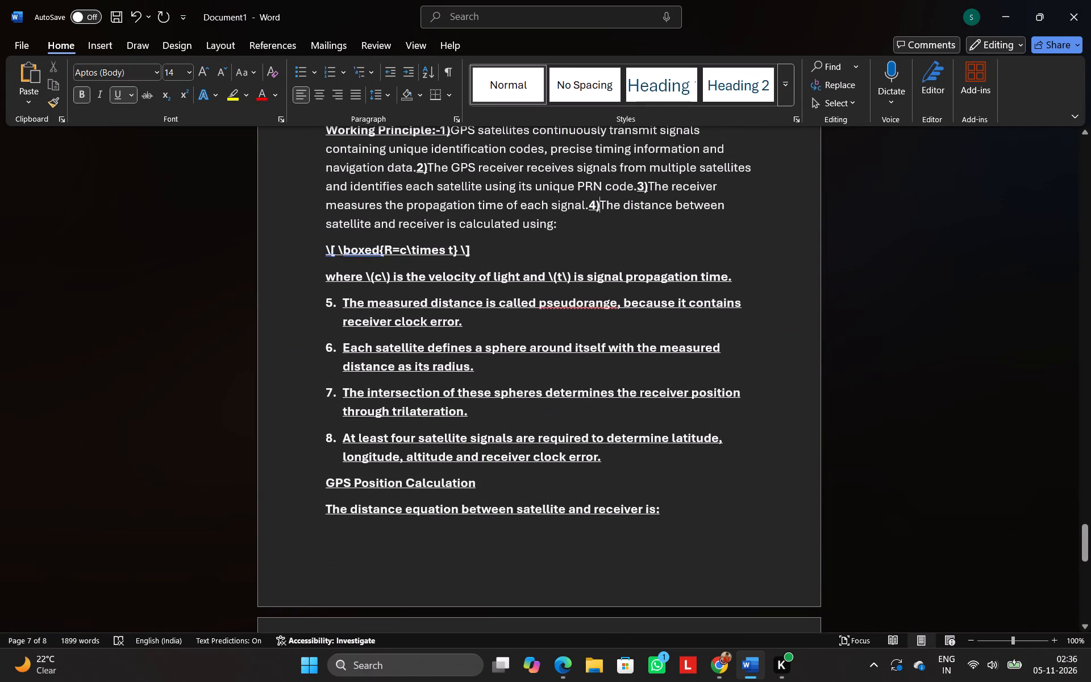
click(720, 668)
scroll(646, 374, up, 1)
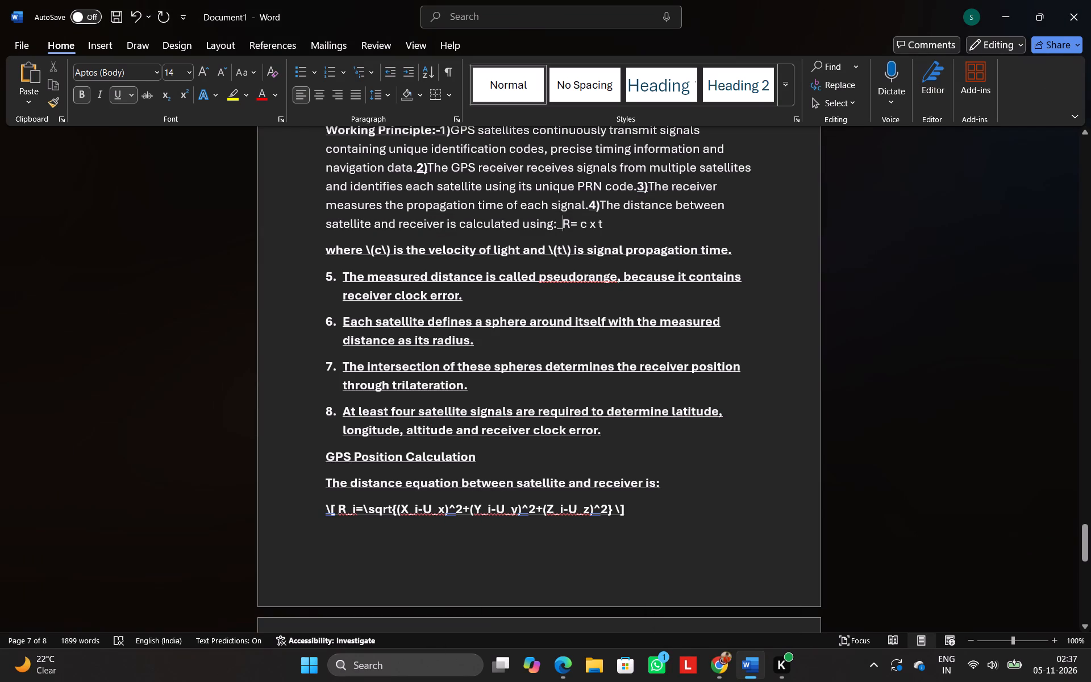
drag(326, 251, 581, 439)
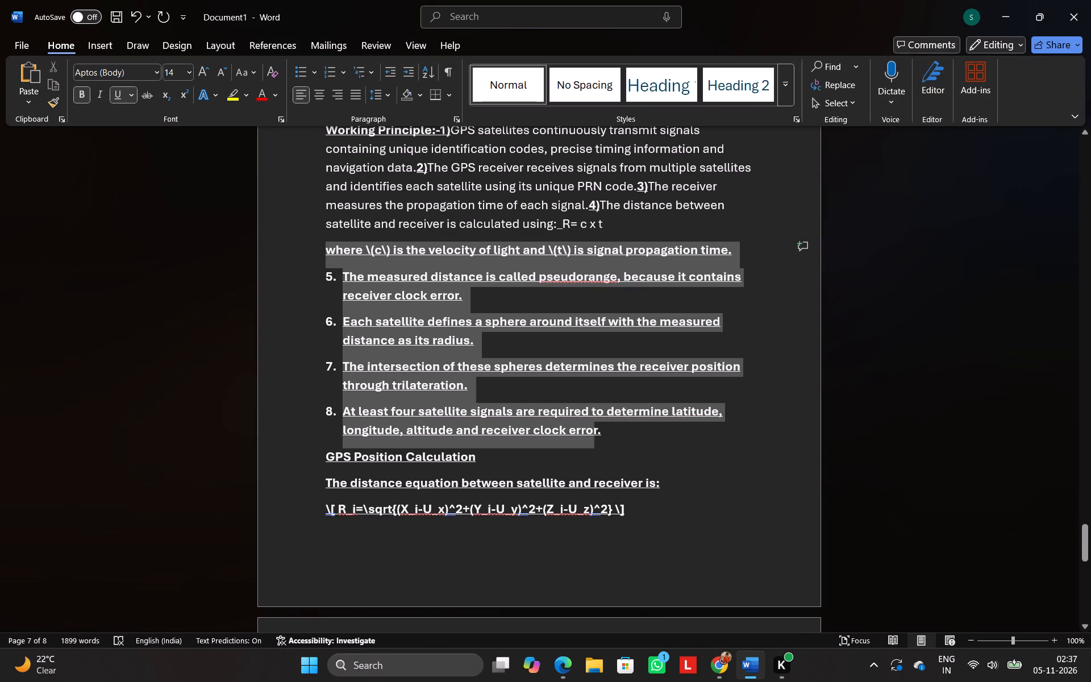
drag(581, 439, 599, 436)
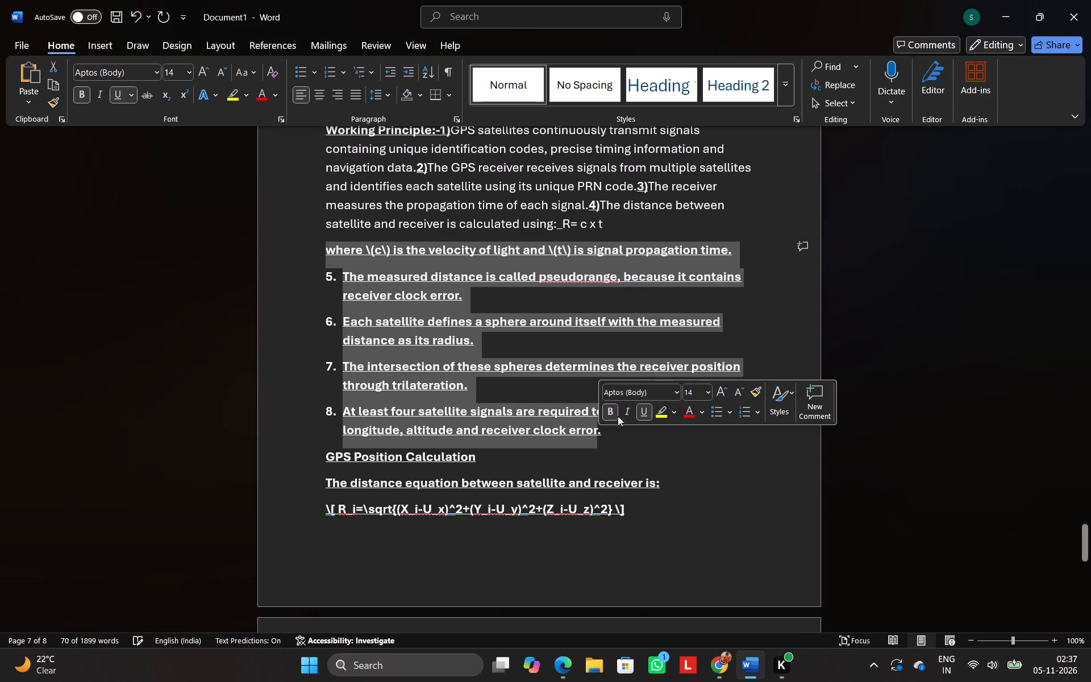
click(615, 414)
click(639, 408)
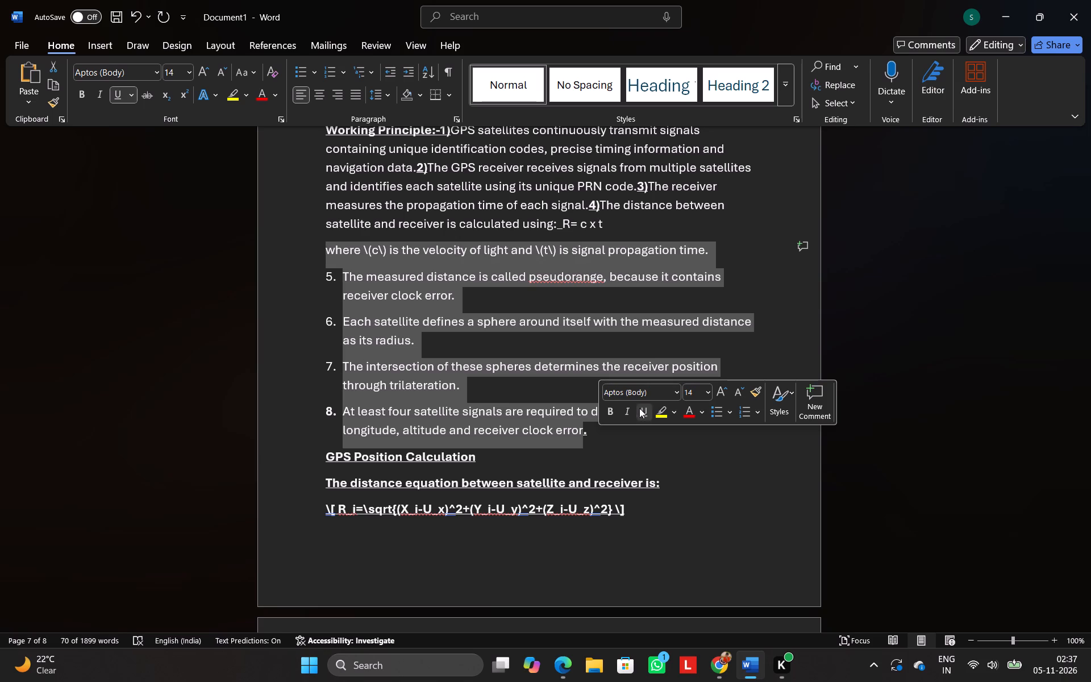
click(643, 440)
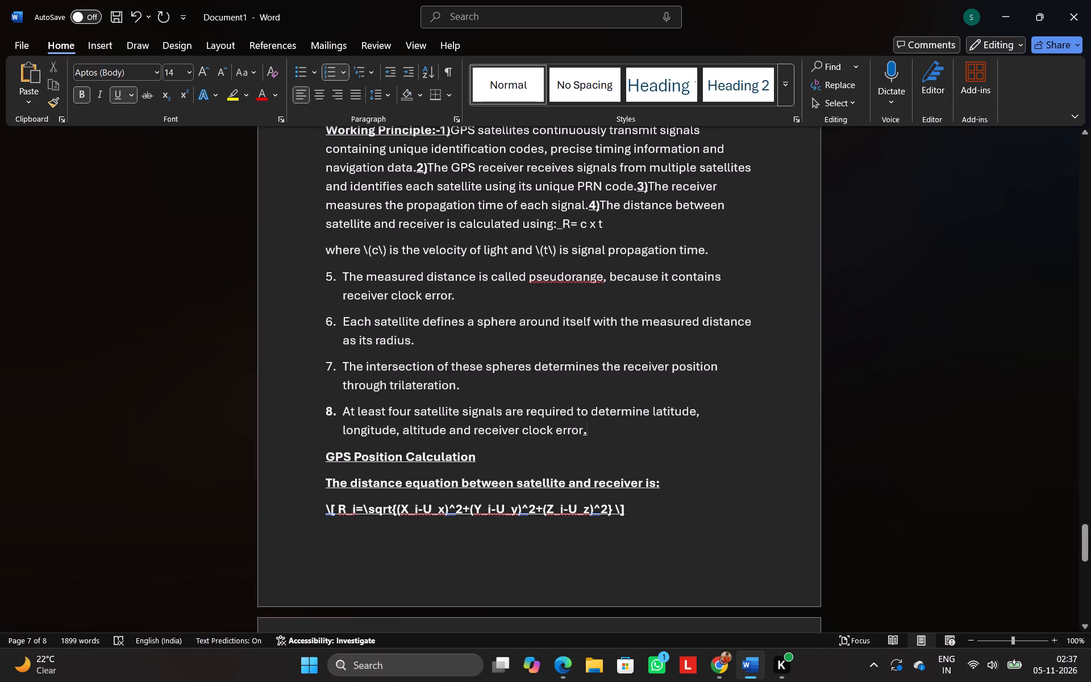
Remove the underline from the spaces before R= c x t in item 4 of the Working Principle.
double_click(562, 230)
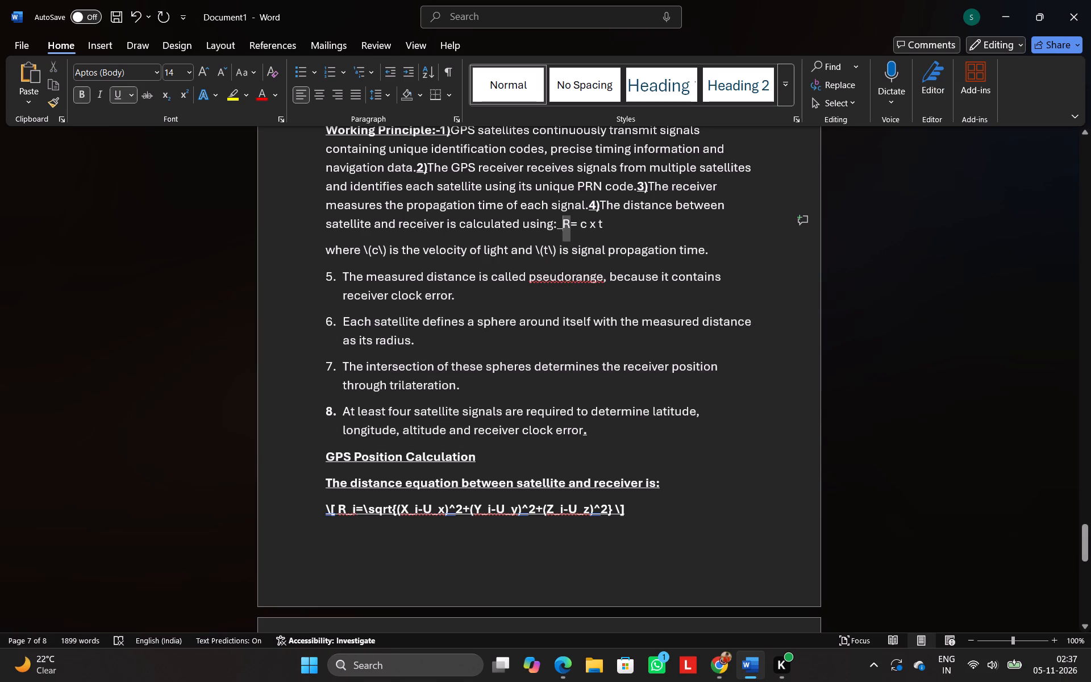
click(560, 230)
click(560, 230)
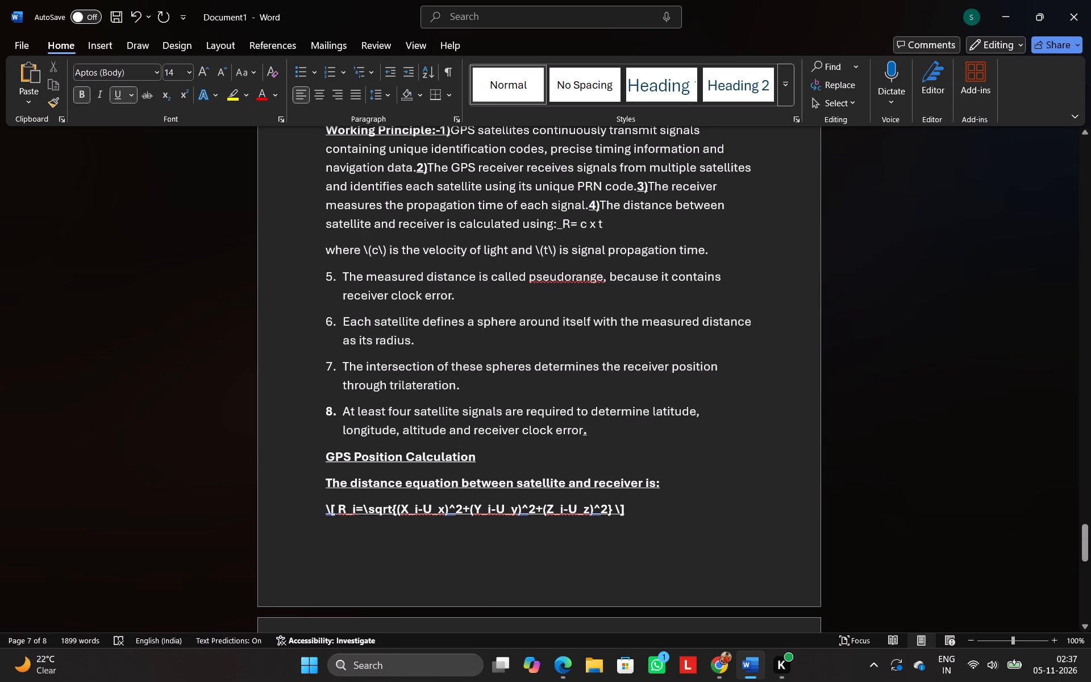
click(562, 225)
drag(562, 225, 560, 225)
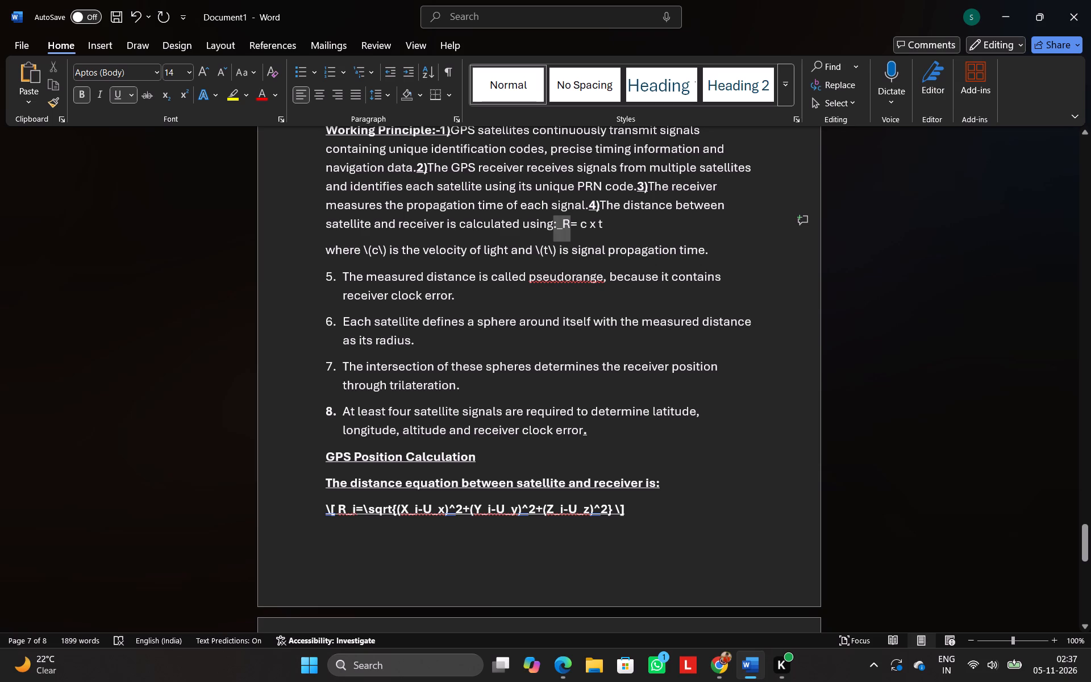
drag(560, 225, 569, 223)
click(569, 223)
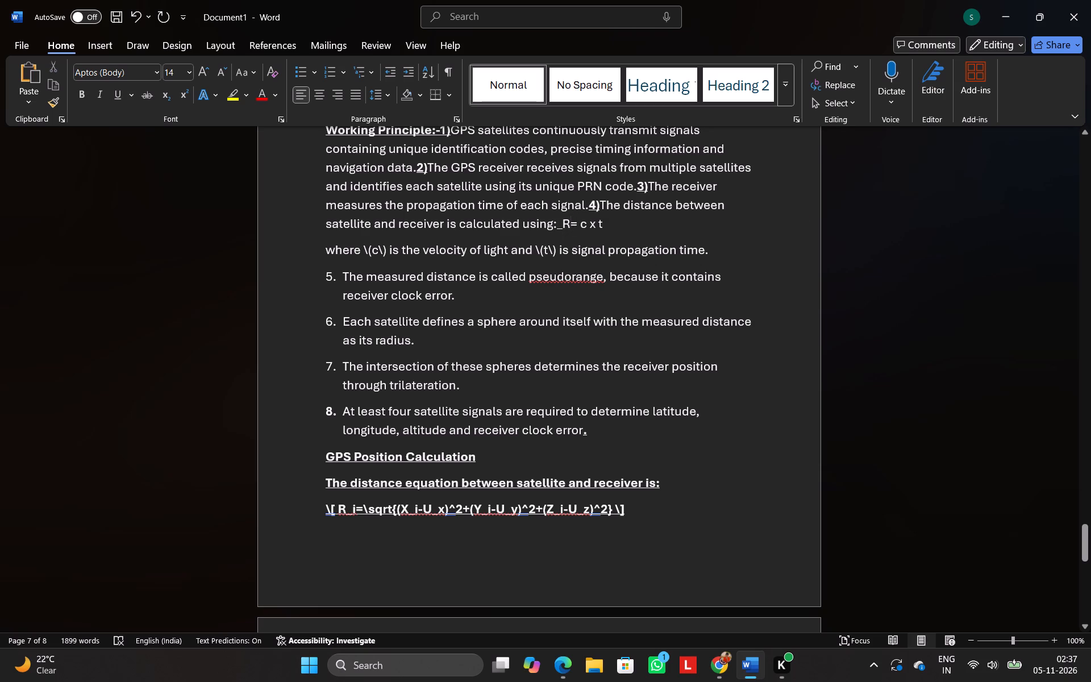
click(558, 229)
click(606, 205)
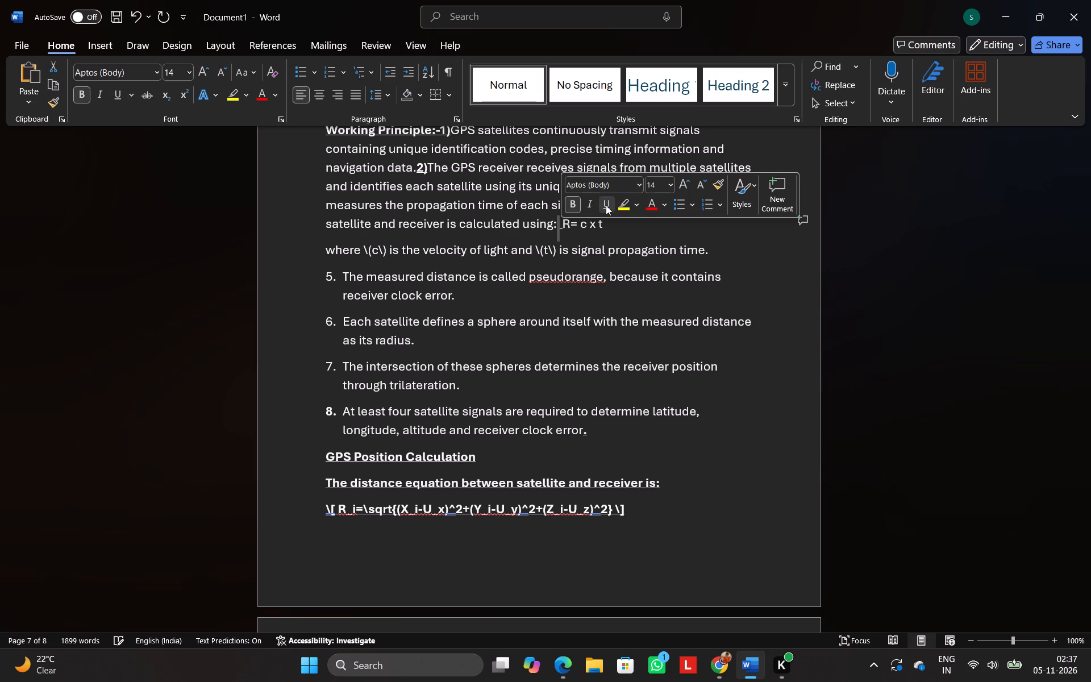
key(Right)
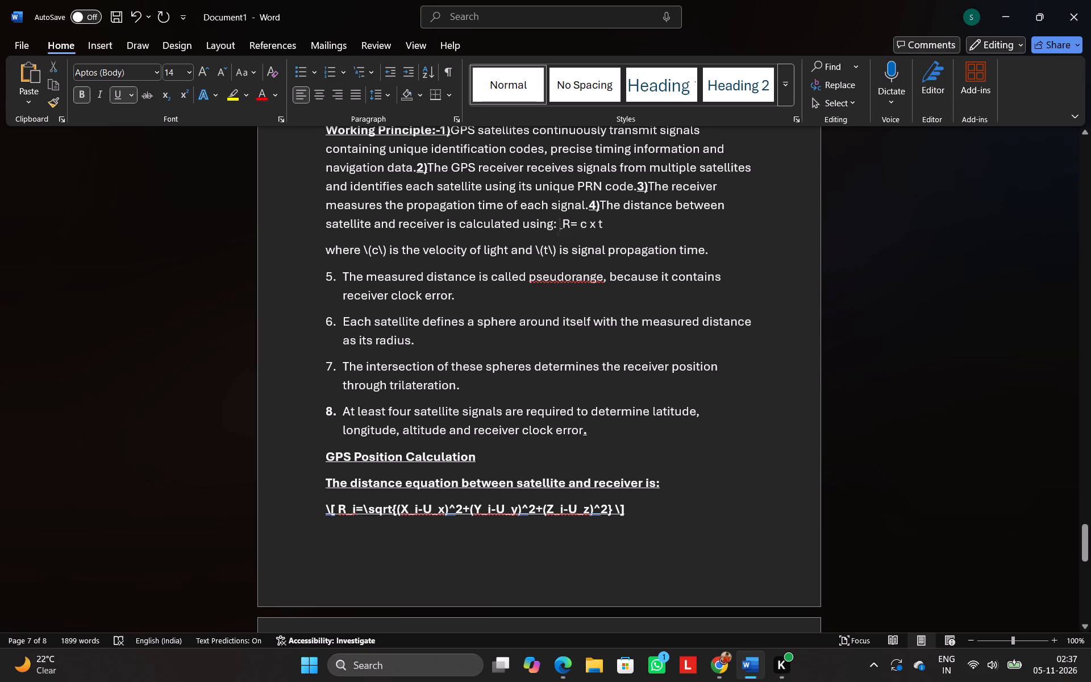
click(559, 227)
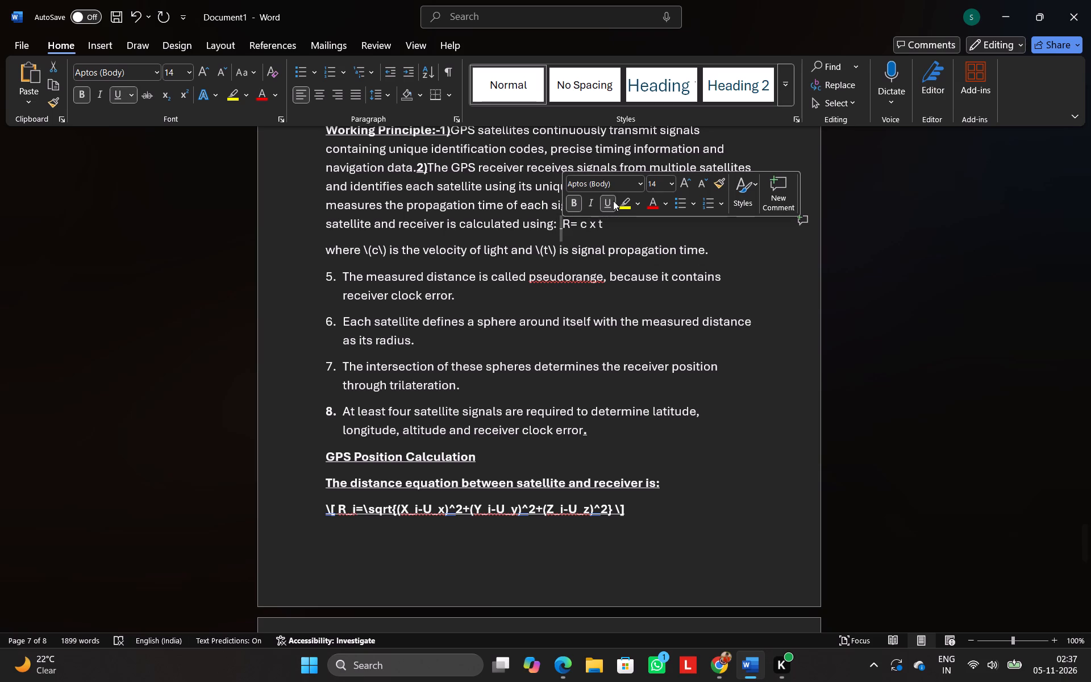
click(613, 201)
Add two spaces after R= c x t at the end of item 4.
click(607, 223)
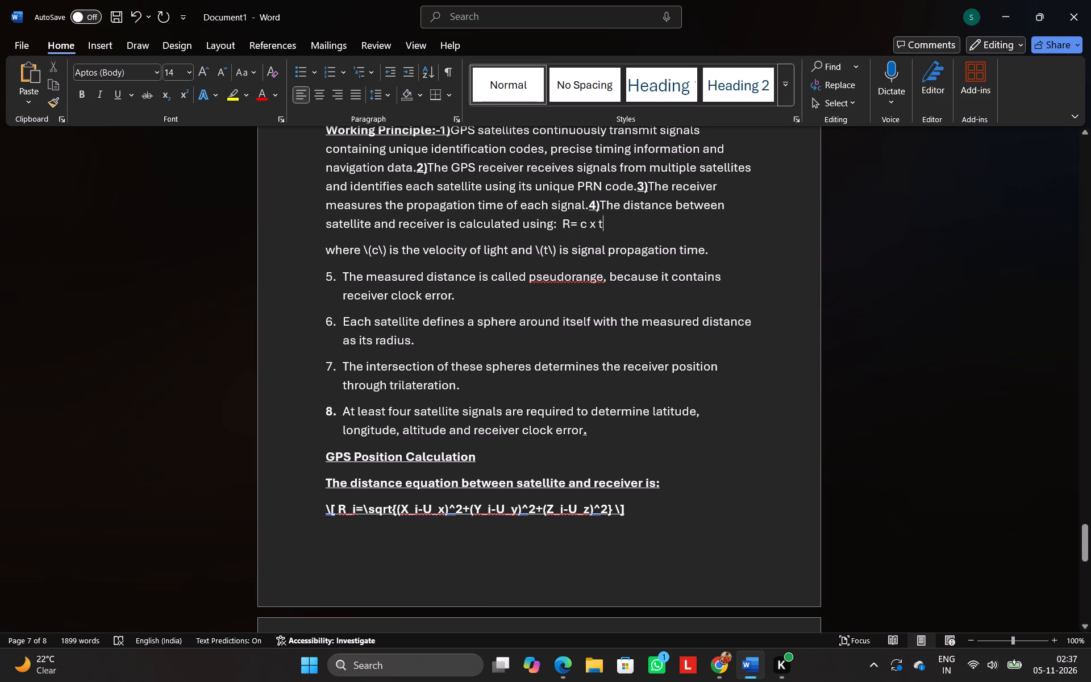
key(space)
key(space)
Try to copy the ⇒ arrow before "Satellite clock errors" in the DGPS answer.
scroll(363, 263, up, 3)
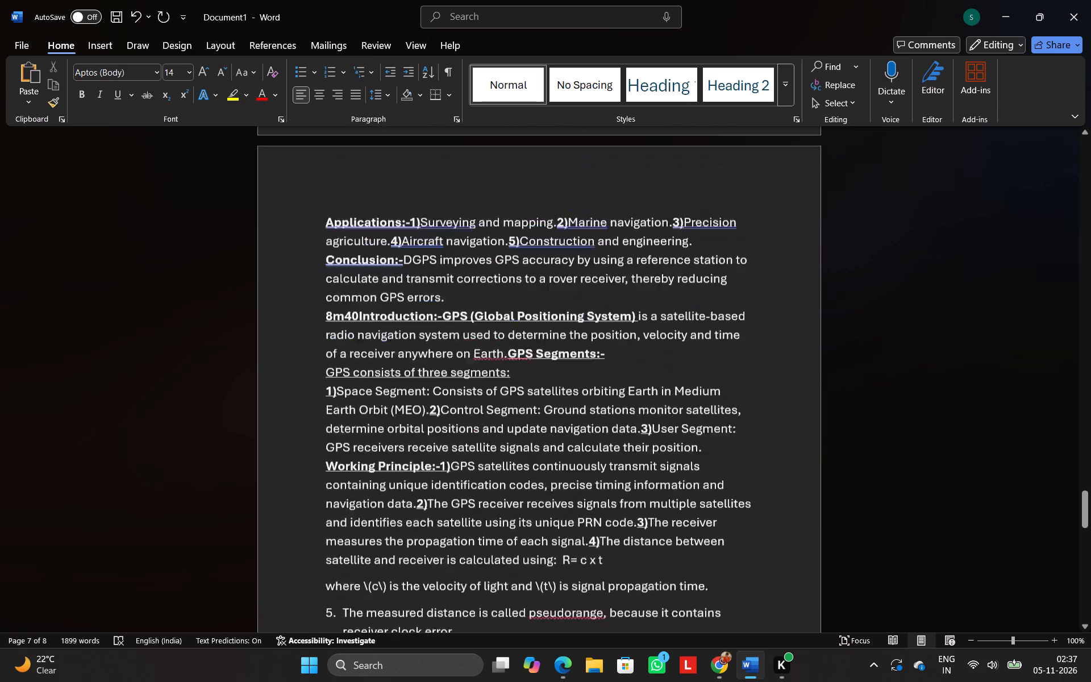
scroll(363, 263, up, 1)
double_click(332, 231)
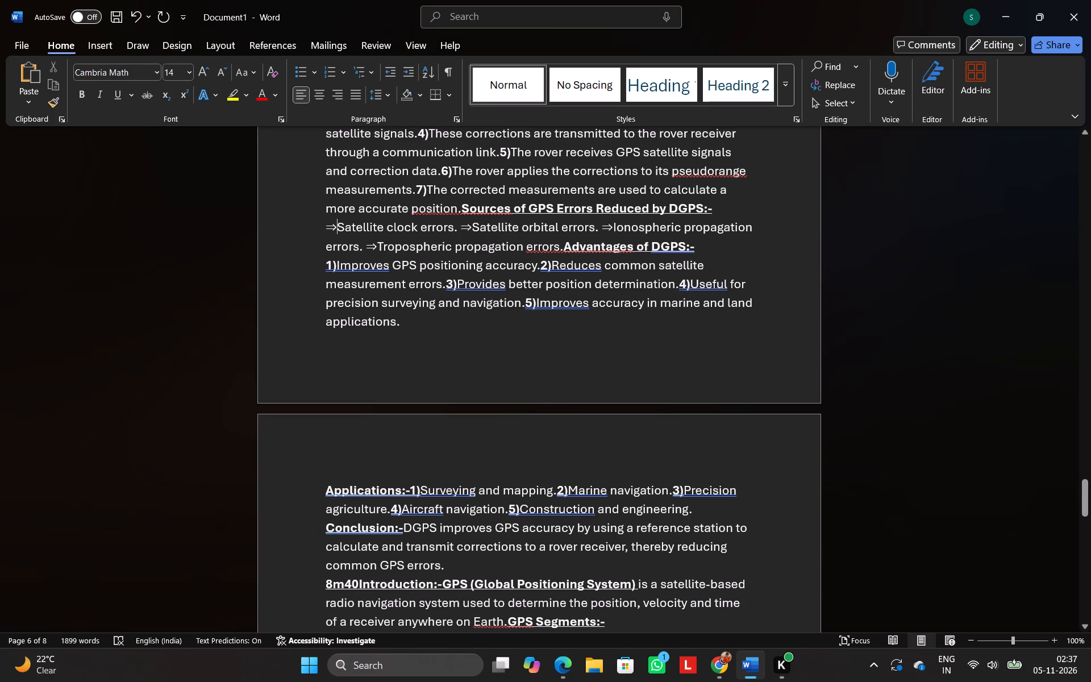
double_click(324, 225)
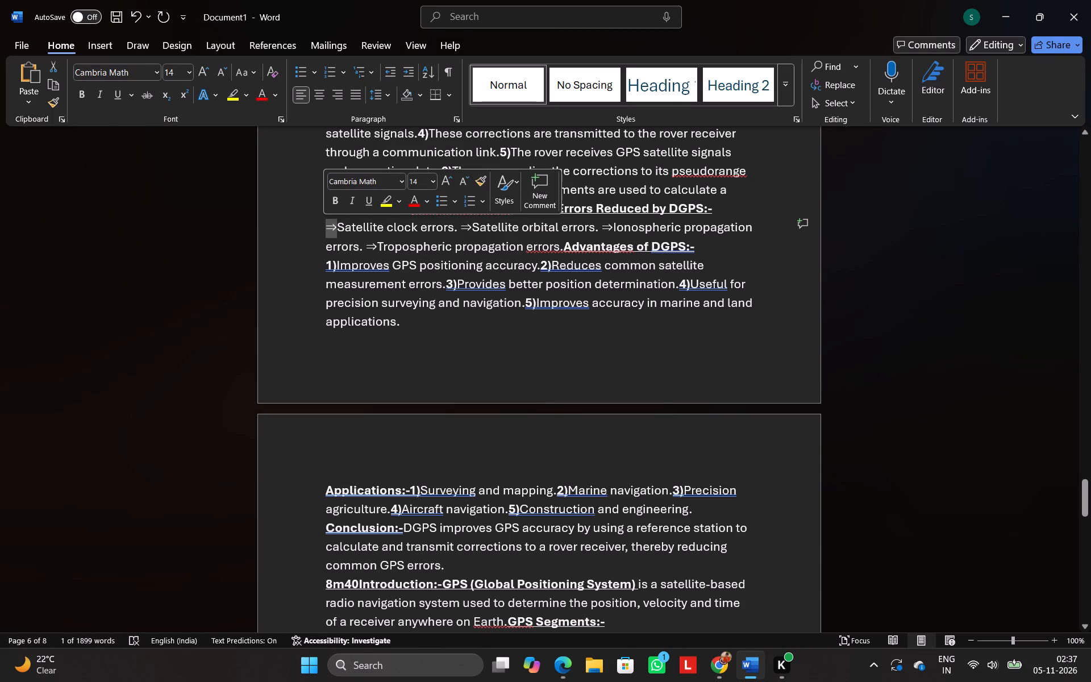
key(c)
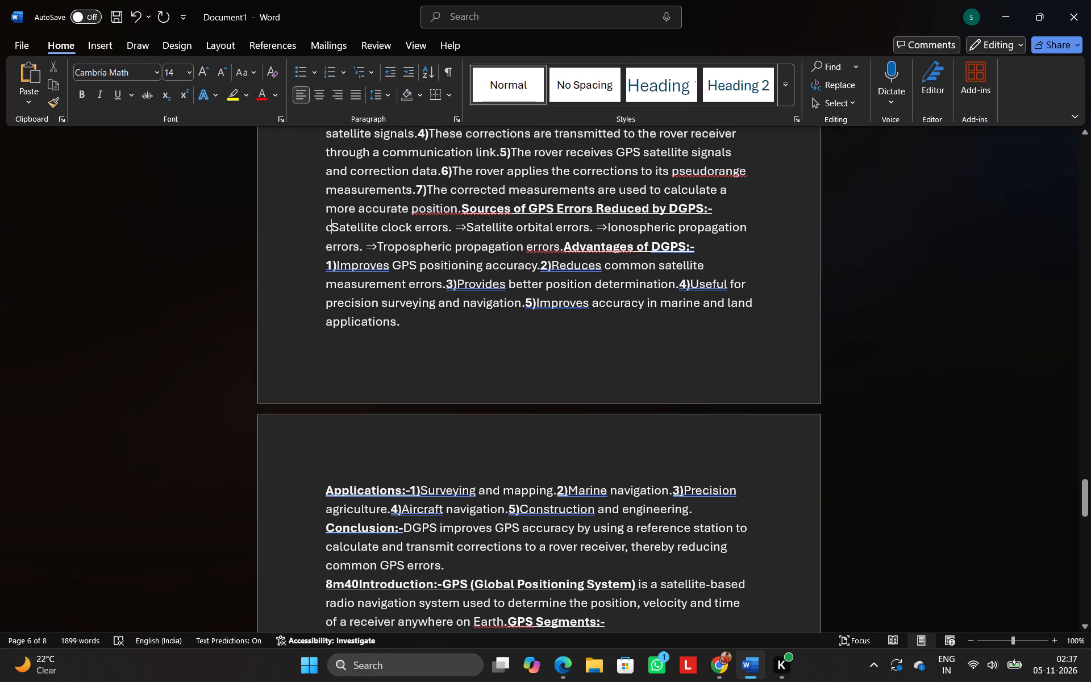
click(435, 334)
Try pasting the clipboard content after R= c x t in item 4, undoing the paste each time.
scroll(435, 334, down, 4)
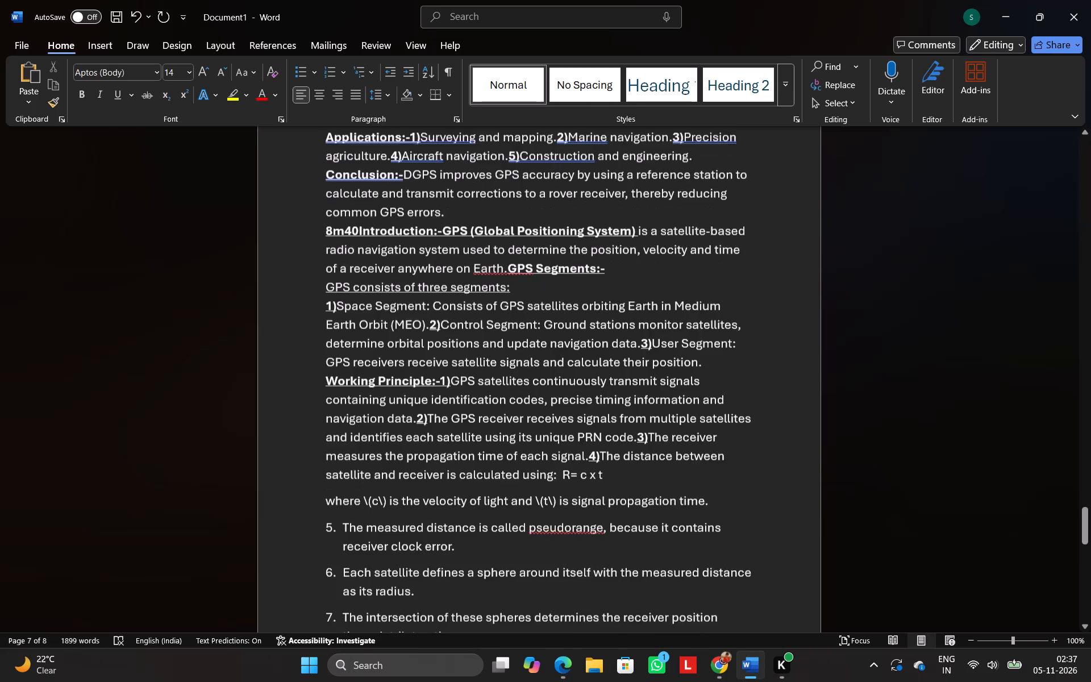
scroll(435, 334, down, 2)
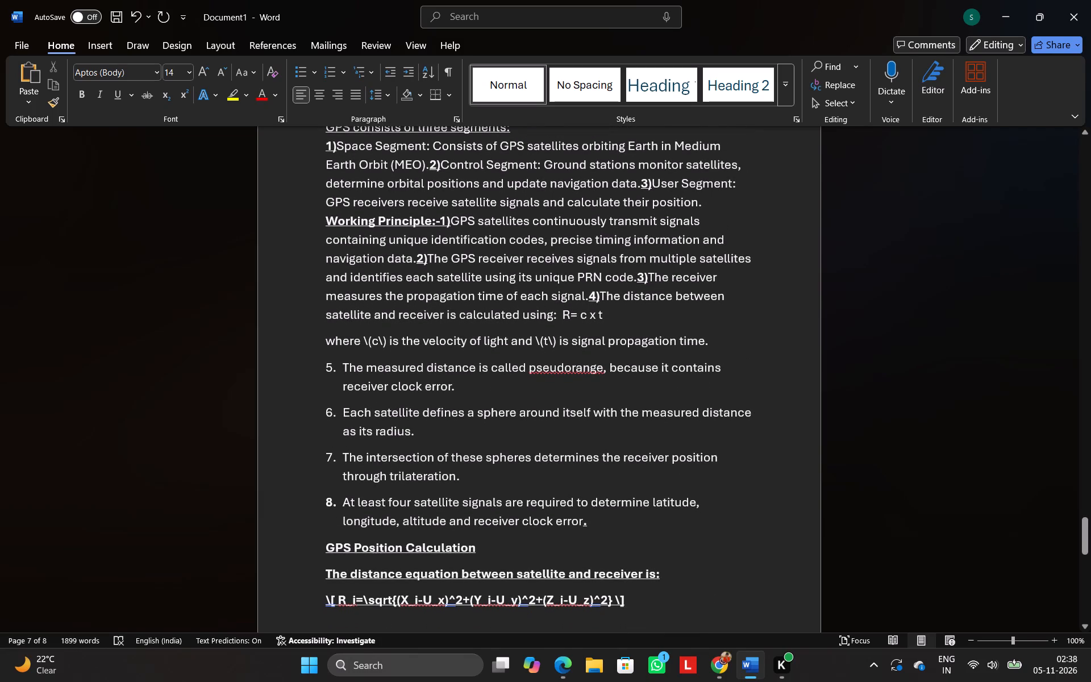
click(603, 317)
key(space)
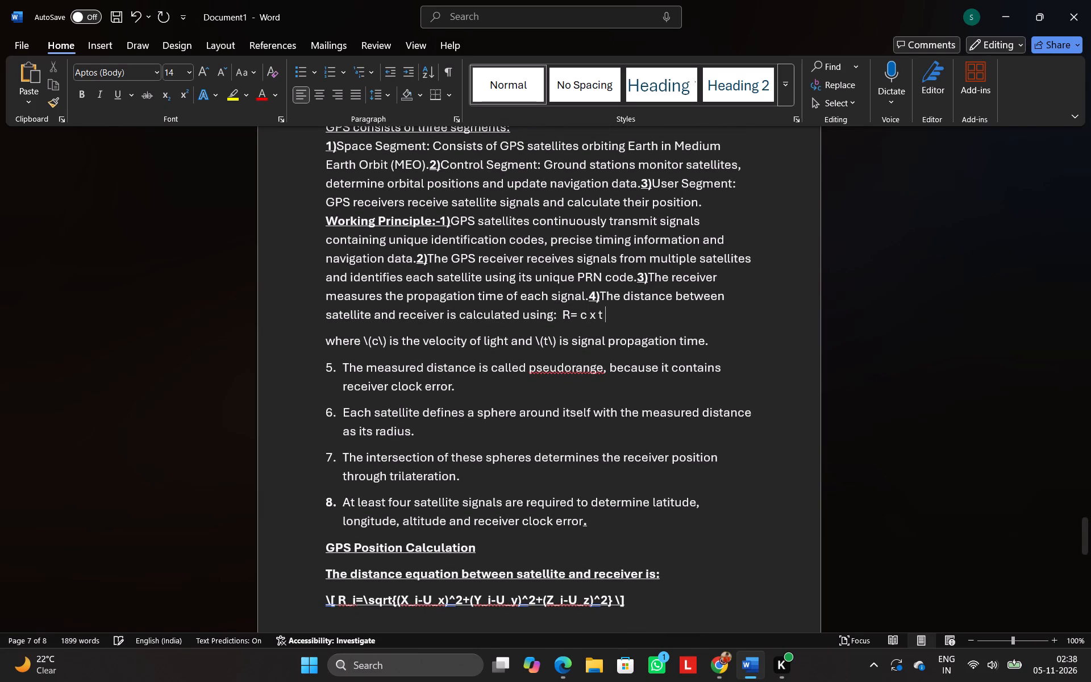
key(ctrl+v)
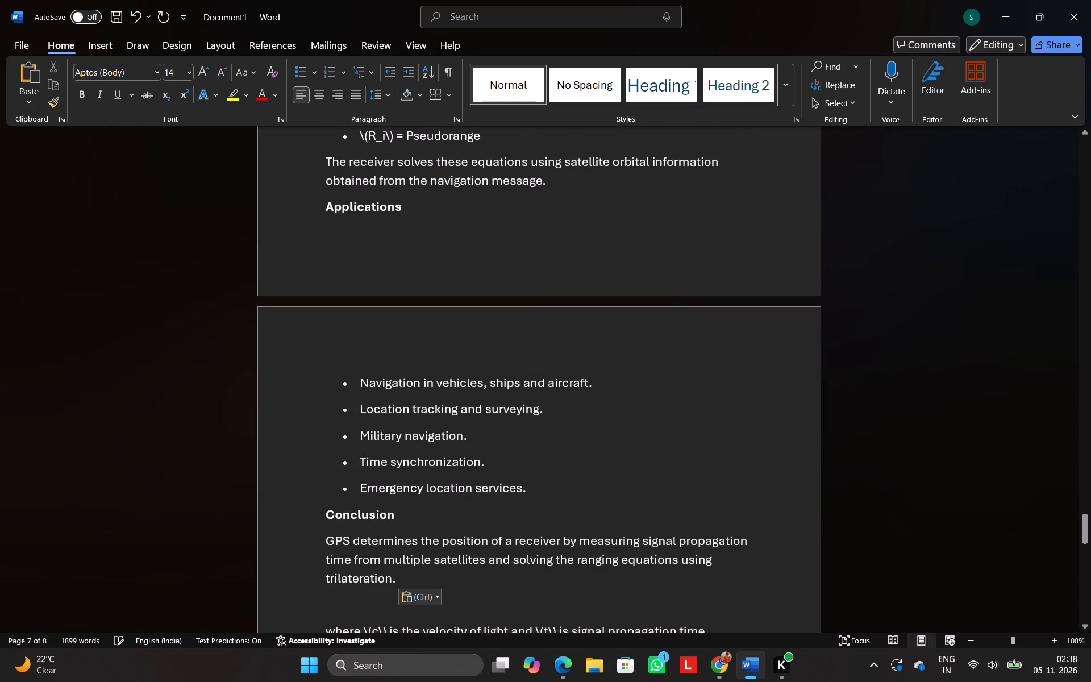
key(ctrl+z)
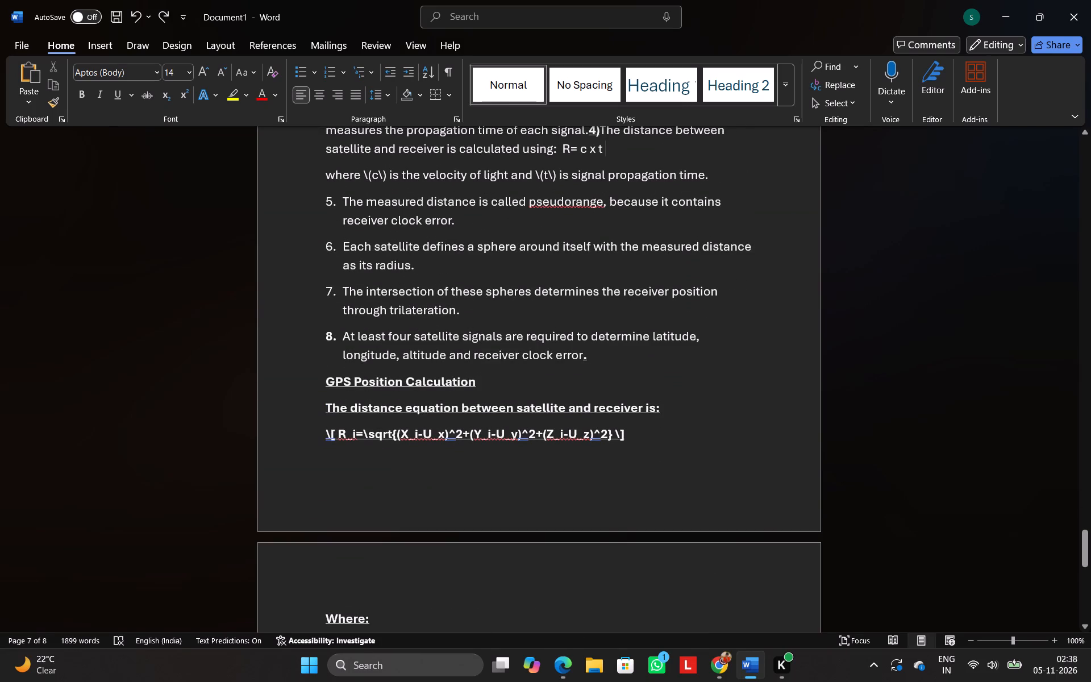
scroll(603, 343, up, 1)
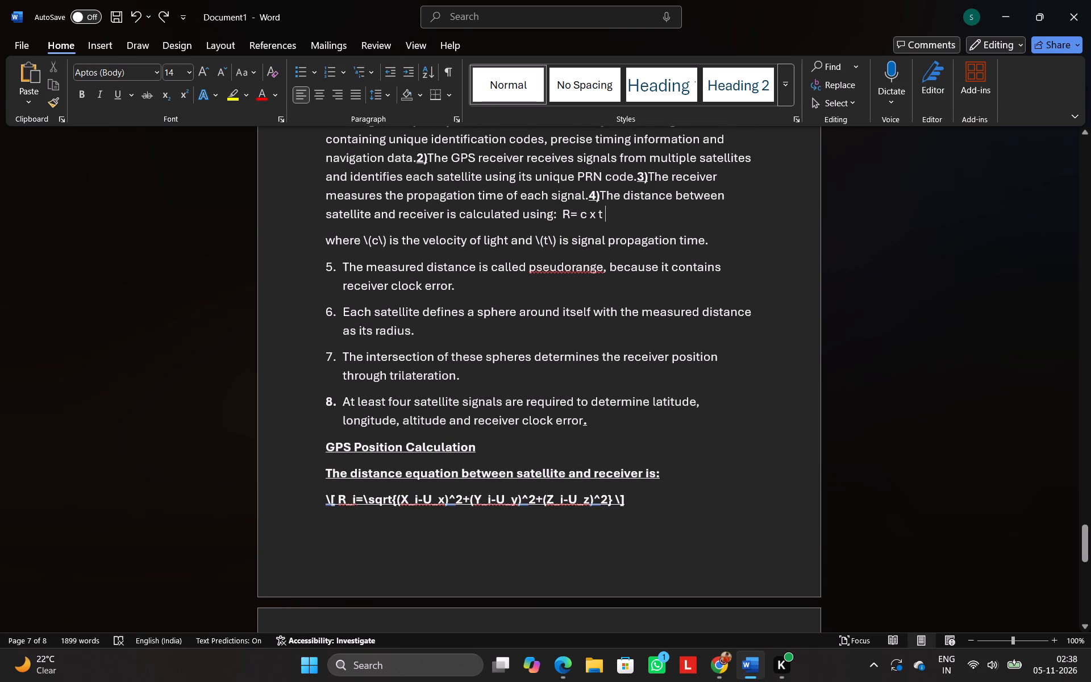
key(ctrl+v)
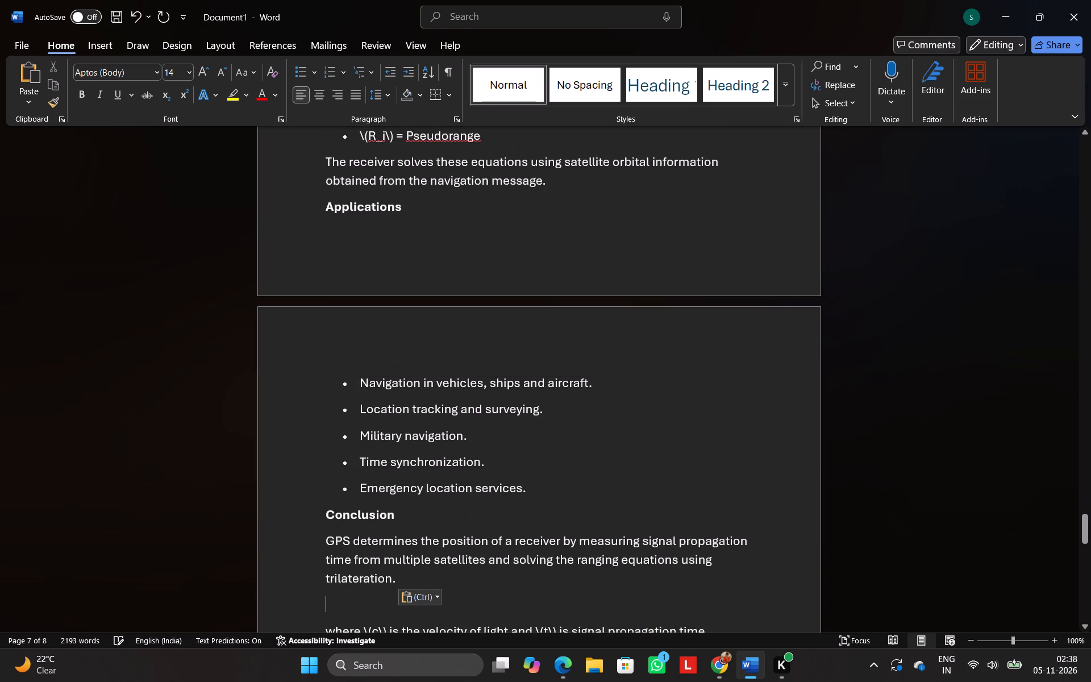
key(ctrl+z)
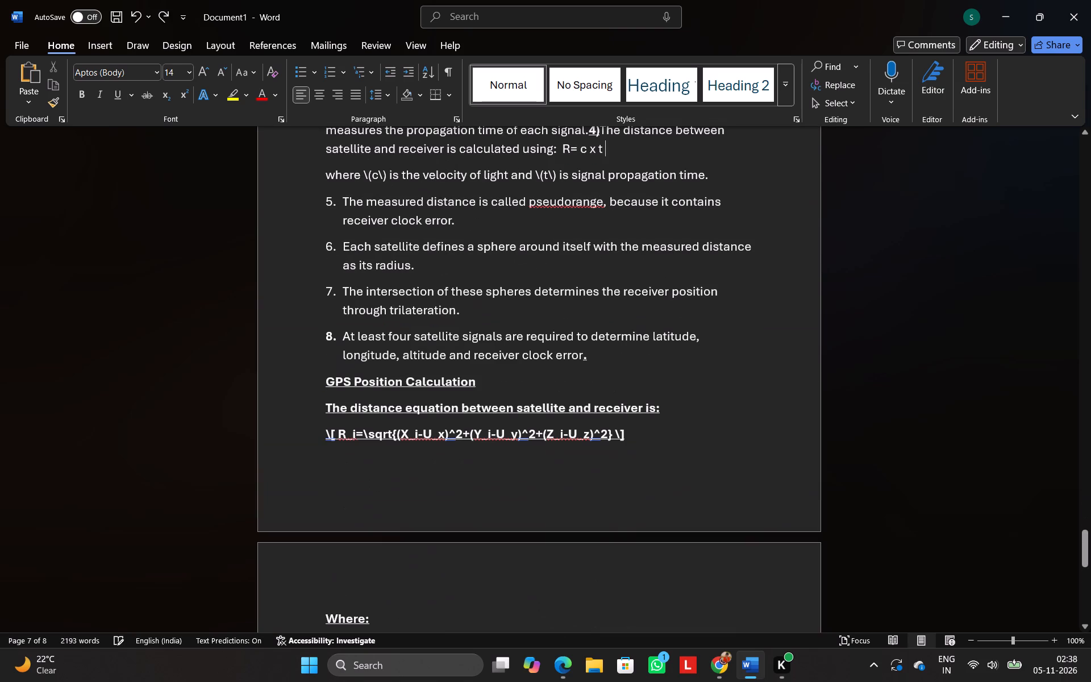
Copy the ⇒ arrow before "The reference station has" in the DGPS answer and paste it after R= c x t in answer 40, trimming surplus spaces.
scroll(606, 217, up, 3)
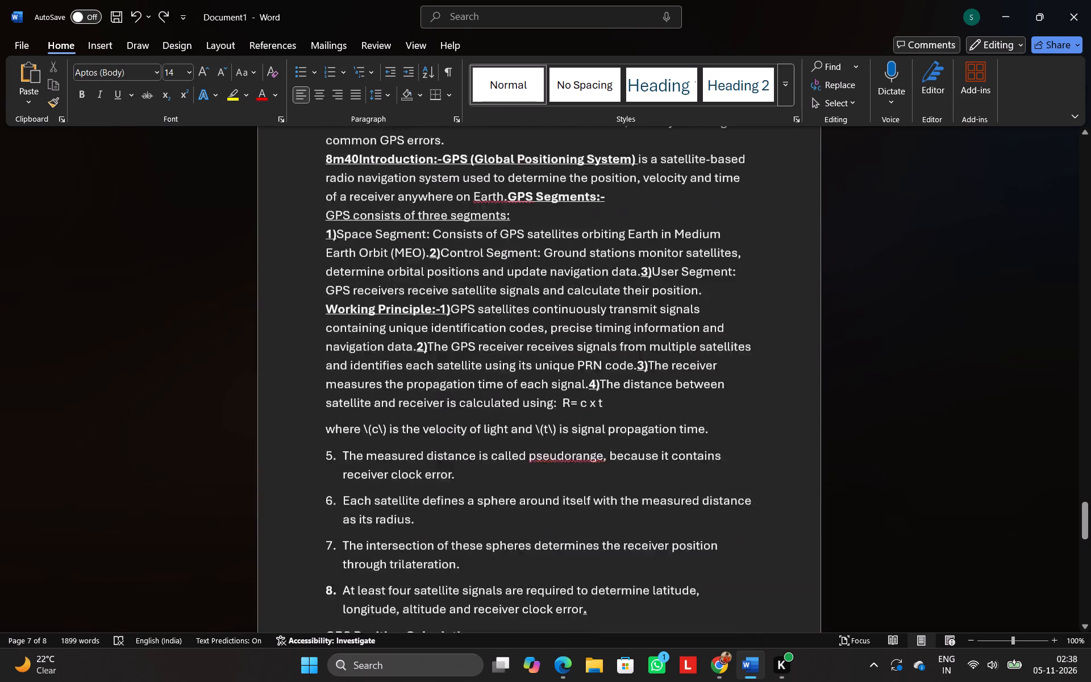
scroll(606, 217, up, 3)
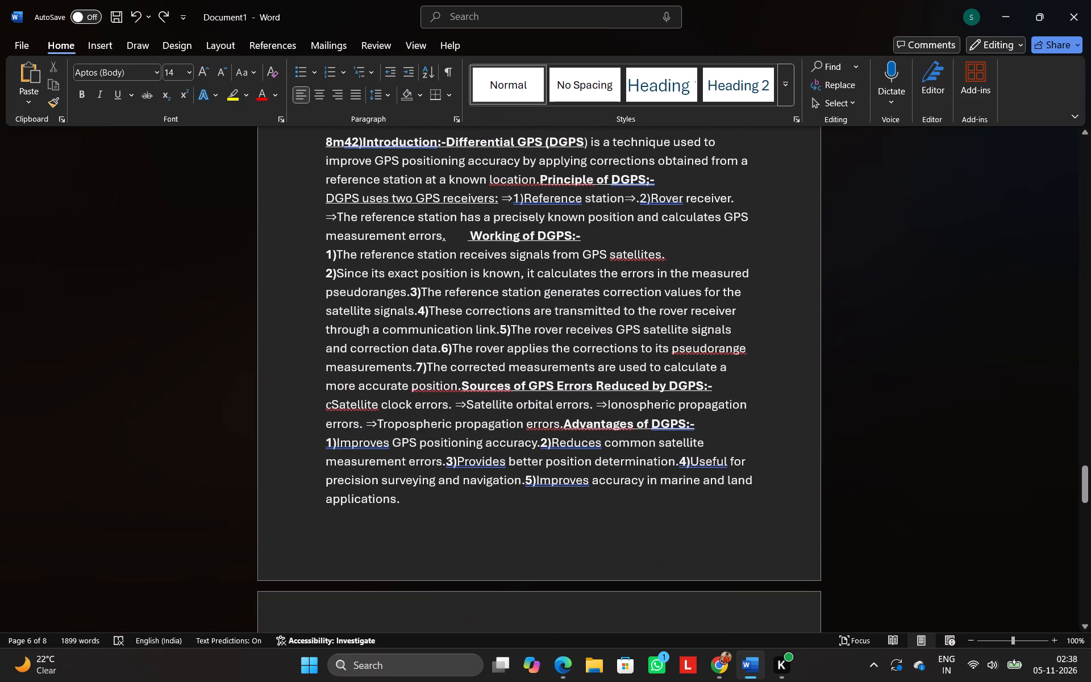
triple_click(326, 215)
click(326, 215)
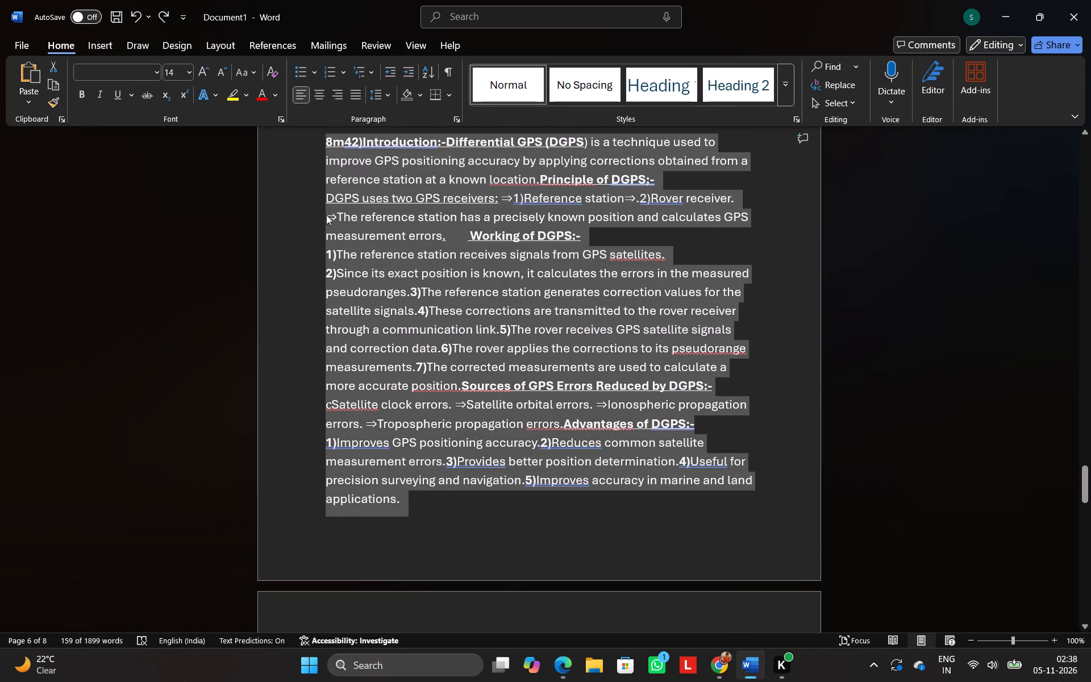
double_click(326, 215)
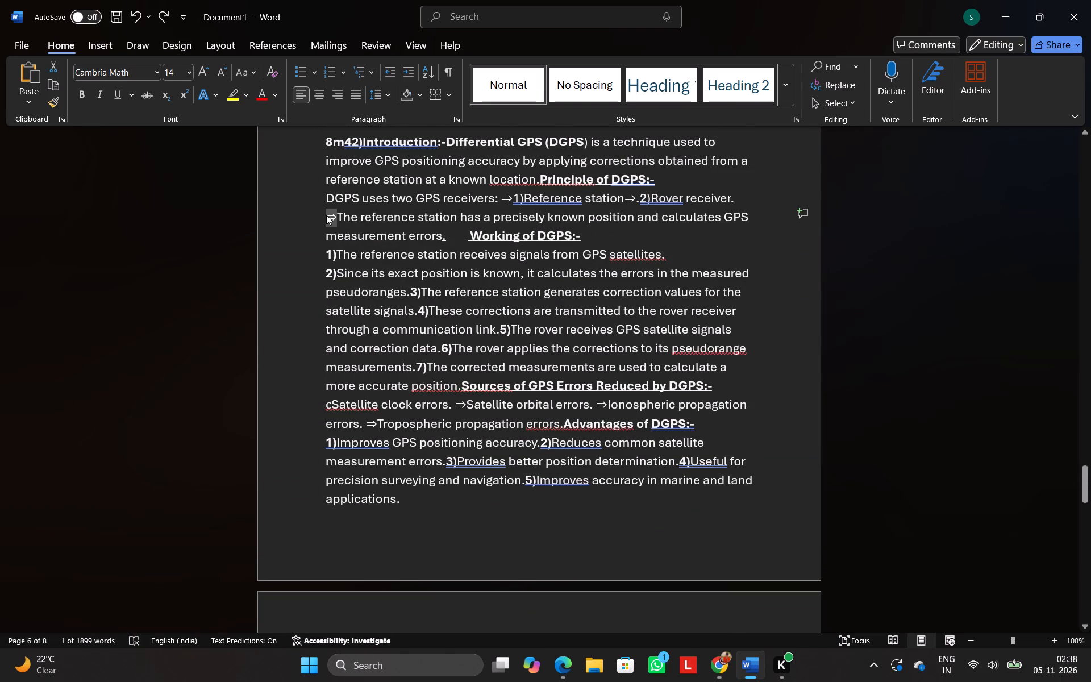
key(ctrl+c)
scroll(445, 291, down, 5)
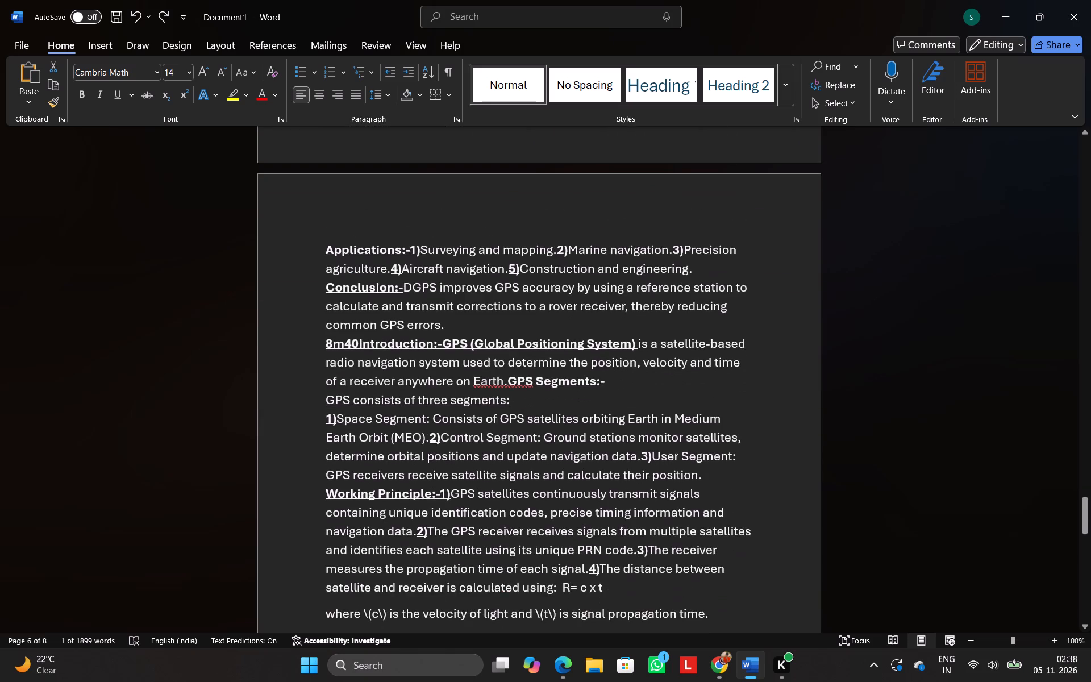
scroll(445, 291, down, 2)
click(611, 307)
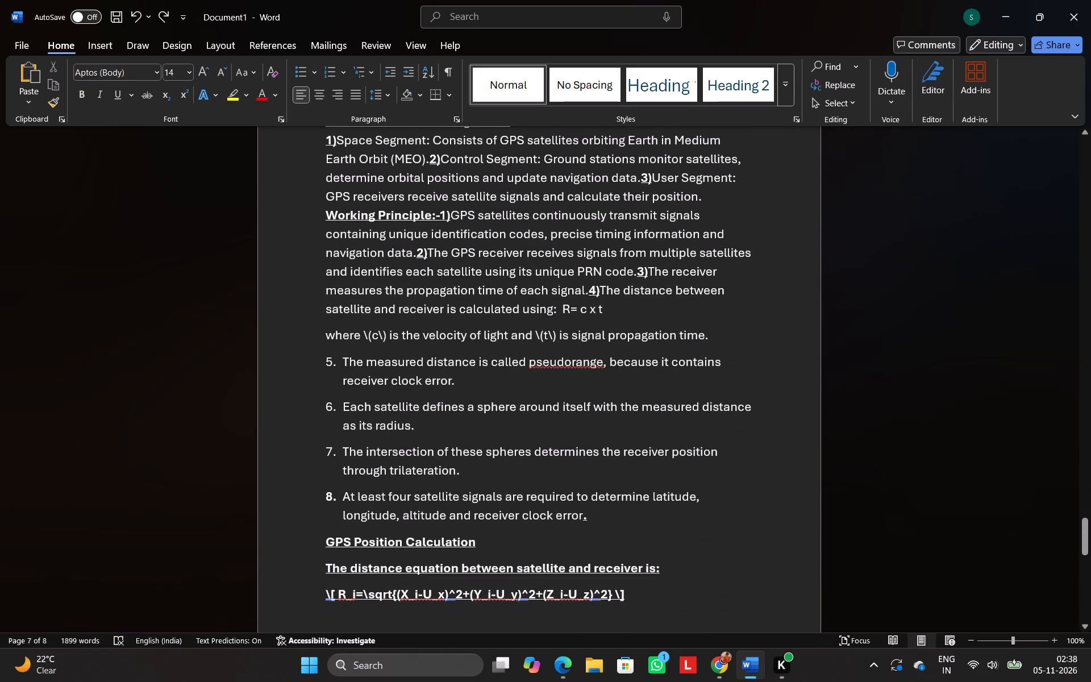
key(Right)
key(Right)
key(Left)
key(Left)
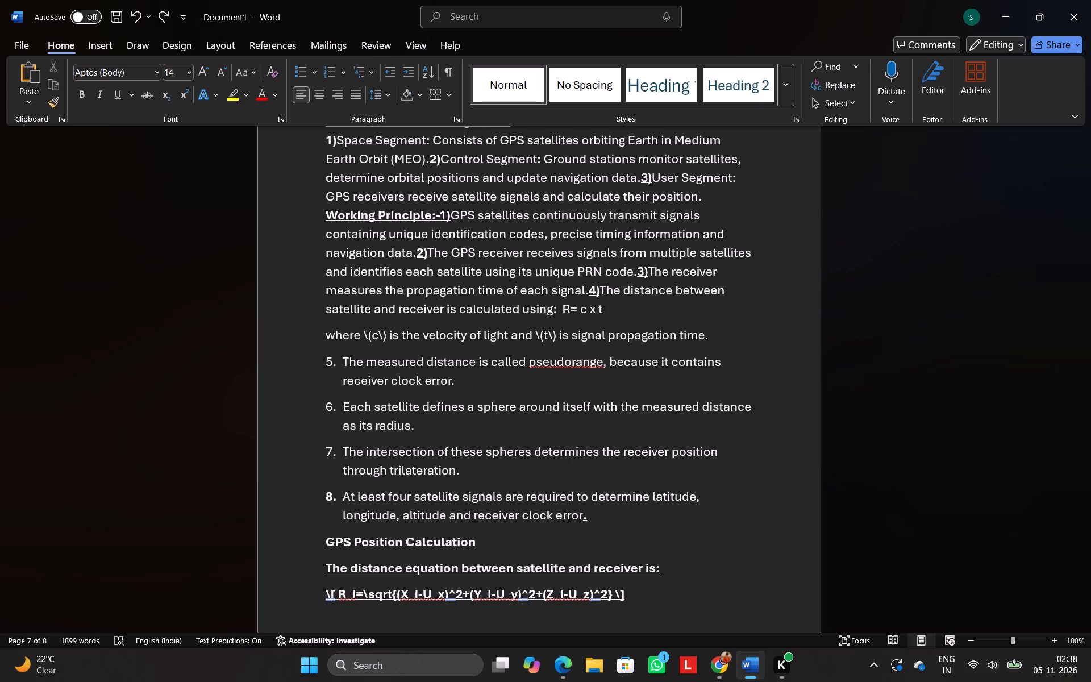
key(BackSpace)
key(BackSpace)
key(ctrl+v)
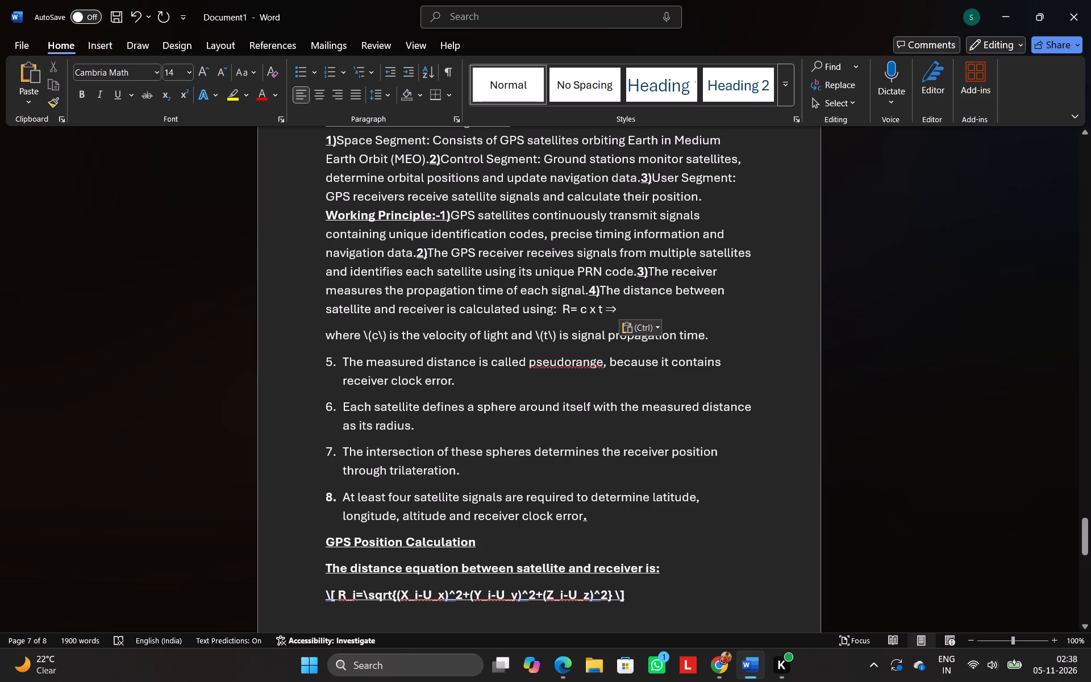
Delete the \( and \) markup around c in the "where" line so it reads "where c is the velocity of light".
click(387, 337)
key(BackSpace)
key(BackSpace)
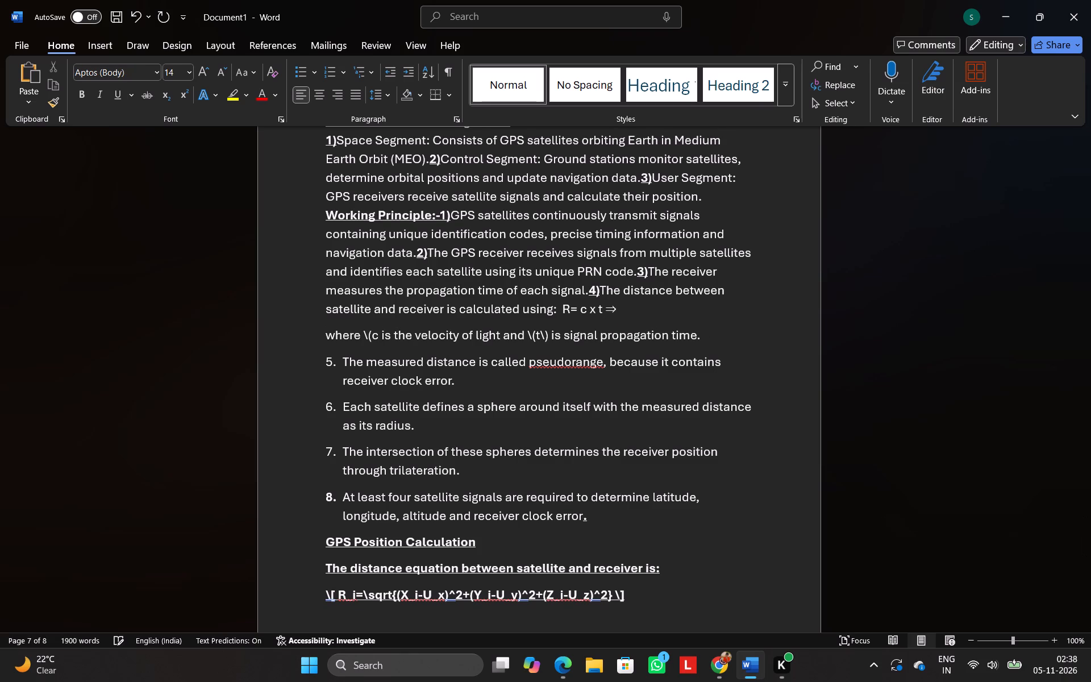
key(Left)
key(BackSpace)
key(BackSpace)
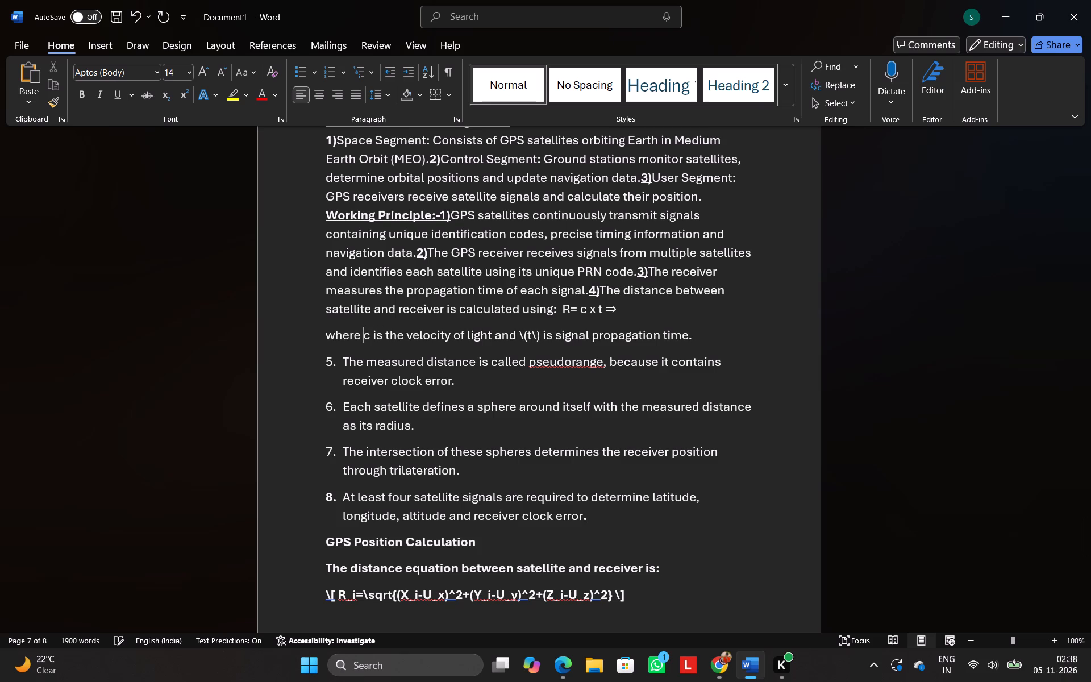
Delete the \( and \) markup around t in the "where" line so it reads "and t is signal propagation time".
key(Right)
key(Right)
key(Right)
key(Right)
key(Right)
key(Right)
key(Right)
key(Right)
key(Right)
key(Right)
key(Right)
key(Right)
key(Right)
key(Right)
key(Right)
key(Right)
key(Right)
key(Right)
key(Right)
key(Right)
key(Right)
key(Right)
key(Right)
key(Right)
key(Right)
key(Right)
key(Right)
key(Right)
key(Right)
key(Right)
key(BackSpace)
key(BackSpace)
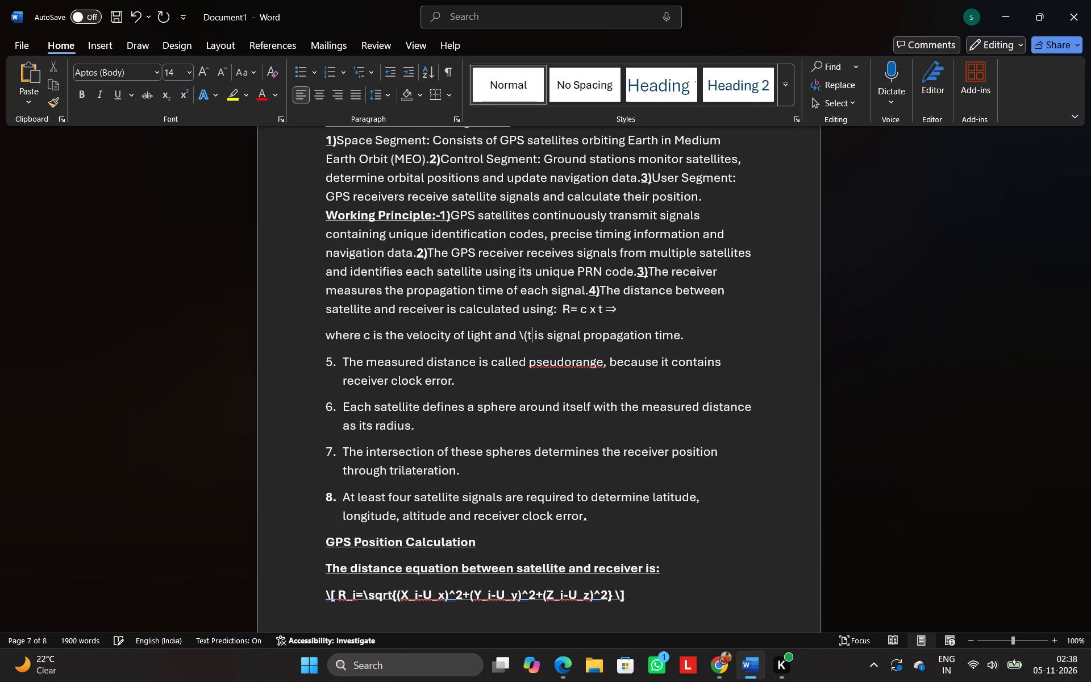
key(Left)
key(Left)
key(Right)
key(BackSpace)
key(BackSpace)
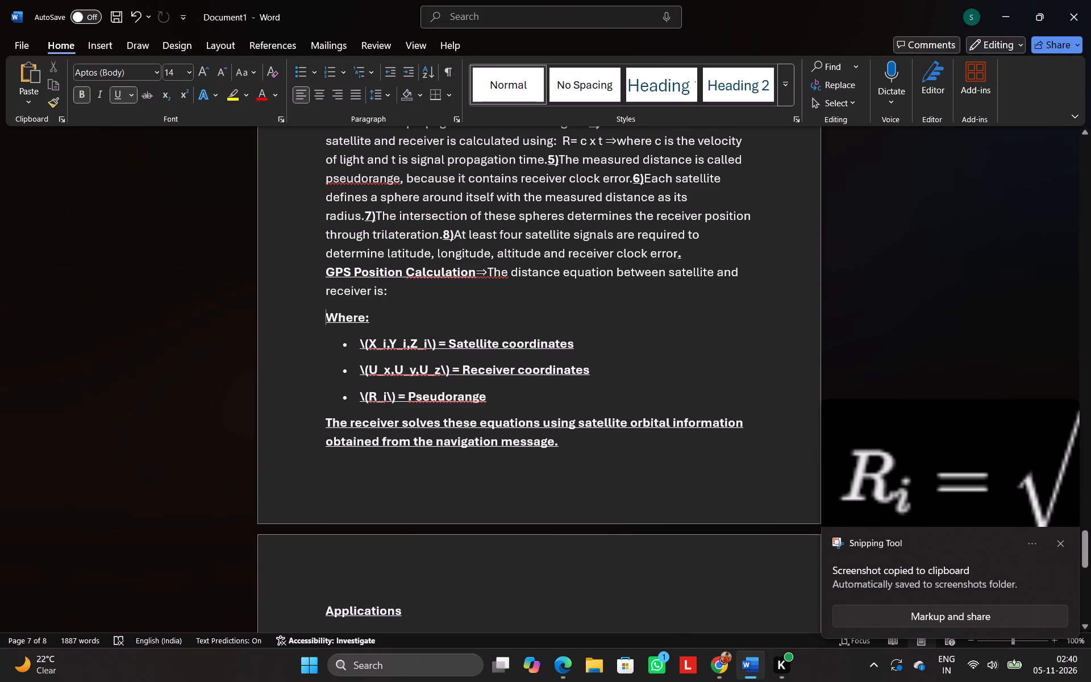
click(401, 285)
key(ctrl+v)
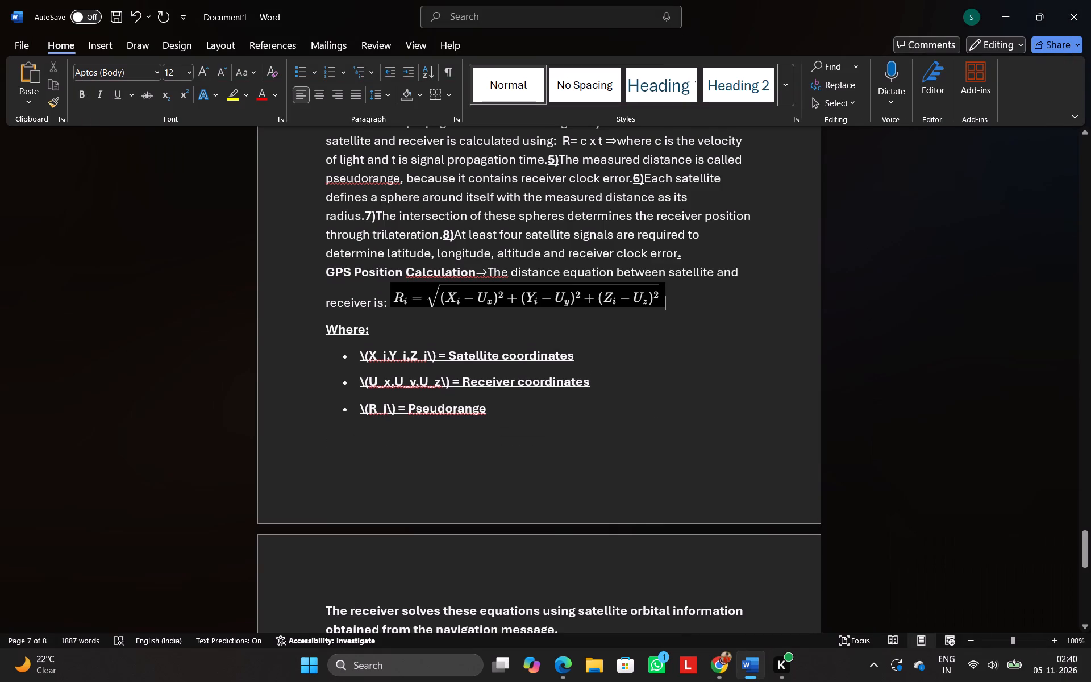
Change the pasted equation image from in line with text to Square text wrapping.
click(419, 297)
key(Right)
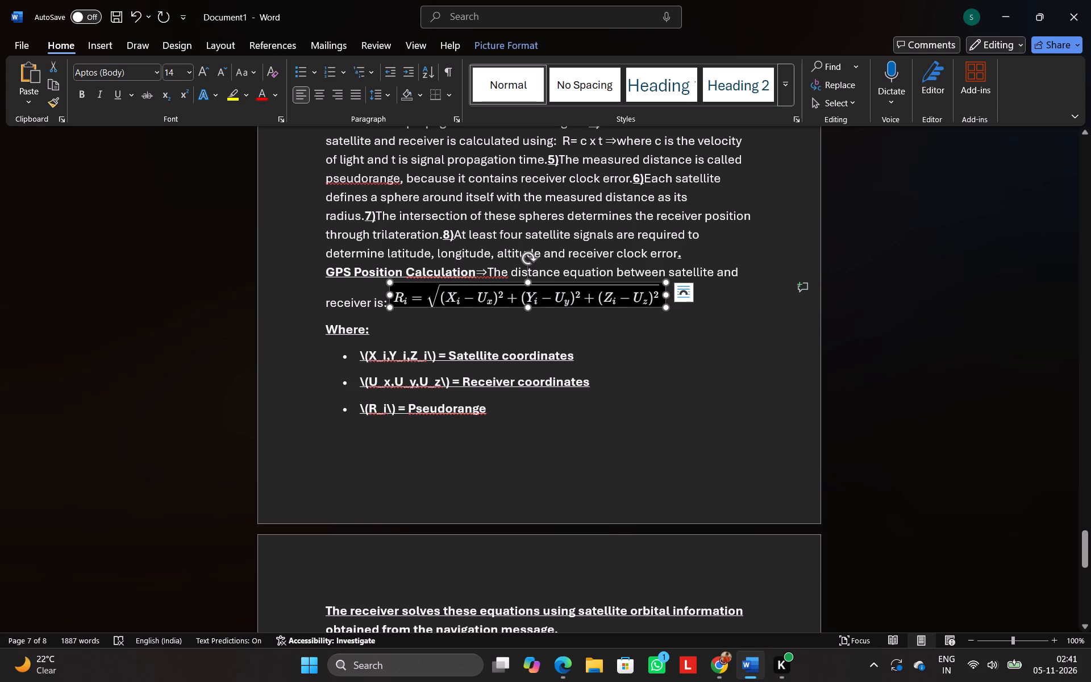
key(Right)
key(Right)
key(Right)
key(Right)
key(Right)
key(Right)
key(Right)
key(Right)
key(Right)
click(681, 287)
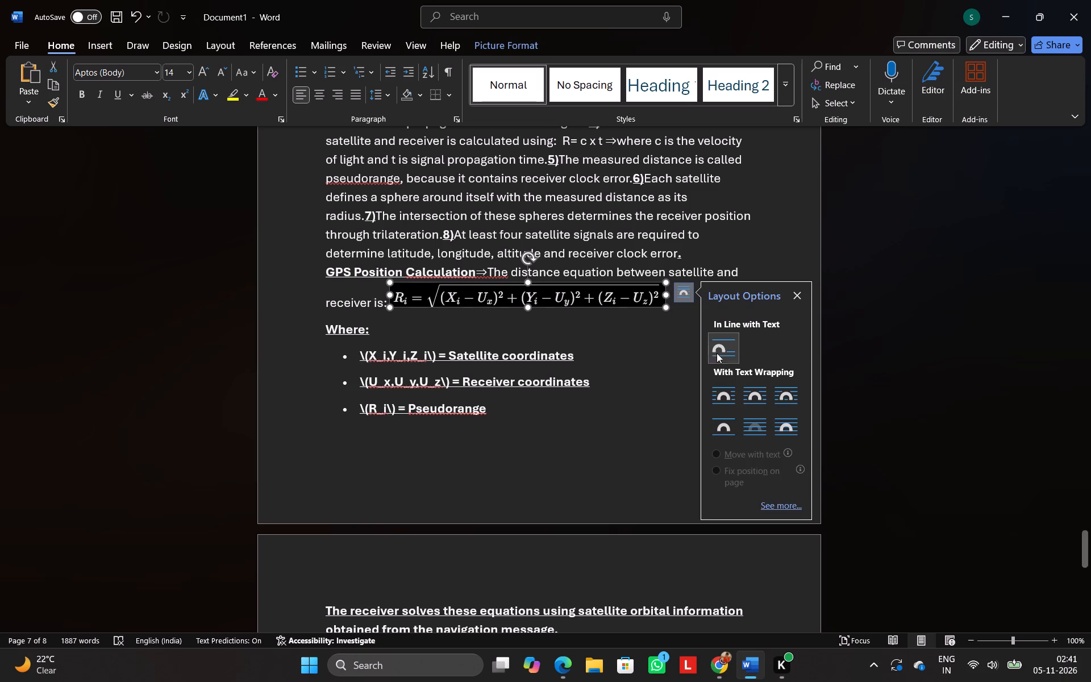
click(719, 390)
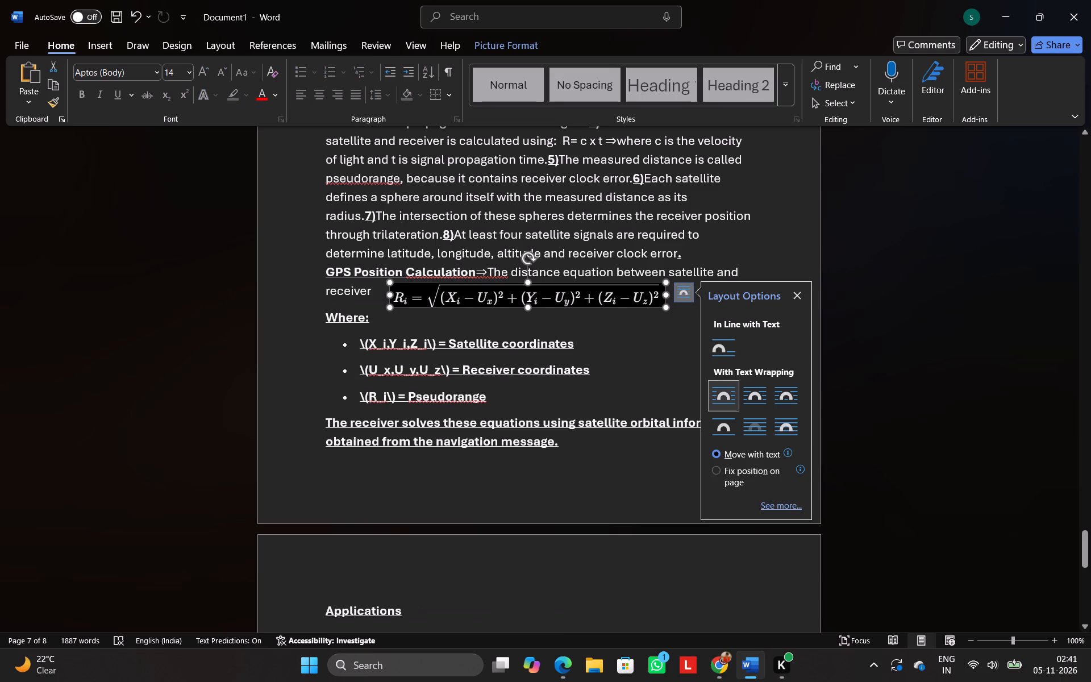
click(624, 355)
Nudge the equation image to the right until "receiver is:" fits in front of it.
click(468, 302)
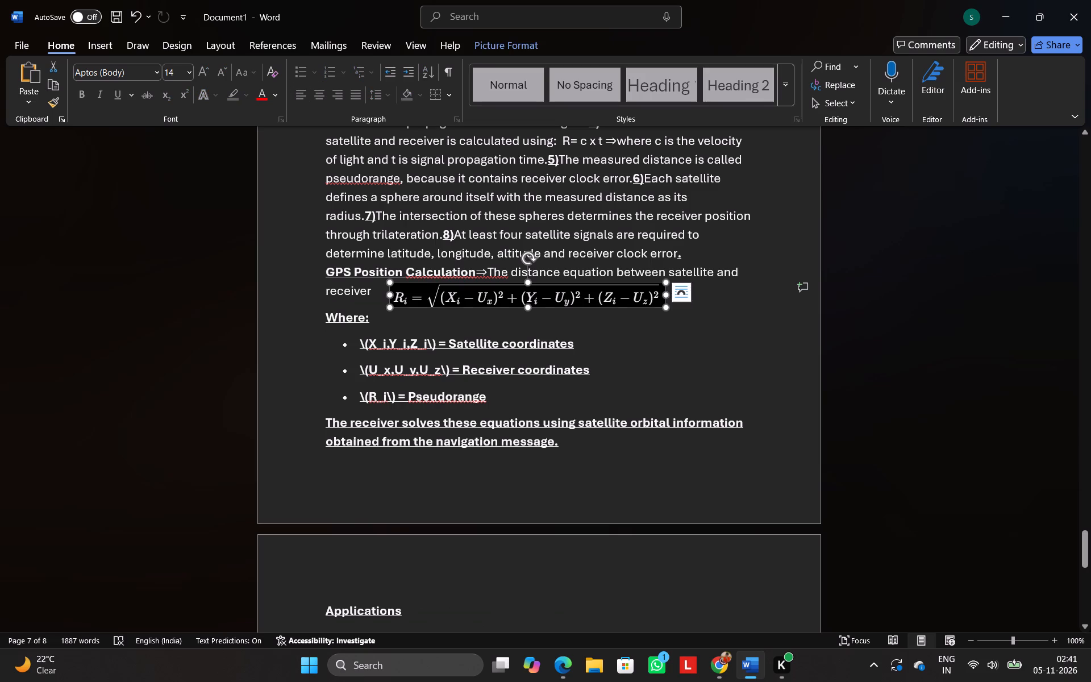
key(Right)
key(Right)
key(Right)
key(Right)
key(Right)
key(Right)
key(Right)
key(Right)
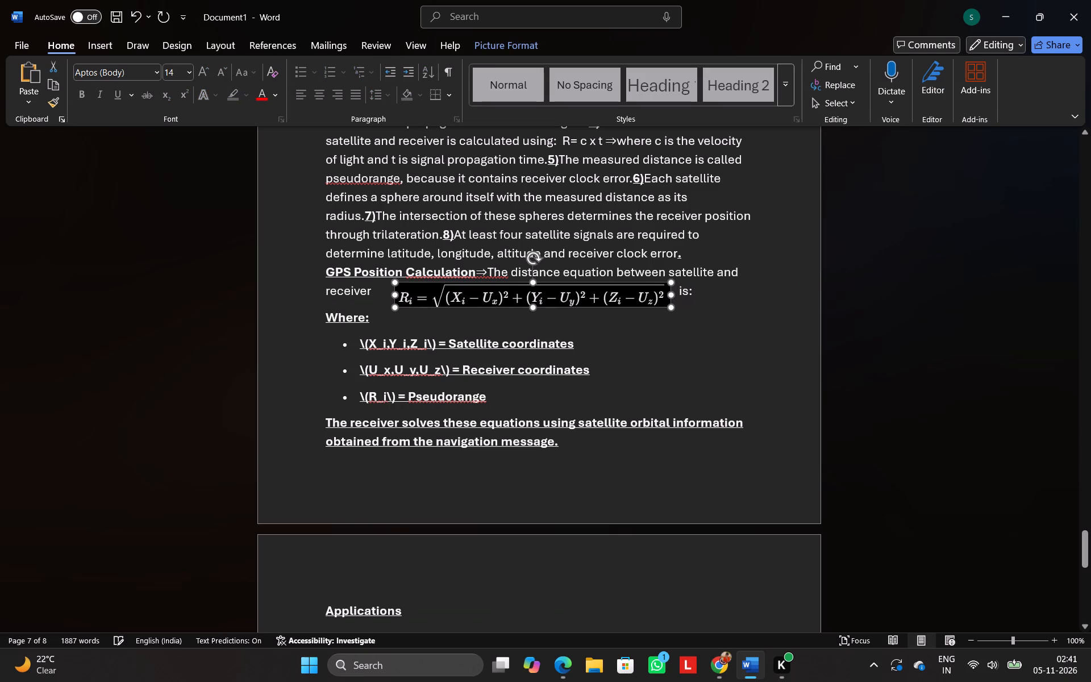
key(Right)
key(Right)
key(Right)
key(Right)
key(Right)
key(Right)
key(Right)
key(Right)
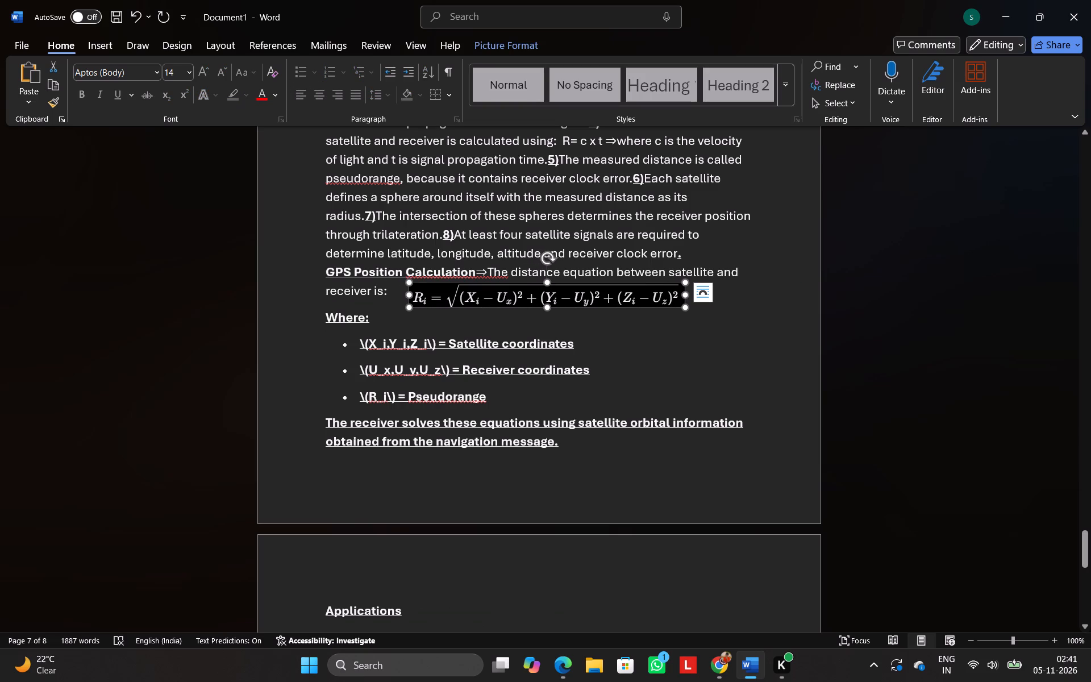
key(Right)
key(Right)
key(Right)
key(Right)
key(Right)
key(Right)
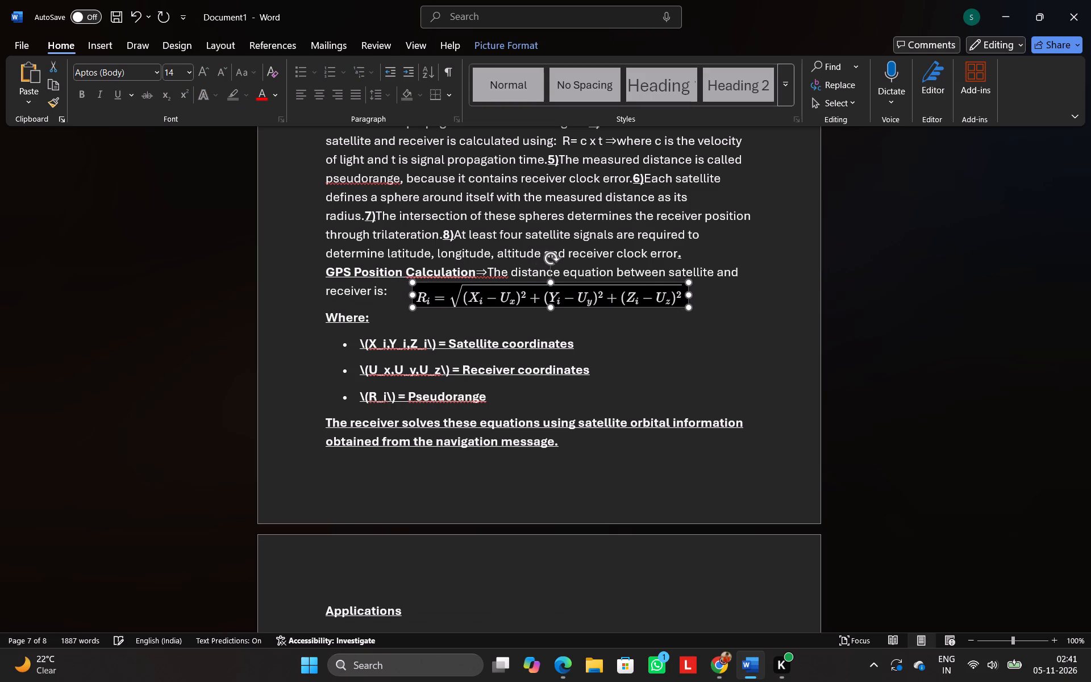
Merge the "Where:" line into the paragraph above so it follows the equation image.
scroll(485, 404, down, 2)
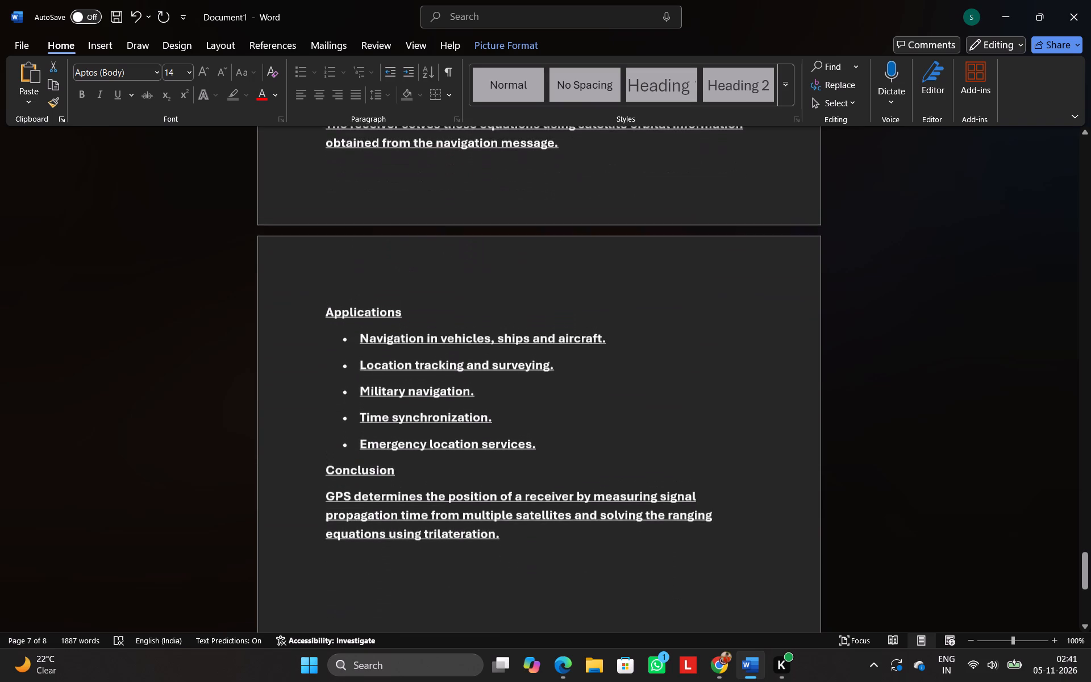
scroll(485, 404, up, 2)
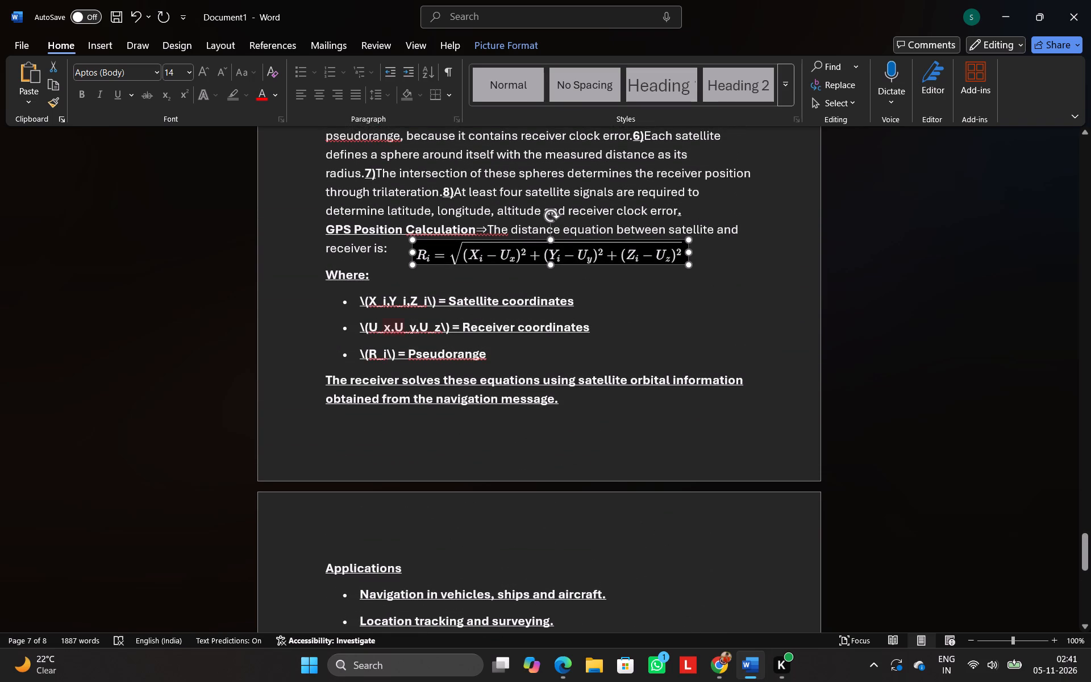
drag(327, 277, 390, 351)
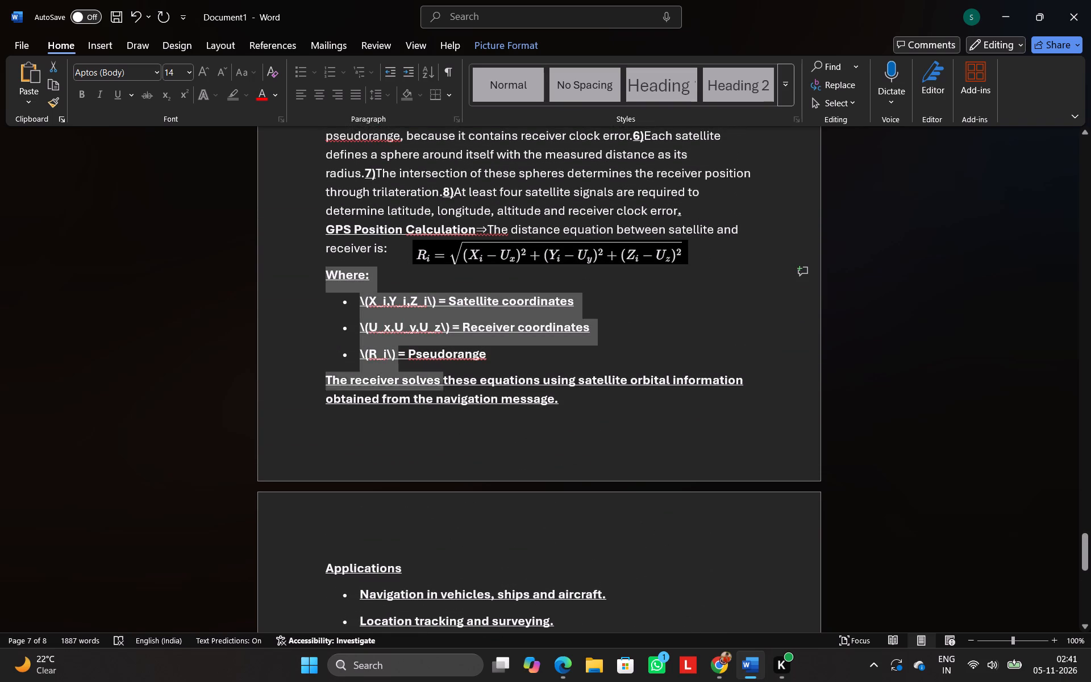
drag(390, 351, 326, 337)
click(326, 337)
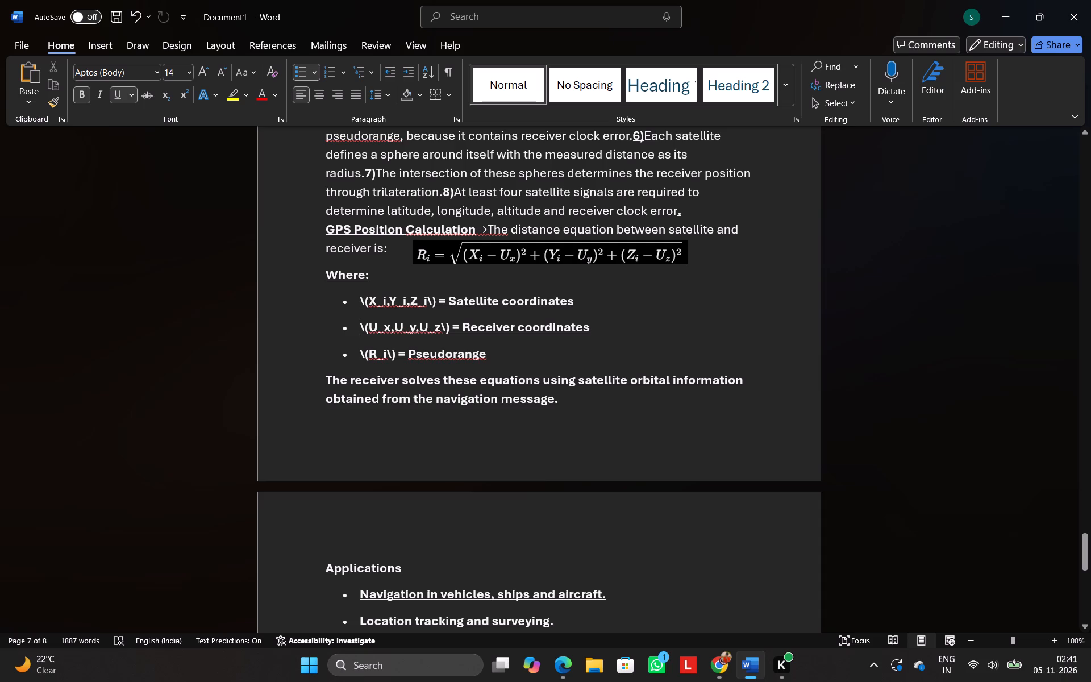
click(320, 281)
key(BackSpace)
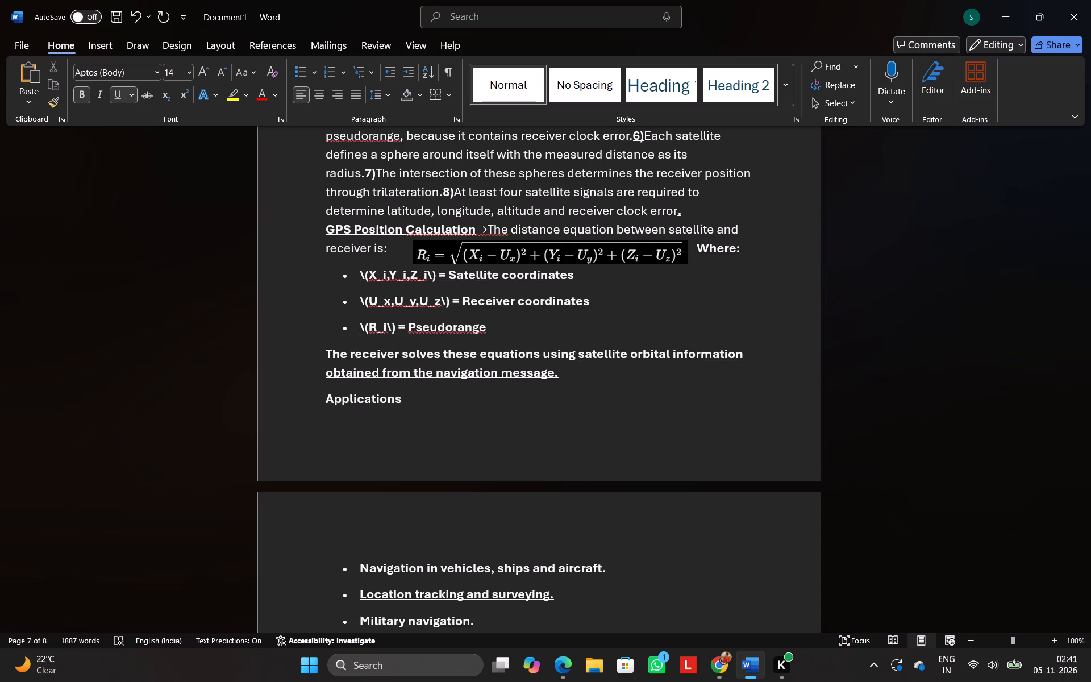
Insert a line break after "Where:" to start an empty line above the coordinate bullets.
key(Right)
key(Right)
key(Right)
key(Right)
key(Right)
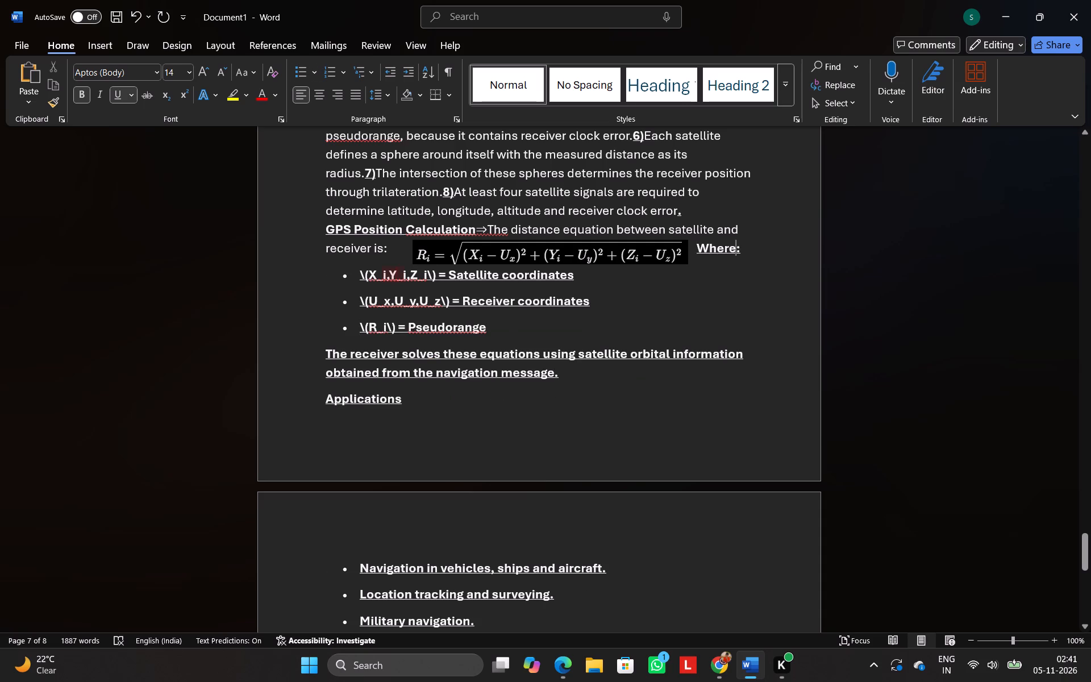
key(Right)
key(shift+Return)
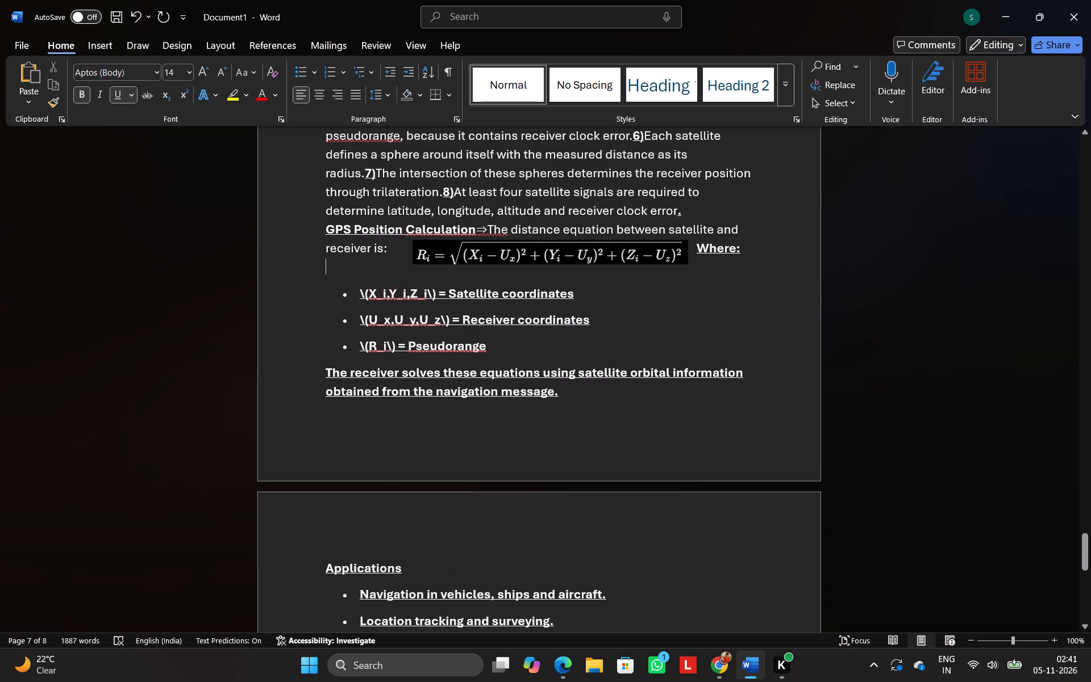
Strip the LaTeX brackets, backslashes and underscores from the satellite coordinates bullet so its label reads "Xi,Yi,Zi=".
click(438, 293)
key(BackSpace)
key(BackSpace)
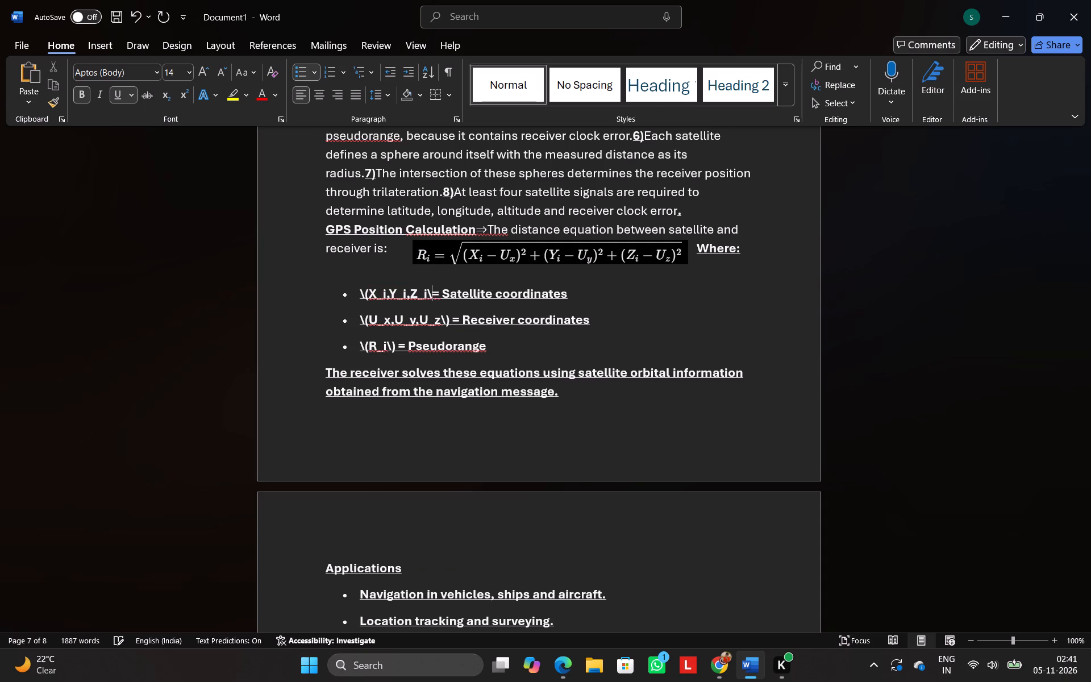
key(BackSpace)
key(Left)
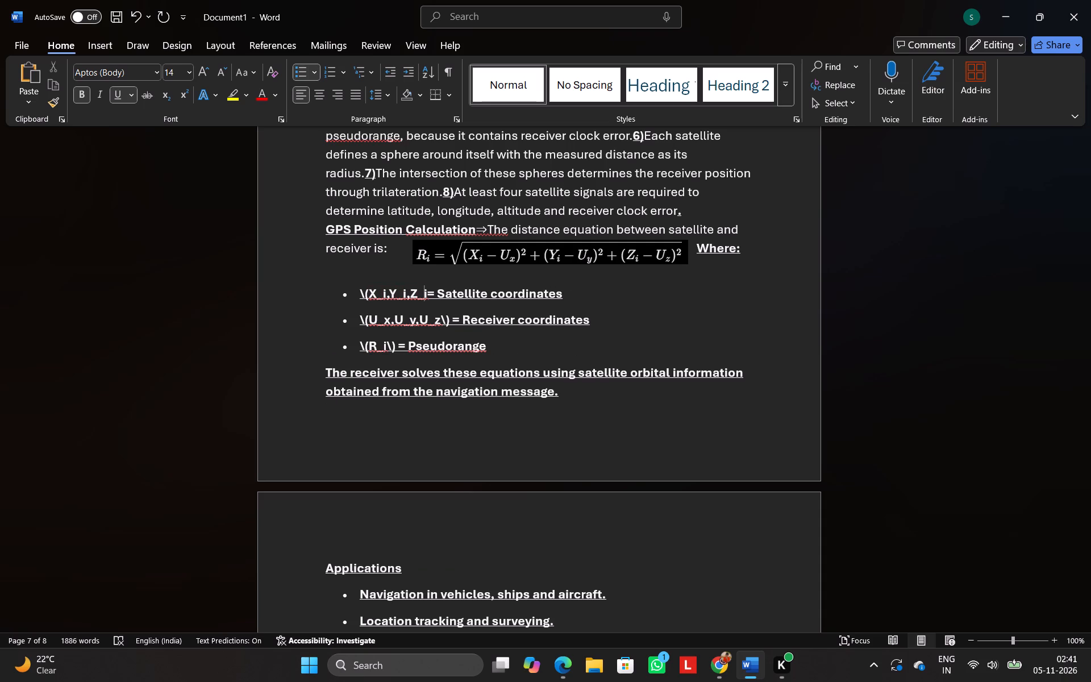
key(BackSpace)
key(Left)
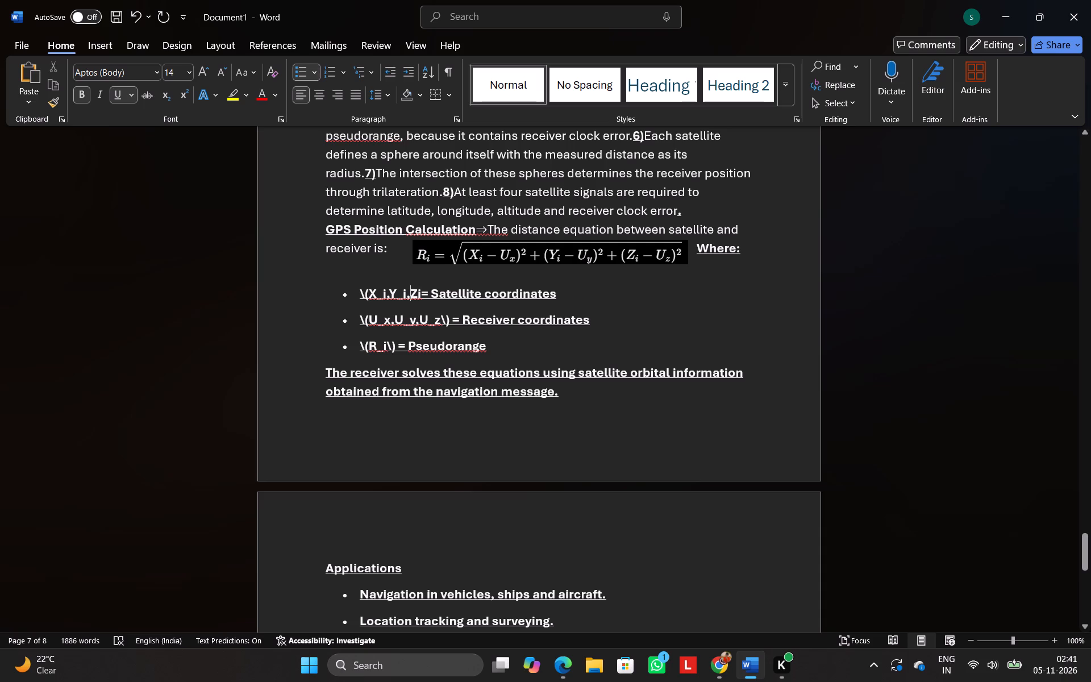
click(709, 663)
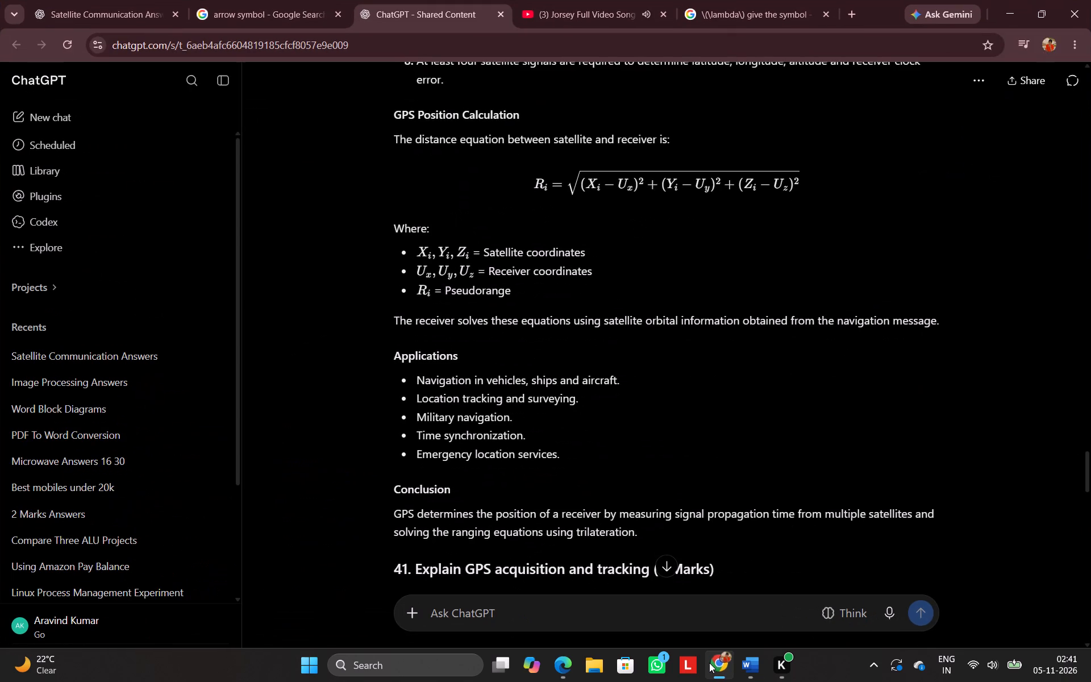
click(709, 663)
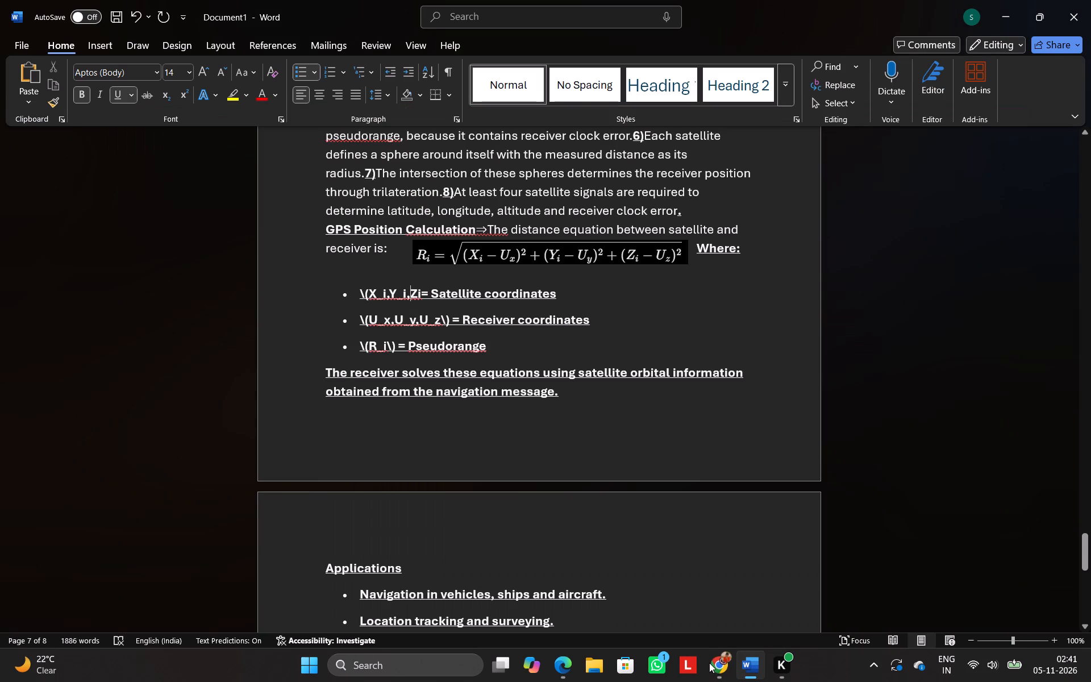
key(Left)
key(Left)
key(BackSpace)
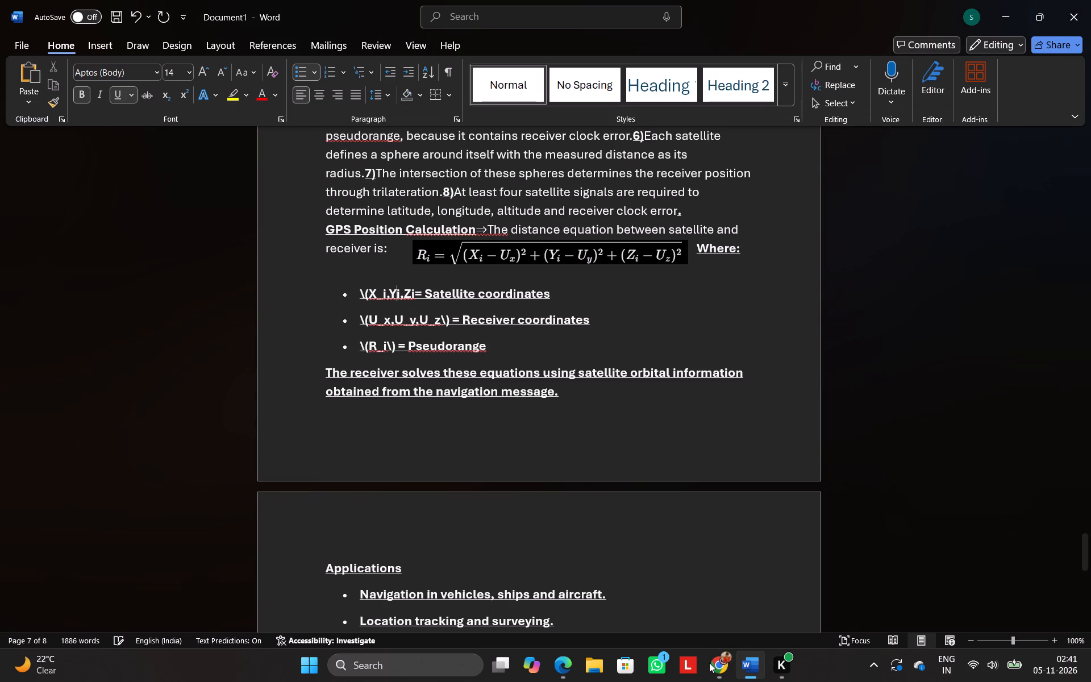
key(Left)
key(Left)
key(Left)
key(BackSpace)
key(Left)
key(BackSpace)
key(BackSpace)
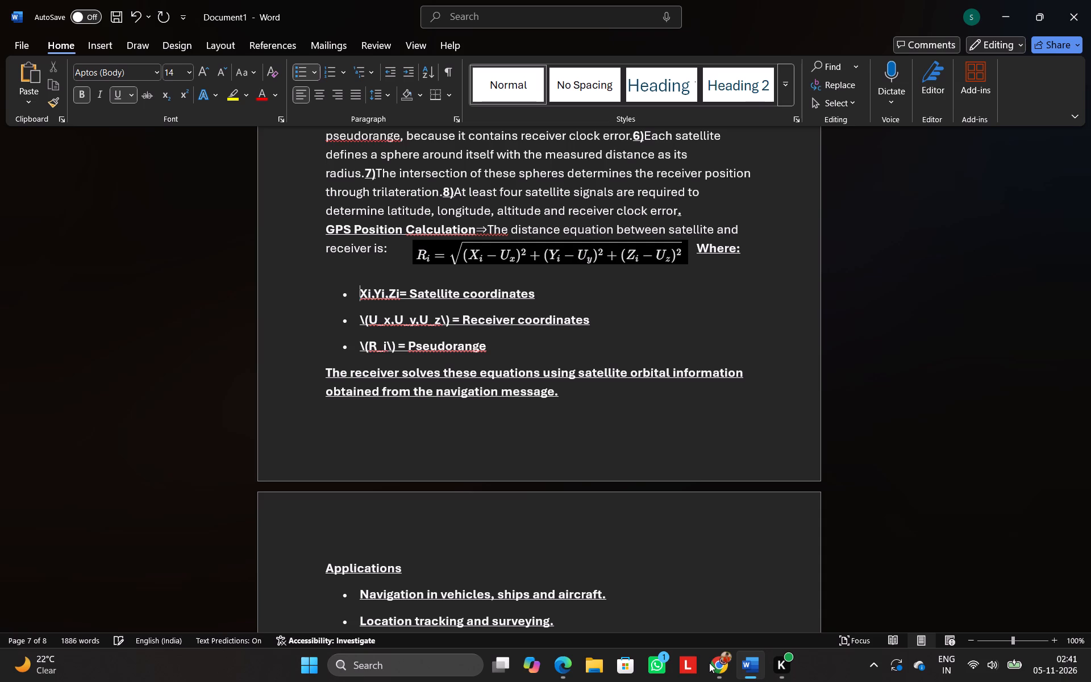
Remove the bullet from the satellite coordinates line and merge it into the empty line under "Where:".
key(BackSpace)
key(BackSpace)
key(BackSpace)
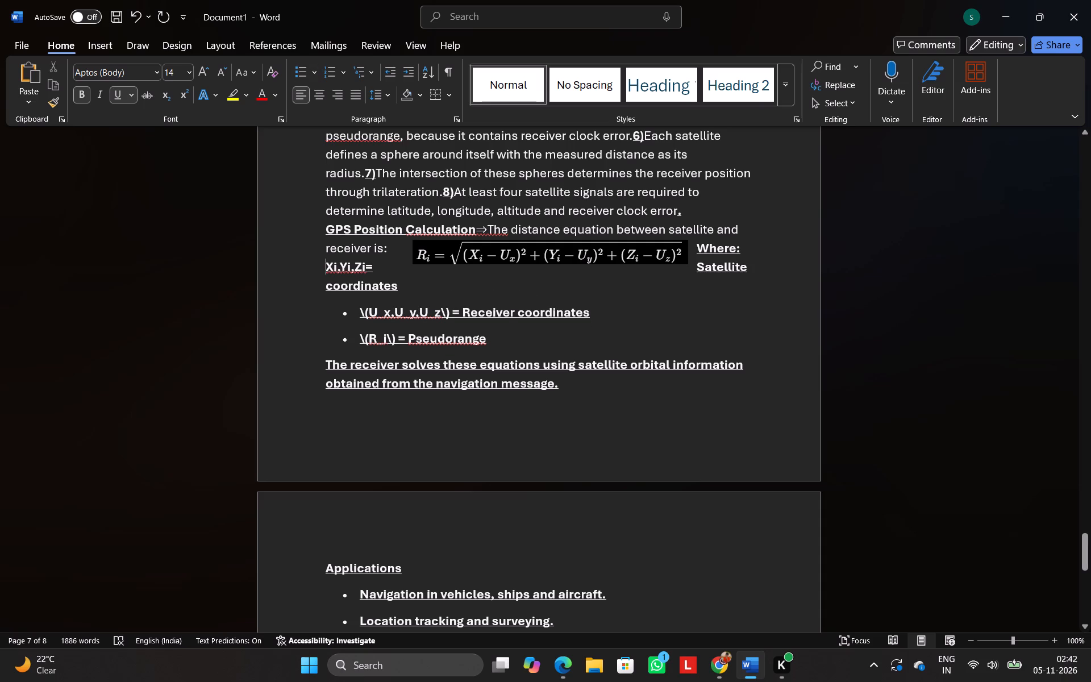
Nudge the equation image to the right until "Where:" wraps onto the line below "receiver is:".
click(590, 254)
key(Right)
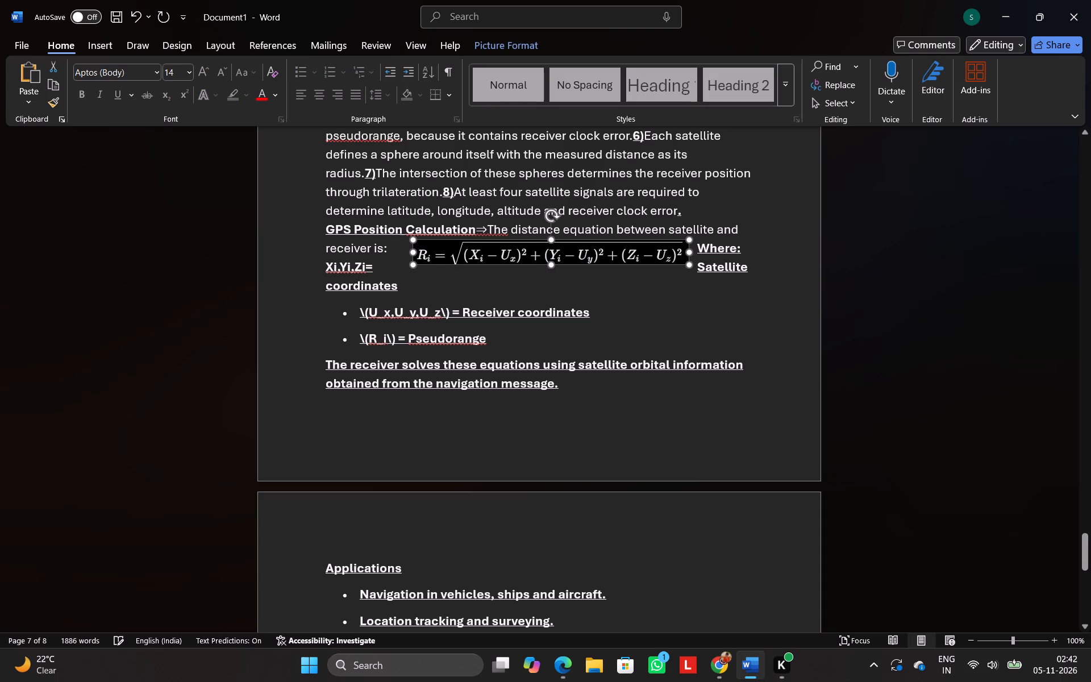
key(Right)
key(Right)
key(Right)
key(Right)
key(Right)
key(Right)
key(Right)
key(Right)
key(Right)
key(Right)
key(Right)
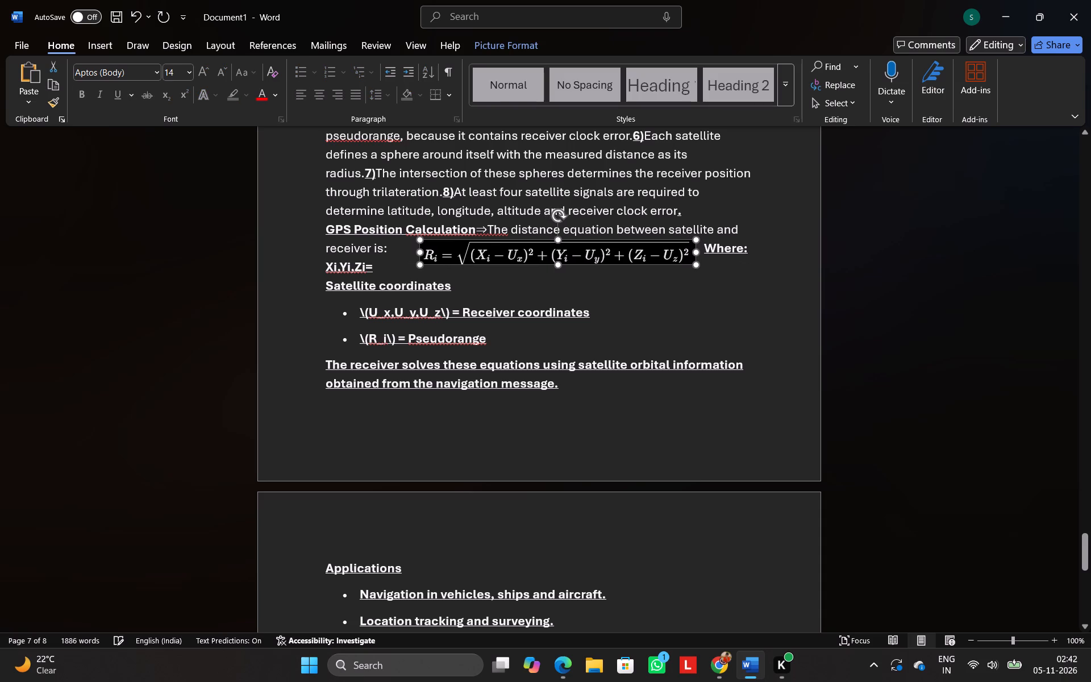
key(Right)
key(Right)
key(Right)
key(Right)
key(Right)
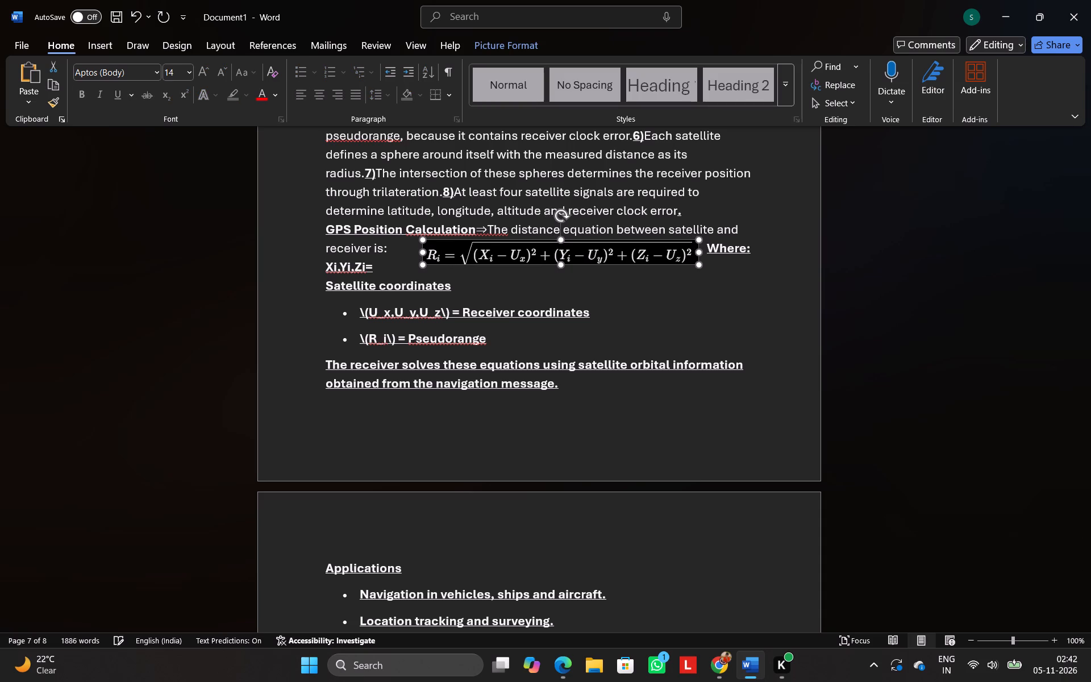
key(Right)
key(Right)
key(Right)
key(Right)
key(Right)
key(Right)
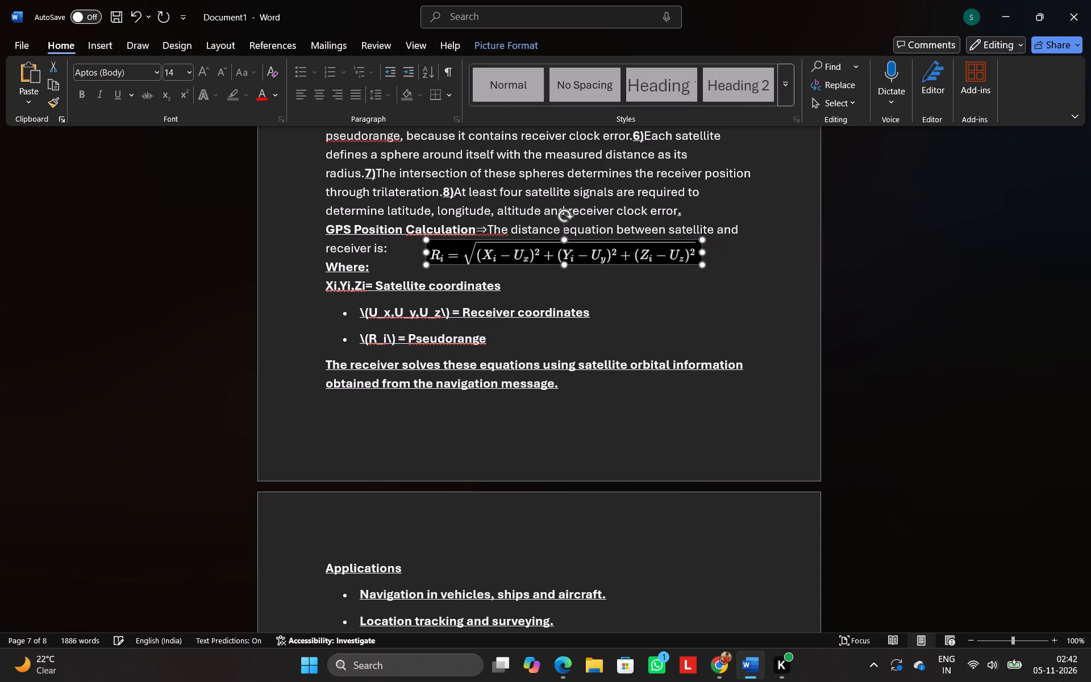
key(Right)
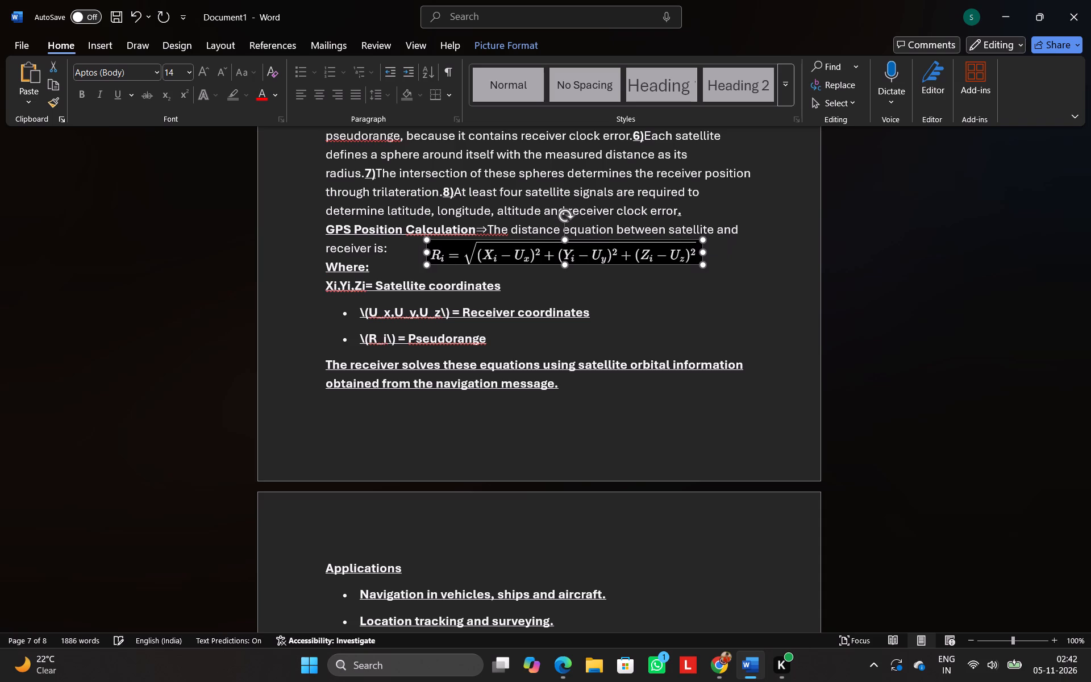
key(Right)
key(Right)
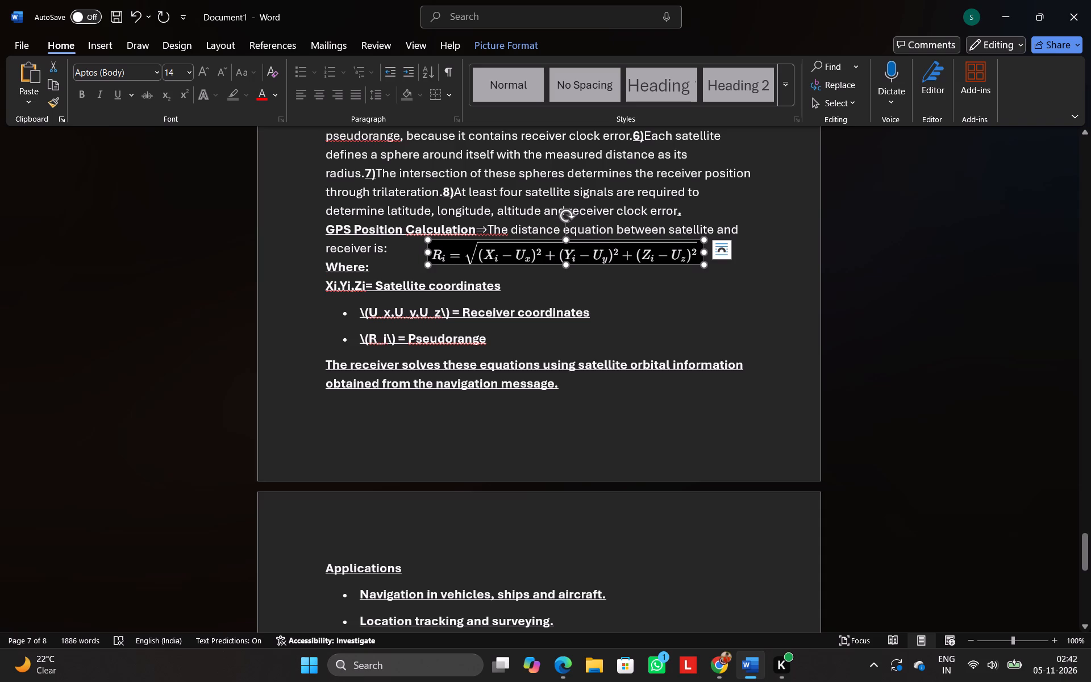
Remove the line break before "Xi,Yi,Zi=" so it directly follows "Where:".
click(324, 284)
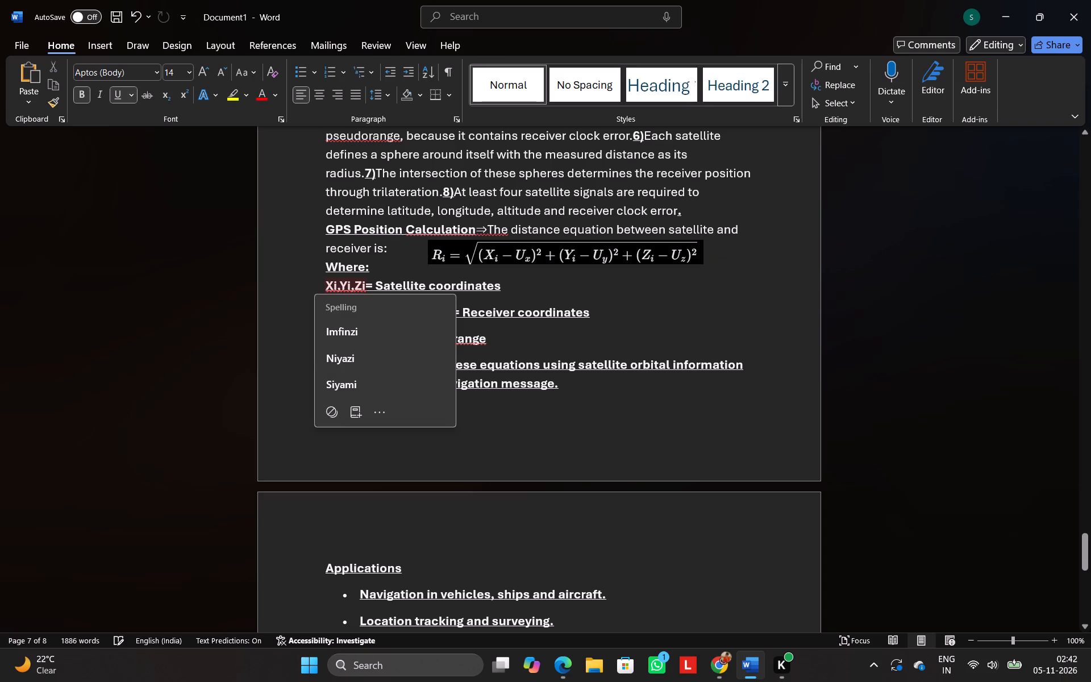
key(BackSpace)
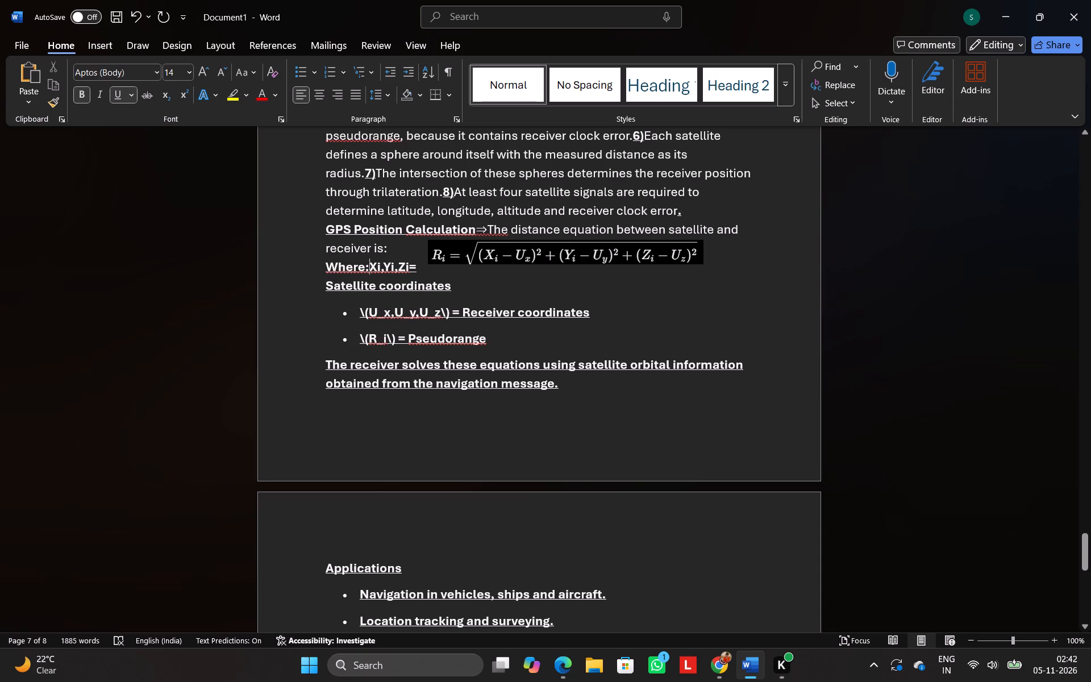
Reduce the equation image's height slightly so "Where:Xi,Yi,Zi= Satellite coordinates" fits on one line beneath it.
click(487, 271)
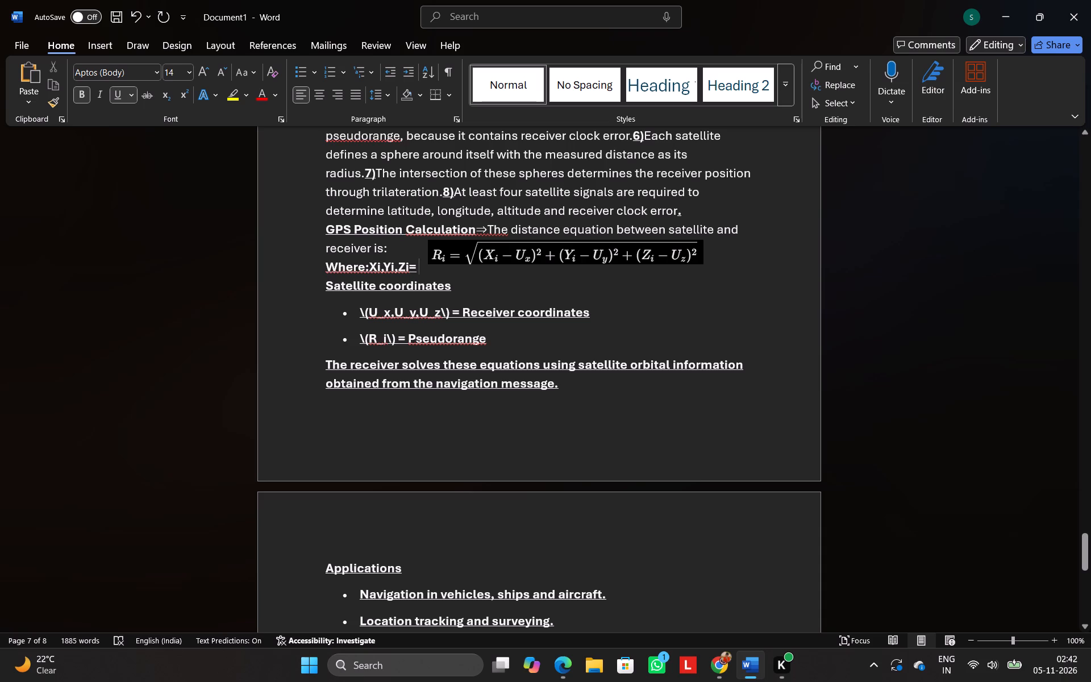
click(505, 259)
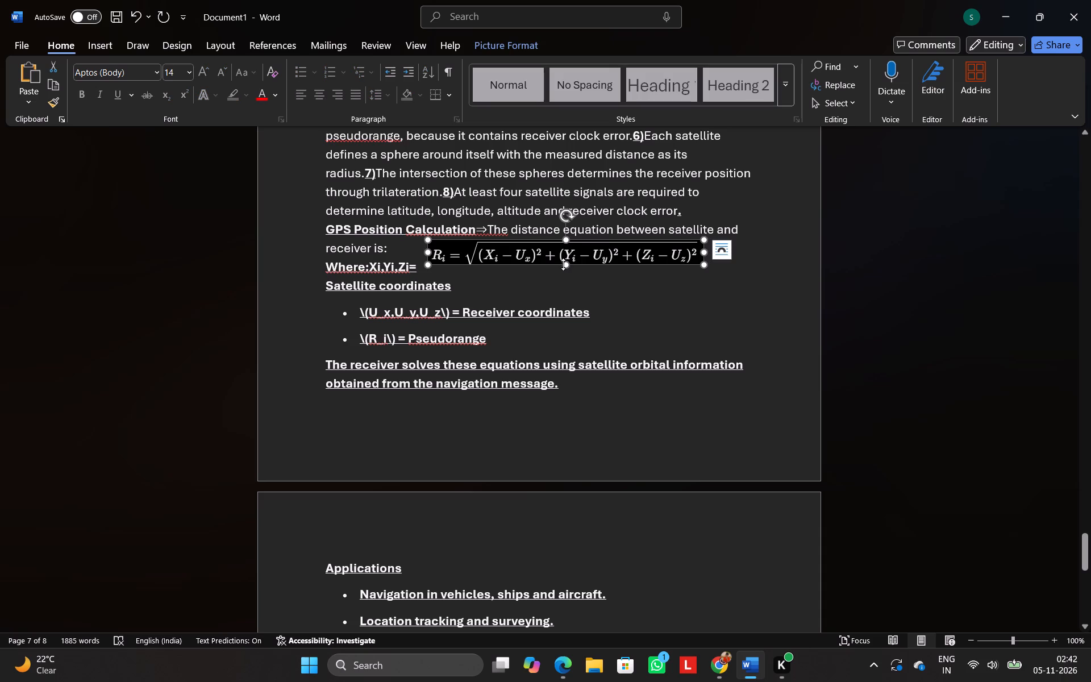
click(563, 264)
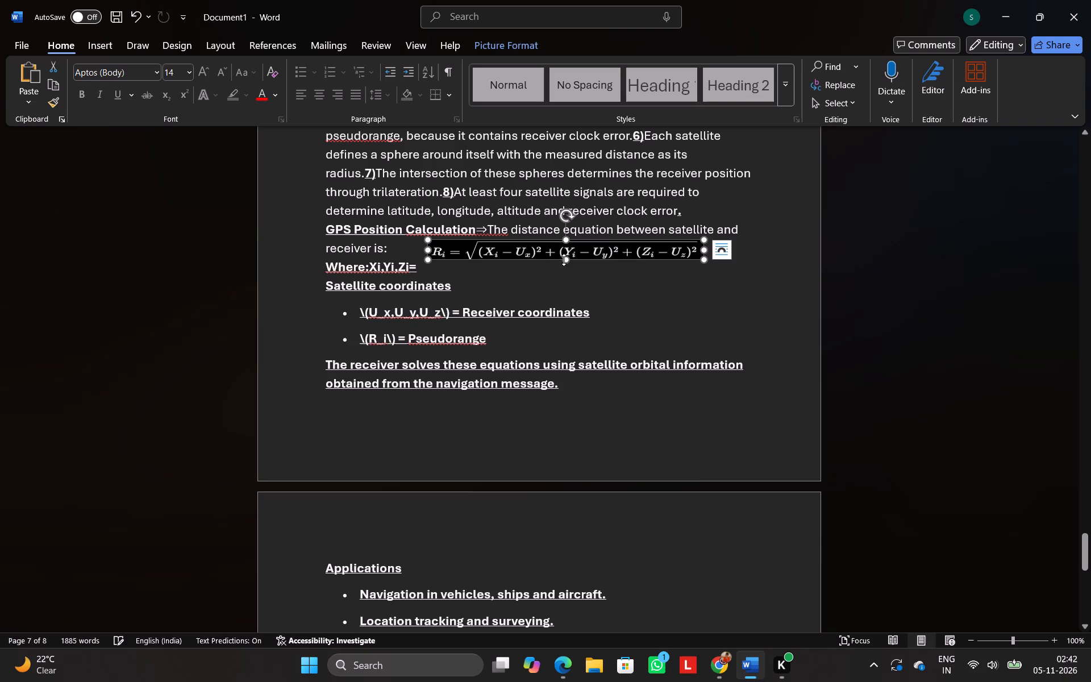
click(567, 261)
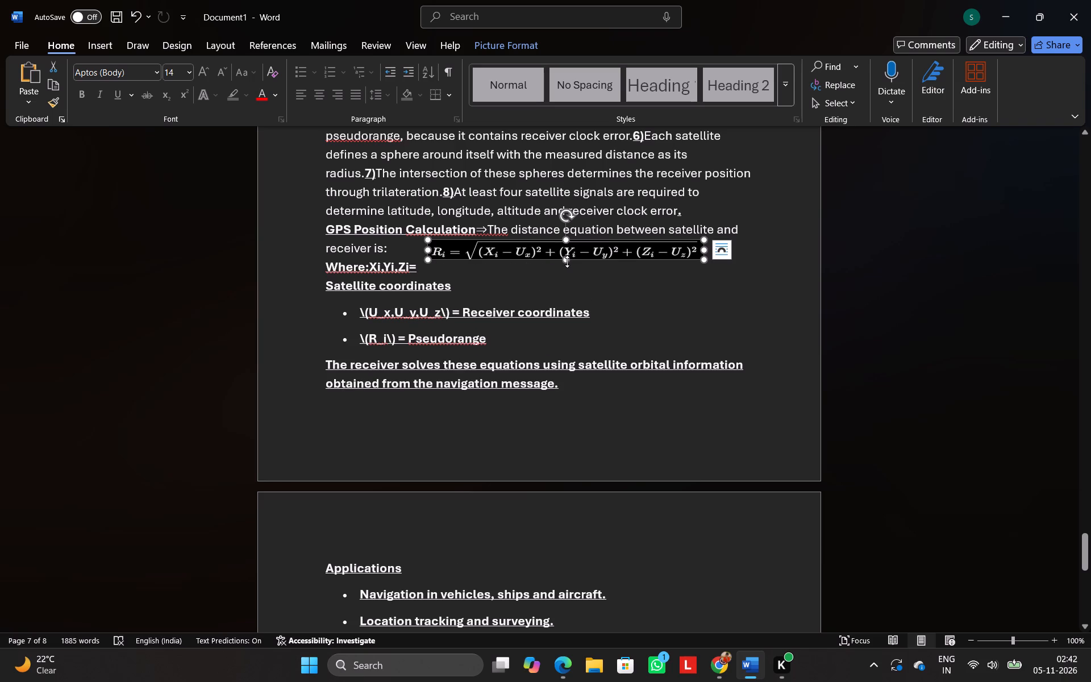
click(580, 267)
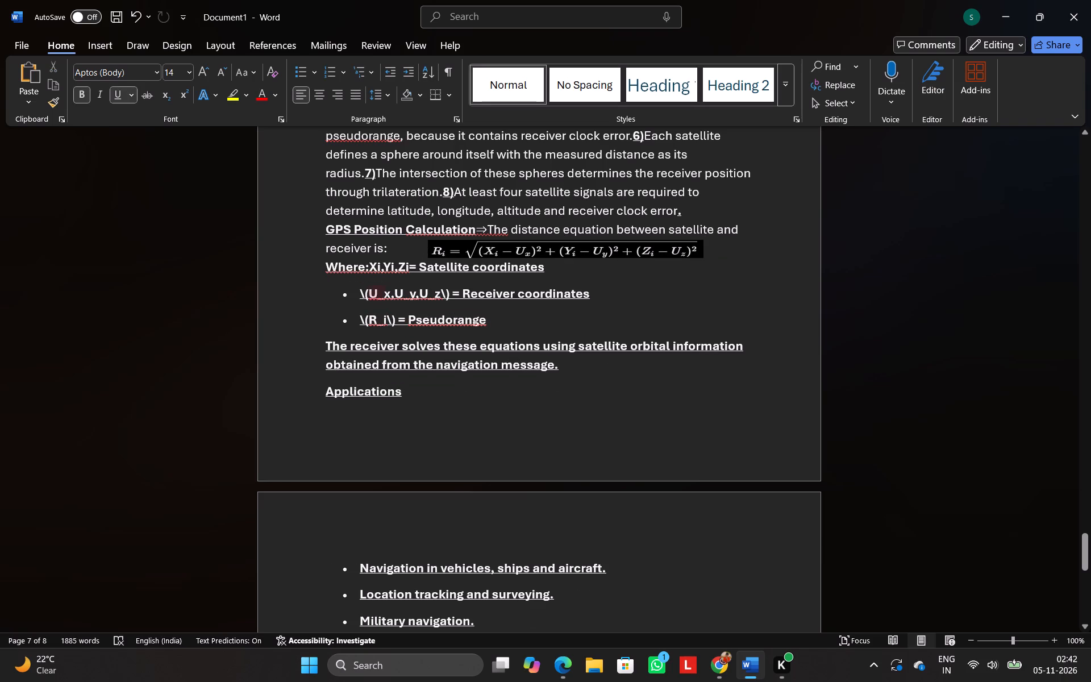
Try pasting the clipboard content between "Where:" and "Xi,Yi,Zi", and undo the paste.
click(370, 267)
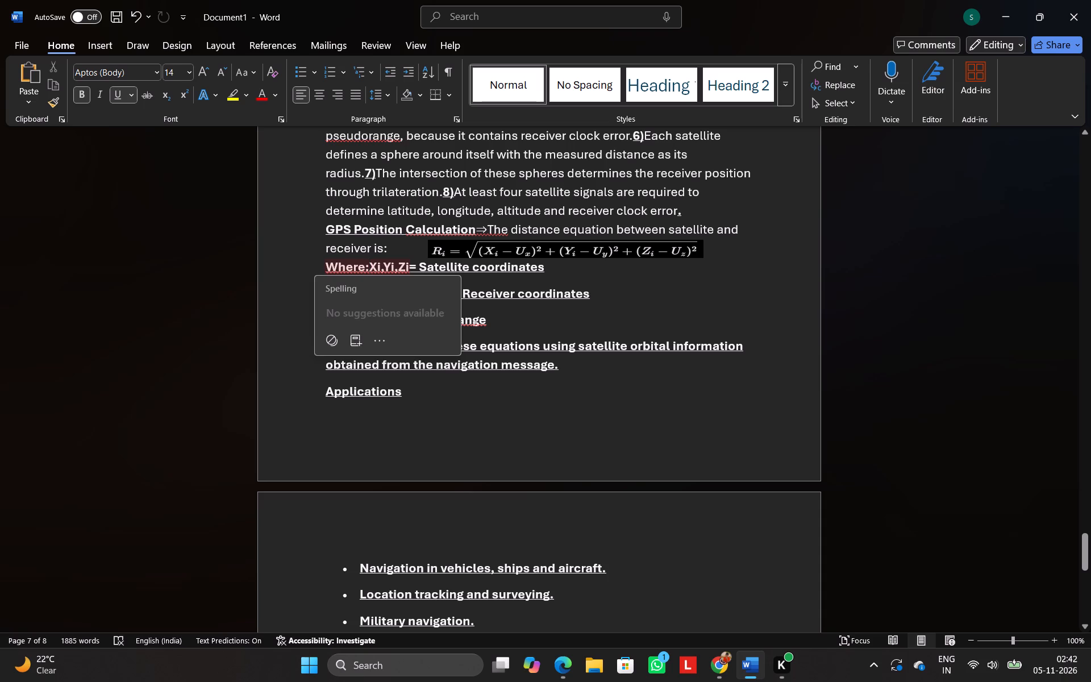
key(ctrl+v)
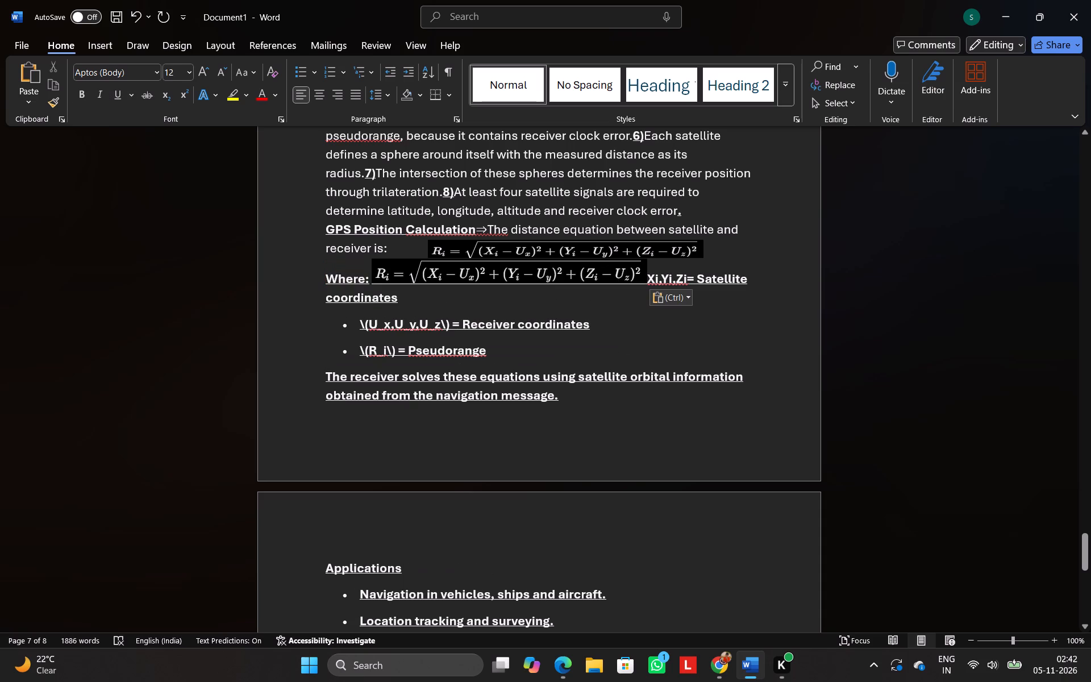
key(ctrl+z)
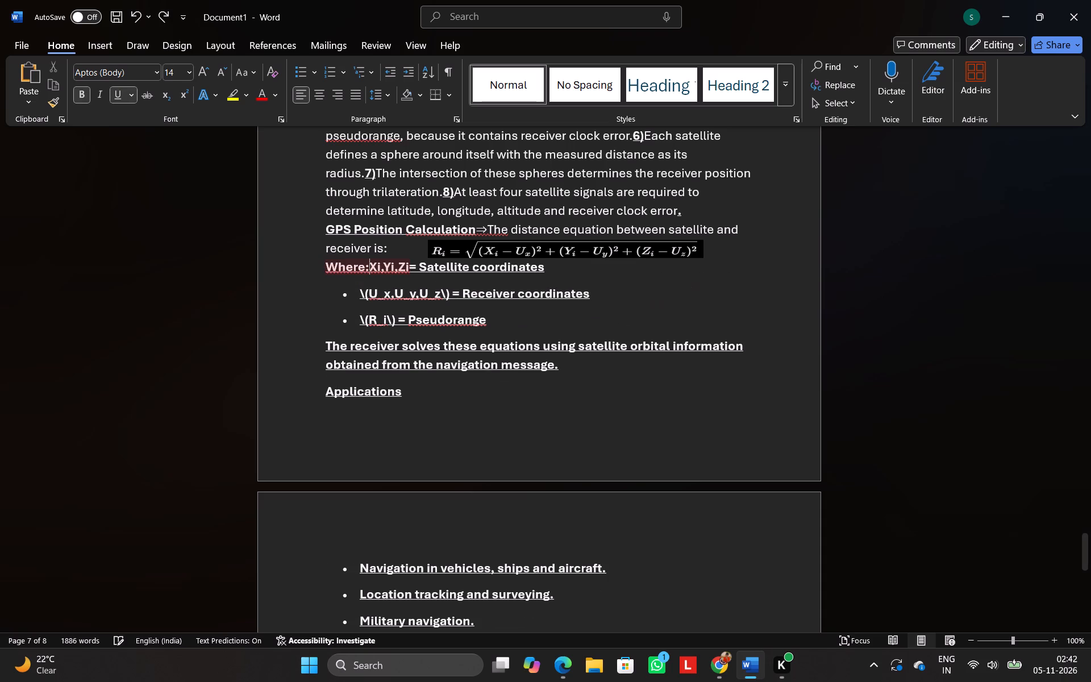
Copy the ⇒ arrow following "GPS Position Calculation" and paste it between "Where:" and "Xi,Yi,Zi=".
click(475, 232)
drag(475, 232, 481, 231)
click(481, 231)
double_click(481, 231)
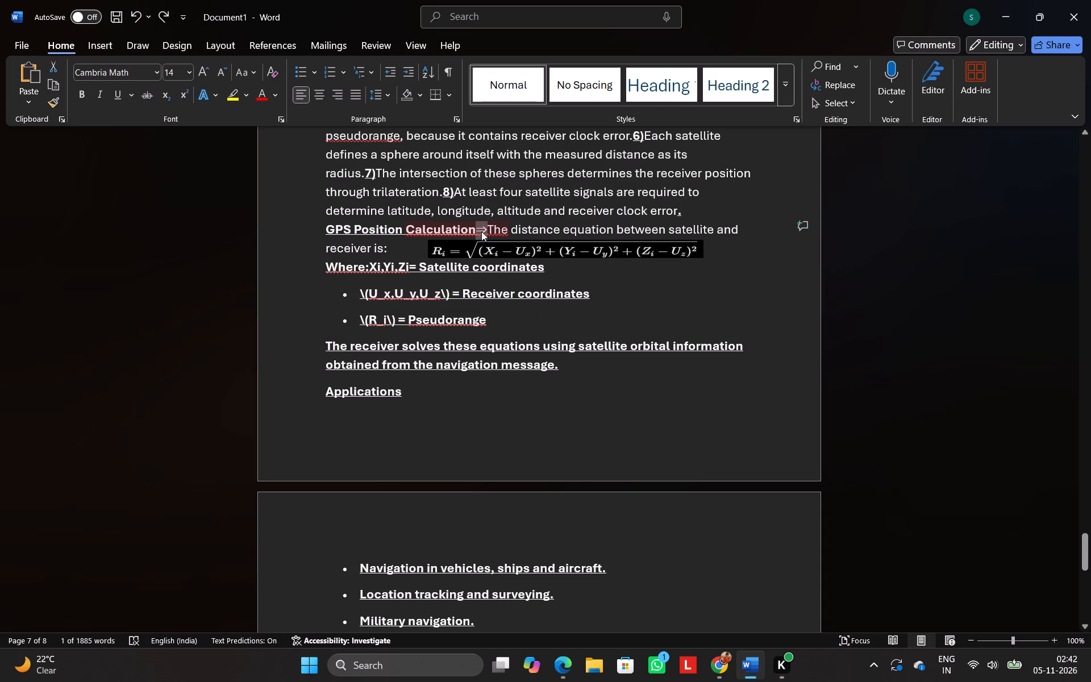
key(ctrl+c)
click(371, 271)
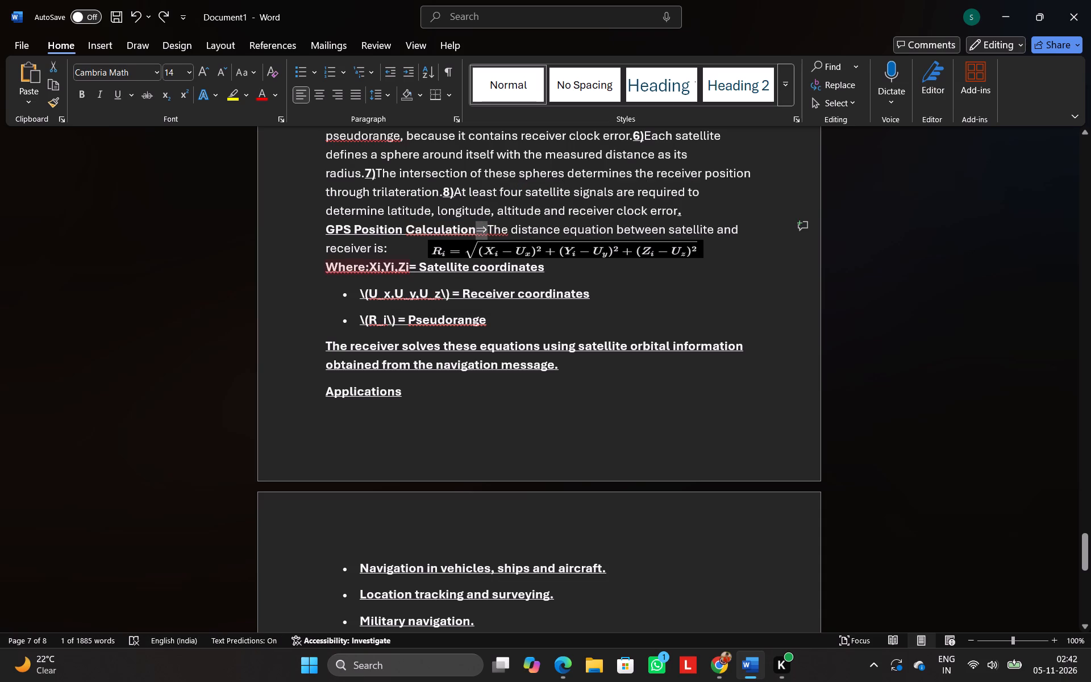
key(ctrl+v)
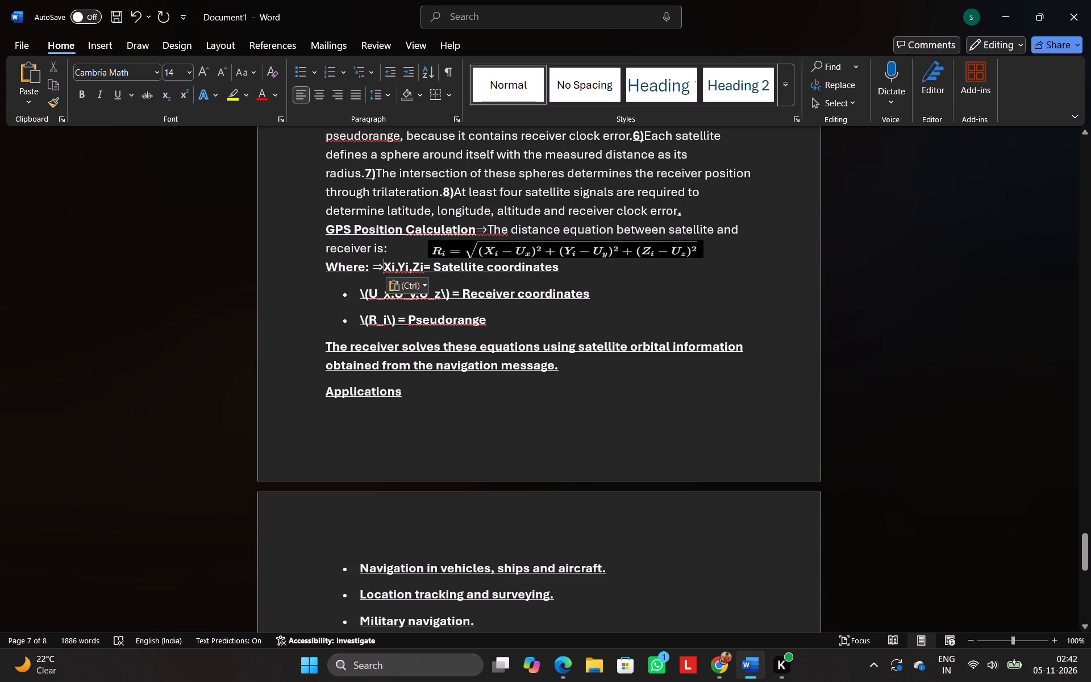
Insert a space between "GPS Position Calculation" and the ⇒ arrow.
click(476, 233)
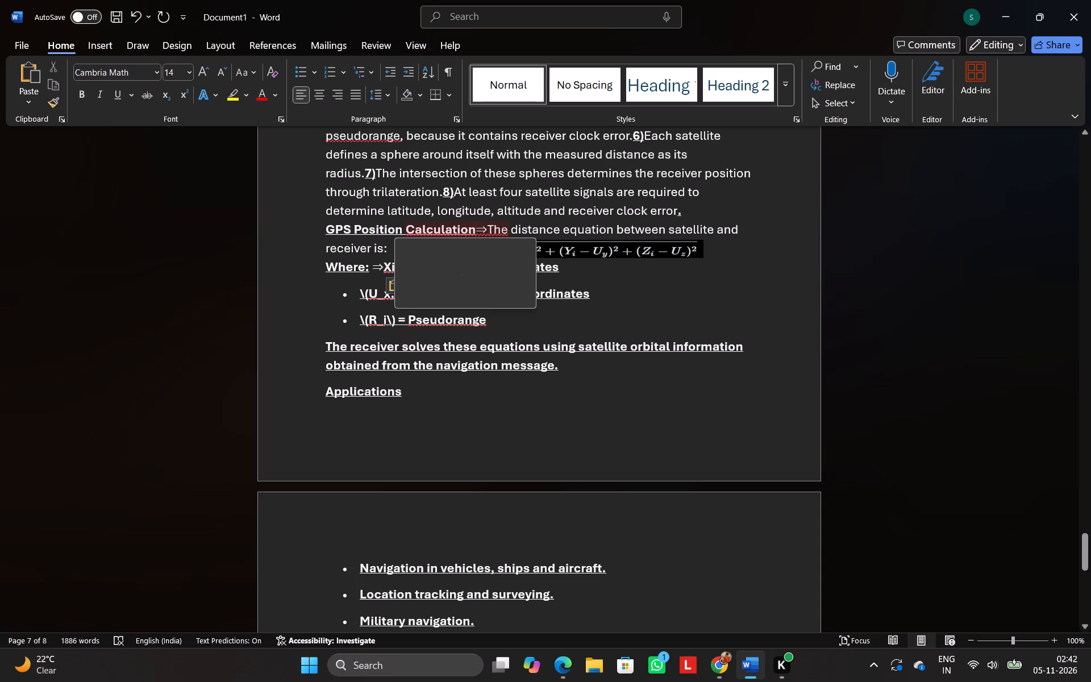
key(space)
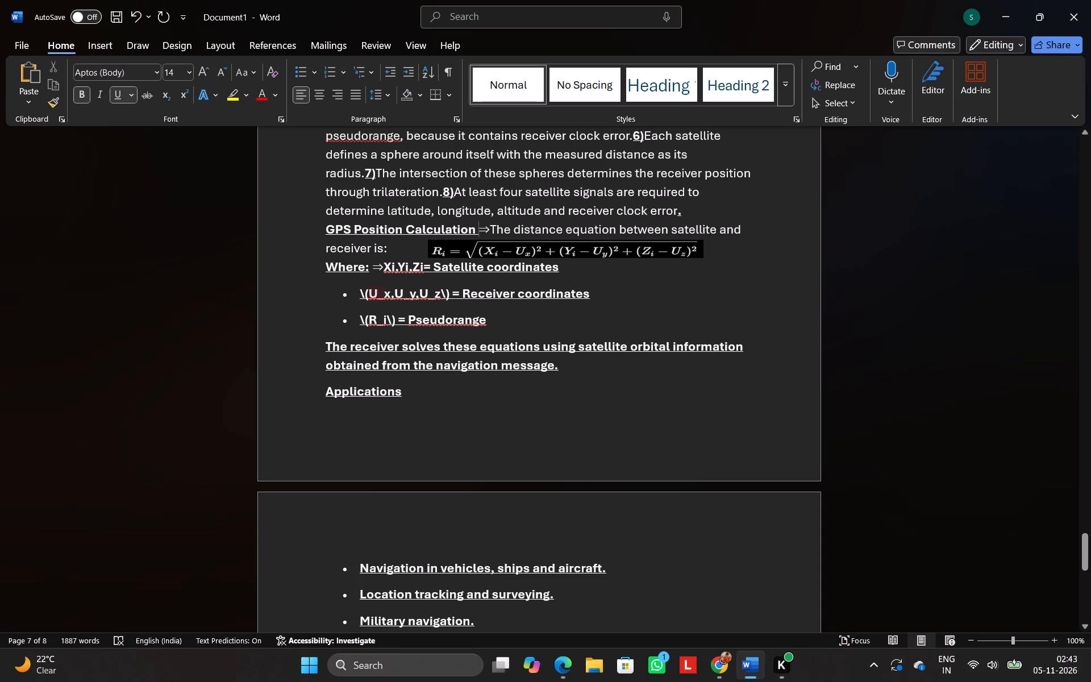
Add a period after "Satellite coordinates" in the "Where:" line.
click(569, 269)
key(period)
Clean up the receiver coordinates bullet's notation so that it reads "Ux,Uy,Uz= Receiver coordinates".
click(451, 301)
key(BackSpace)
key(BackSpace)
key(BackSpace)
key(Left)
key(BackSpace)
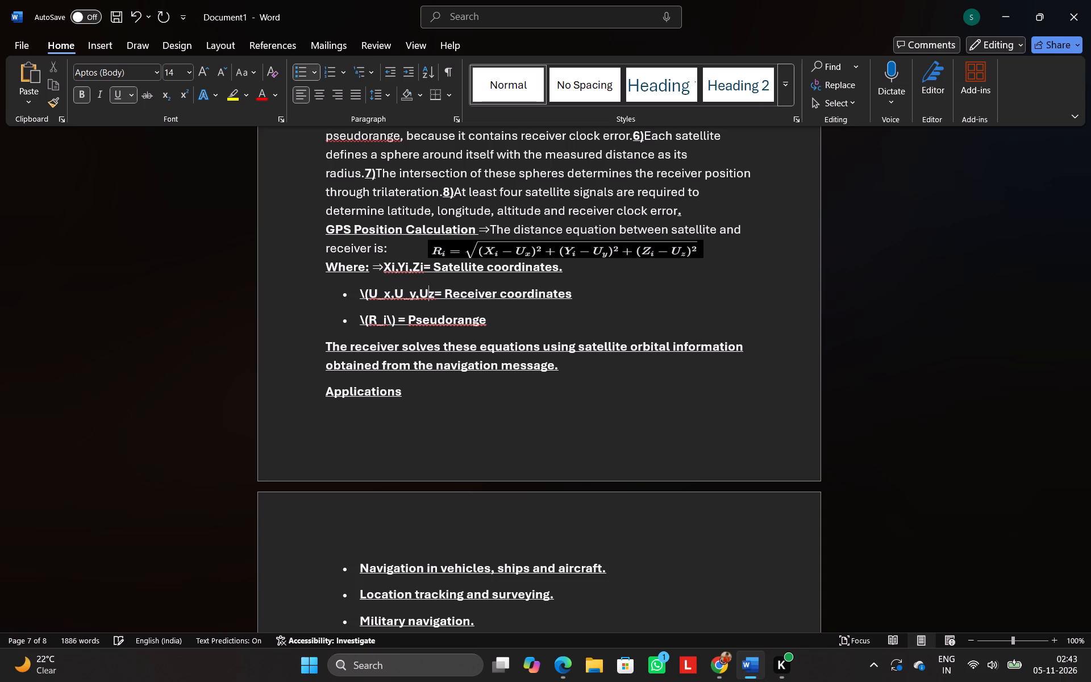
key(Left)
key(Left)
key(Left)
key(BackSpace)
key(Left)
key(Left)
key(Left)
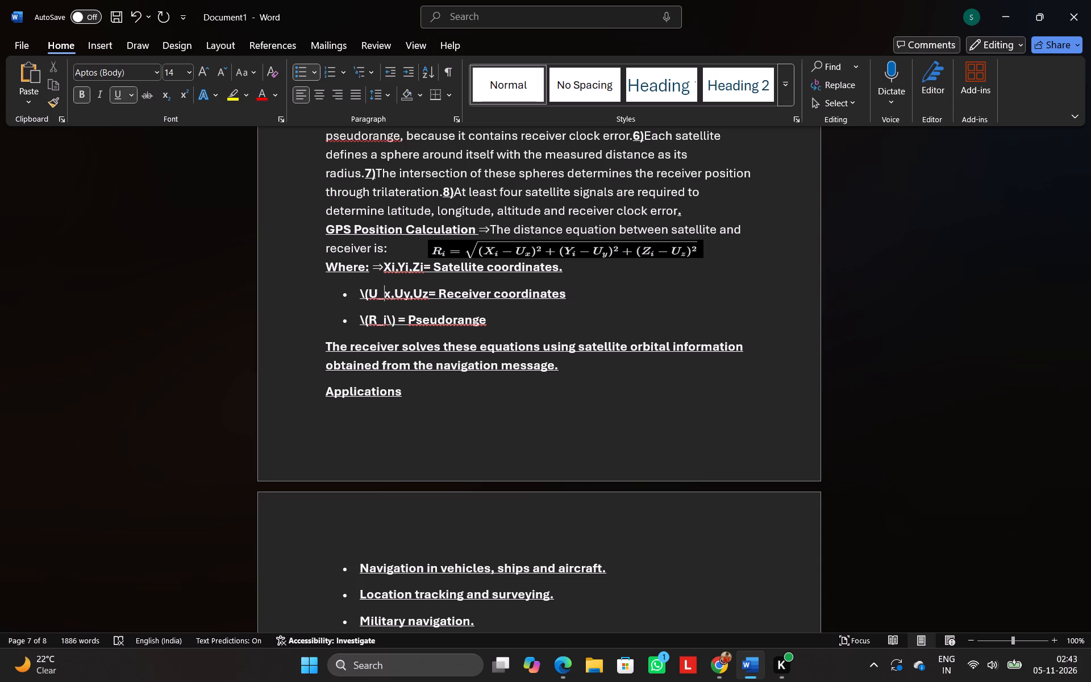
key(BackSpace)
key(Left)
key(BackSpace)
key(BackSpace)
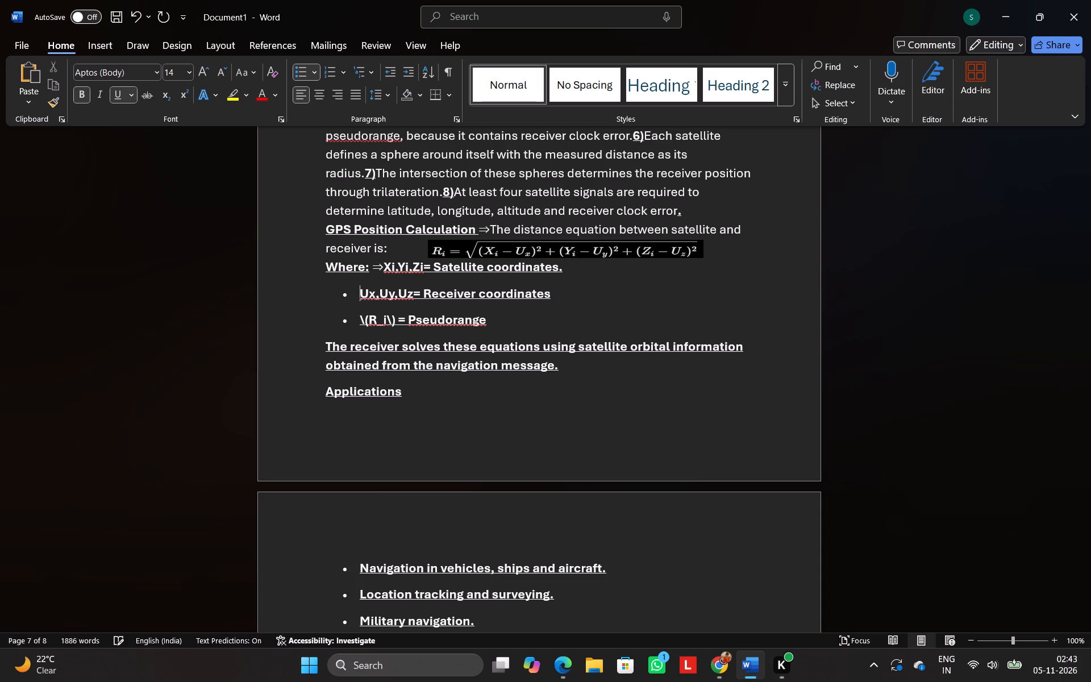
Join the receiver coordinates bullet onto the "Where:" line and paste the ⇒ arrow before "Ux,Uy,Uz".
key(BackSpace)
key(BackSpace)
key(BackSpace)
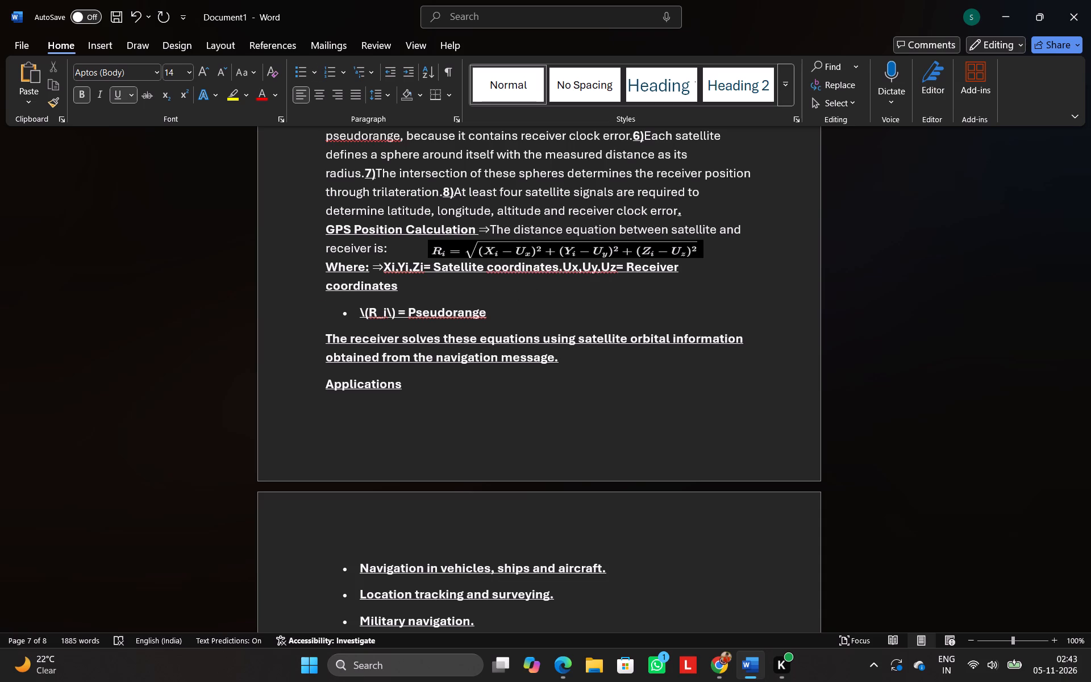
key(ctrl+v)
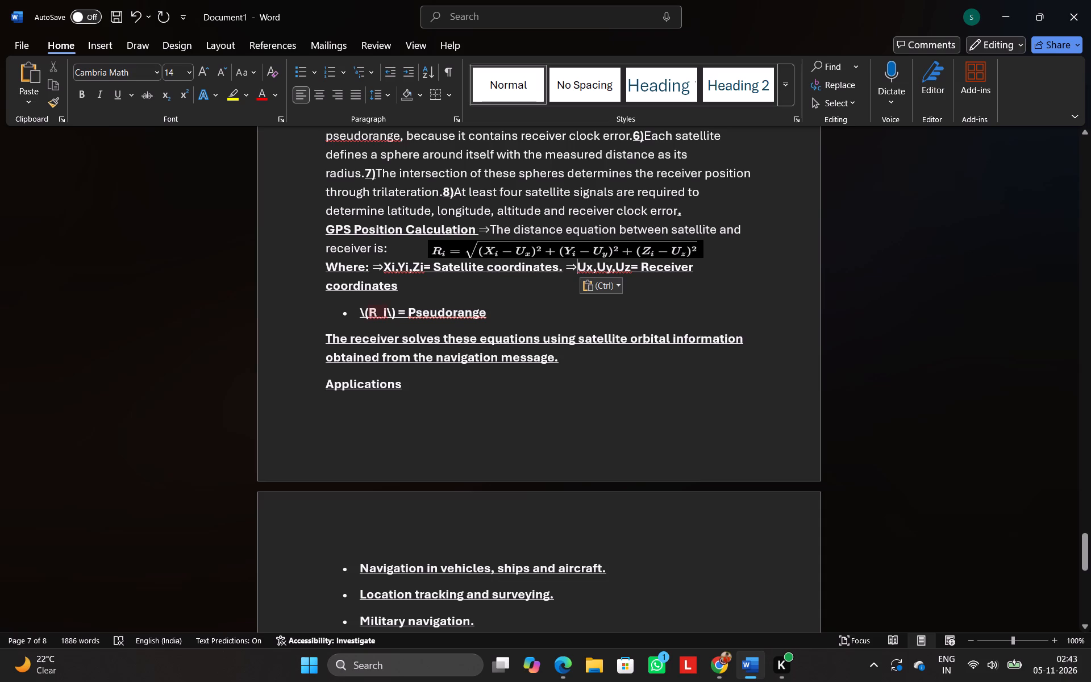
Strip the backslashes, parentheses and underscore from the Pseudorange bullet so that it reads "Ri = Pseudorange".
click(392, 312)
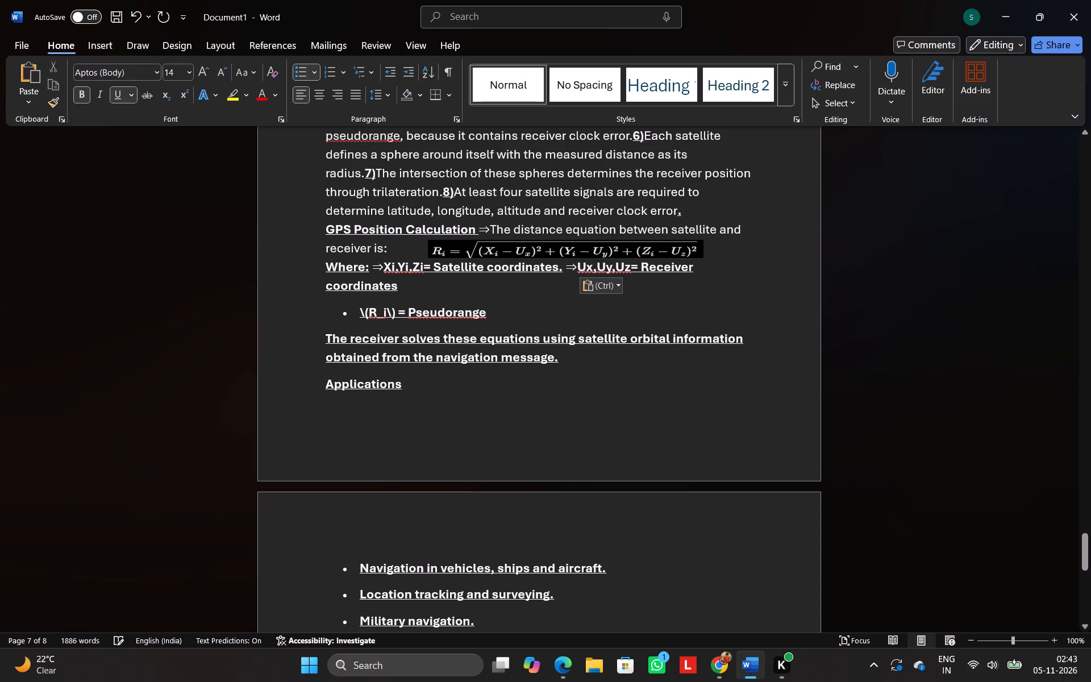
key(Right)
key(BackSpace)
key(BackSpace)
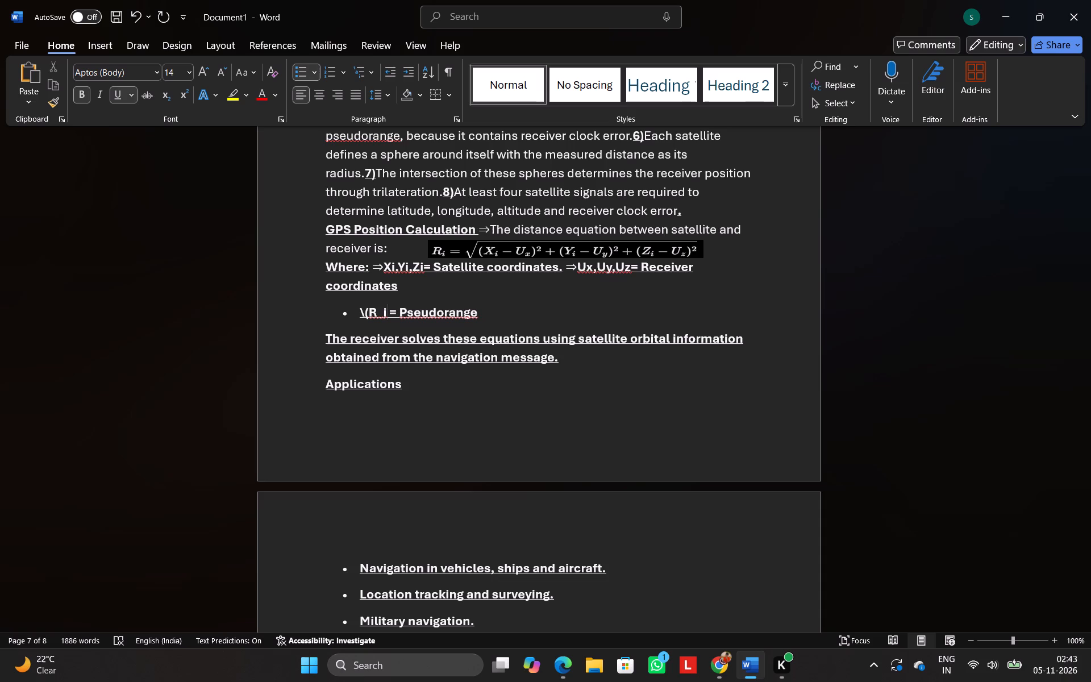
key(Left)
key(BackSpace)
key(Left)
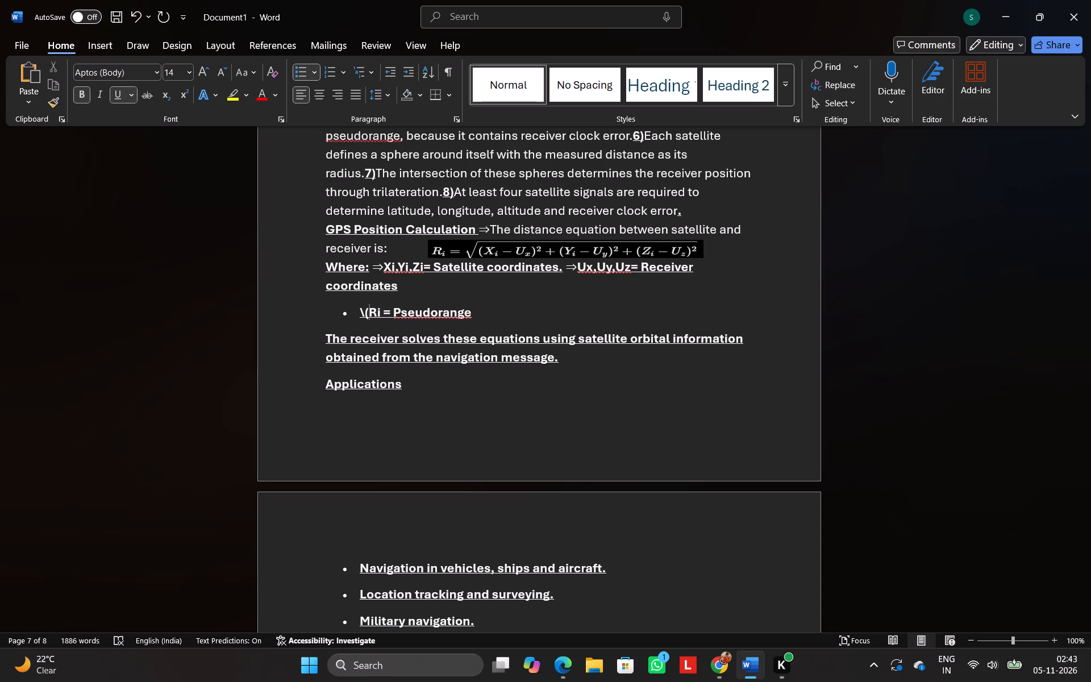
key(BackSpace)
key(BackSpace)
Join the Pseudorange bullet onto the "Receiver coordinates" line, separated by a period and a pasted ⇒ arrow.
key(BackSpace)
key(BackSpace)
key(BackSpace)
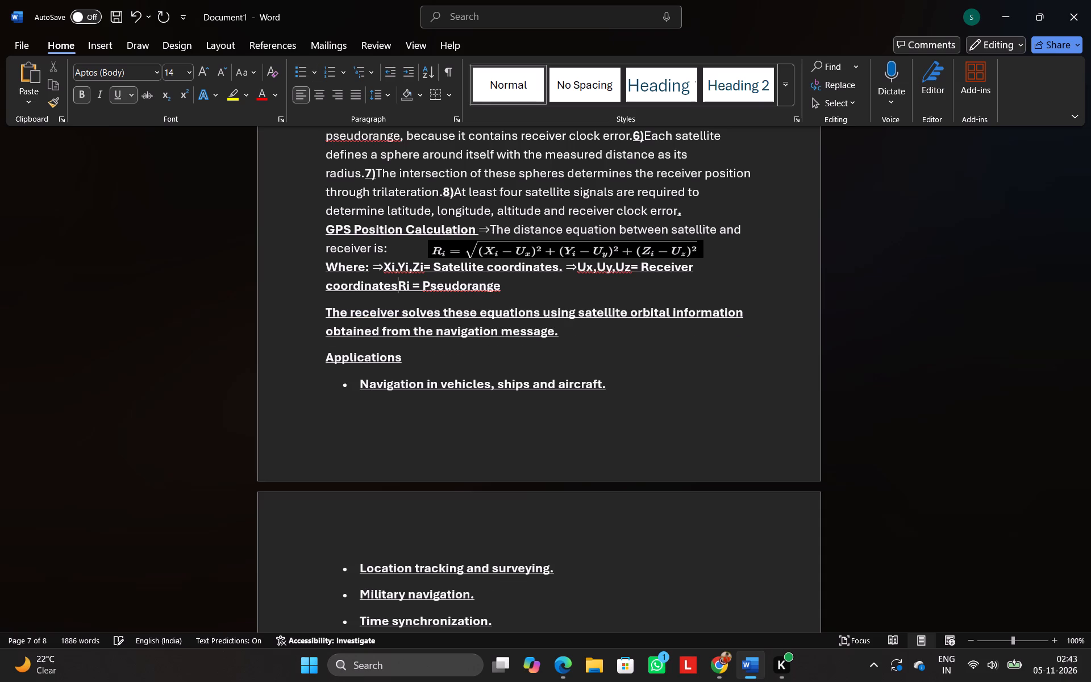
key(period)
key(ctrl+v)
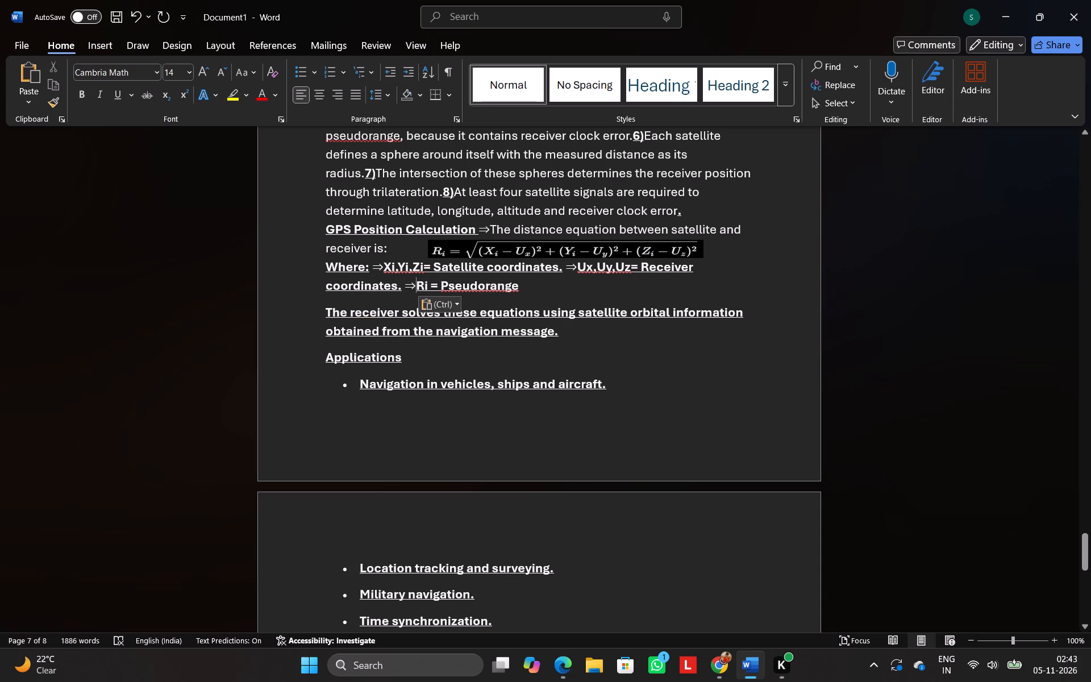
Remove bold and underline from the satellite, receiver and pseudorange definitions following "Where:".
drag(377, 265, 513, 288)
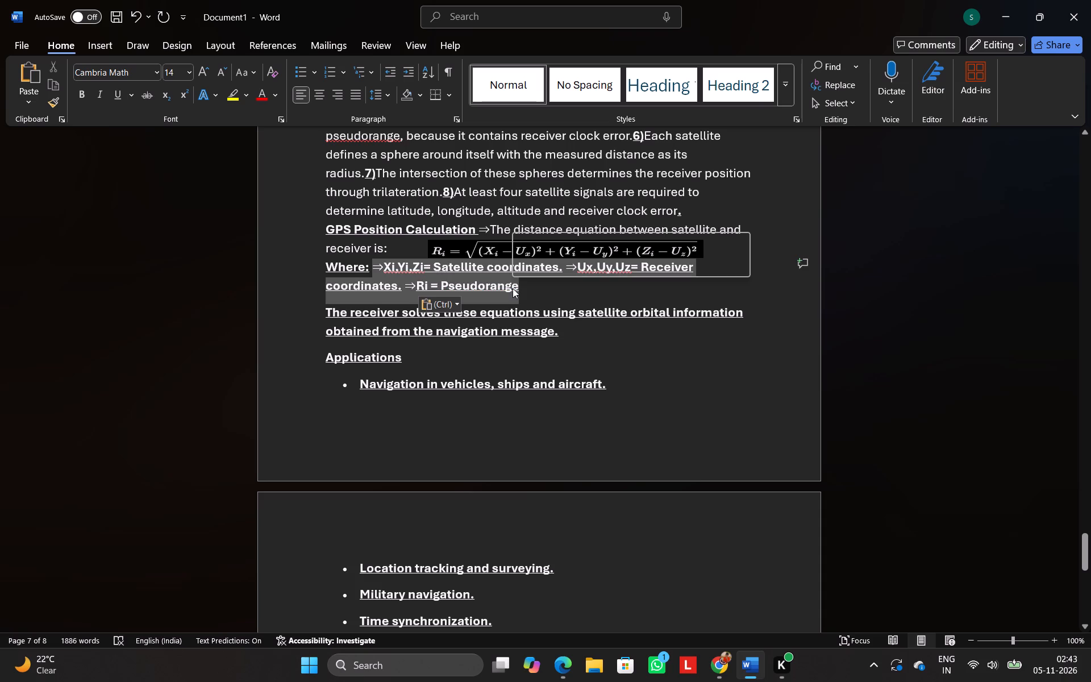
click(553, 266)
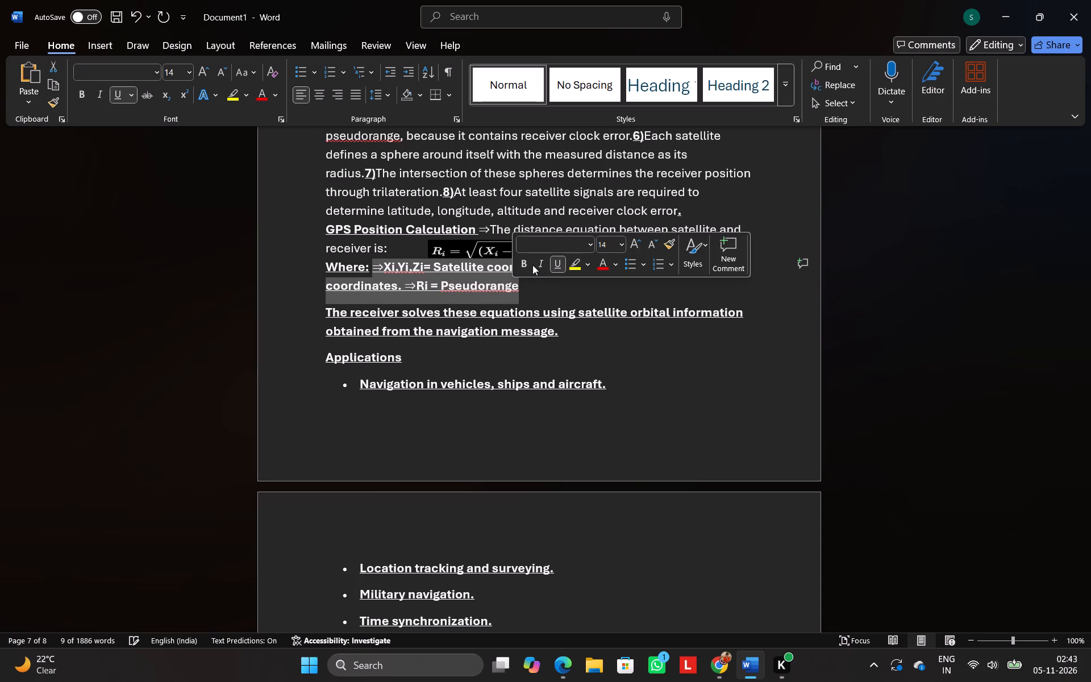
click(526, 263)
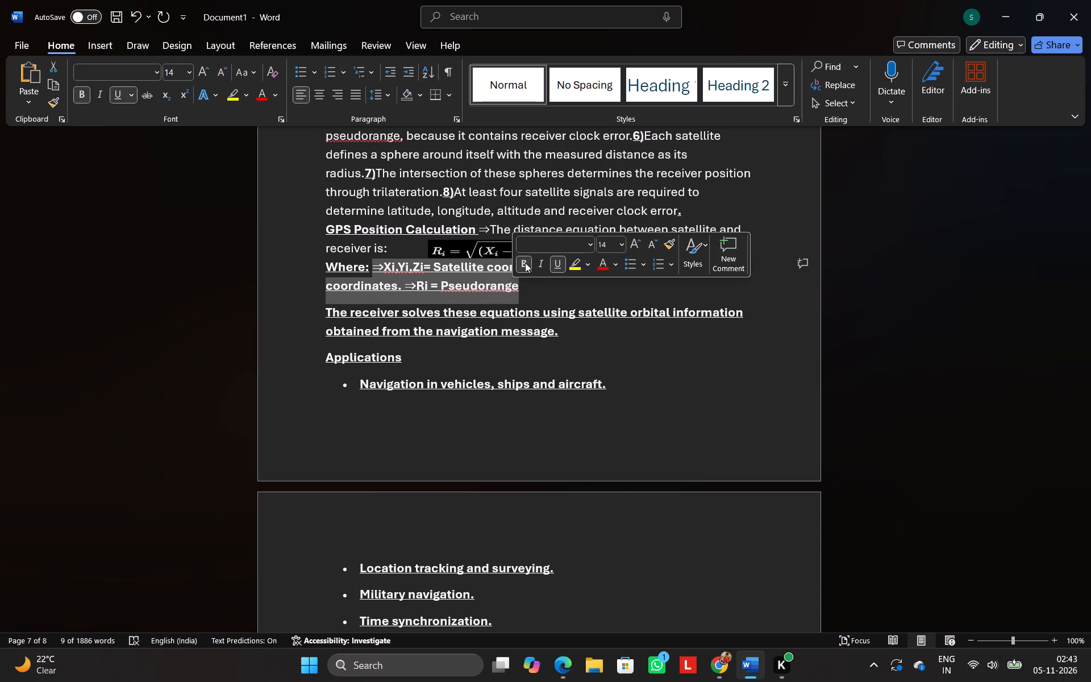
click(525, 263)
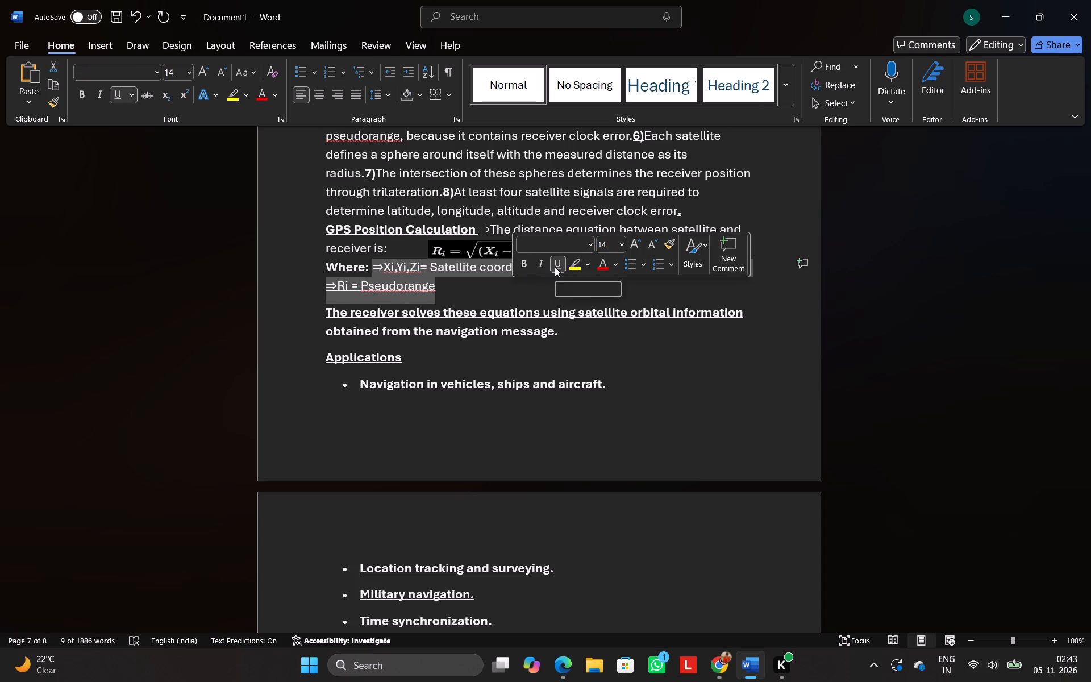
click(555, 266)
click(526, 291)
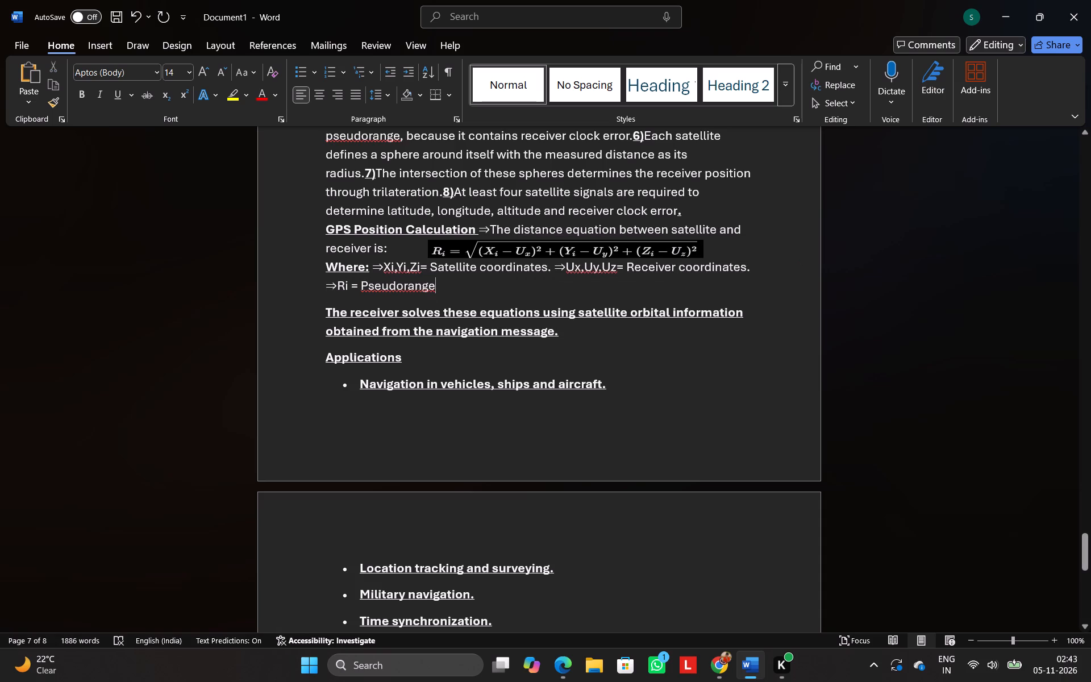
Add a period and a space after "Pseudorange" and paste the ⇒ arrow there.
scroll(526, 291, down, 2)
scroll(526, 291, up, 1)
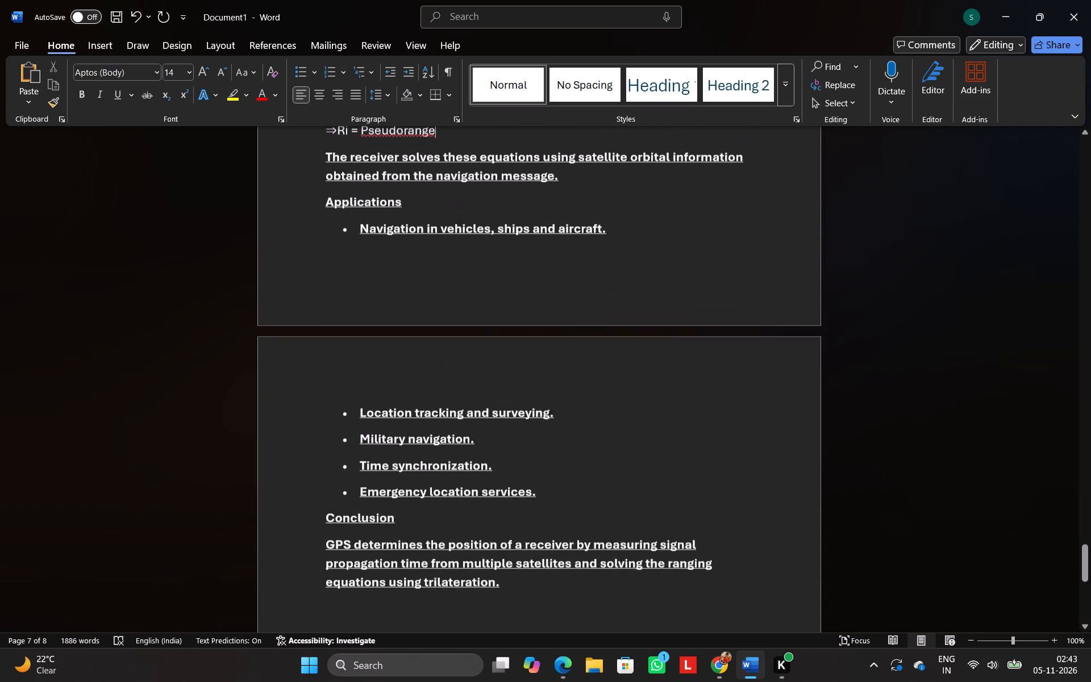
scroll(526, 291, up, 1)
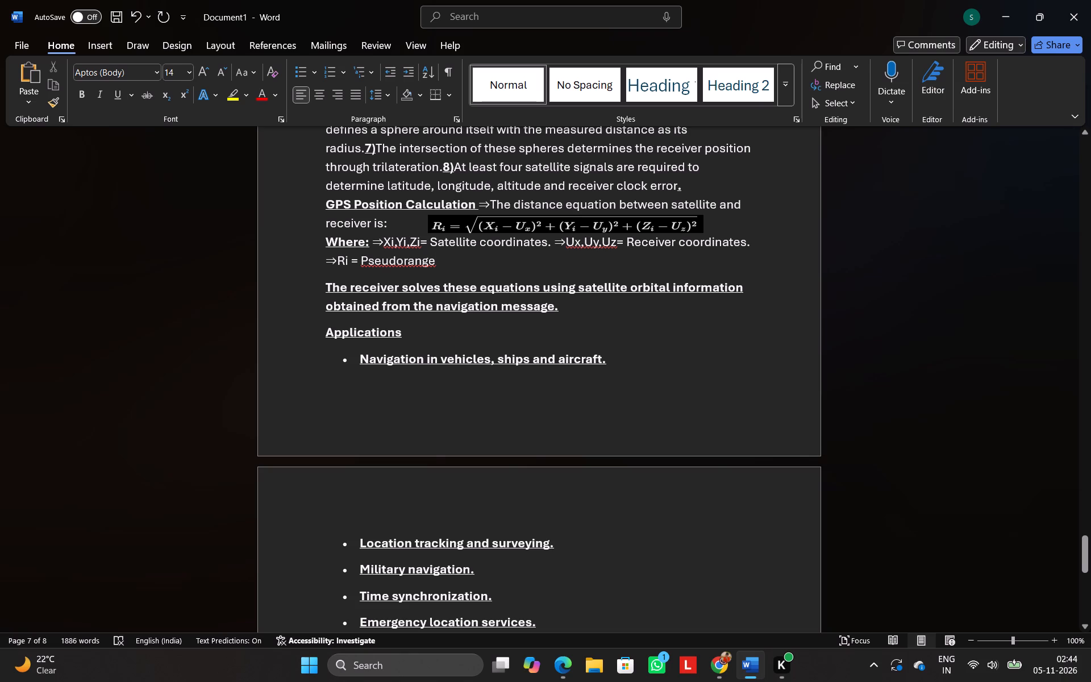
key(space)
key(BackSpace)
text(.)
key(space)
key(ctrl+v)
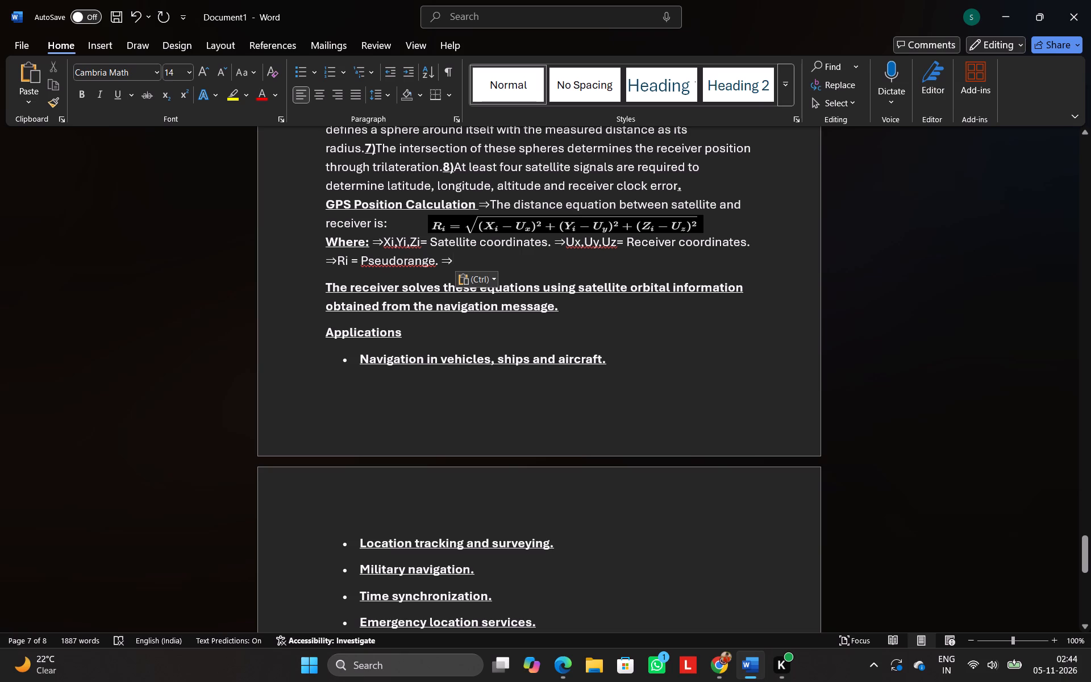
Remove bold and underline from the sentence "The receiver solves these equations using satellite orbital information obtained from the navigation message.".
drag(327, 284, 593, 313)
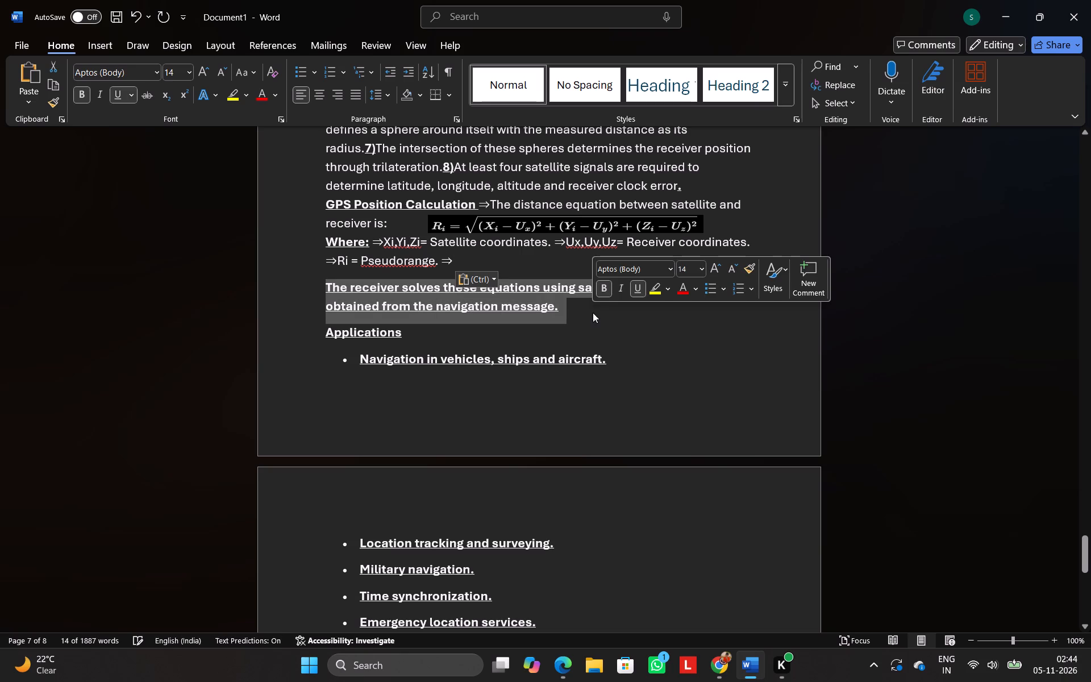
click(605, 292)
click(634, 286)
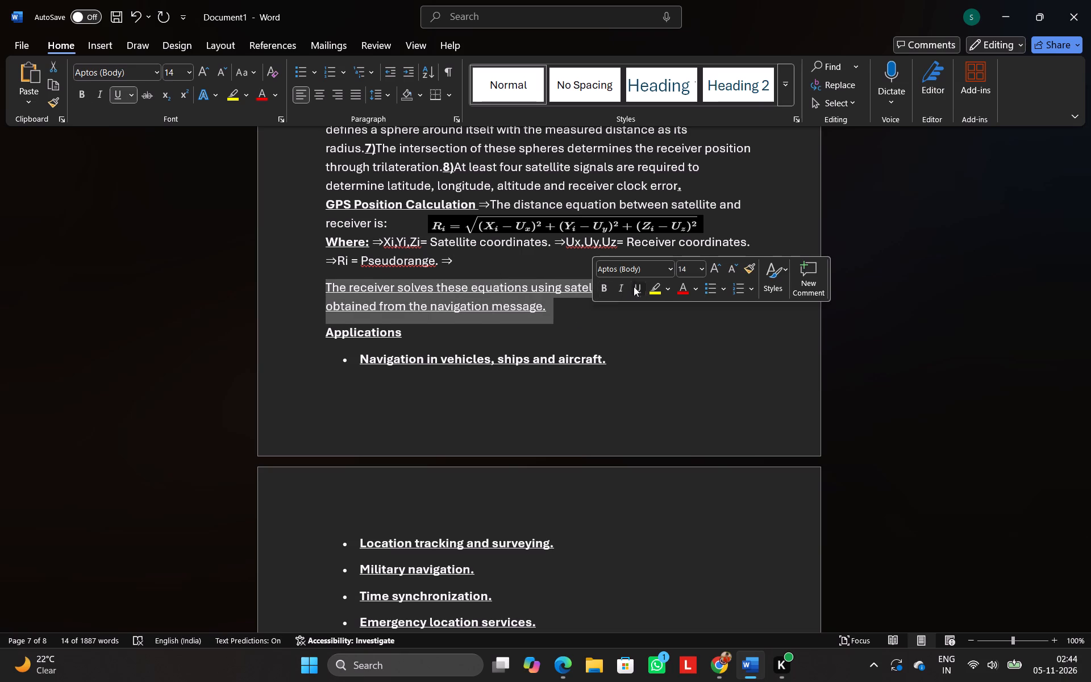
click(599, 309)
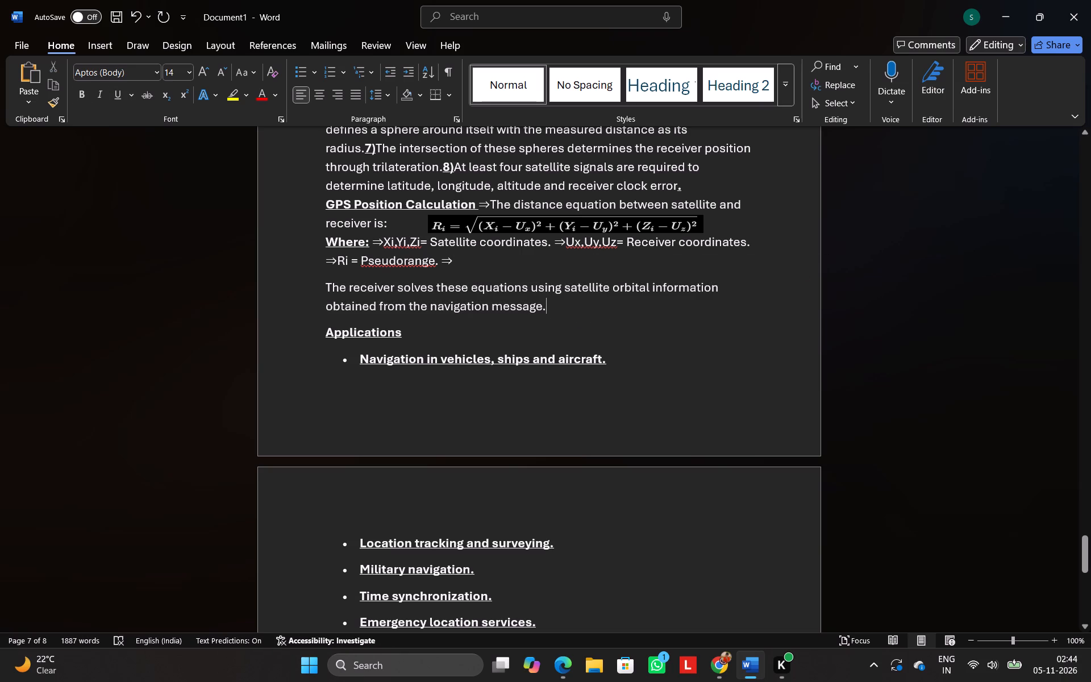
Join the sentence beginning "The receiver solves these equations" directly onto the ⇒ arrow following "Pseudorange.".
click(329, 285)
key(Left)
key(BackSpace)
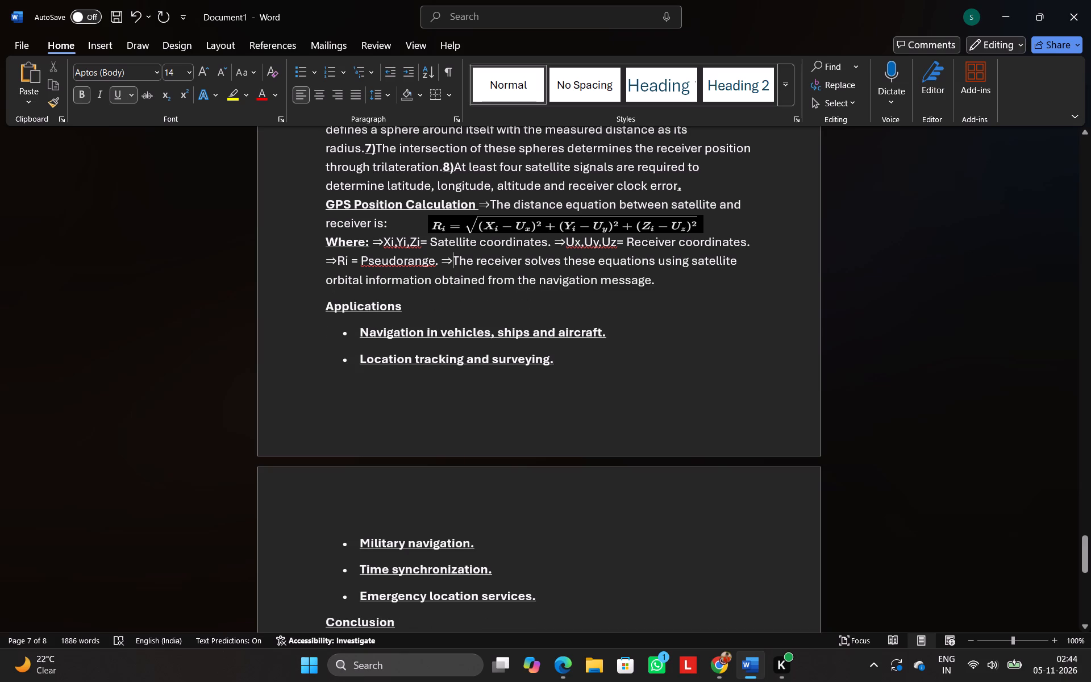
Join the "Applications" heading onto the end of the navigation message sentence and append ":-" to it.
click(323, 310)
key(BackSpace)
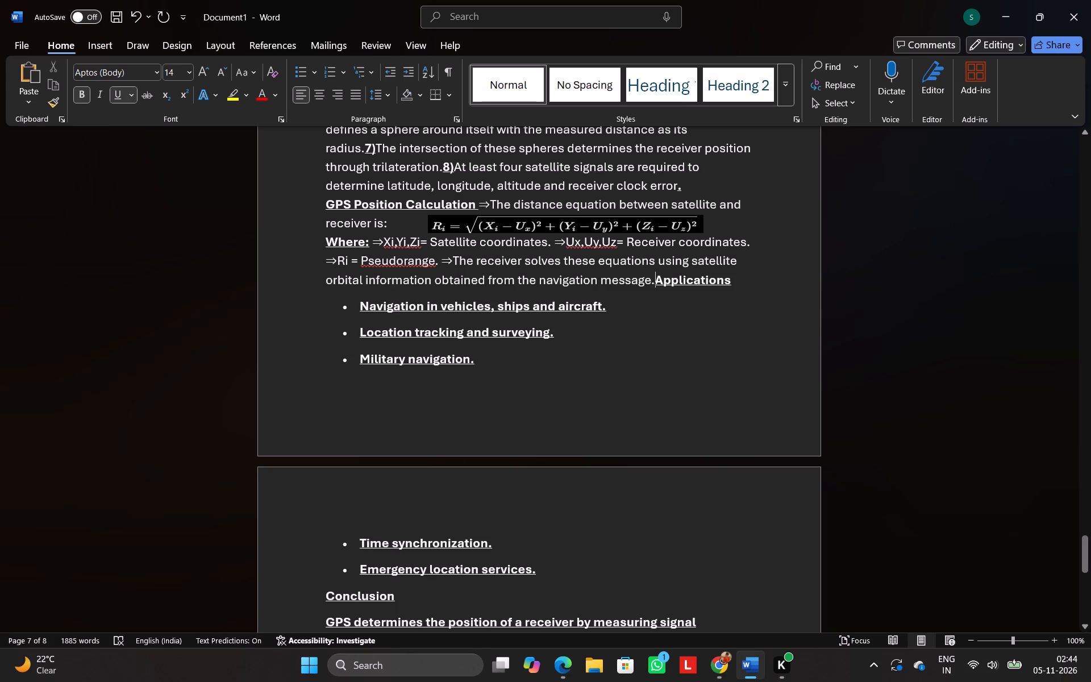
click(735, 289)
text(:-)
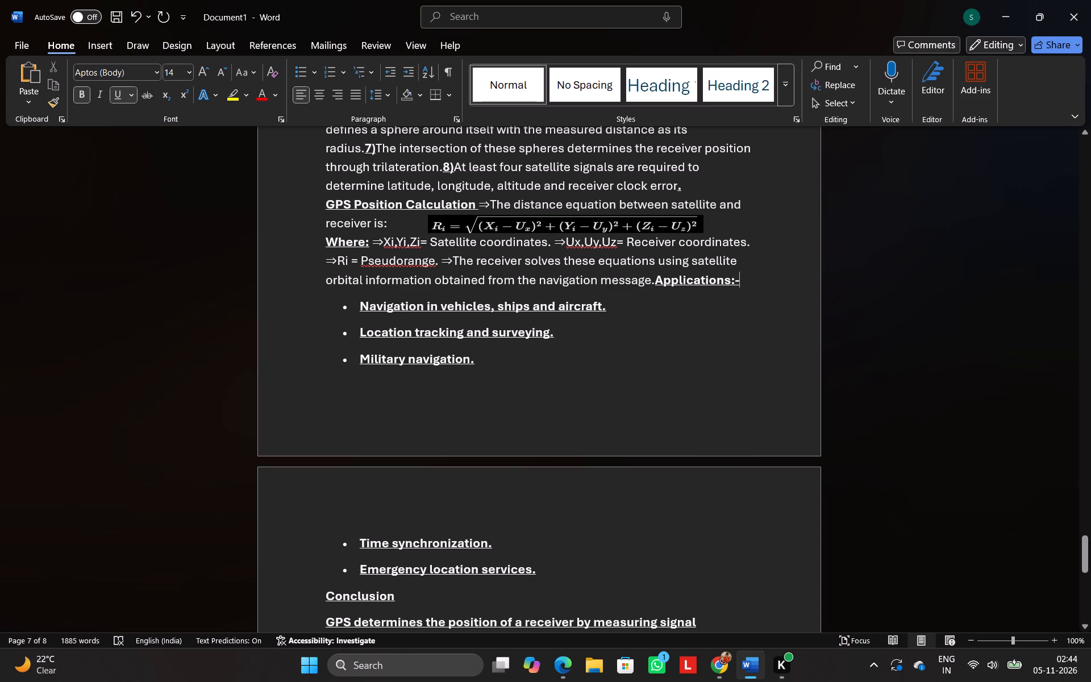
Remove bold and underline from the five application bullets, from "Navigation in vehicles" to "Emergency location services.".
drag(338, 302, 531, 576)
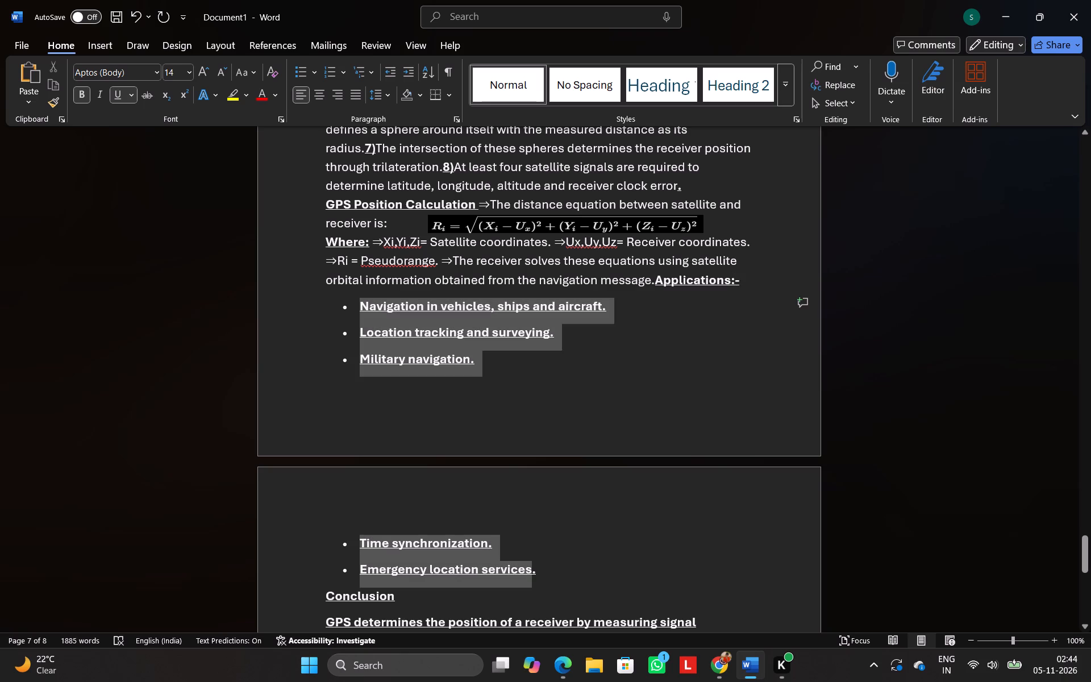
drag(531, 576, 535, 579)
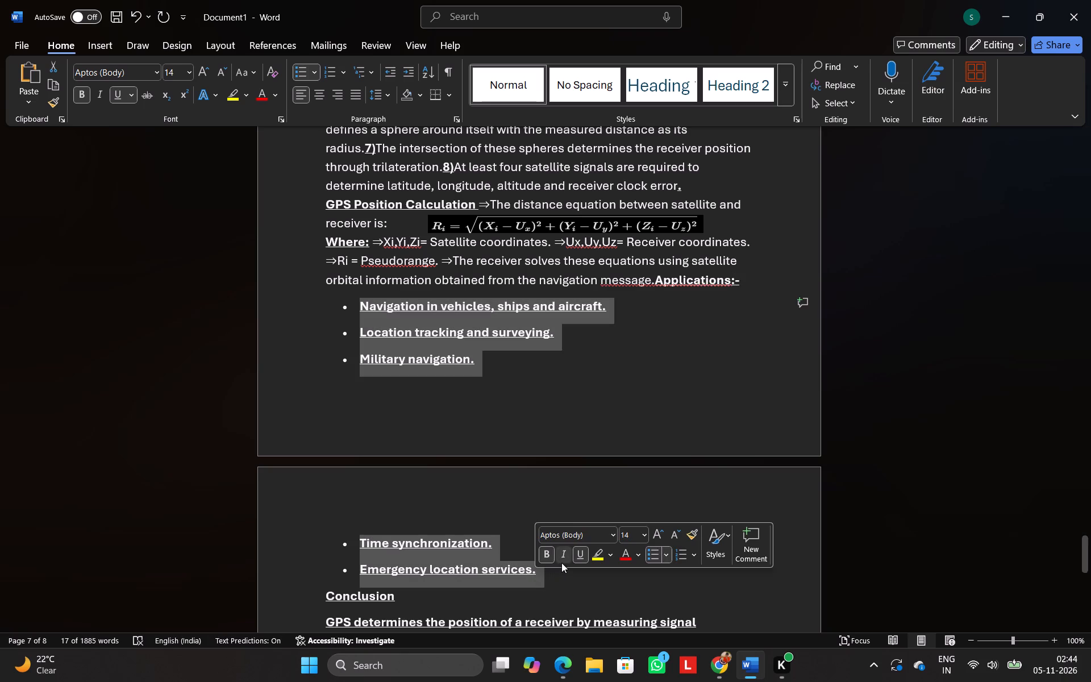
click(547, 562)
click(577, 555)
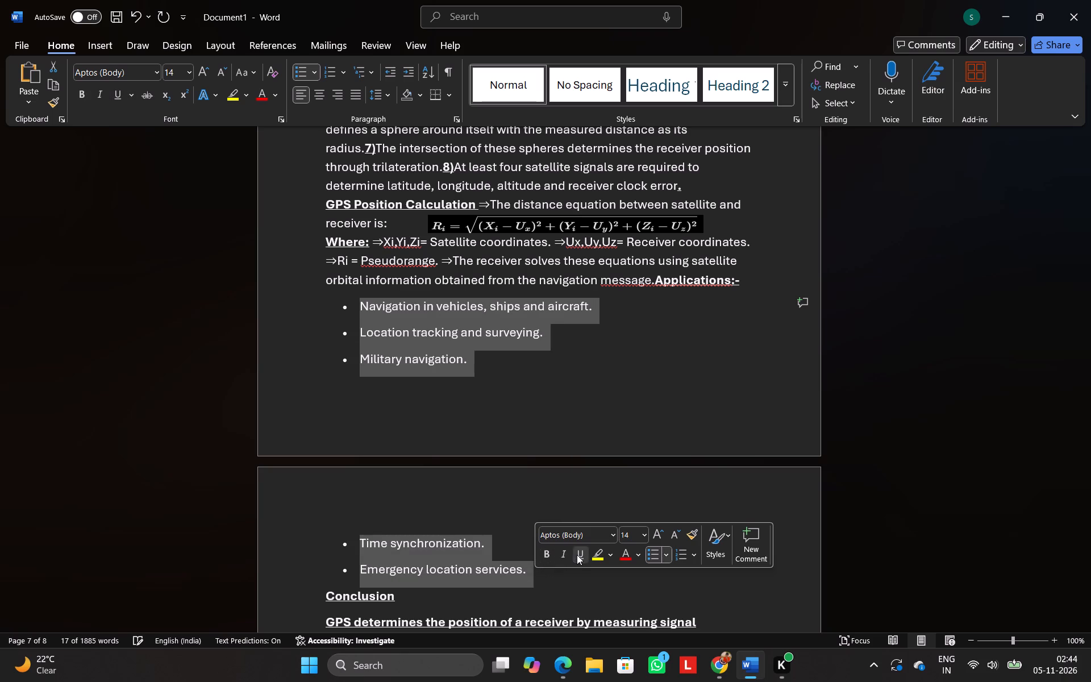
click(419, 482)
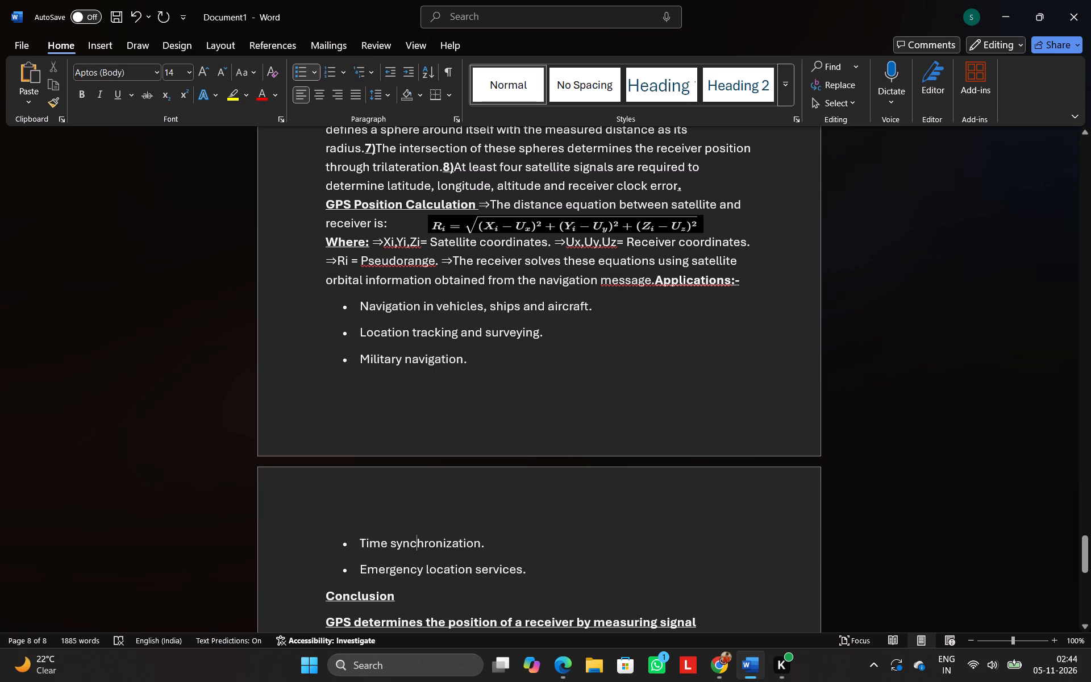
Run the vehicle navigation and location tracking bullets on after "Applications:-", numbering them 1) and 2).
click(357, 305)
key(BackSpace)
key(BackSpace)
key(BackSpace)
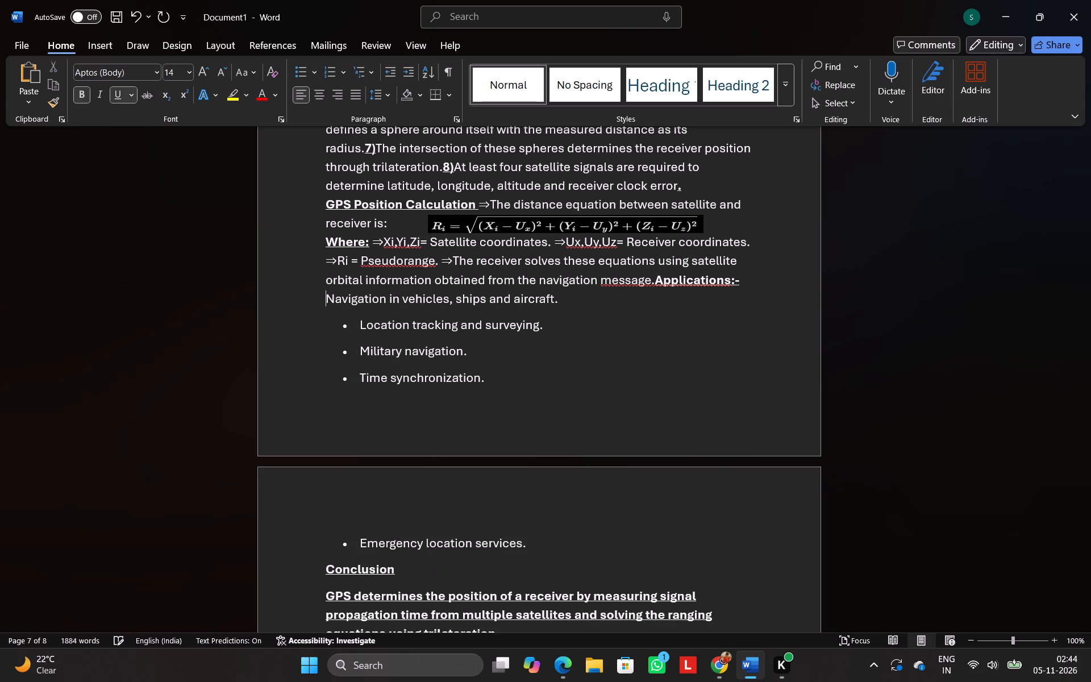
text(1))
click(357, 324)
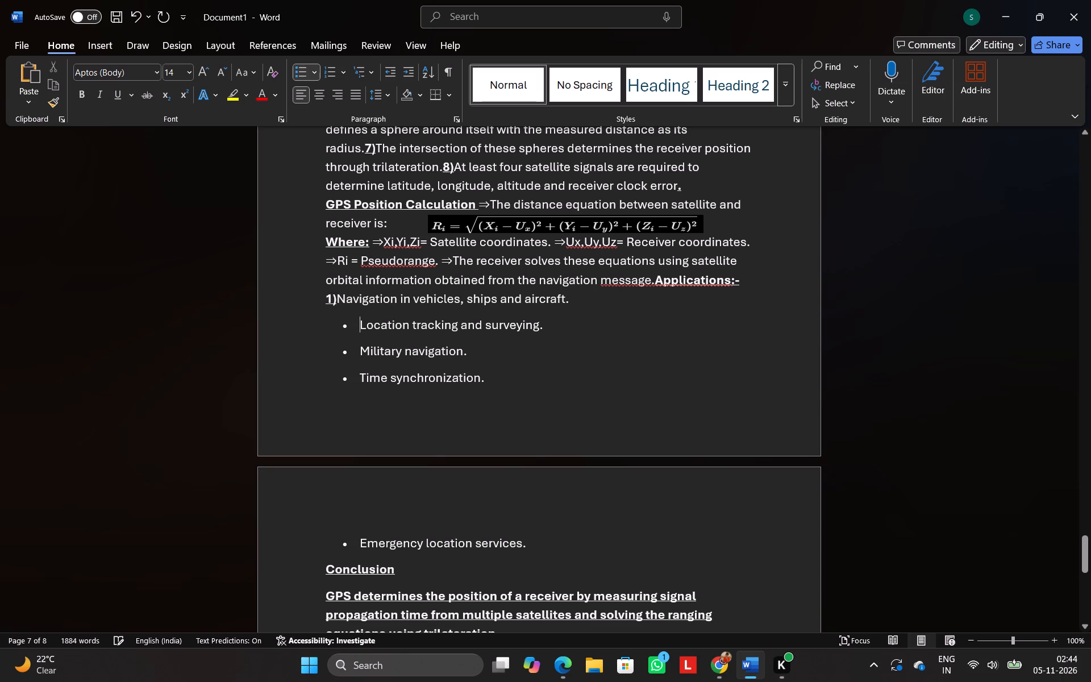
key(BackSpace)
key(BackSpace)
key(BackSpace)
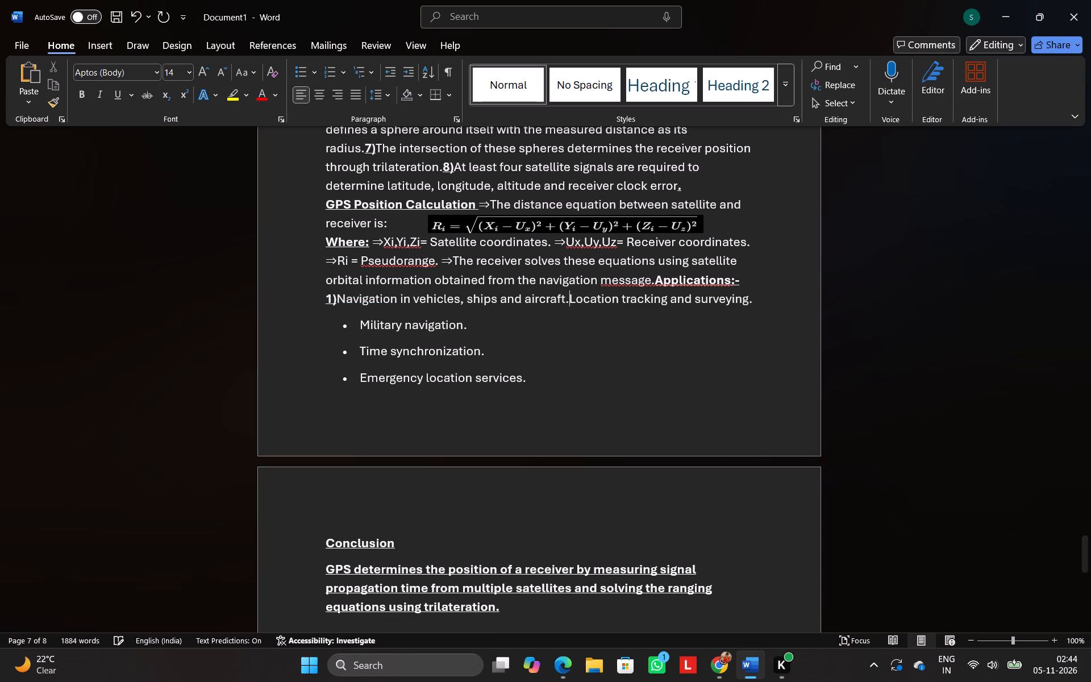
text(2))
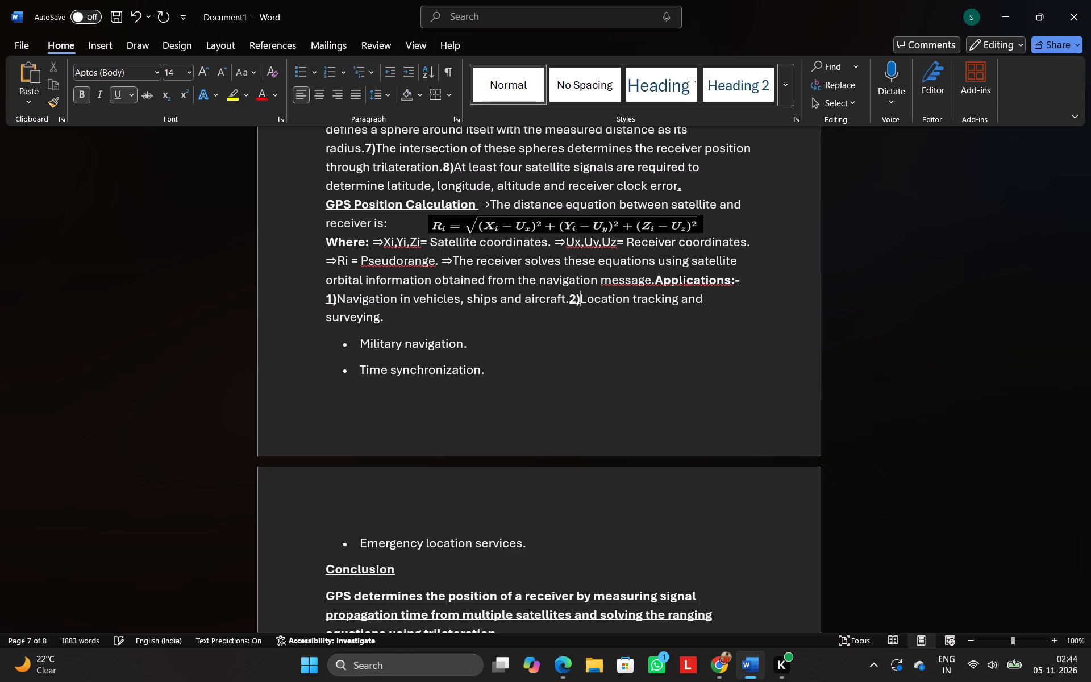
Join the "Military navigation" and "Time synchronization" bullets onto the running applications text, numbering them 3) and 4).
click(356, 354)
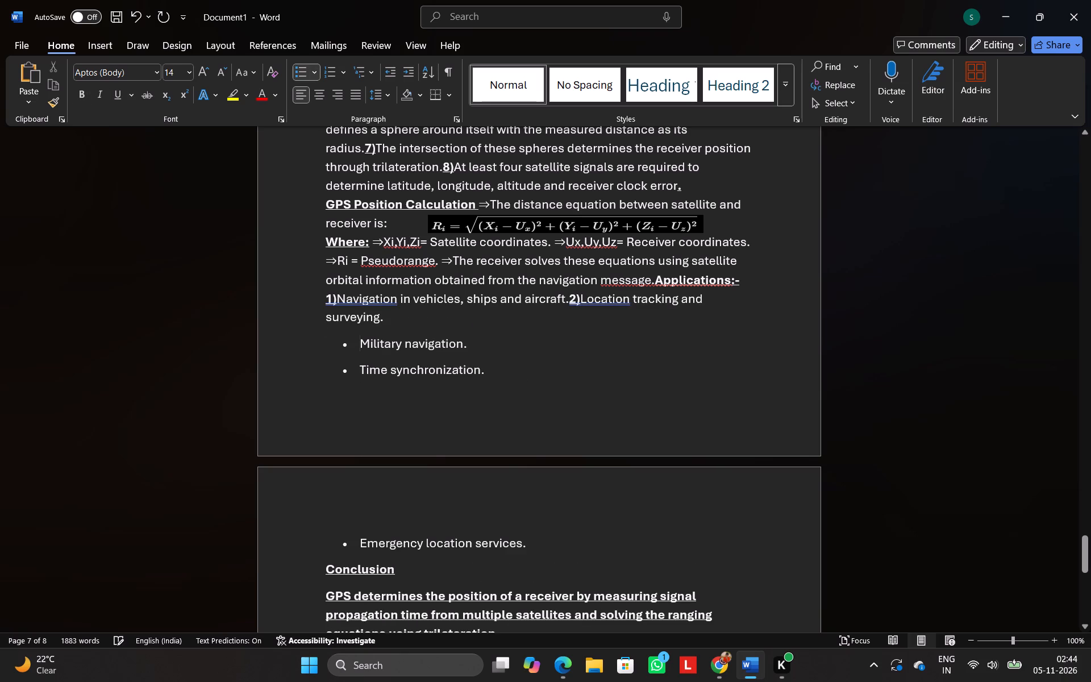
key(BackSpace)
key(BackSpace)
key(BackSpace)
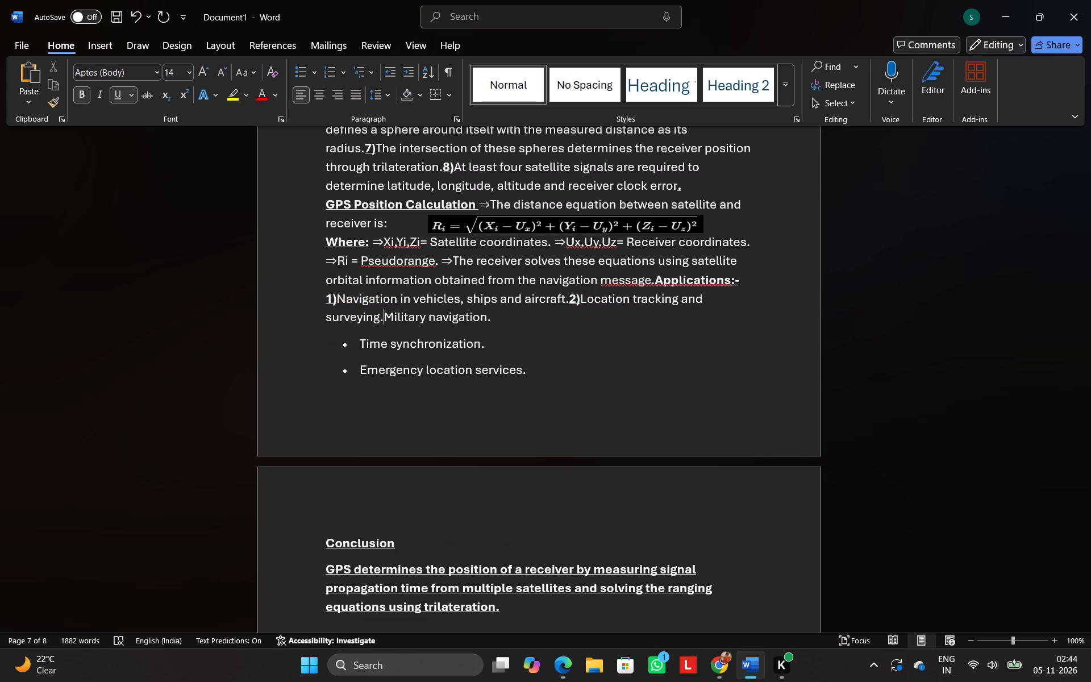
text(3))
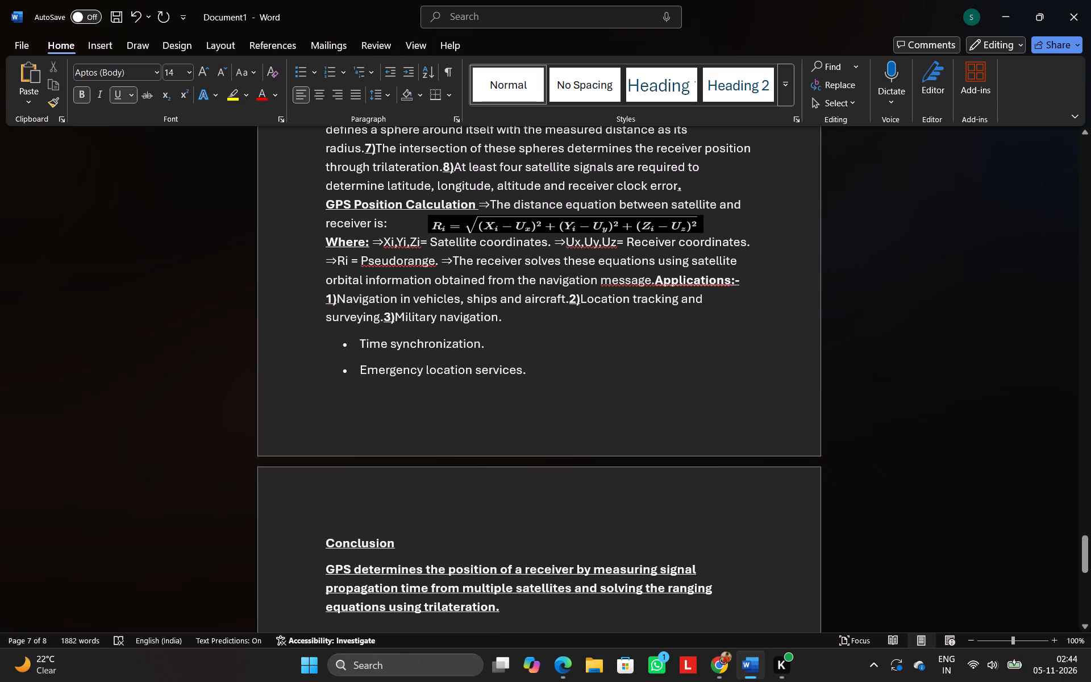
click(357, 347)
key(BackSpace)
key(BackSpace)
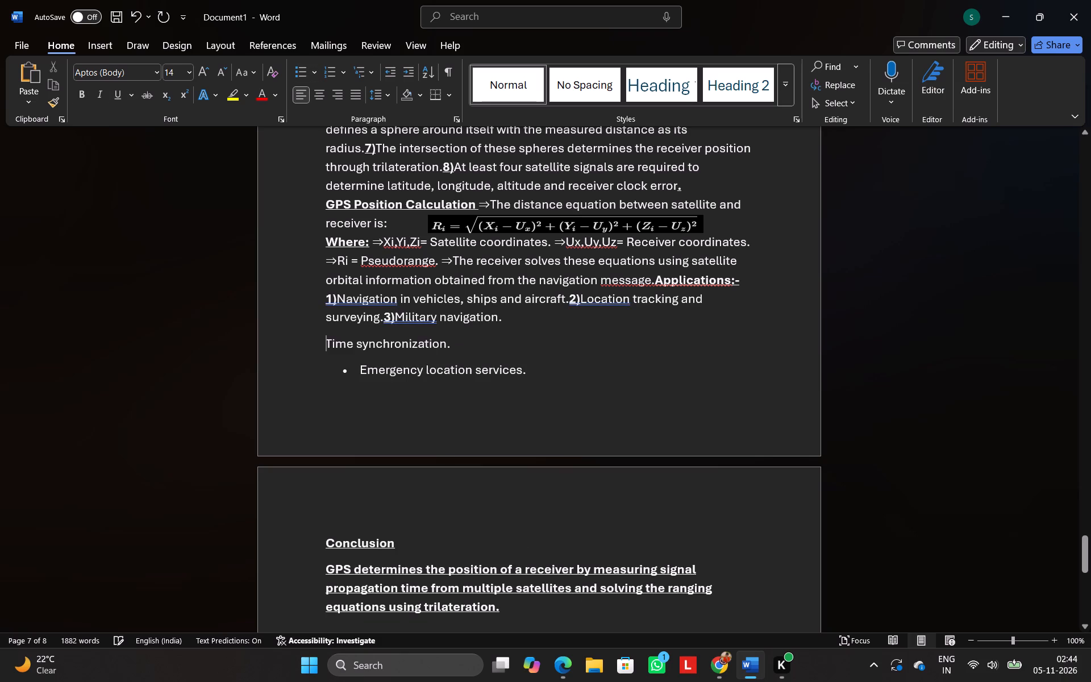
key(BackSpace)
key(4)
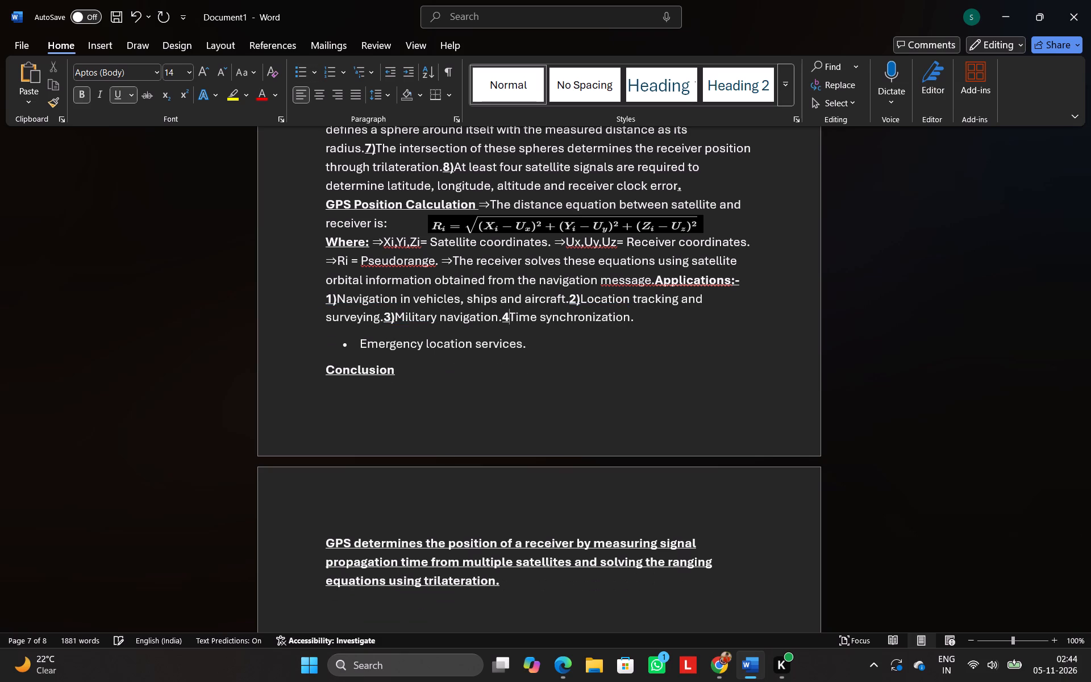
key(shift+parenright)
Join the "Emergency location services" bullet onto the running applications text, numbering it 5).
click(356, 351)
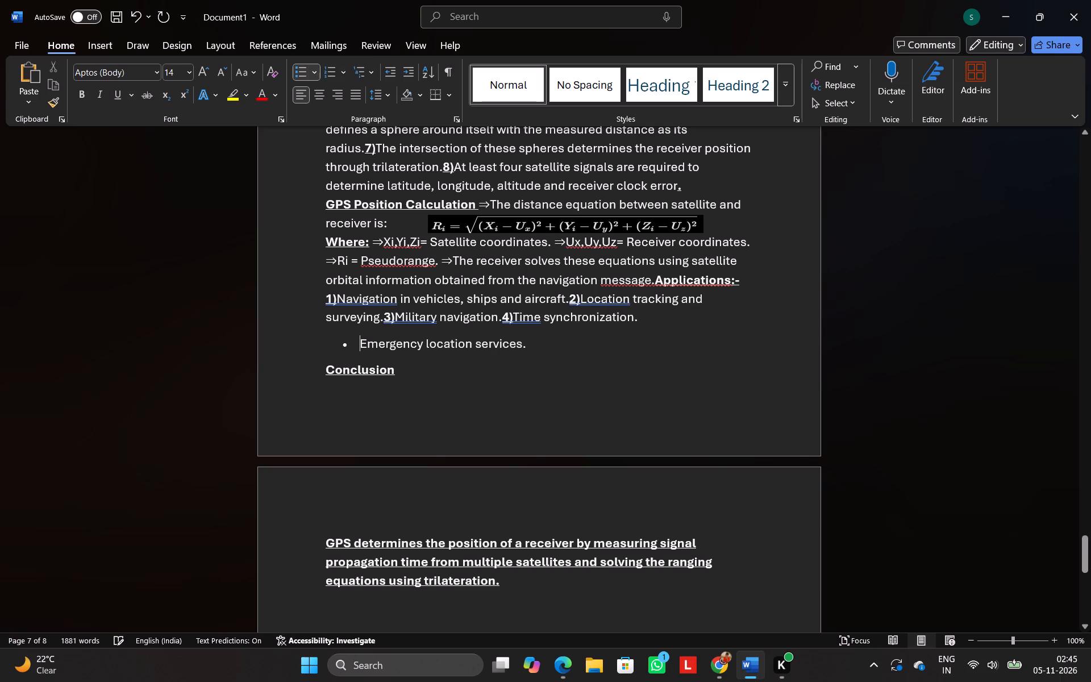
key(BackSpace)
key(BackSpace)
key(BackSpace)
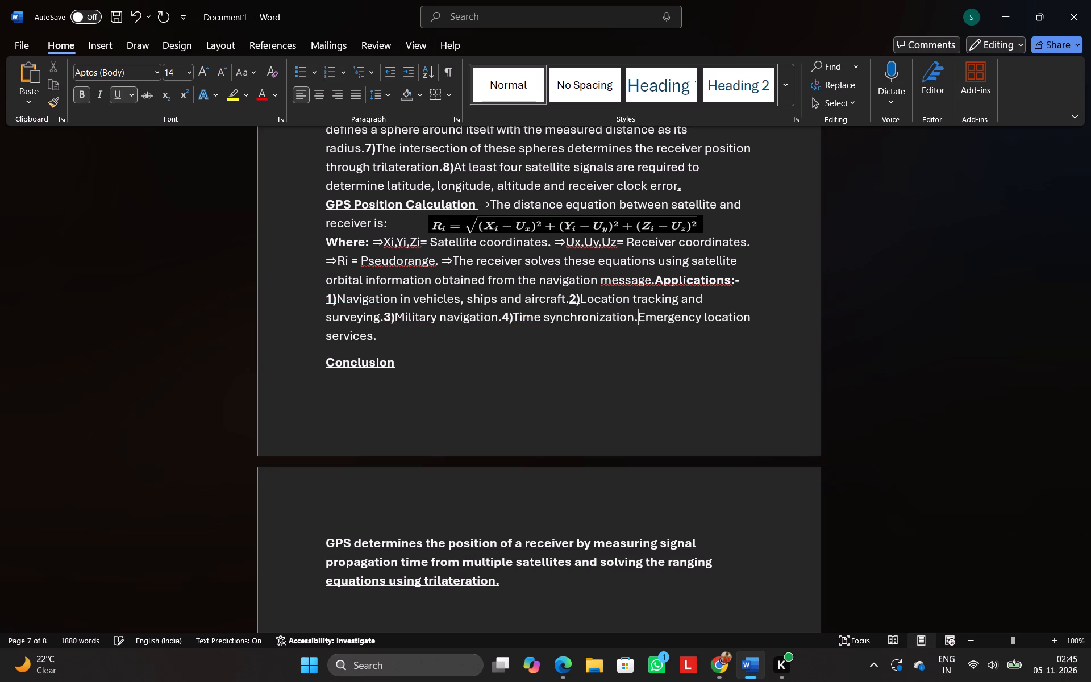
text(5))
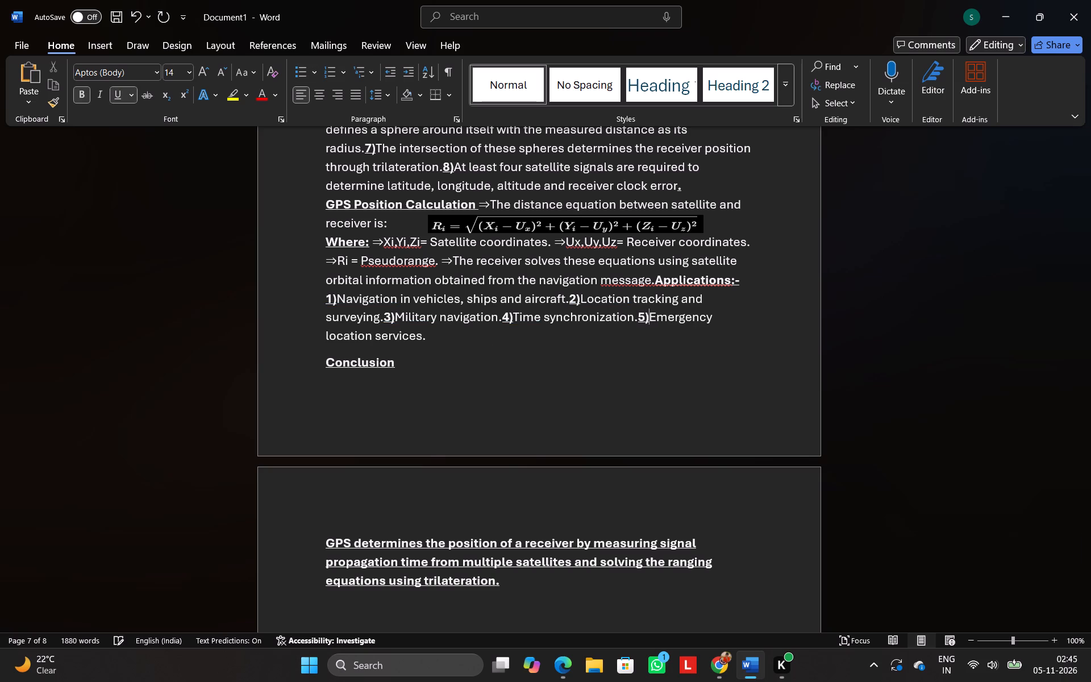
Join the "Conclusion" heading onto the end of "Emergency location services." and append ":-" to it.
click(426, 347)
drag(426, 347, 426, 393)
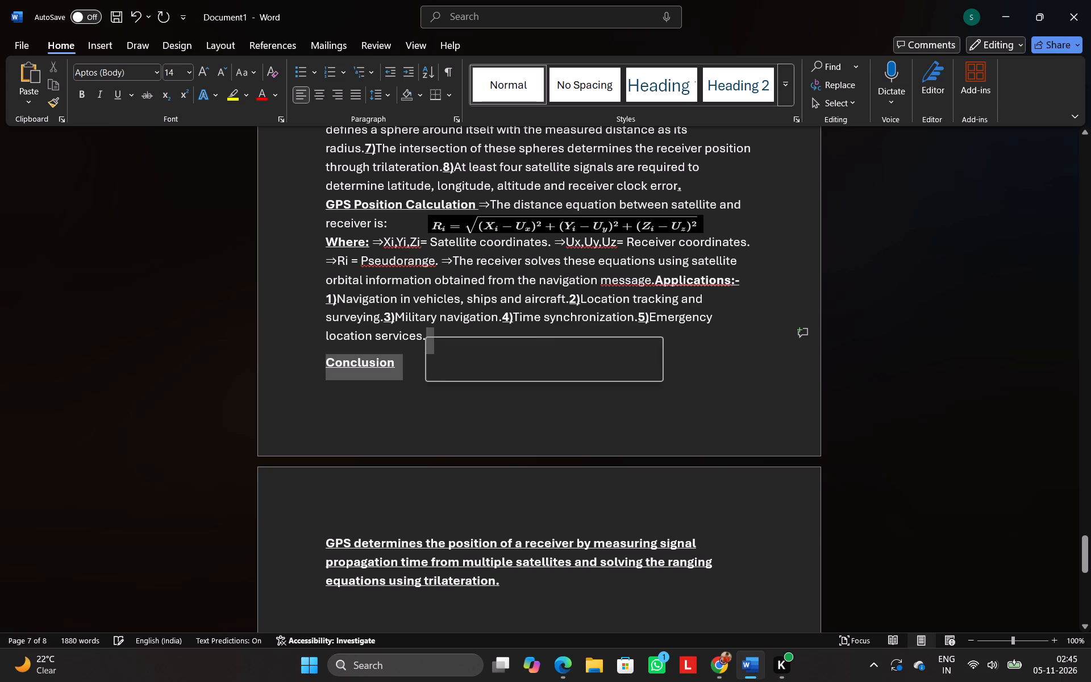
click(426, 393)
click(327, 368)
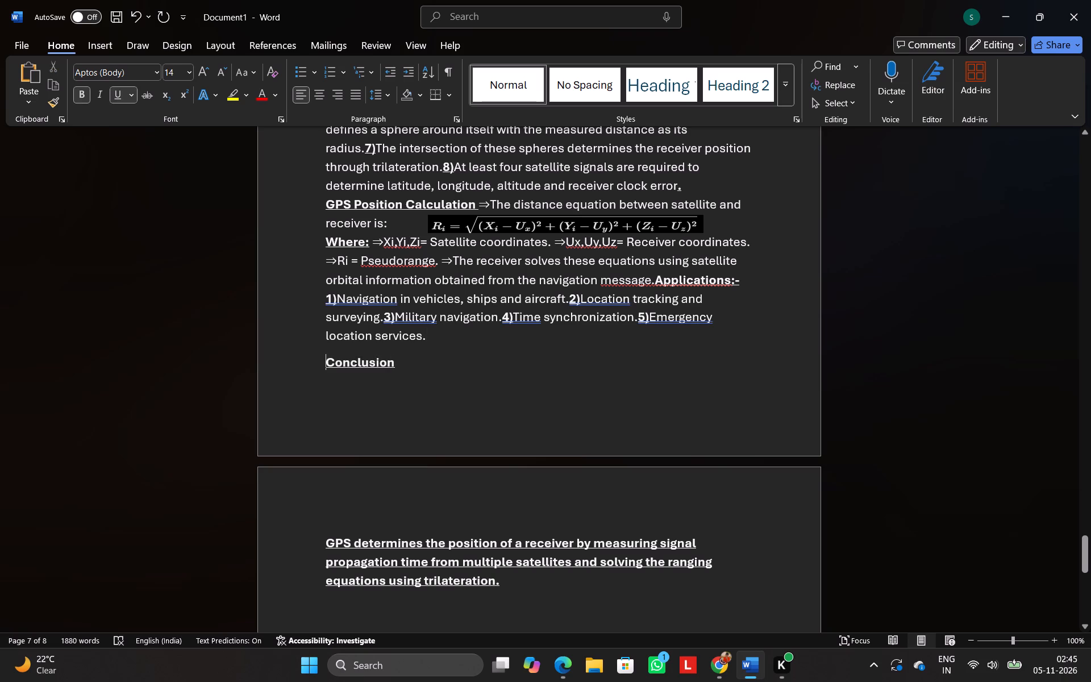
key(BackSpace)
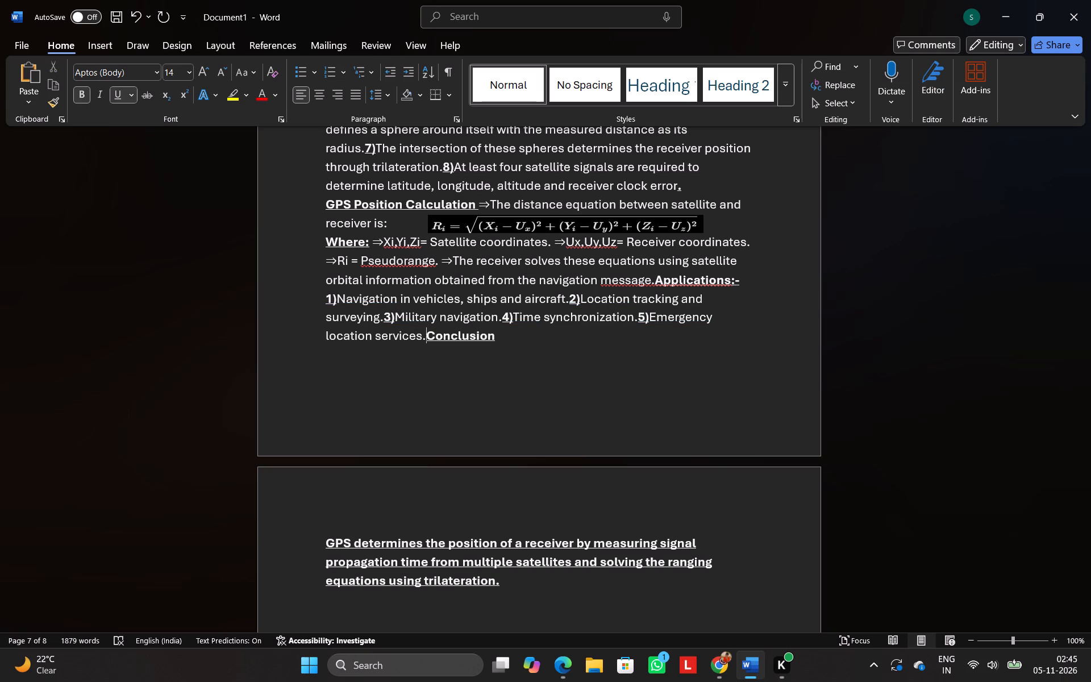
click(501, 344)
text(:-)
Remove bold and underline from the conclusion sentence beginning "GPS determines the position of a receiver.".
drag(328, 535, 604, 592)
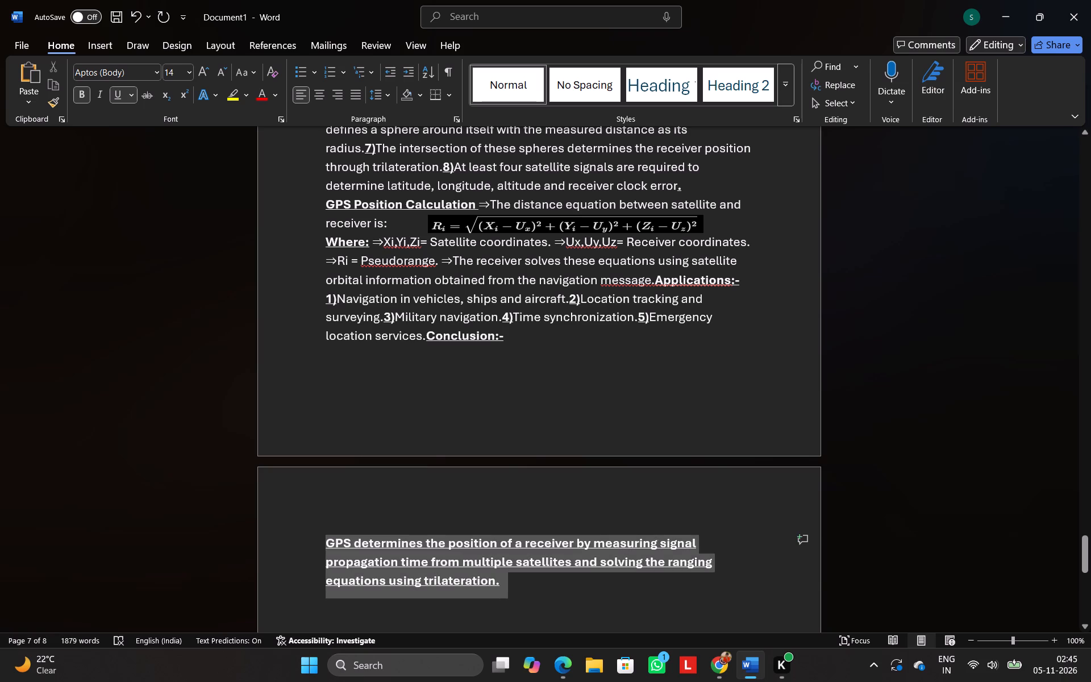
drag(604, 592, 604, 592)
click(618, 573)
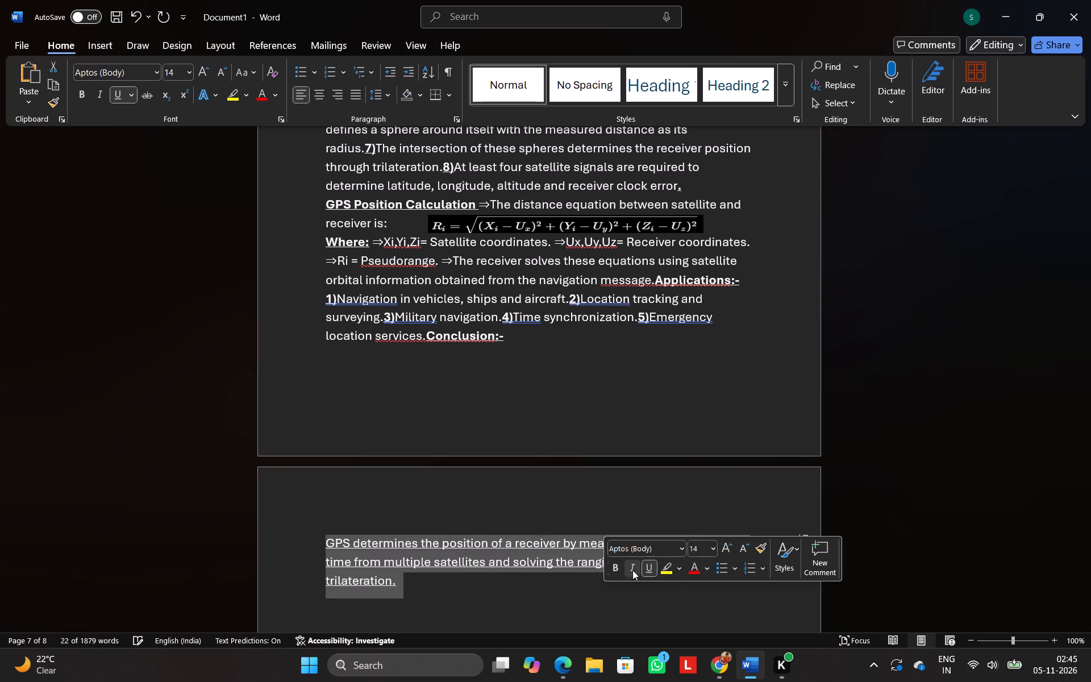
click(643, 570)
click(553, 475)
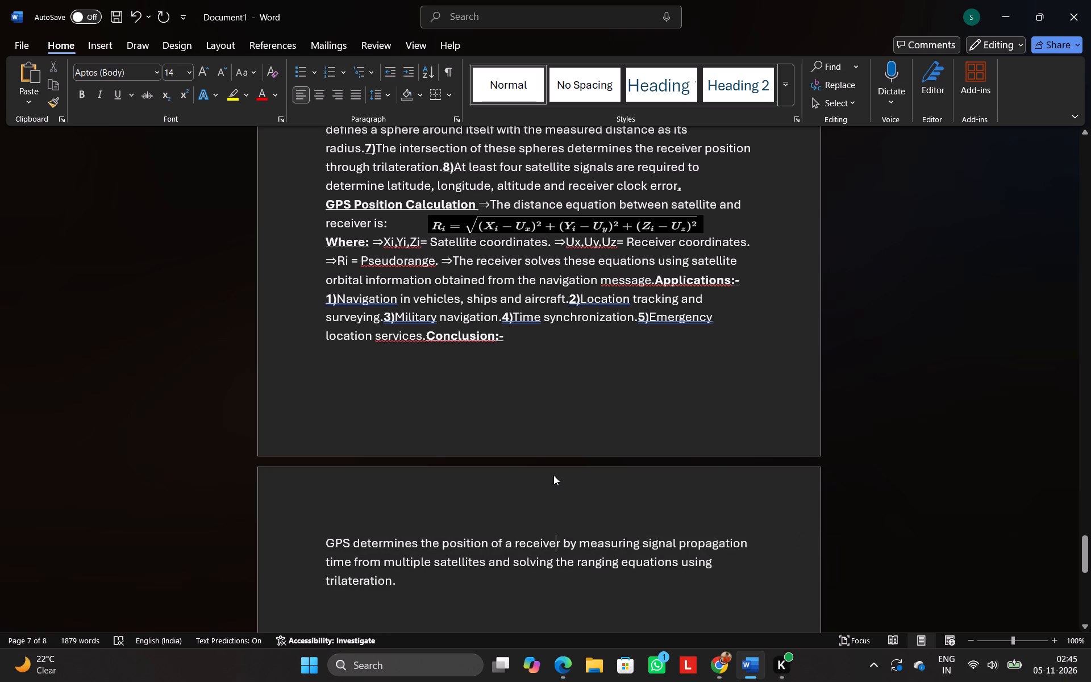
Join the conclusion sentence directly onto the "Conclusion:-" heading.
click(325, 545)
key(BackSpace)
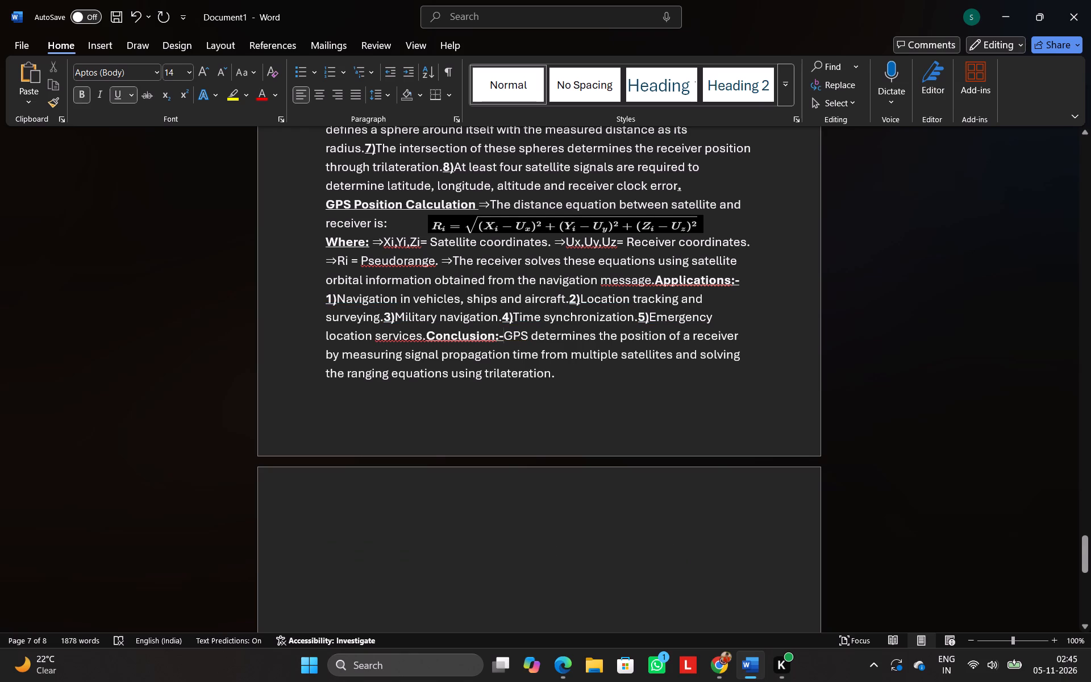
Delete the empty paragraphs following the conclusion sentence at the end of the document.
scroll(525, 491, down, 3)
click(525, 491)
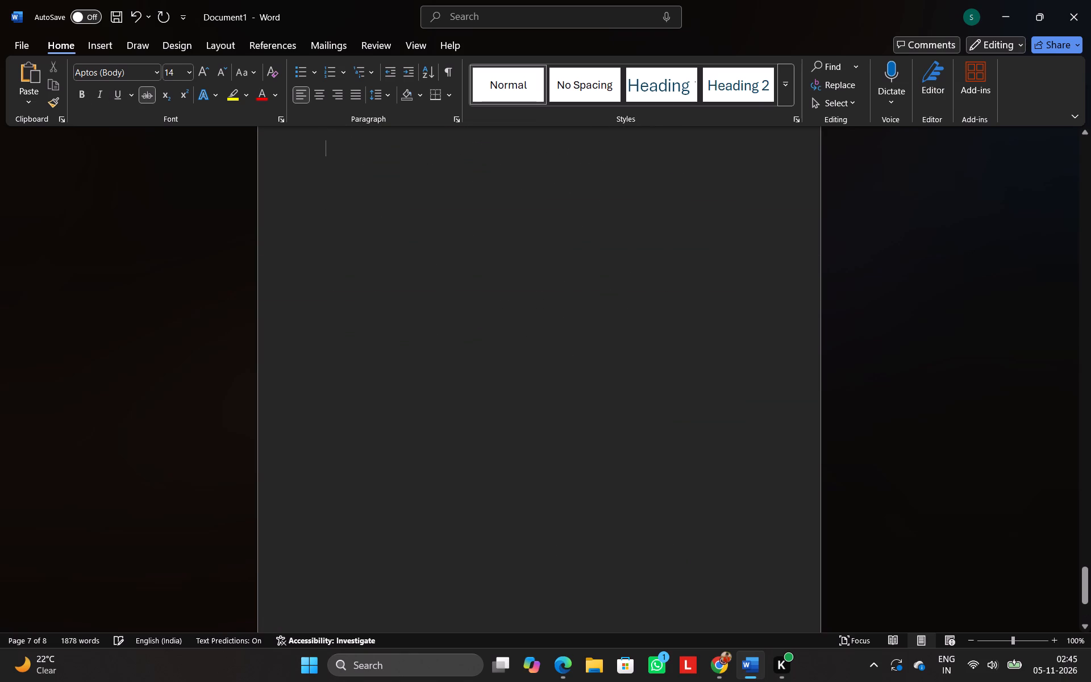
key(BackSpace)
key(BackSpace)
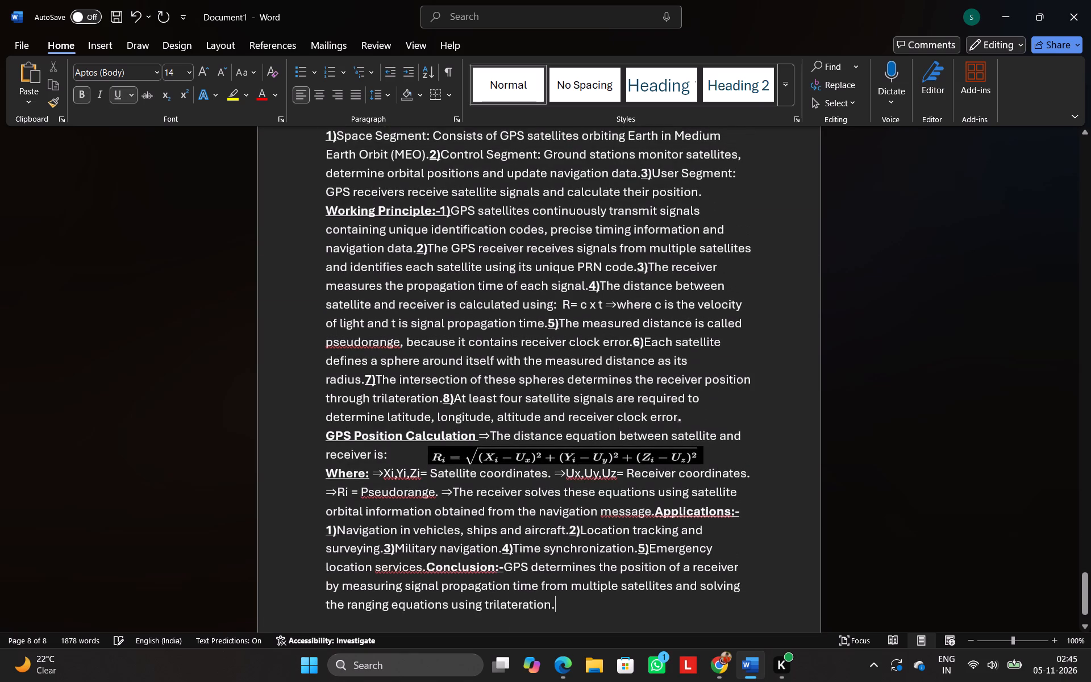
Review the overall page layout of the document and the finished text of answer 40.
scroll(663, 439, down, 10)
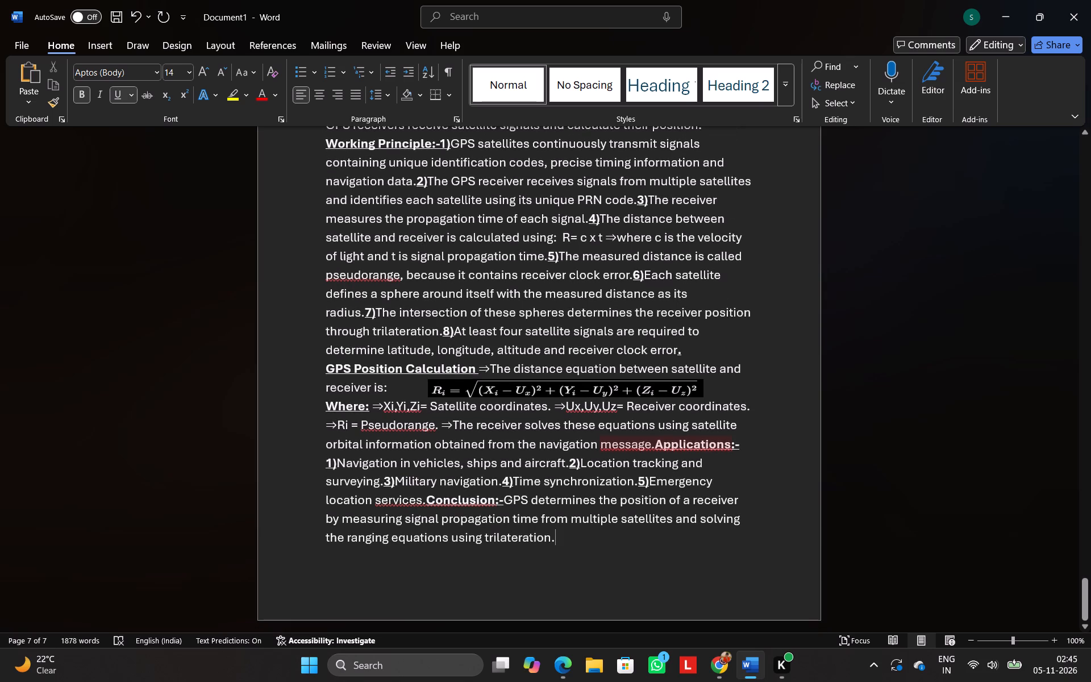
ctrl+scroll(663, 439, down, 11)
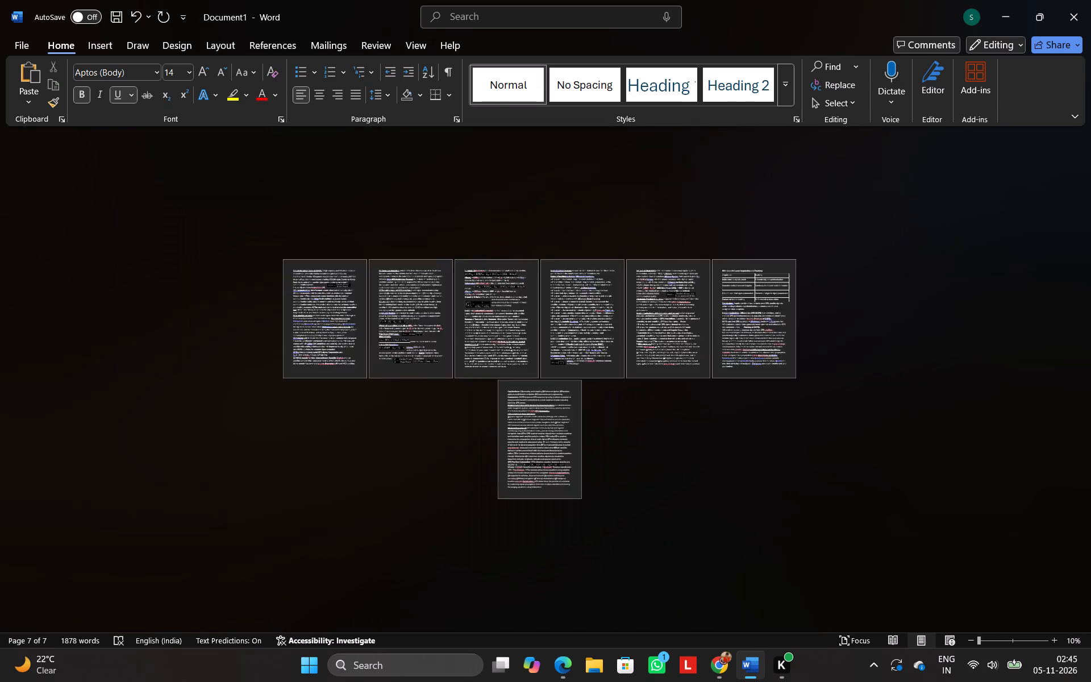
ctrl+scroll(663, 439, down, 1)
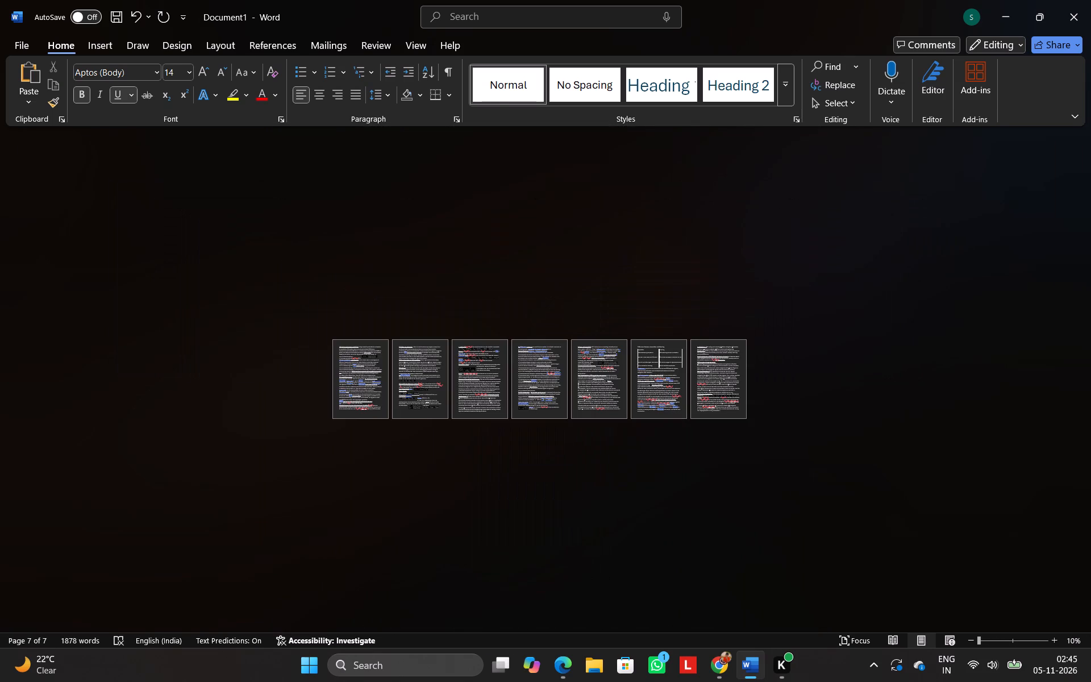
ctrl+scroll(663, 439, up, 9)
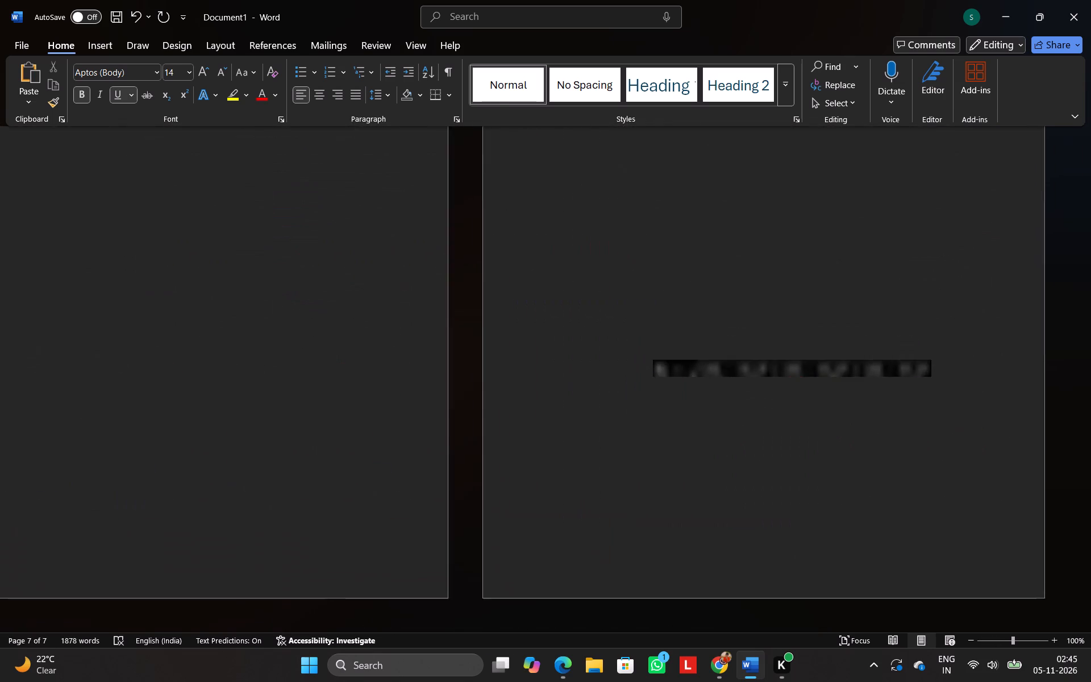
scroll(663, 439, up, 1)
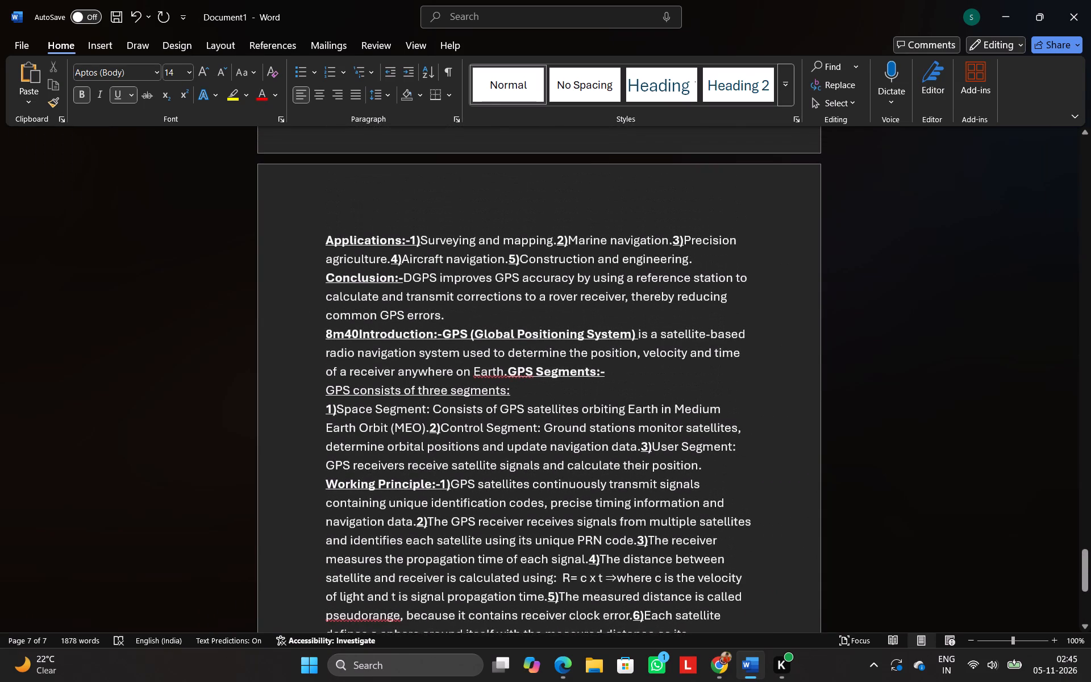
scroll(663, 439, up, 1)
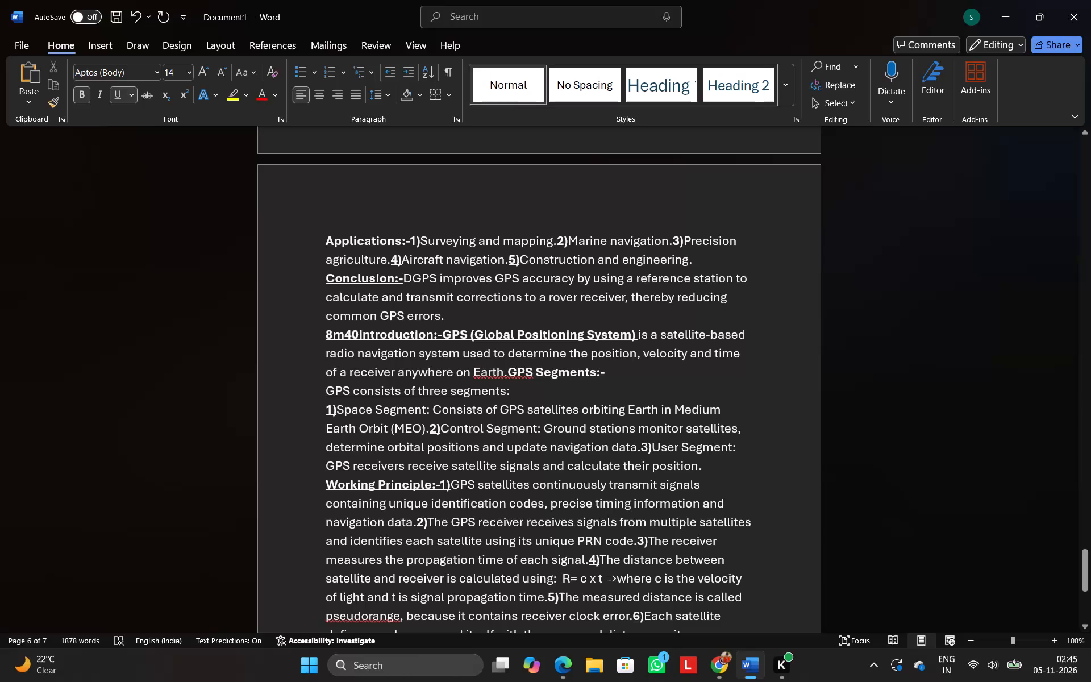
scroll(496, 363, down, 7)
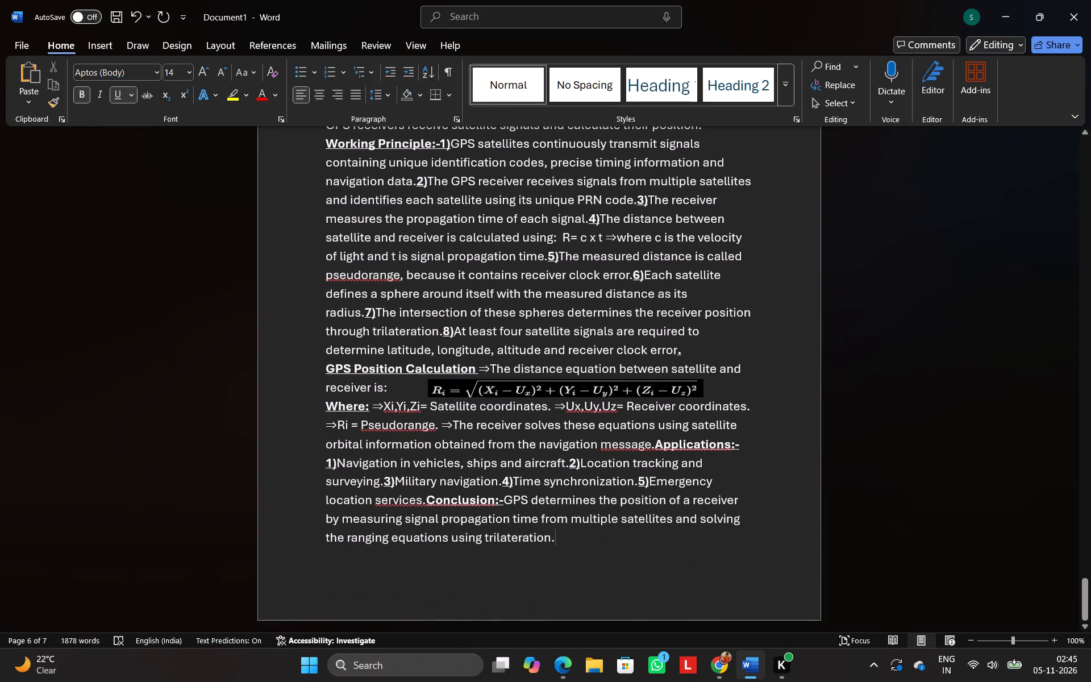
scroll(496, 363, down, 2)
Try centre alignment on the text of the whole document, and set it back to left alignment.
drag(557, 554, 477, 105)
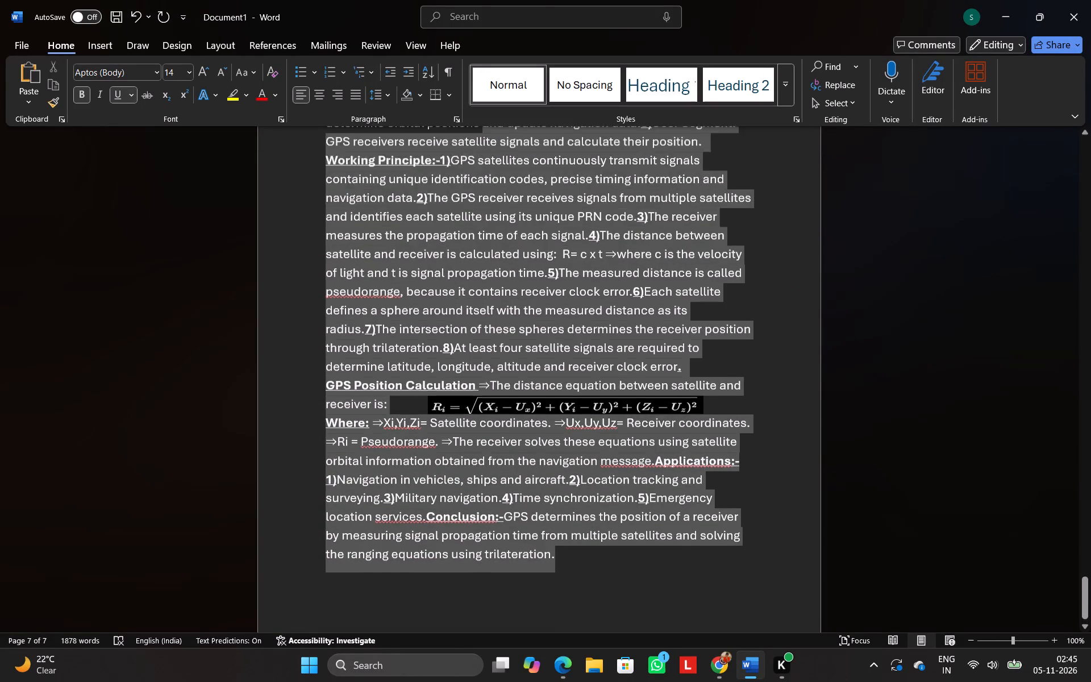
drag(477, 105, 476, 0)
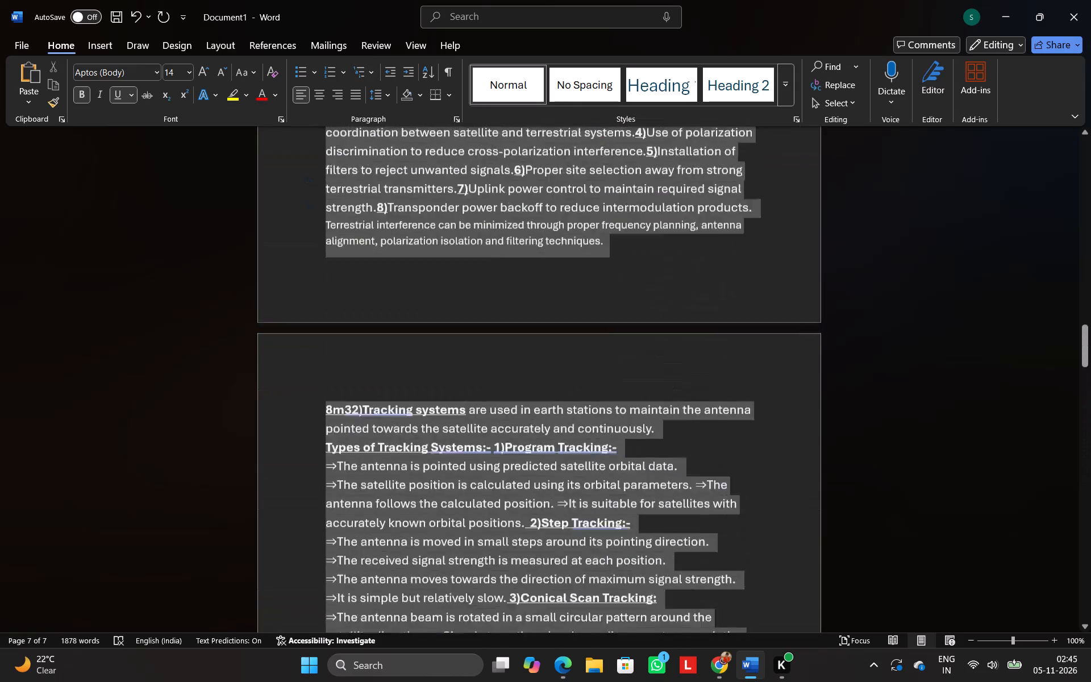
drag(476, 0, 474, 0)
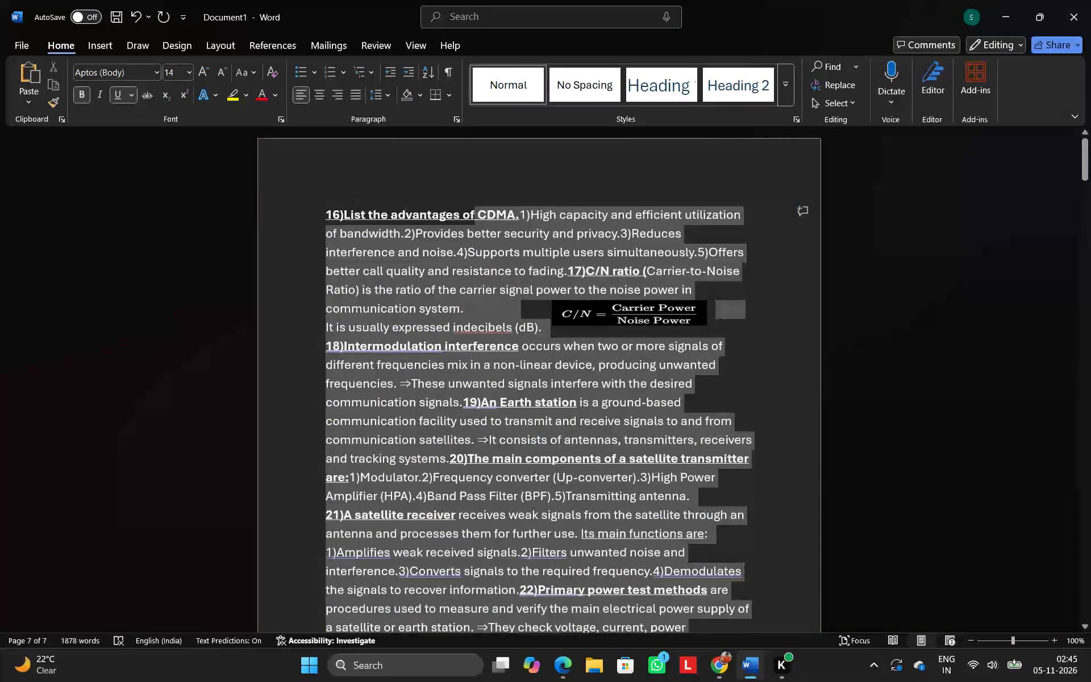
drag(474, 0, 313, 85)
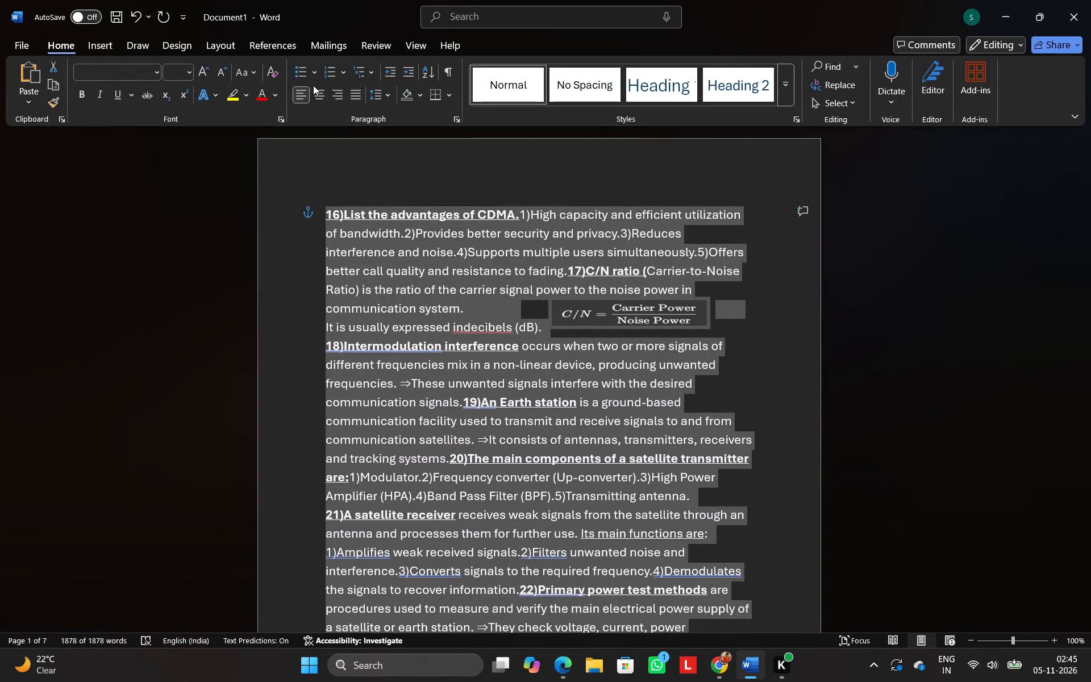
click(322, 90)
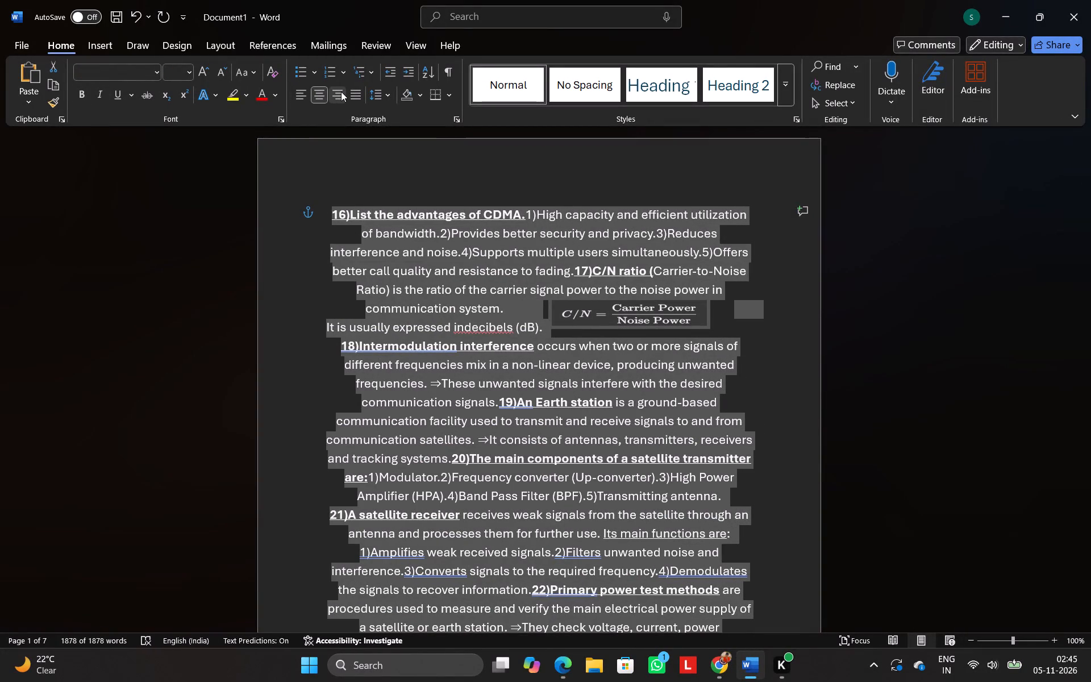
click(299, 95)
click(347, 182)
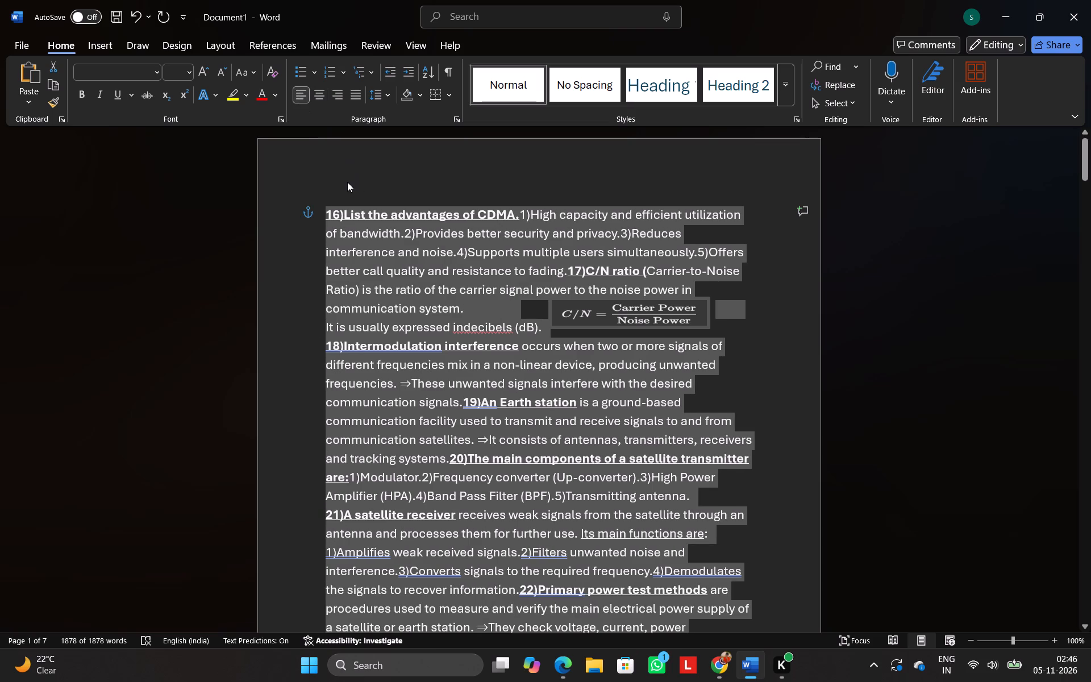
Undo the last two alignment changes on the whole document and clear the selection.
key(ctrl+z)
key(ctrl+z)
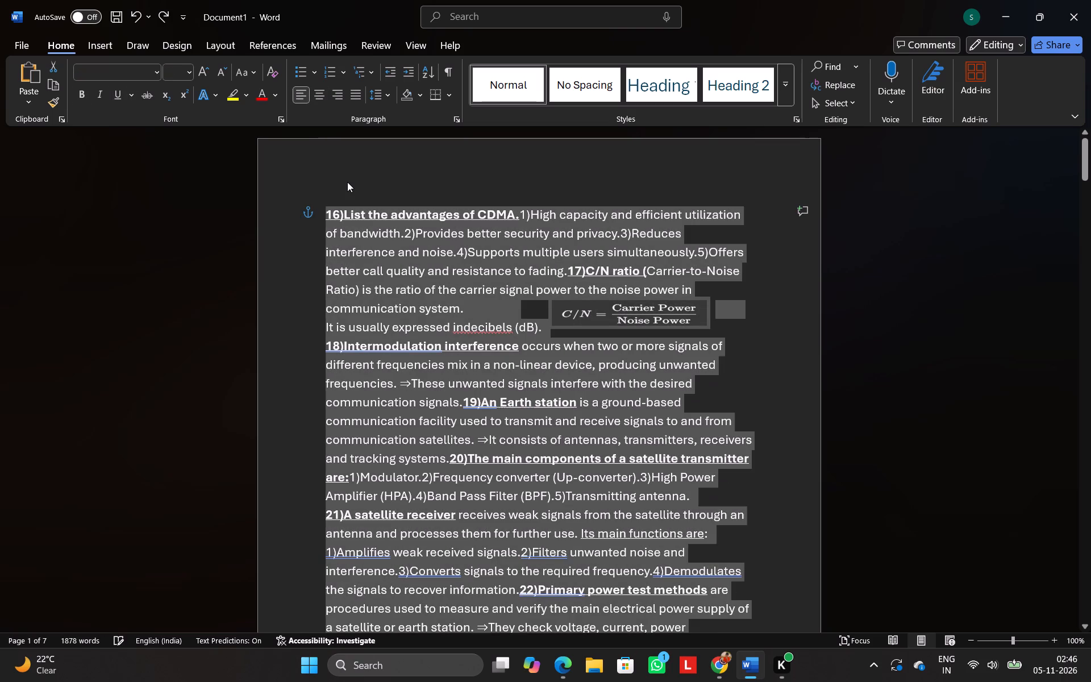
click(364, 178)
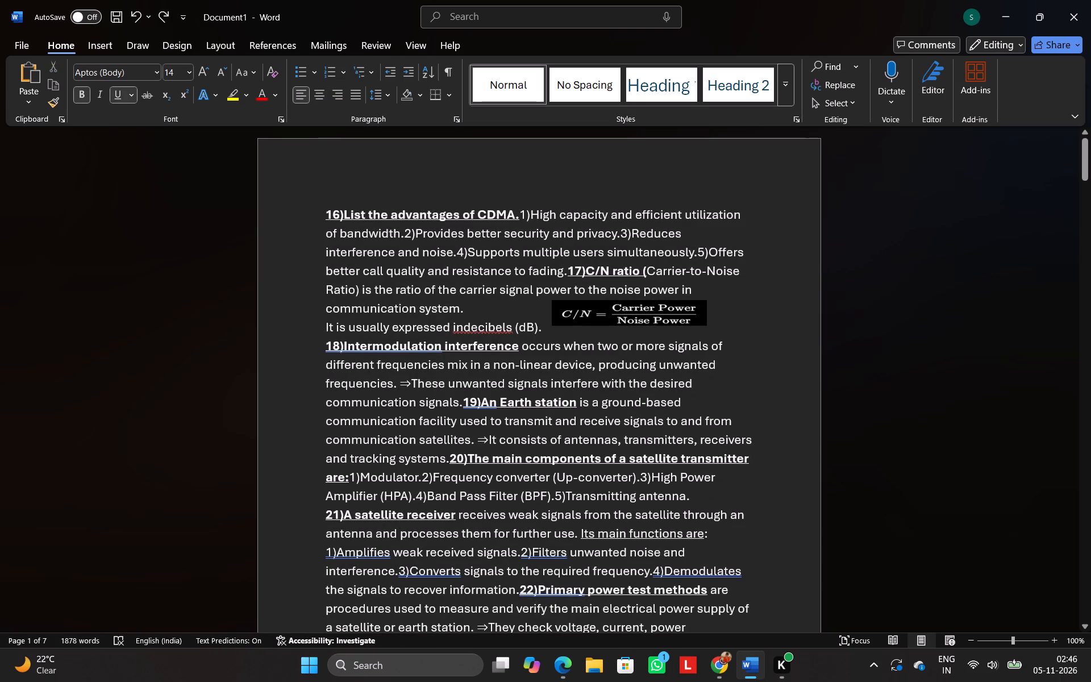
Look over the text from the start of answer 16 through mitigation point 8 of answer 31 by highlighting it.
drag(326, 207, 560, 604)
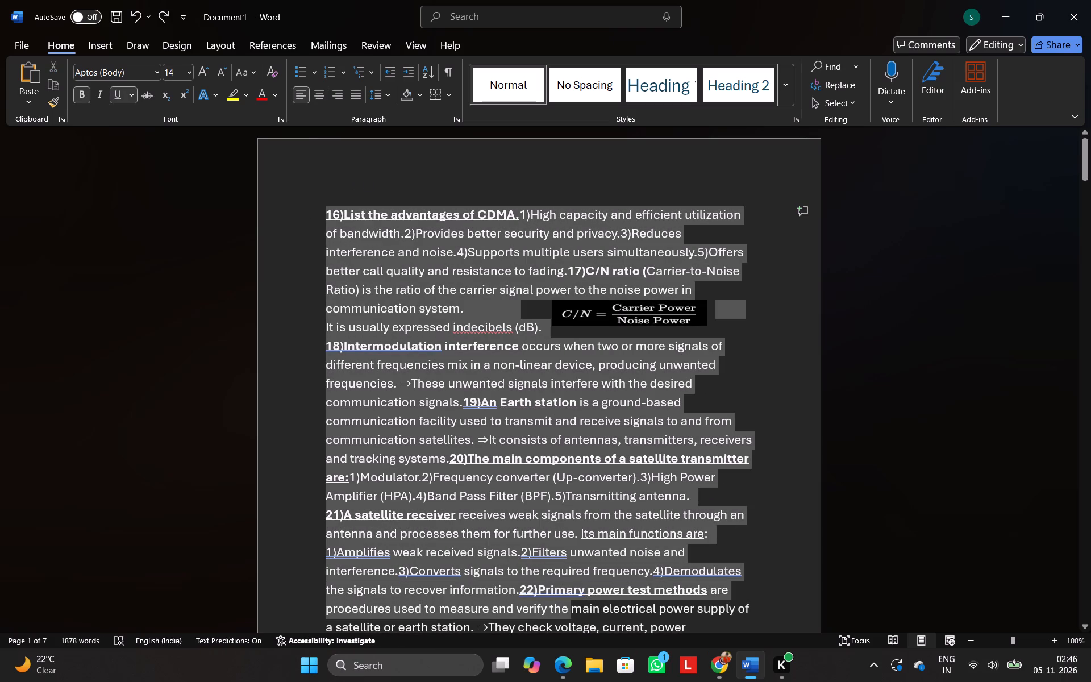
drag(560, 604, 573, 617)
drag(573, 617, 577, 572)
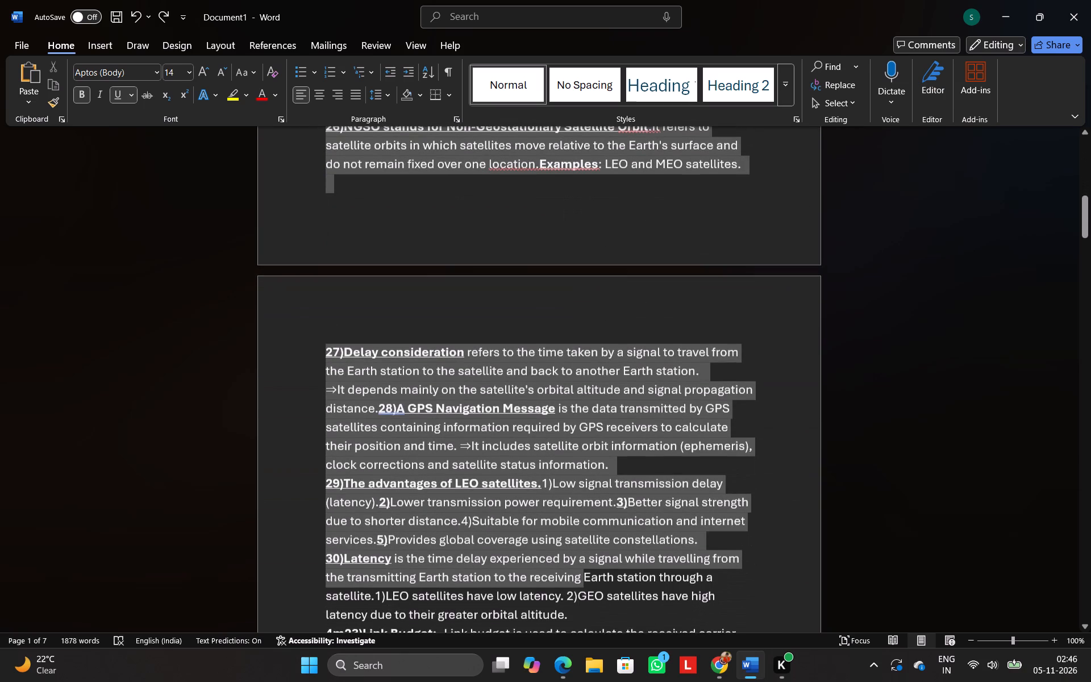
drag(577, 572, 595, 681)
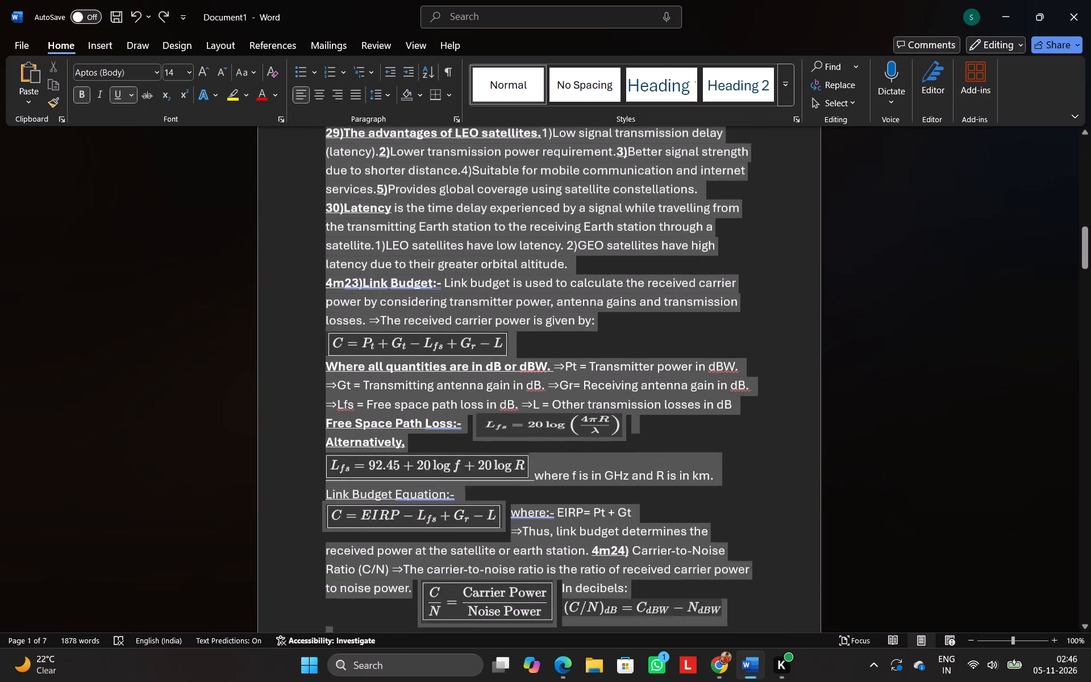
drag(595, 681, 590, 556)
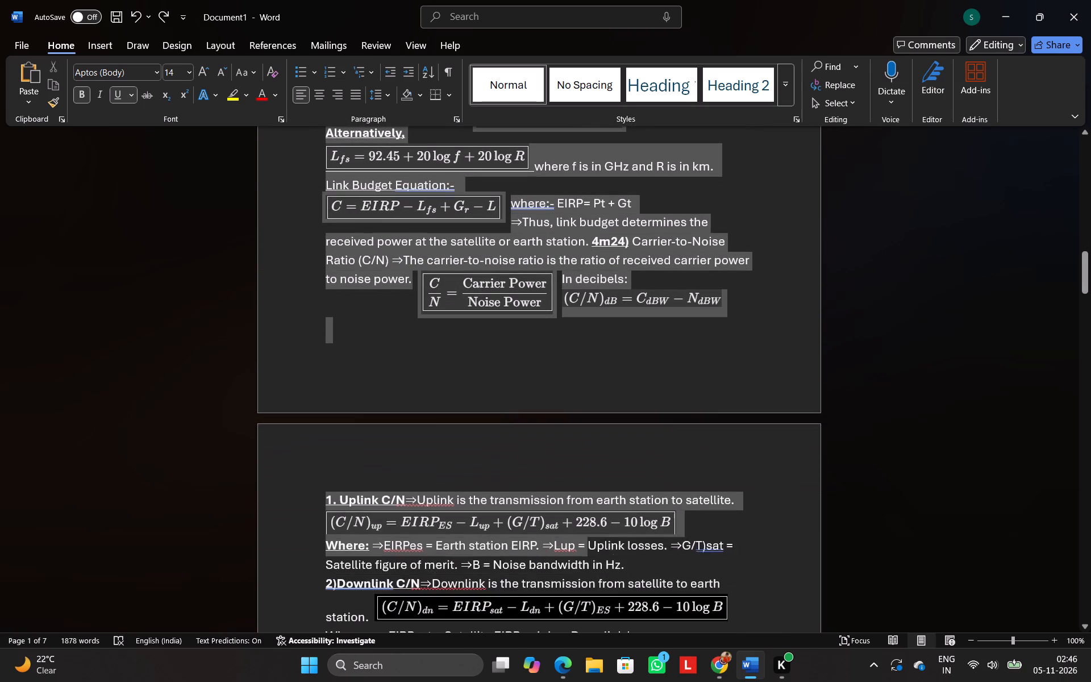
drag(590, 556, 583, 641)
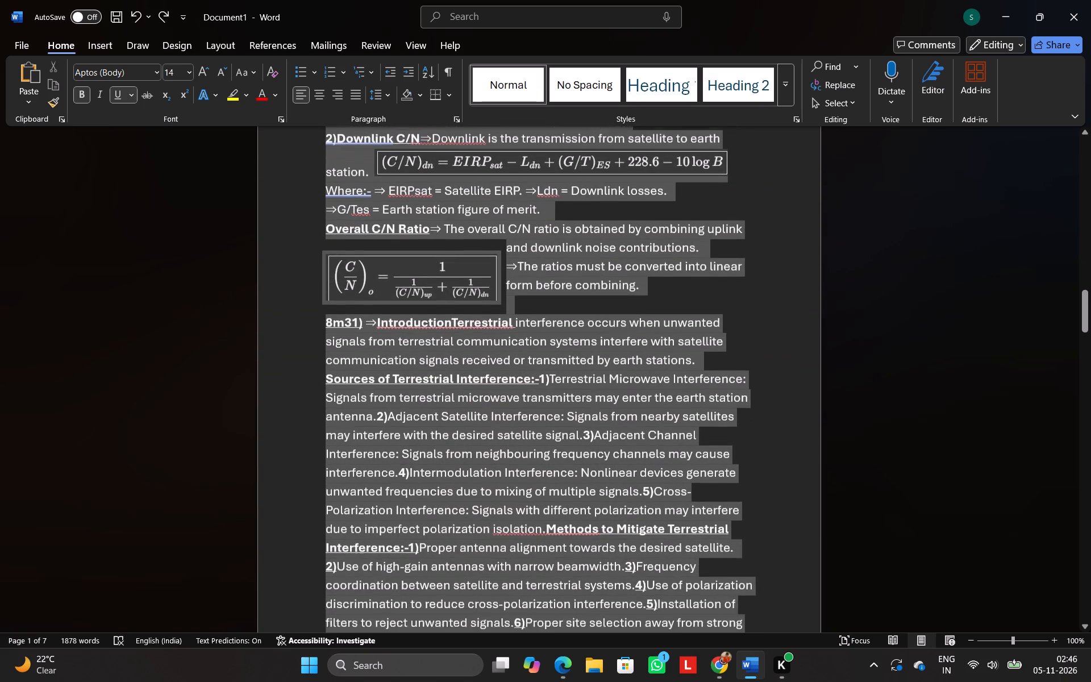
drag(583, 641, 602, 641)
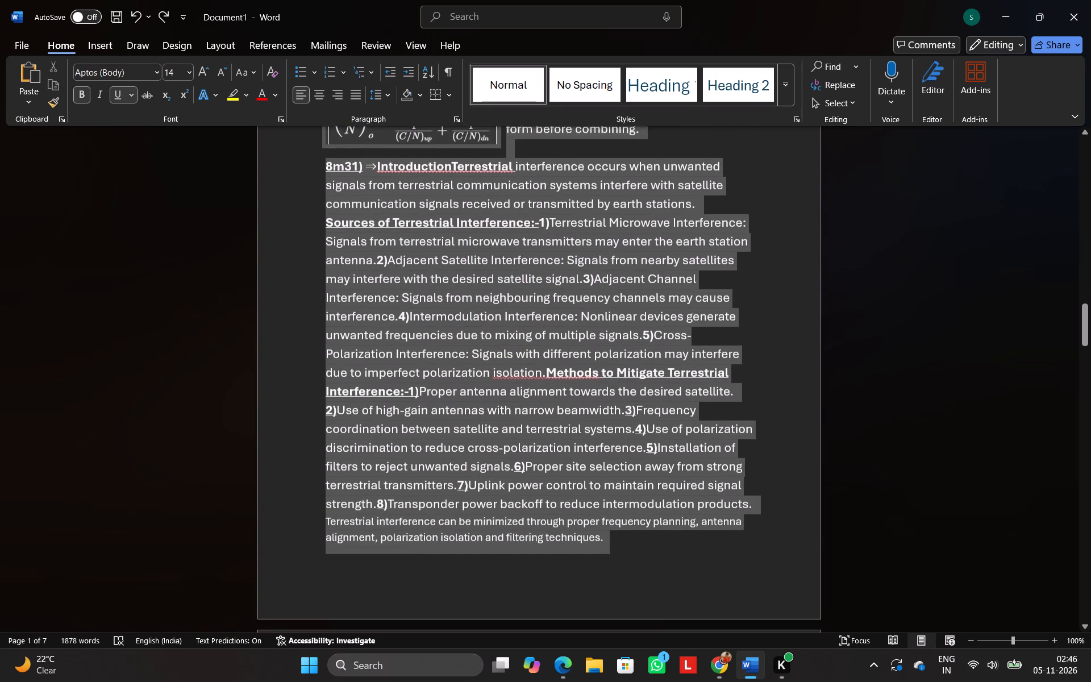
drag(602, 641, 299, 500)
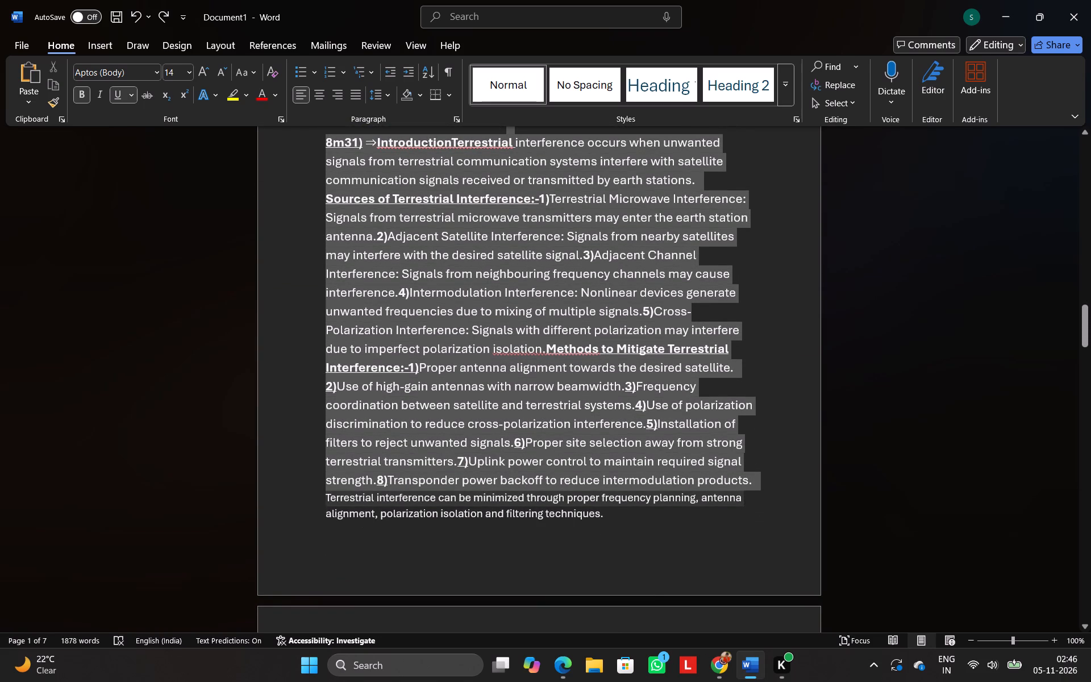
drag(299, 500, 306, 494)
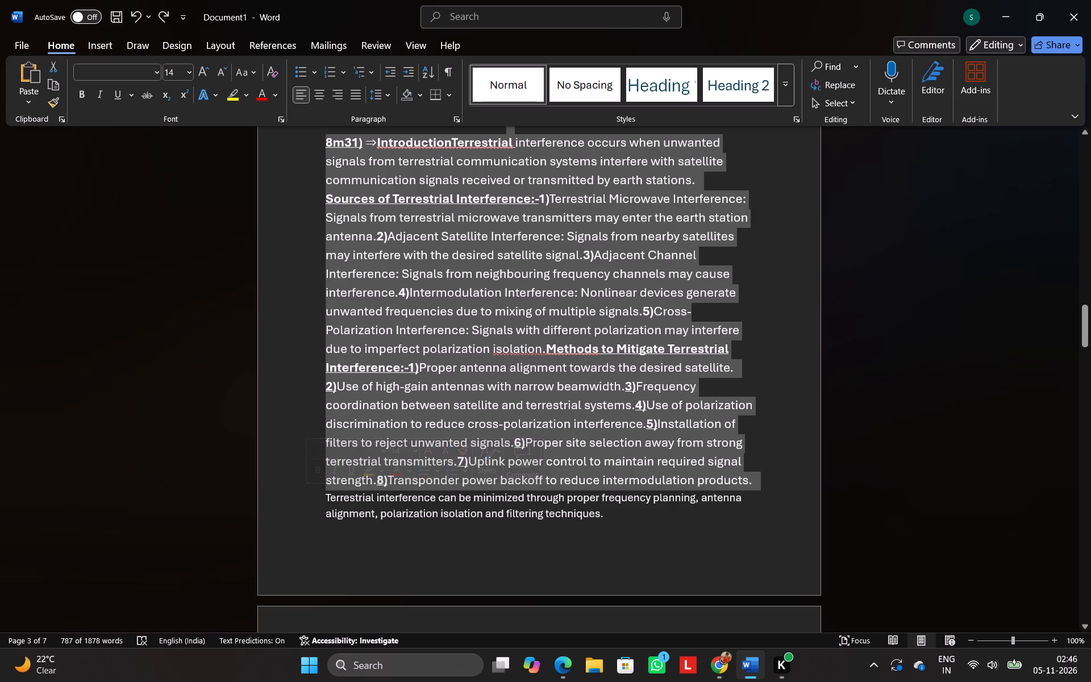
click(320, 537)
Highlight the closing sentence of answer 31, beginning "Terrestrial interference can be minimized", to check it.
drag(327, 501, 386, 502)
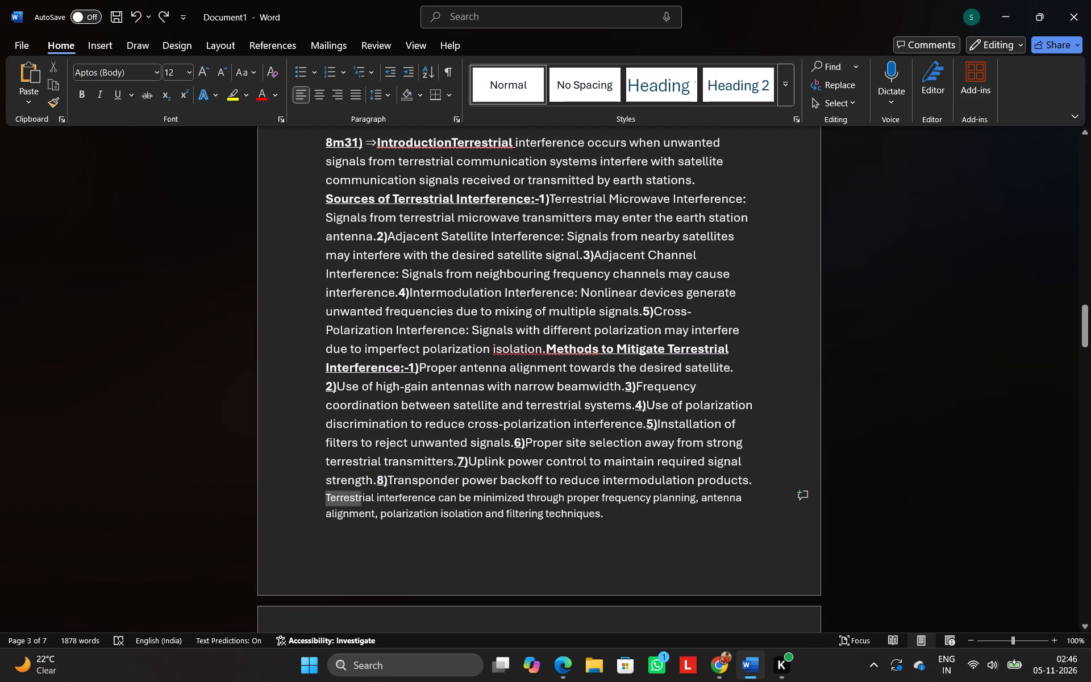
drag(386, 502, 587, 517)
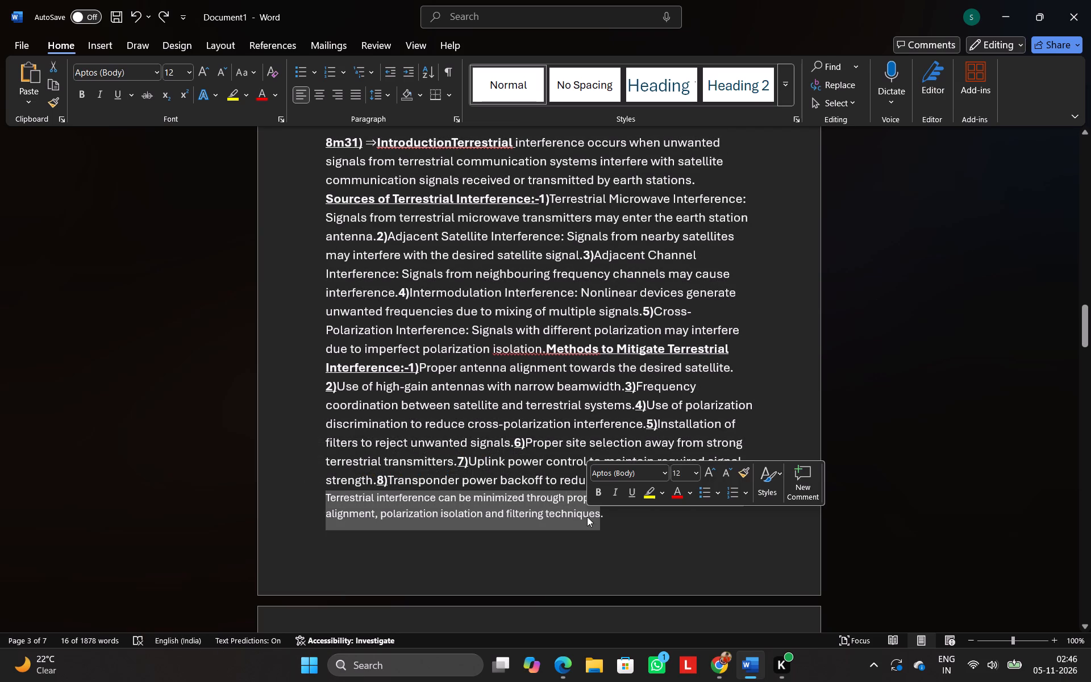
click(649, 533)
Highlight everything from answer 32 to the document's end and review those answers back up to the tracking systems heading.
scroll(649, 519, down, 2)
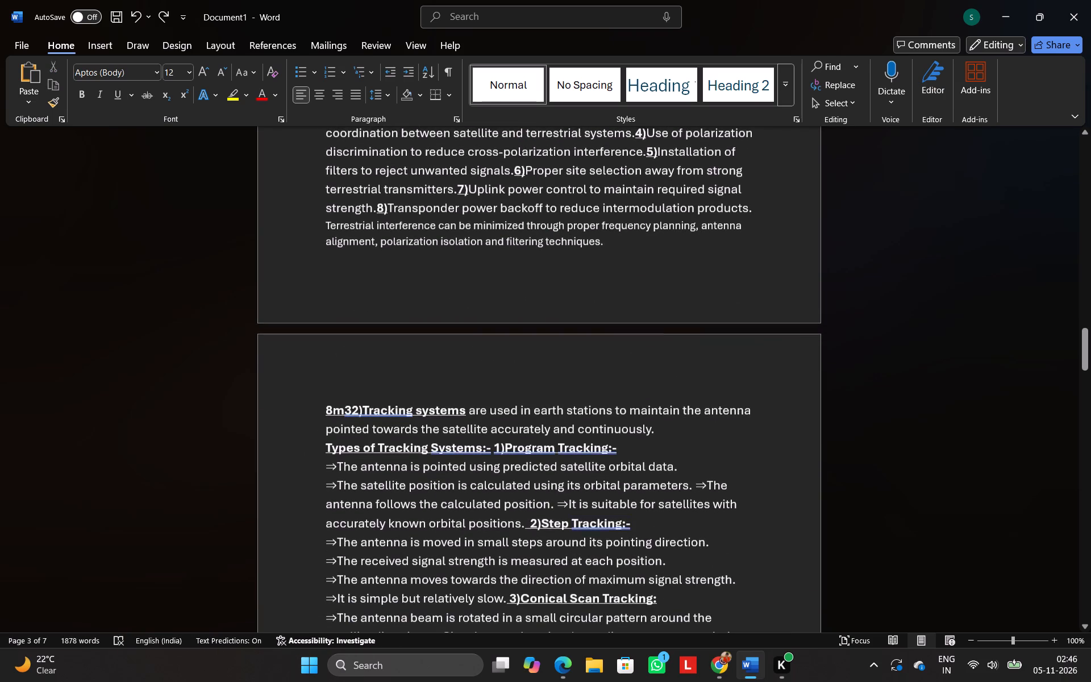
drag(327, 404, 627, 681)
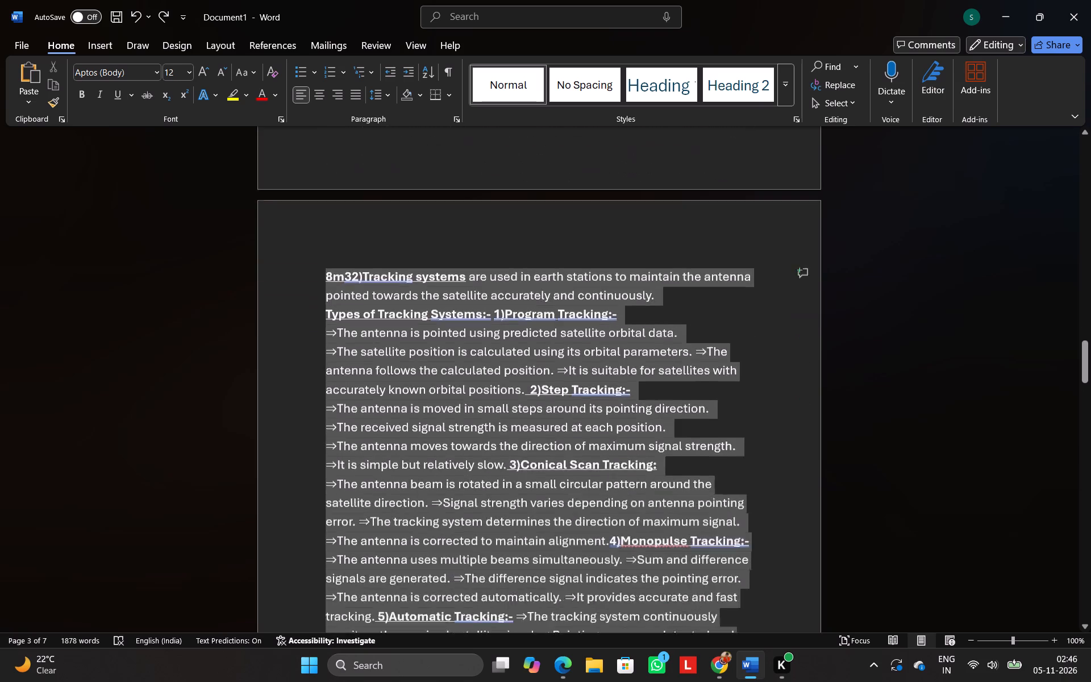
drag(627, 681, 634, 681)
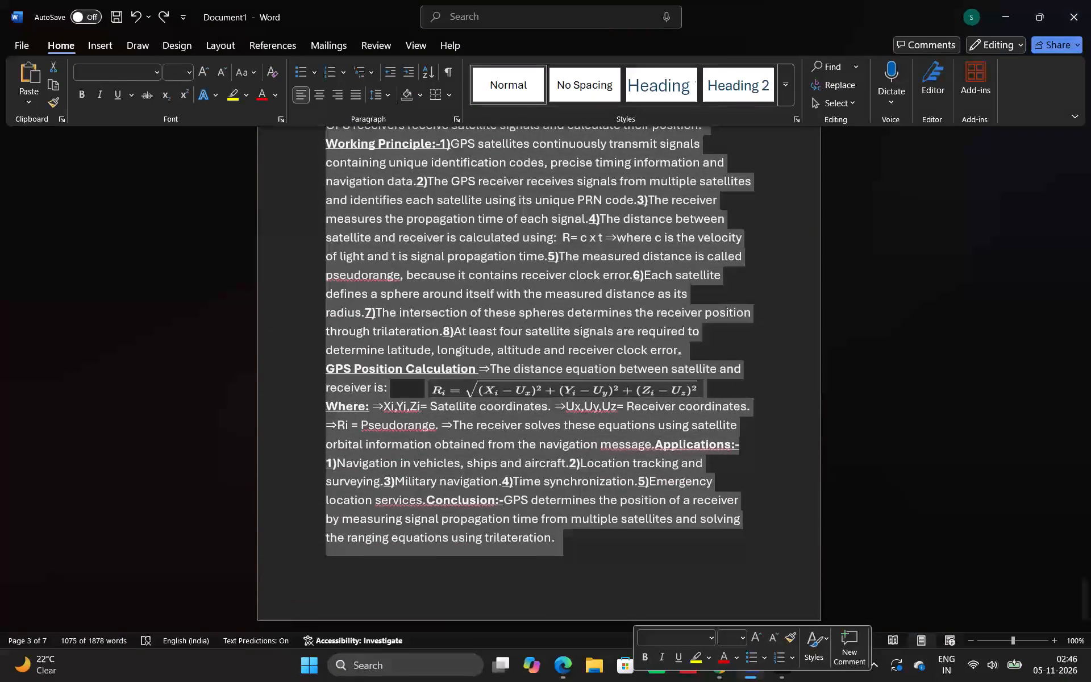
scroll(584, 515, up, 3)
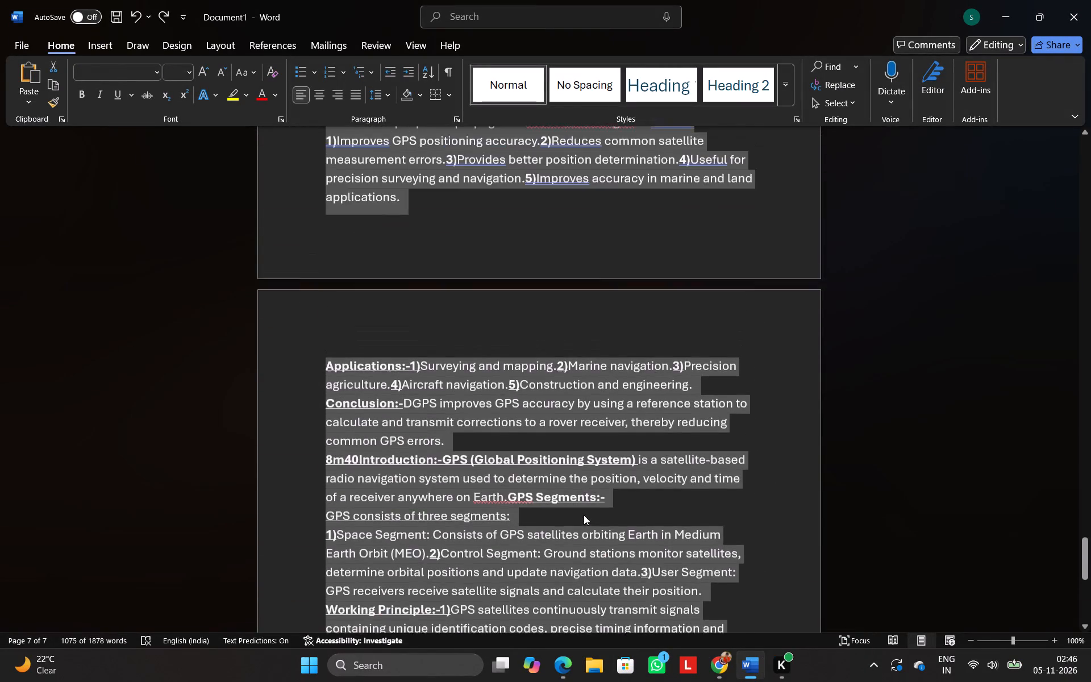
scroll(584, 515, up, 3)
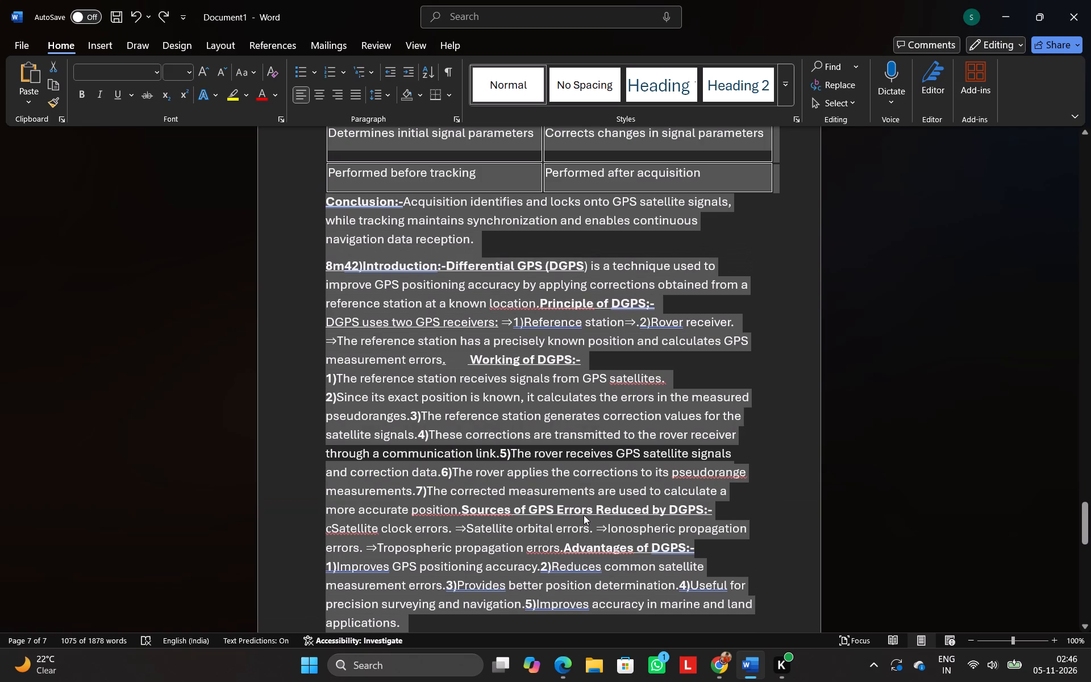
scroll(584, 515, up, 2)
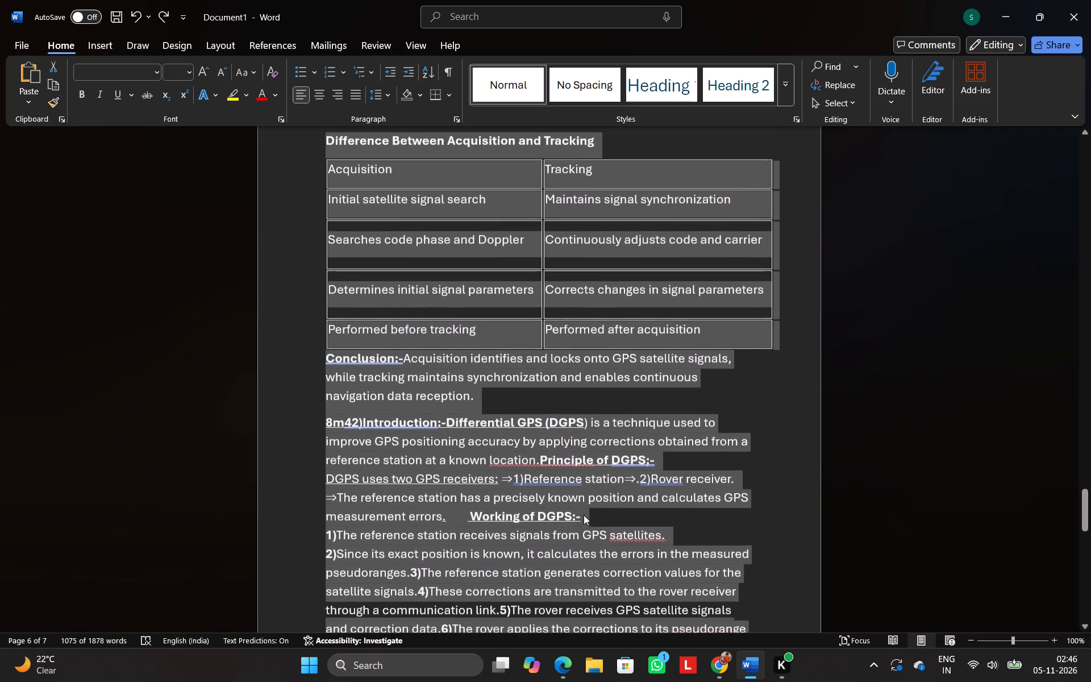
scroll(584, 515, up, 6)
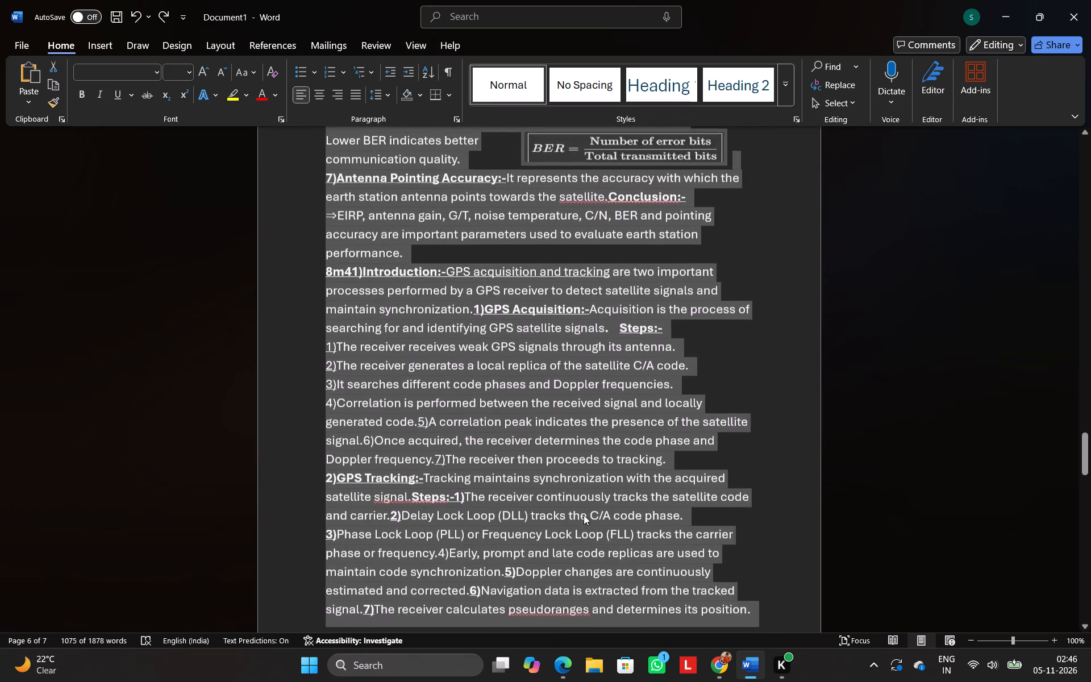
scroll(584, 515, up, 4)
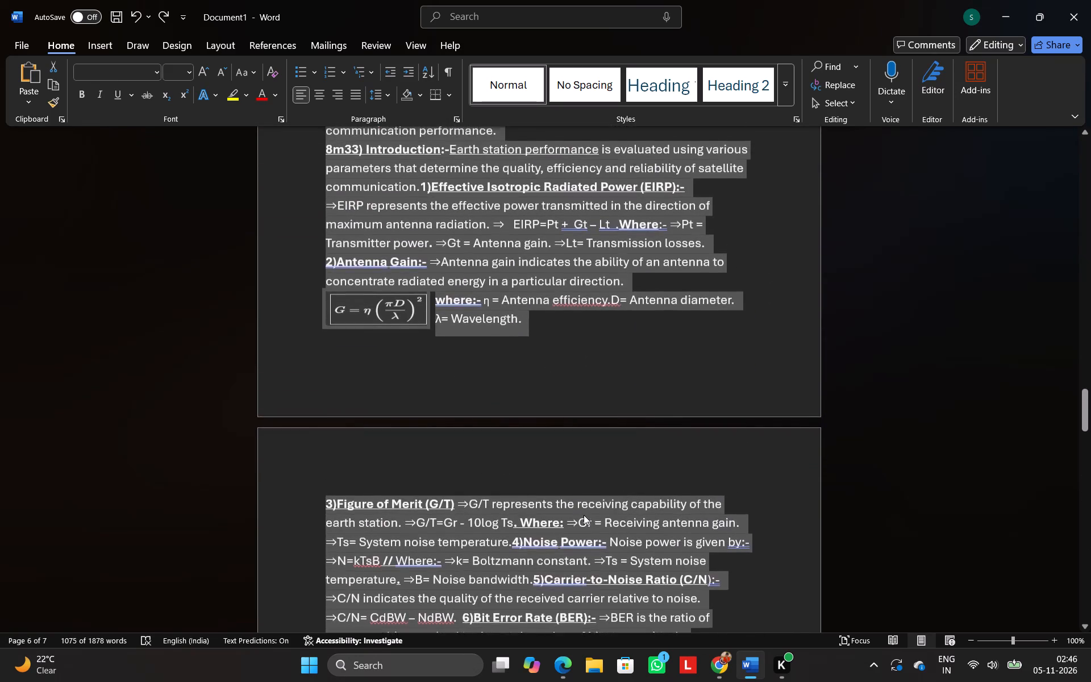
scroll(584, 515, up, 5)
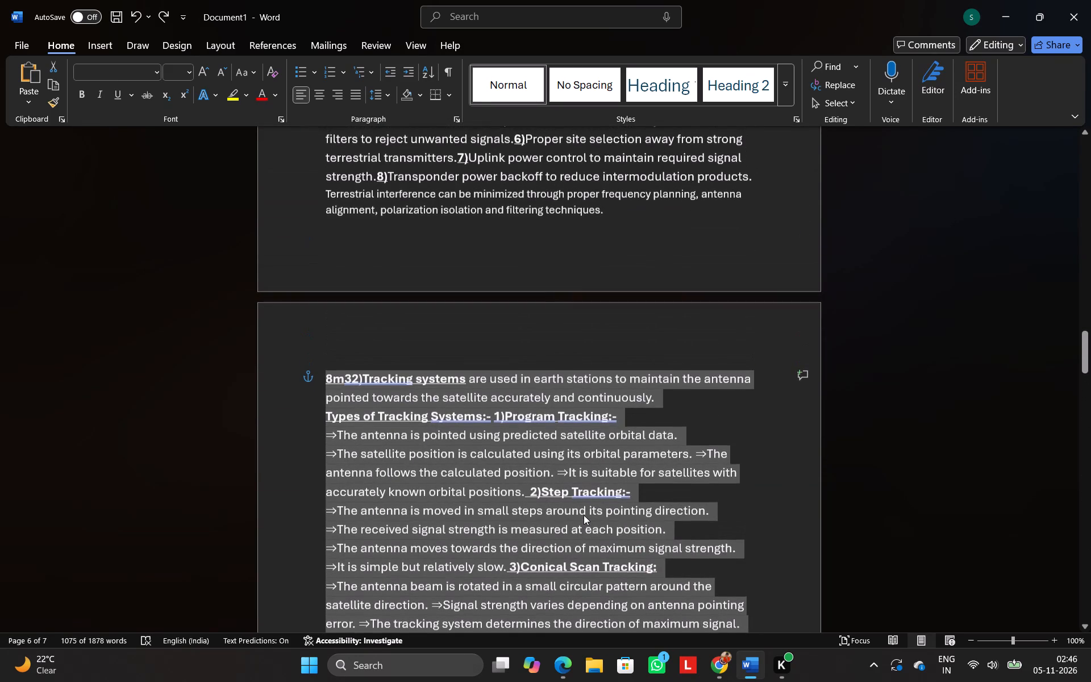
click(862, 443)
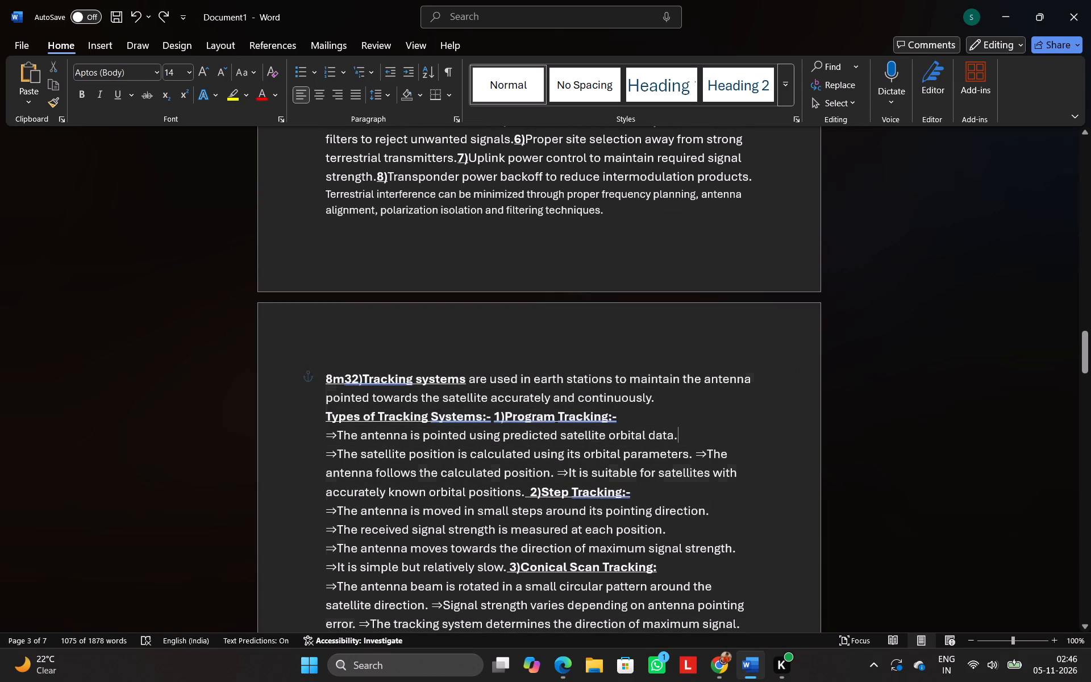
Review answers 33 to 40, highlighting from the bit error rate text to the DGPS applications and reading to the final conclusion.
scroll(684, 459, down, 4)
scroll(578, 361, down, 4)
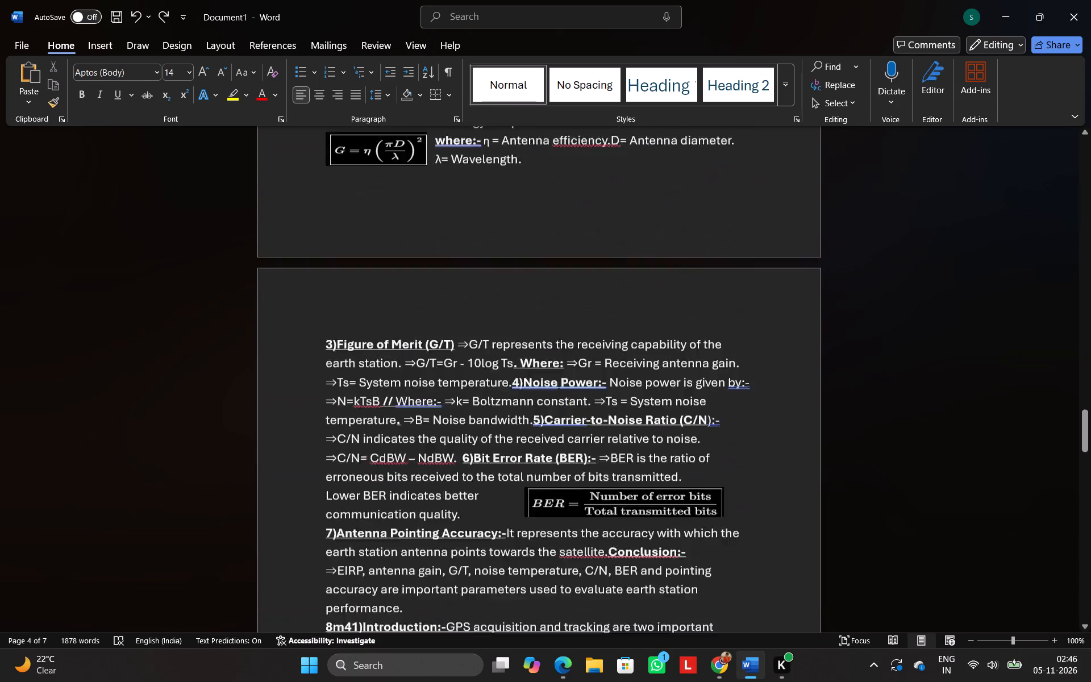
scroll(578, 361, down, 1)
drag(385, 294, 459, 373)
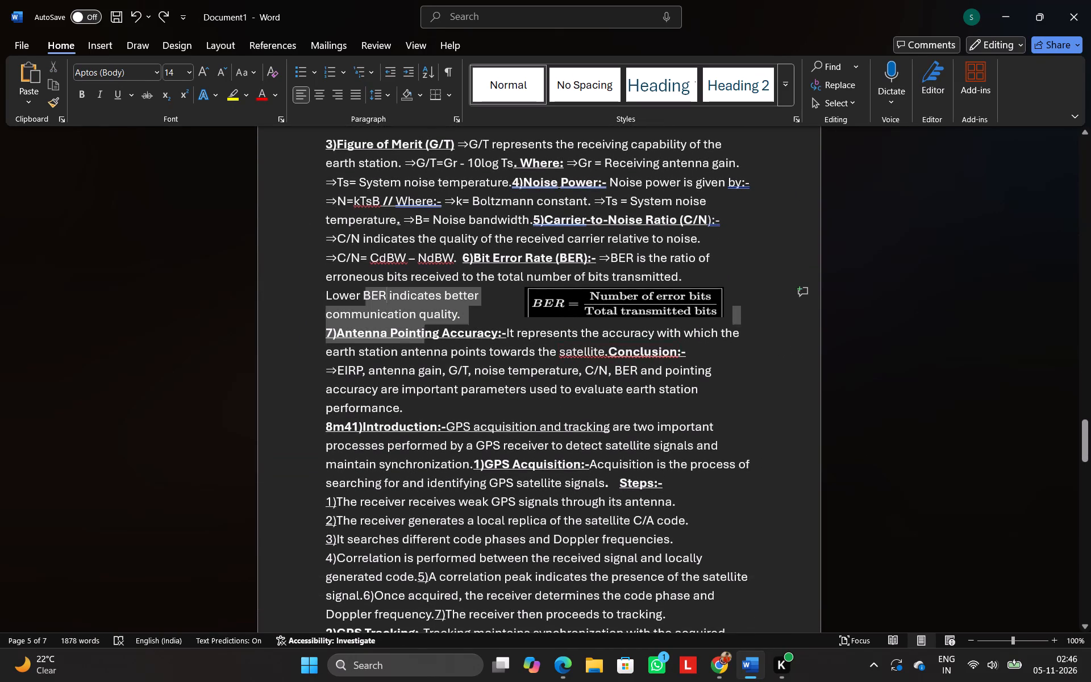
drag(459, 373, 561, 635)
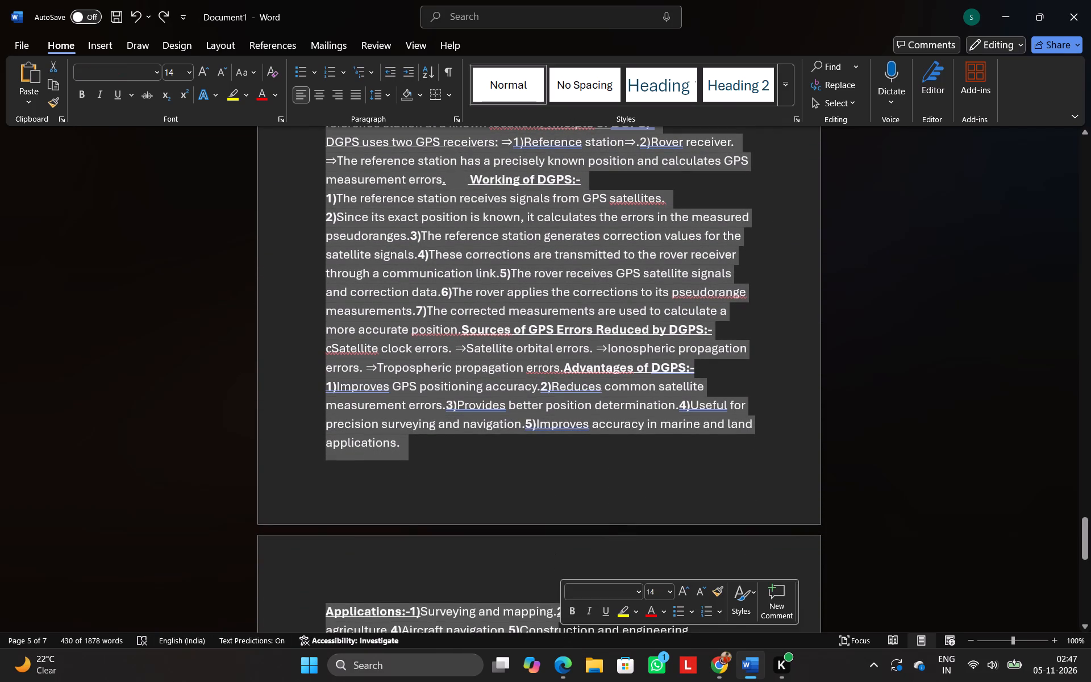
scroll(548, 484, down, 3)
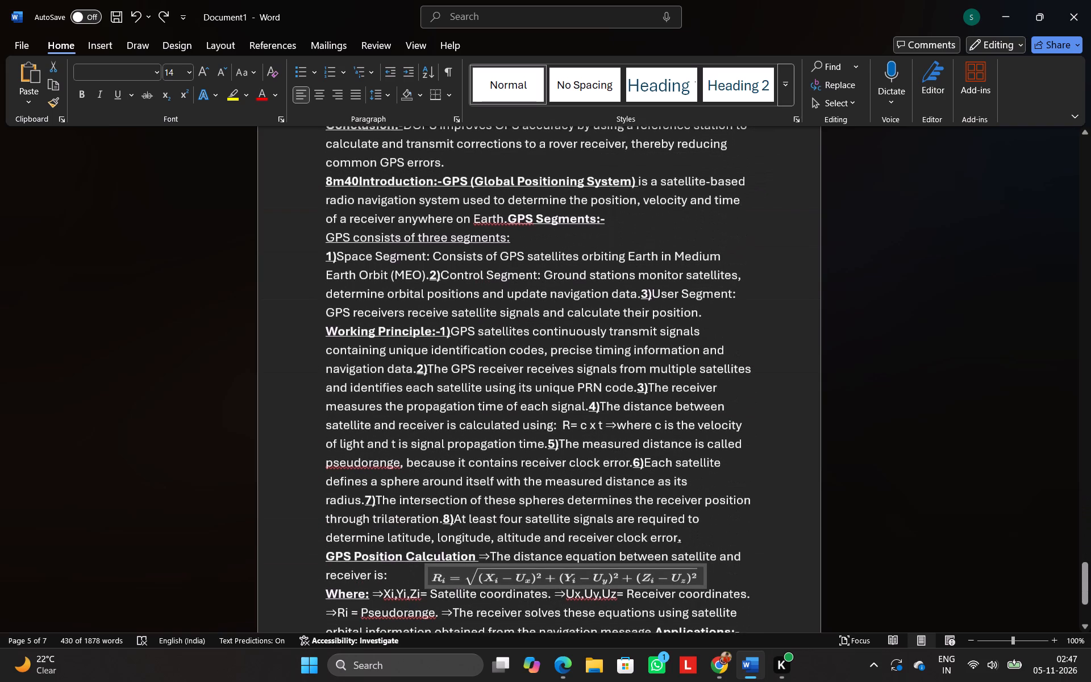
scroll(657, 422, down, 6)
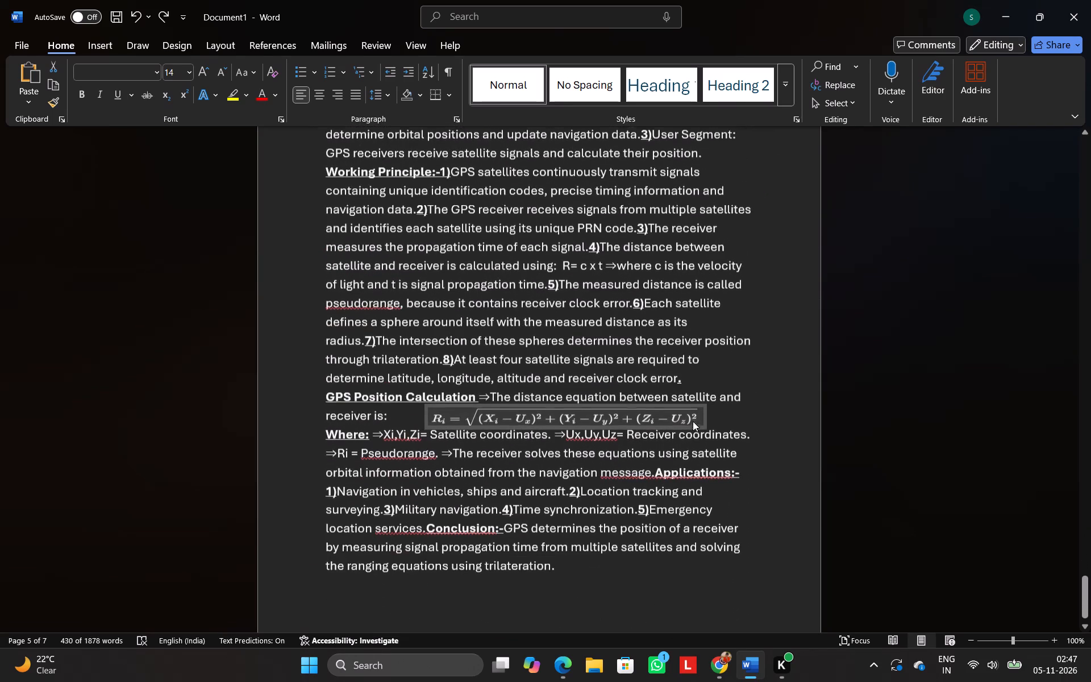
click(864, 394)
click(864, 394)
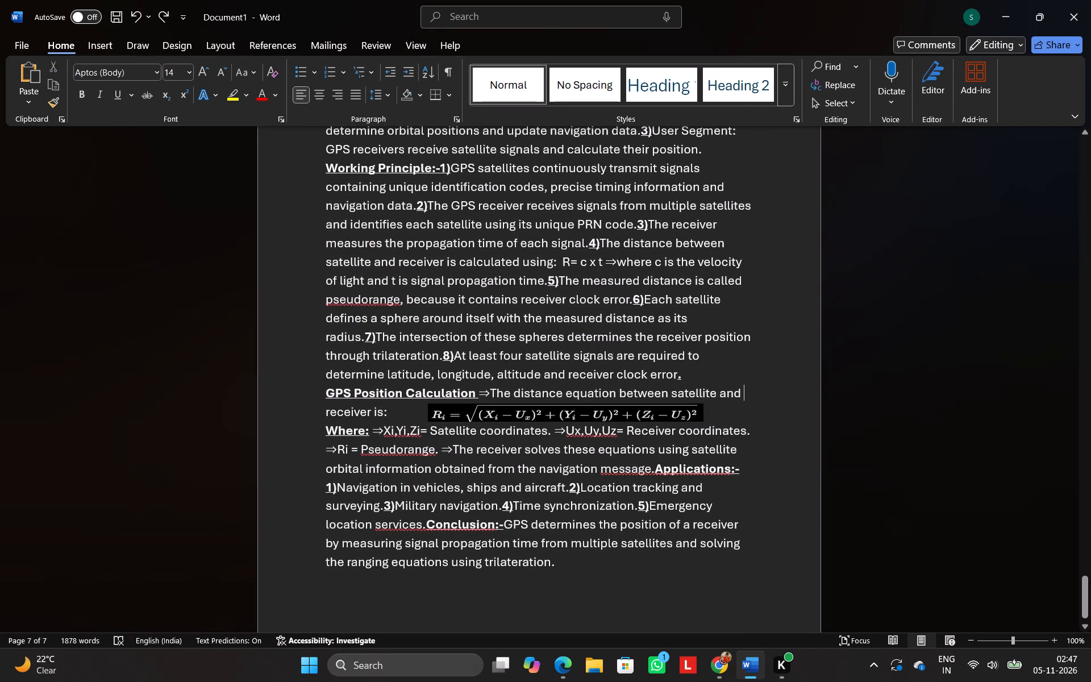
Go to the end of the answers document and open its file management page.
scroll(784, 398, down, 2)
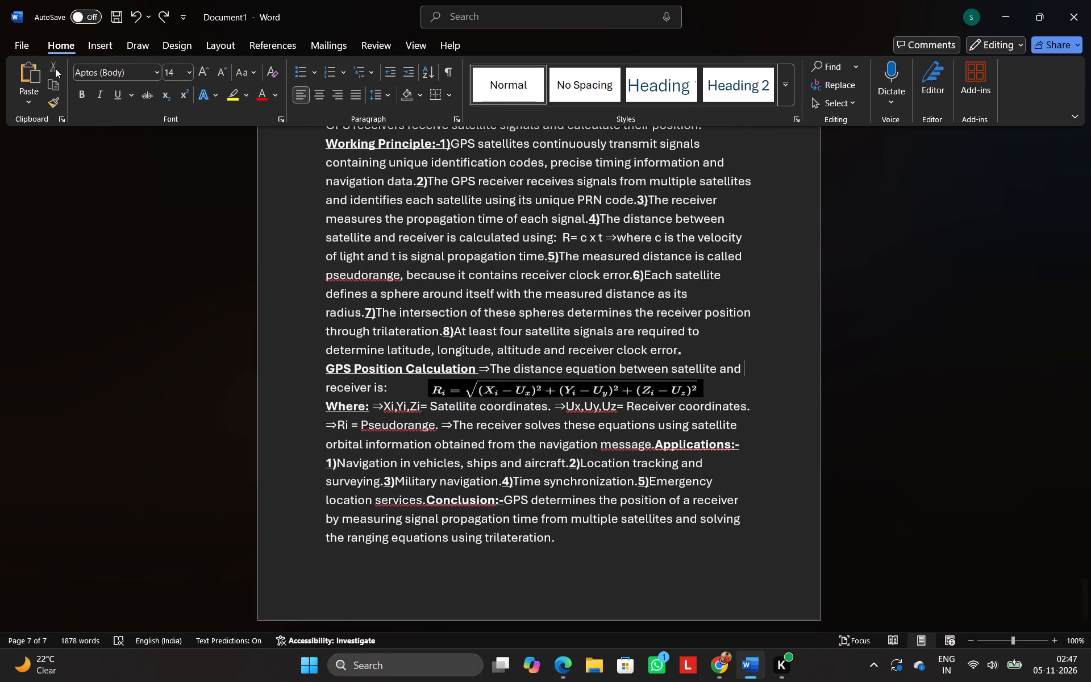
click(23, 48)
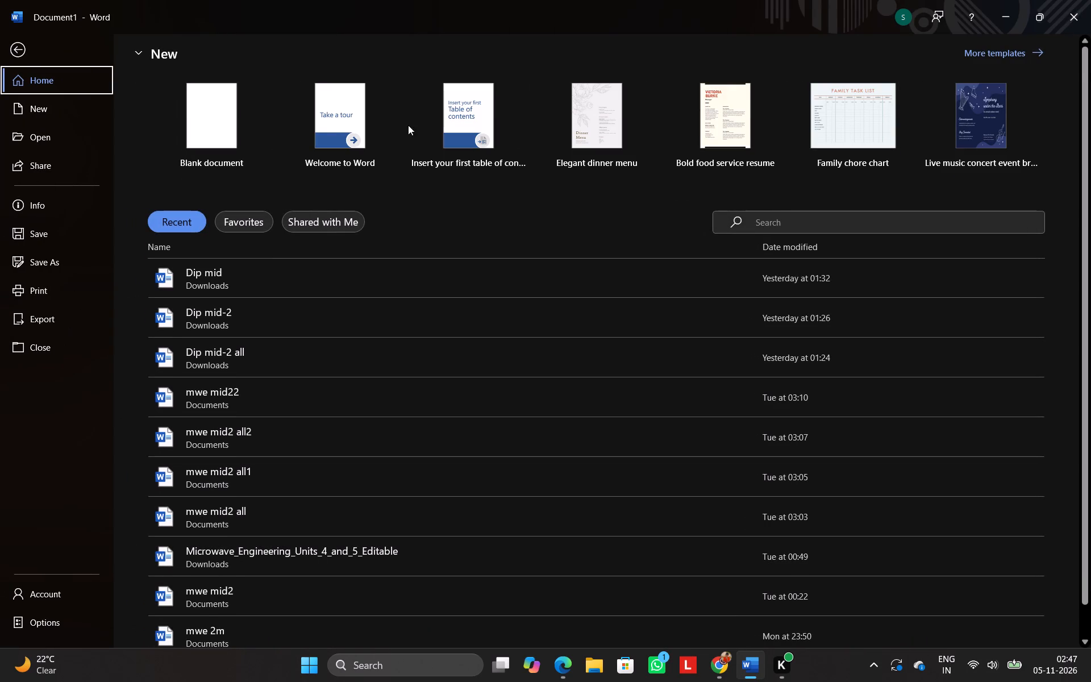
Switch to Chrome and play the "Peniviti - Full Video" song from the YouTube mix playlist.
click(719, 666)
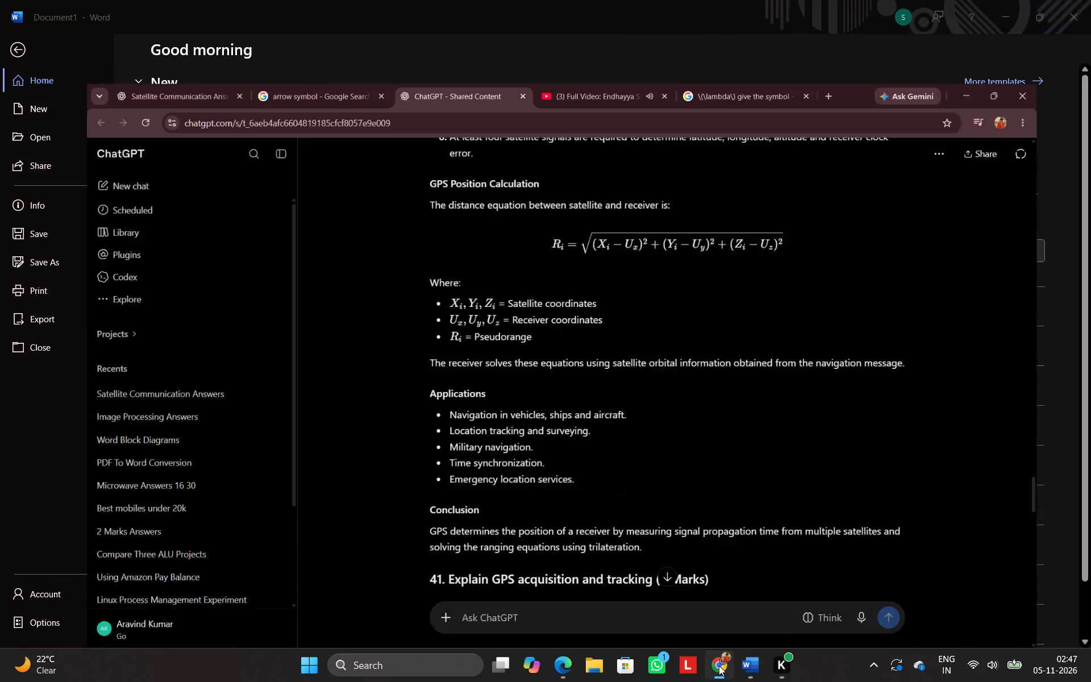
click(632, 0)
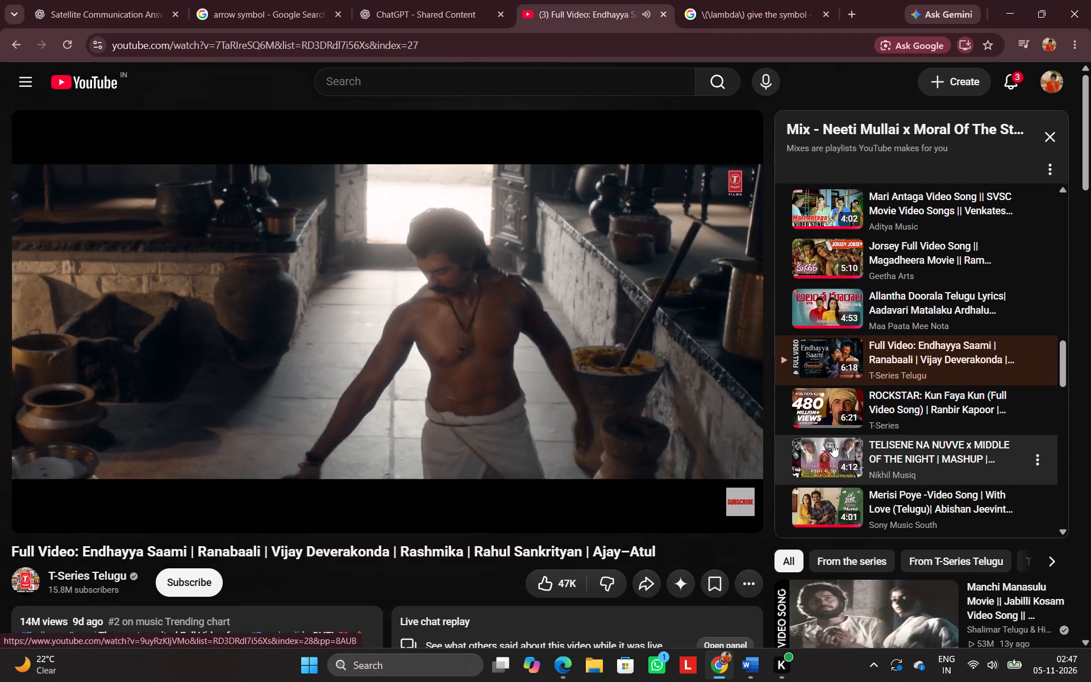
scroll(832, 444, down, 2)
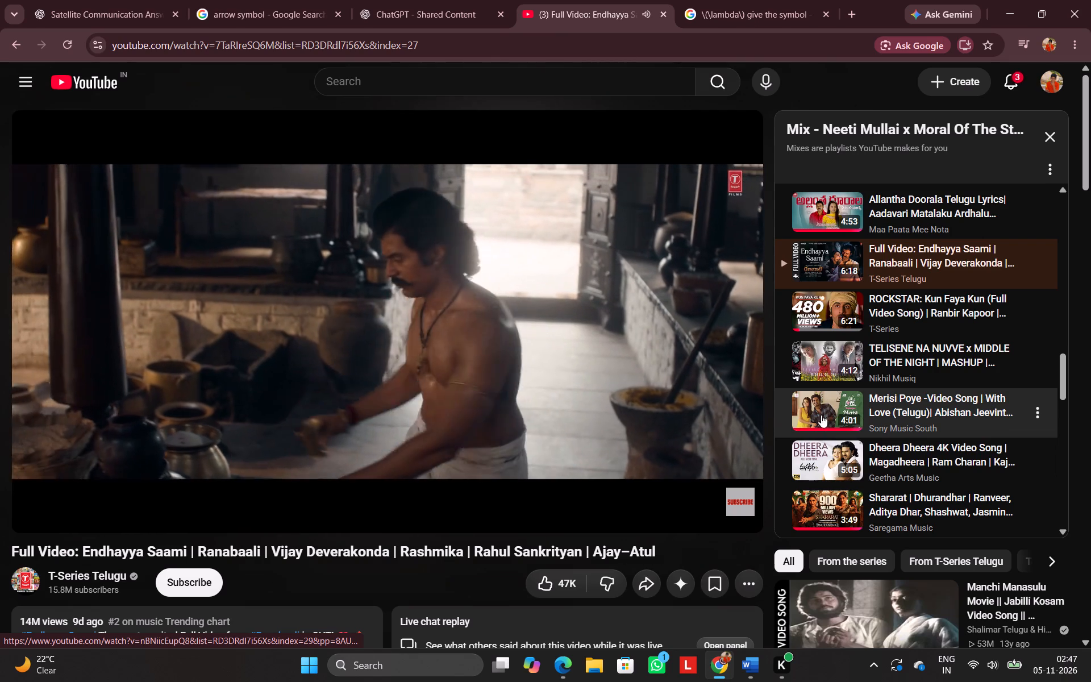
scroll(827, 450, down, 1)
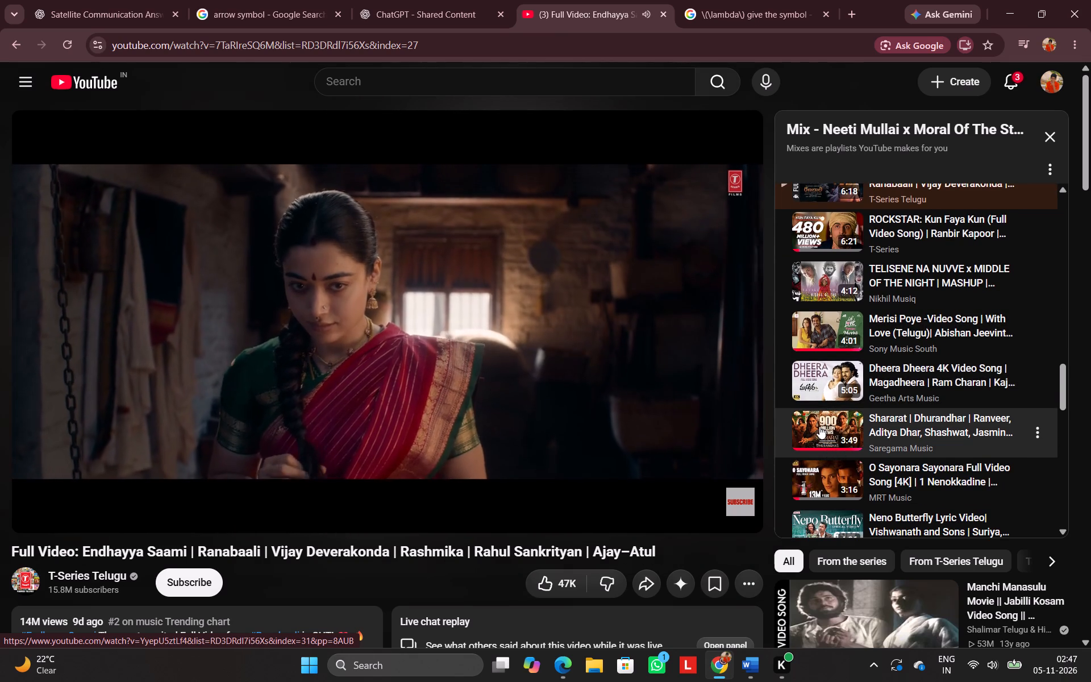
scroll(825, 468, down, 1)
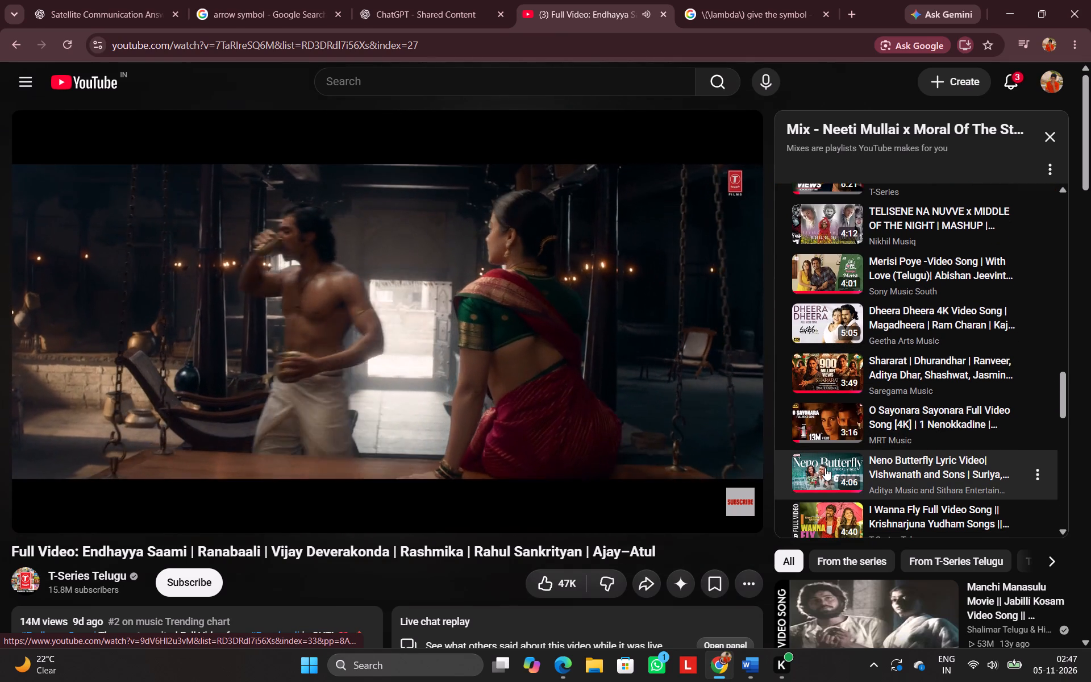
scroll(825, 468, down, 1)
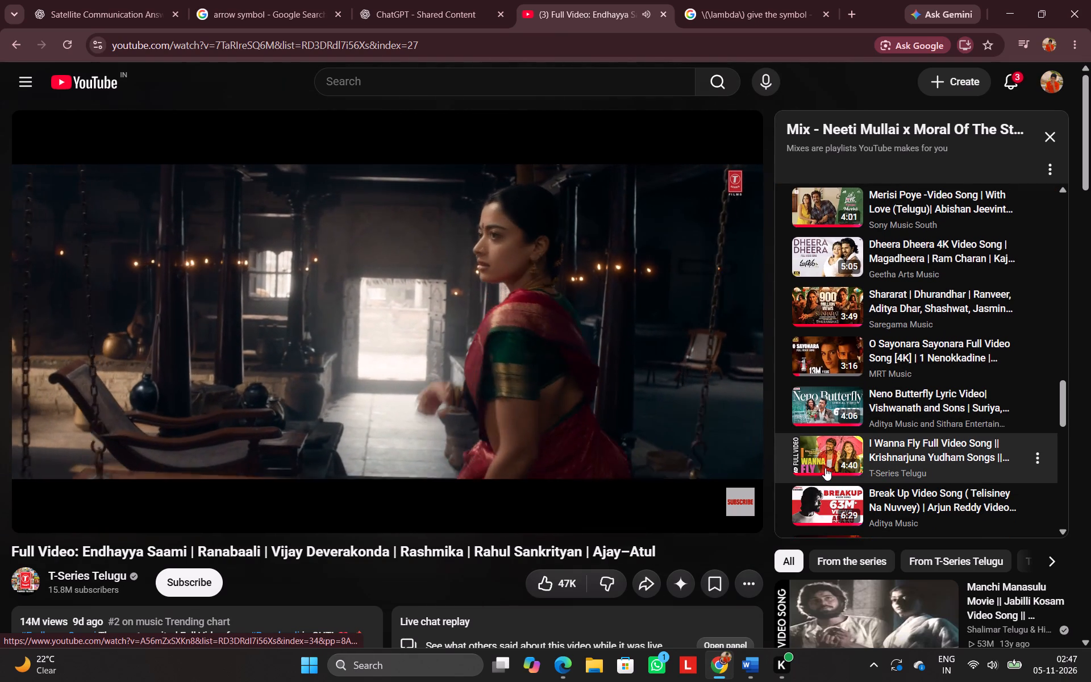
scroll(831, 452, down, 1)
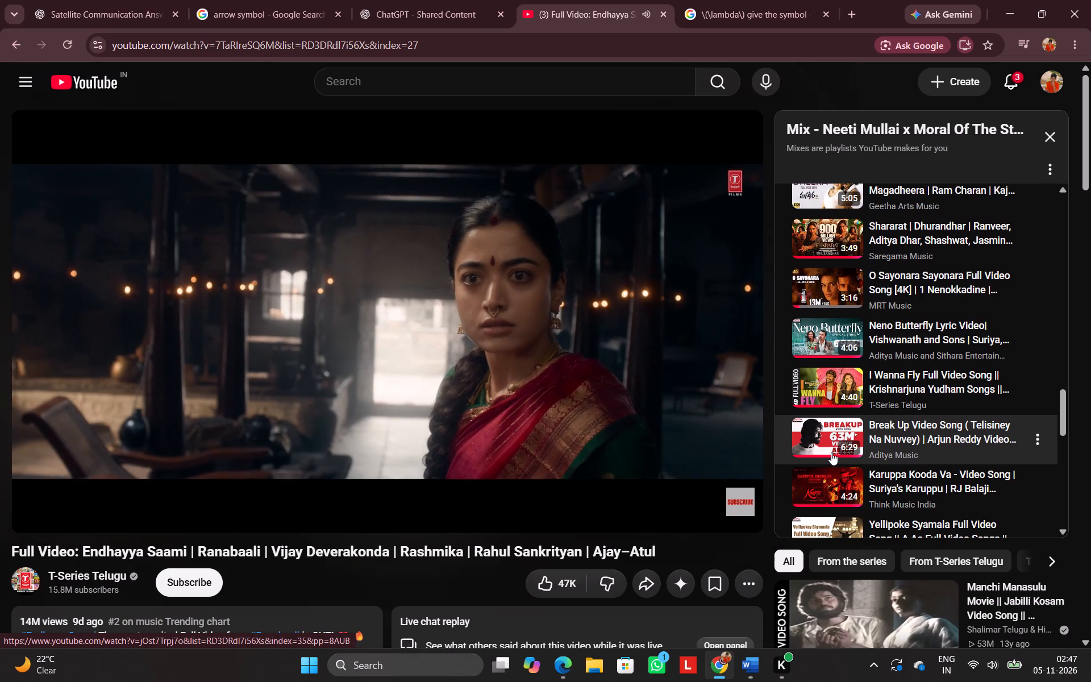
scroll(831, 452, down, 2)
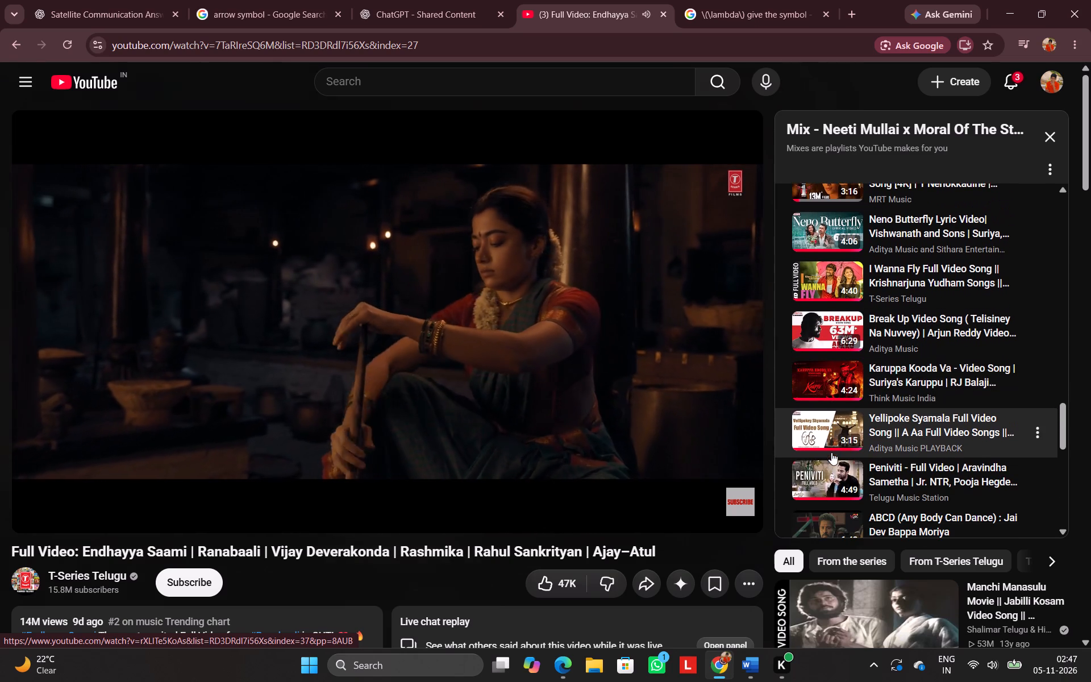
click(832, 475)
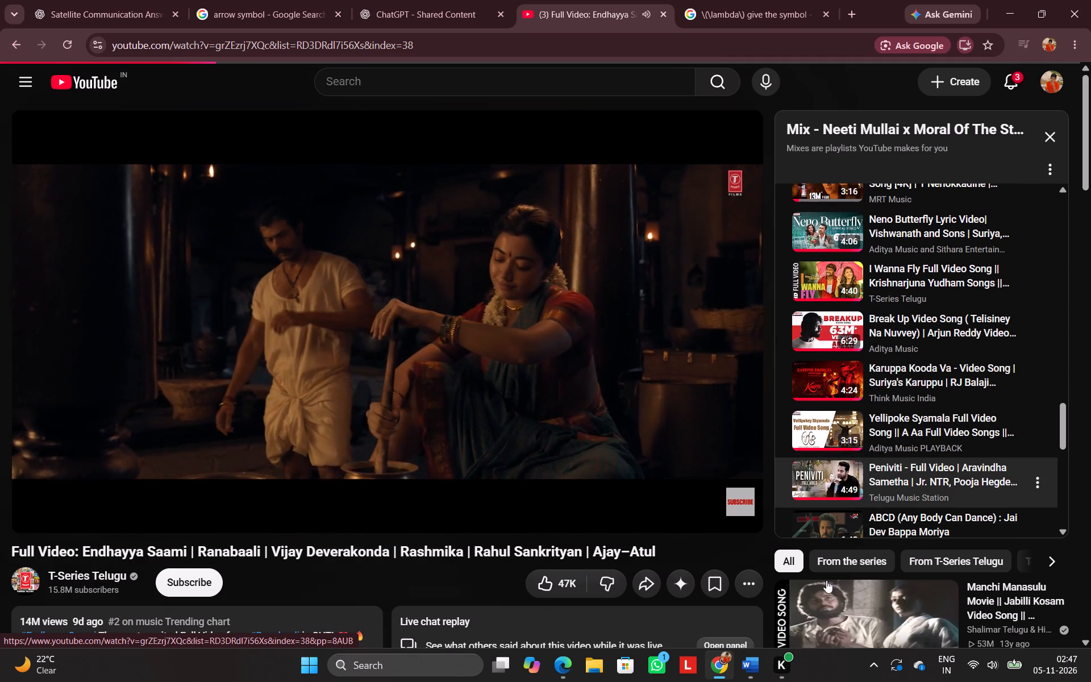
Return to Word and save the document in the Documents folder as a Word Document named "sc mid2".
click(748, 668)
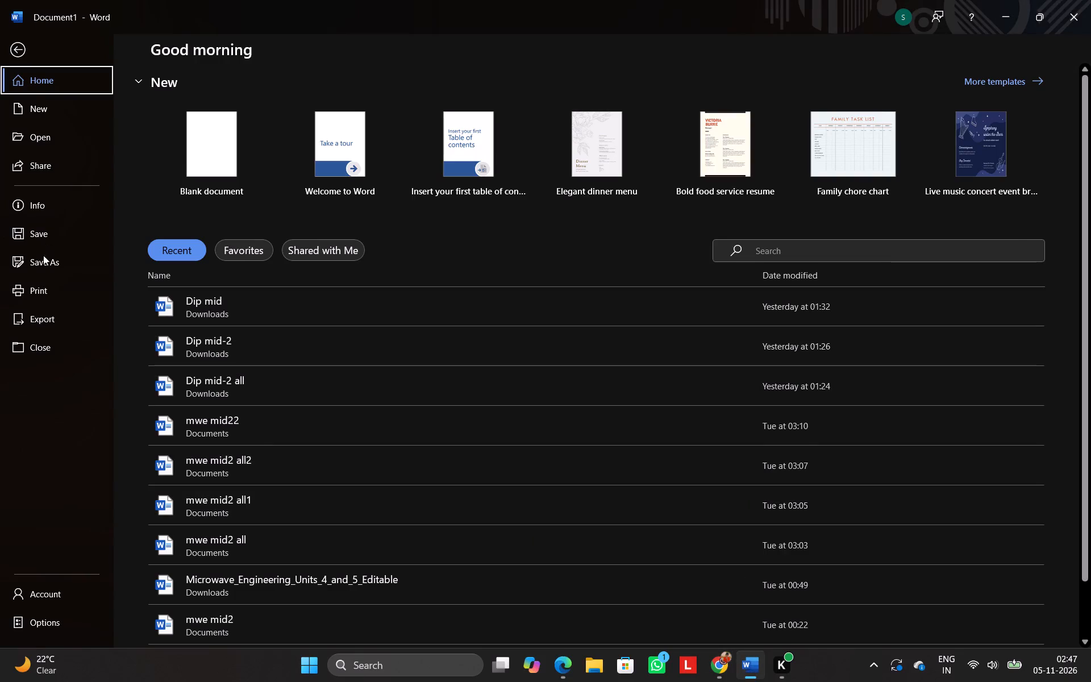
click(43, 262)
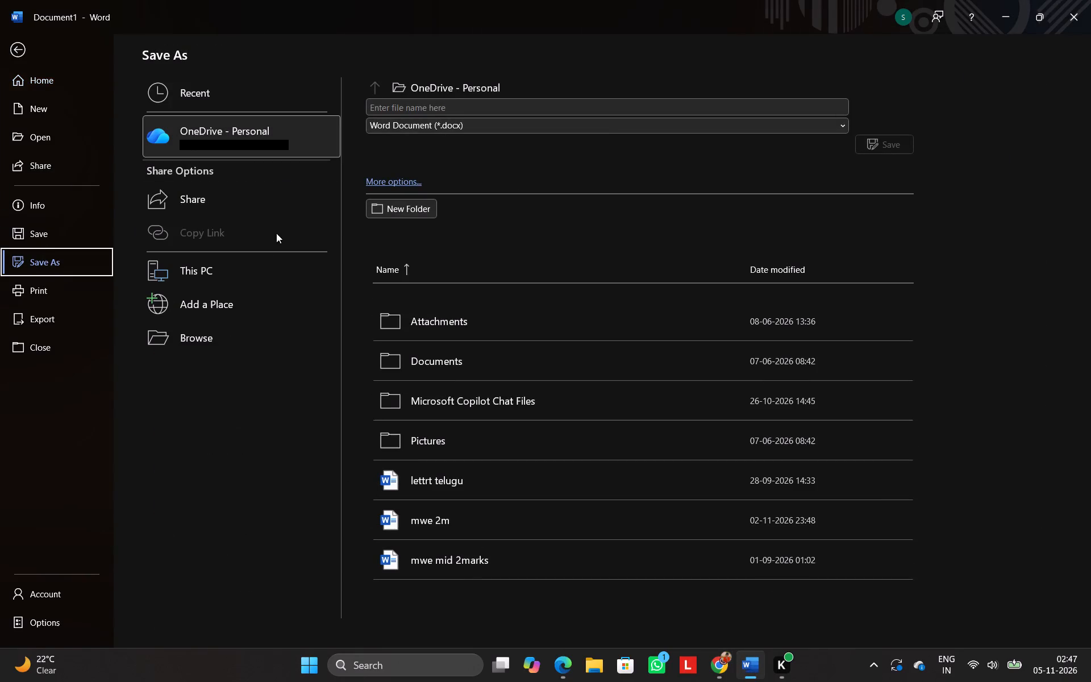
double_click(225, 263)
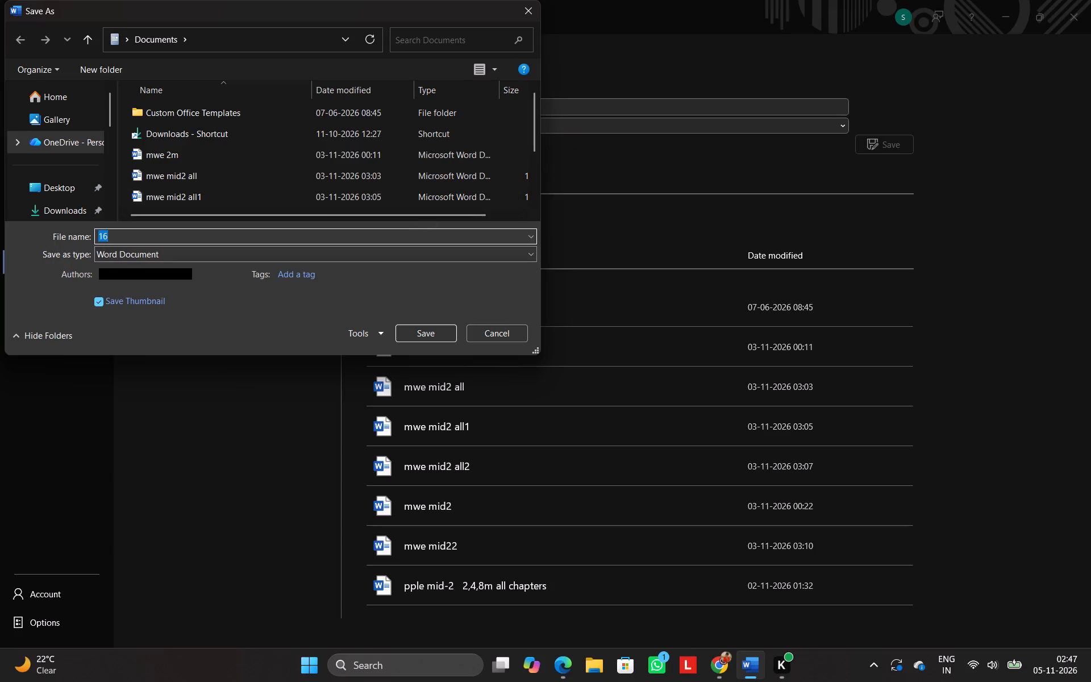
key(BackSpace)
text(sc)
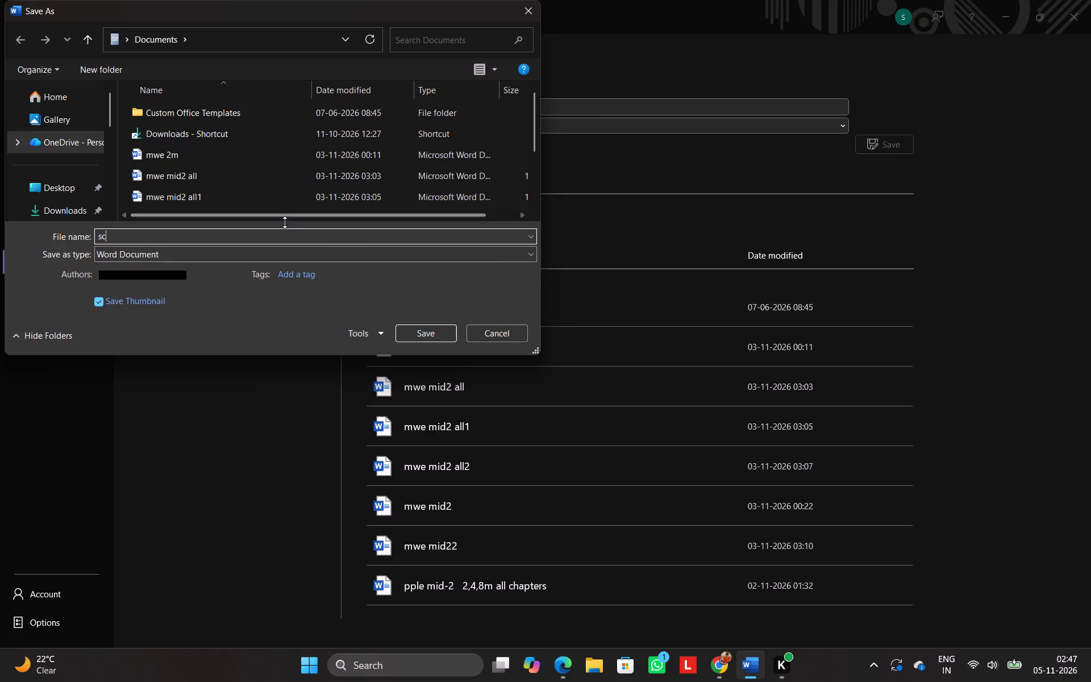
click(272, 238)
key(space)
text(mid)
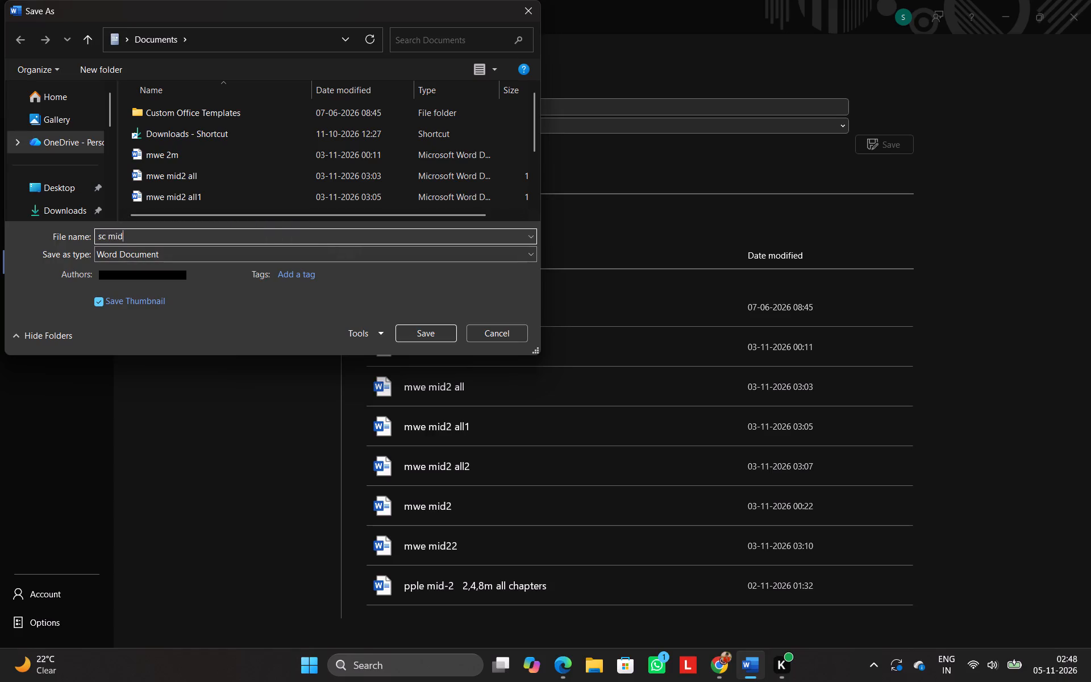
key(2)
click(412, 330)
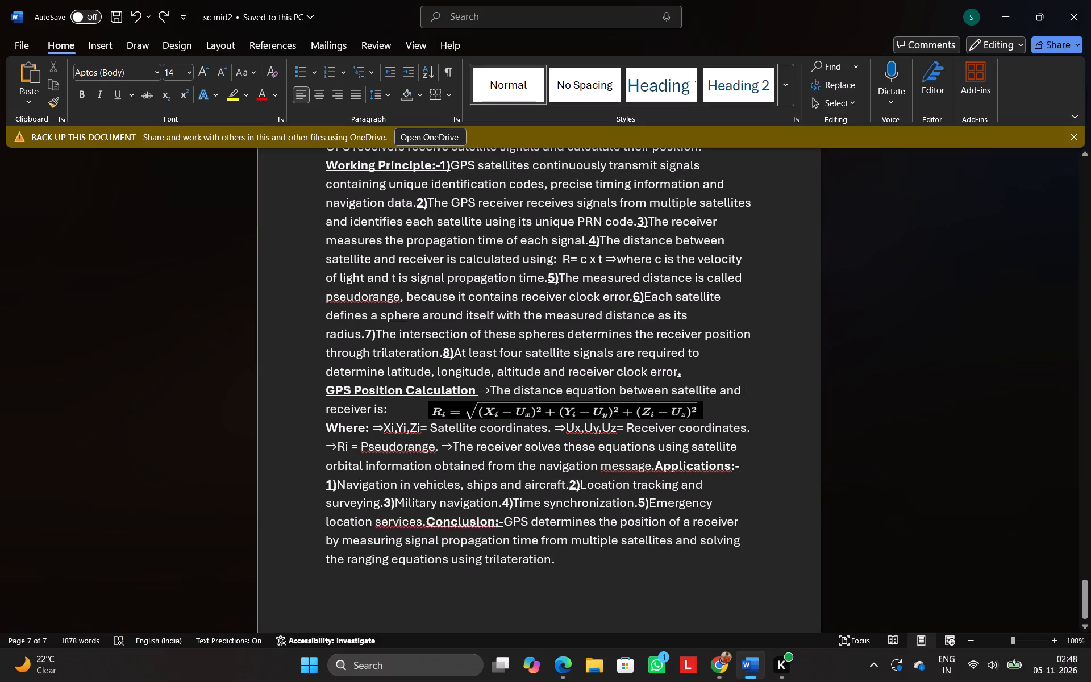
Switch back to Chrome and skip the advertisement before the Peniviti video.
click(731, 678)
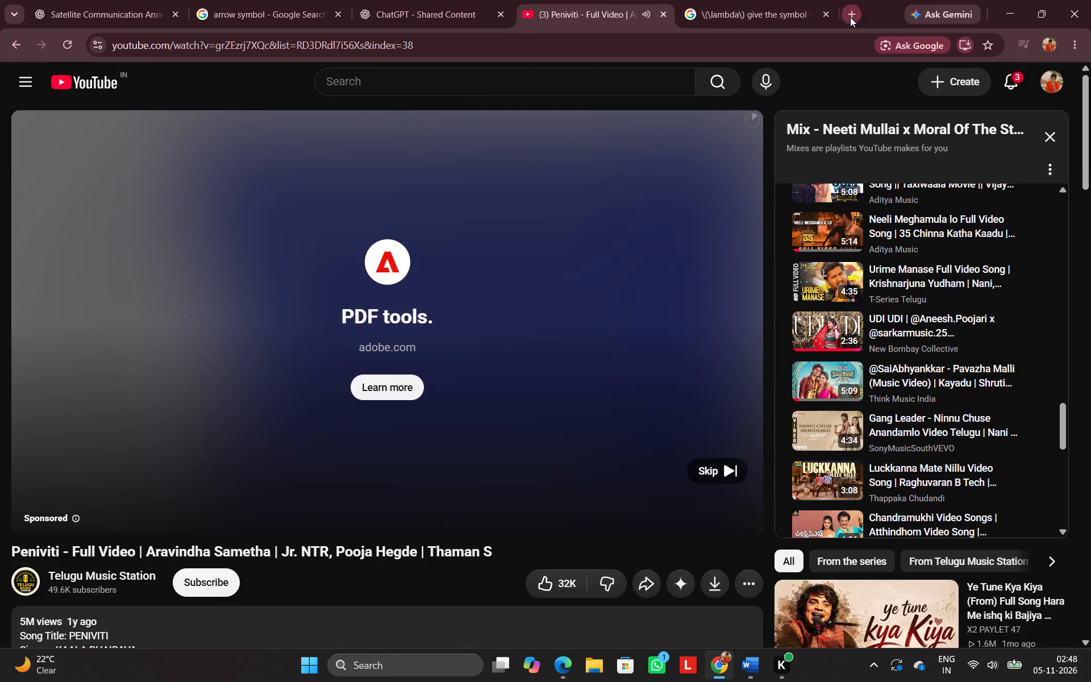
click(715, 464)
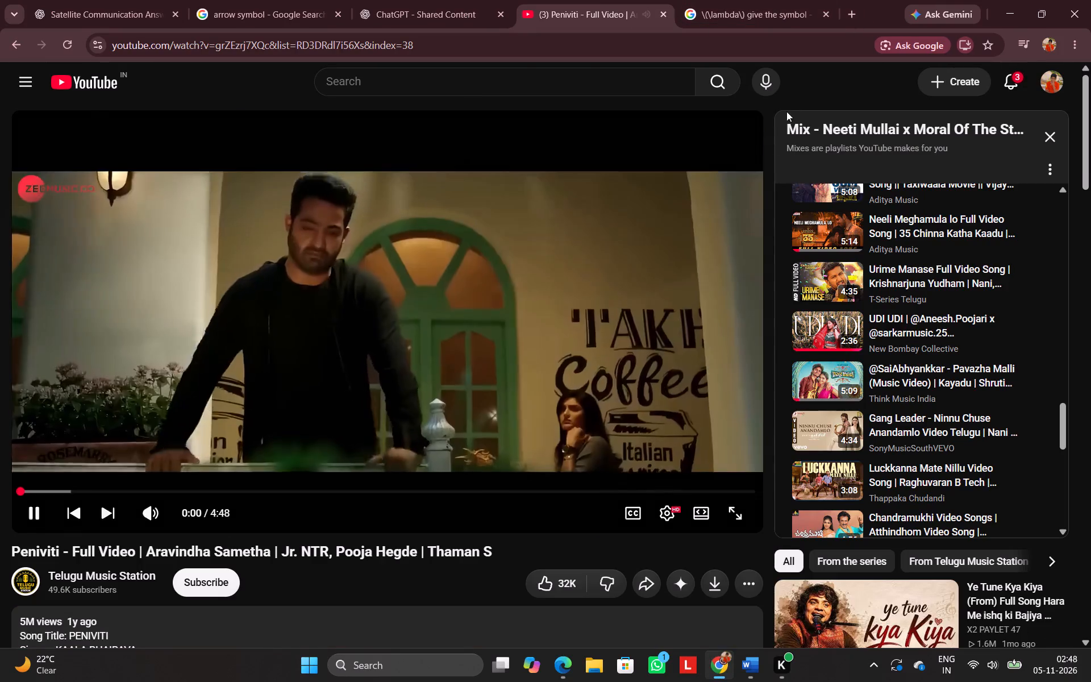
Search Google for "i love pdf" in a new tab and open iLovePDF's Word to PDF converter.
click(847, 16)
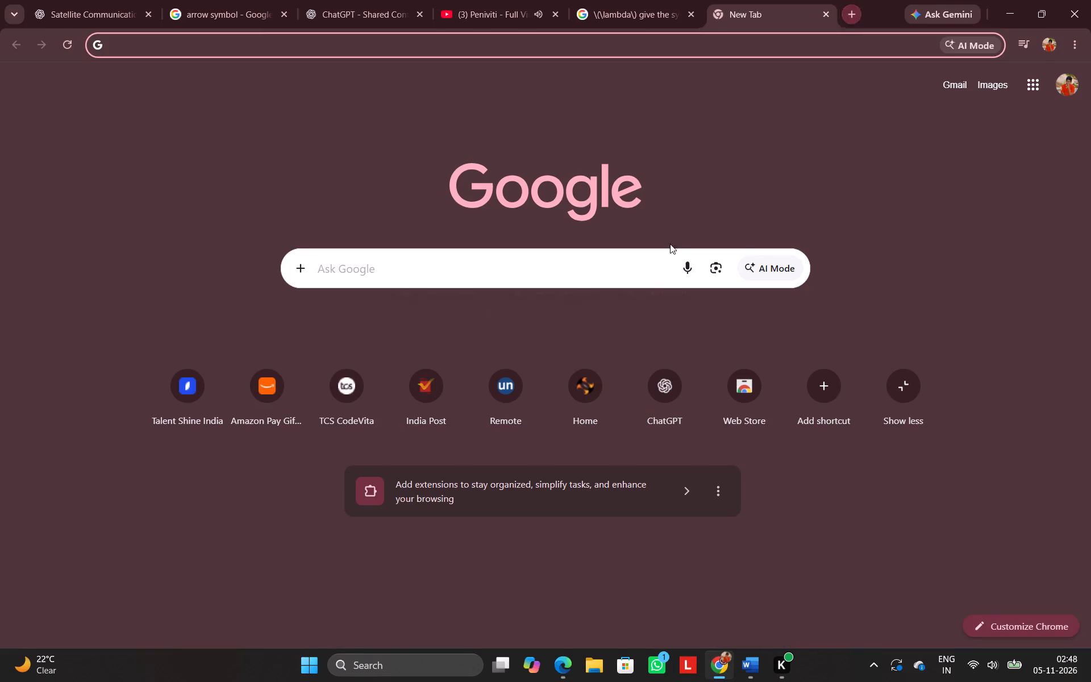
click(568, 267)
text(i love)
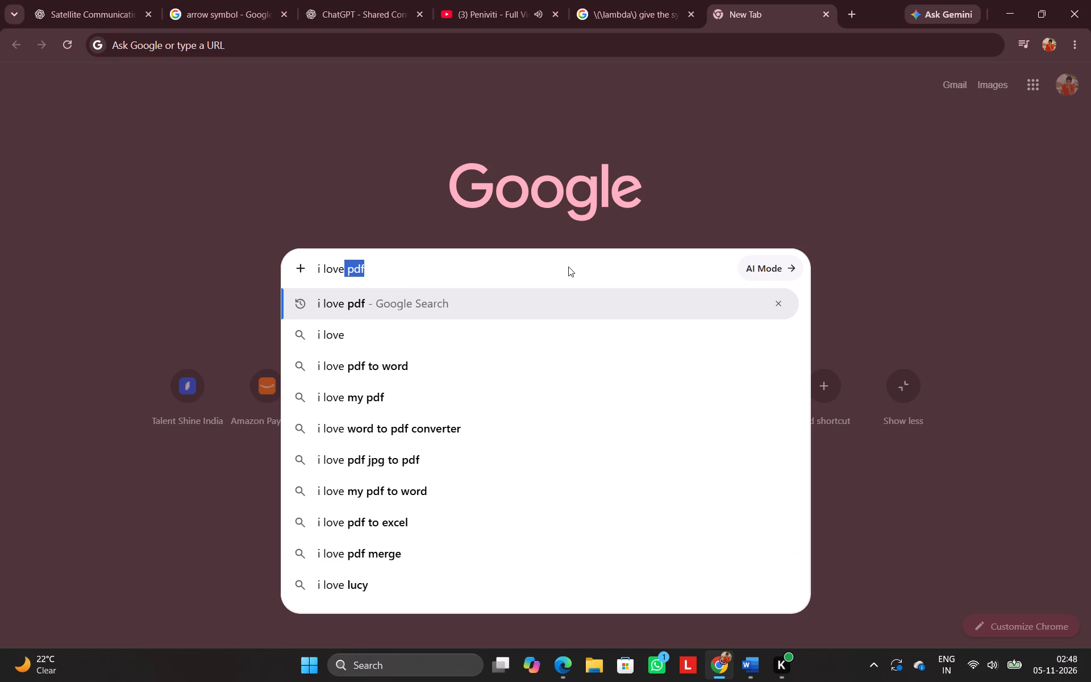
key(Return)
click(390, 224)
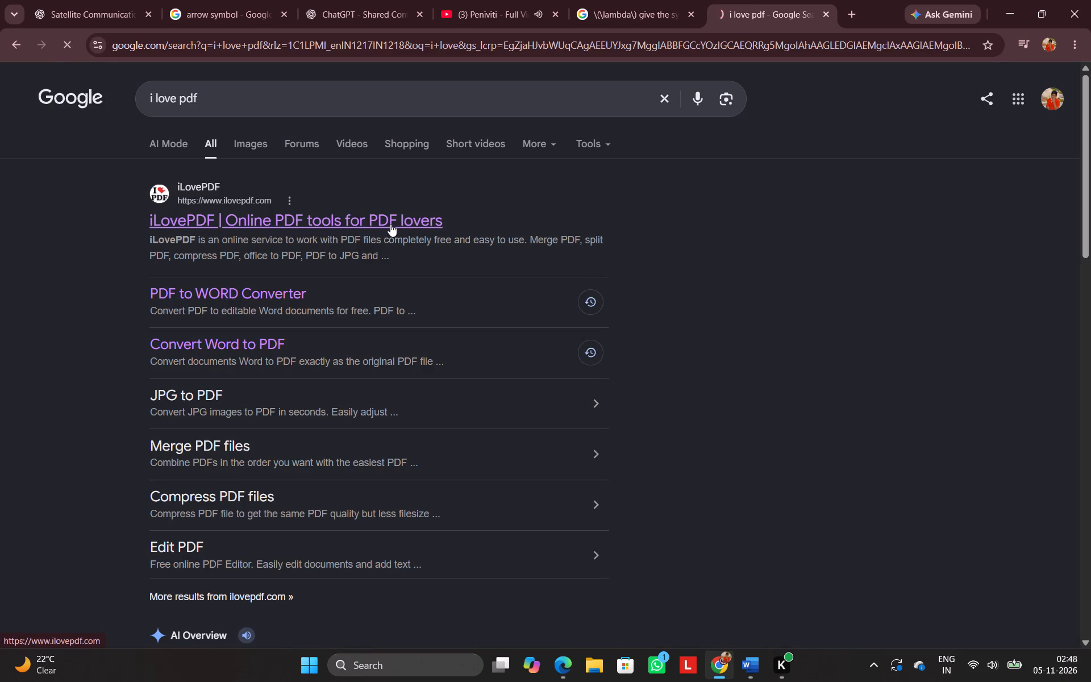
drag(357, 456, 359, 500)
click(359, 500)
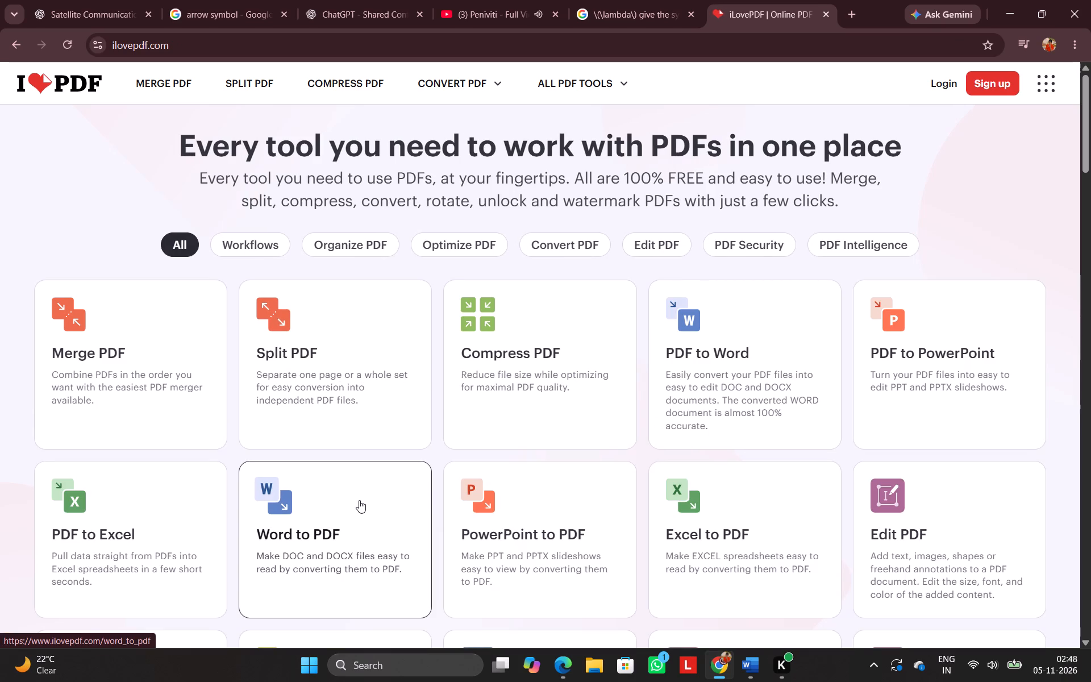
Select the "sc mid2" Word document from the Documents folder as the file for the Word to PDF converter.
click(601, 248)
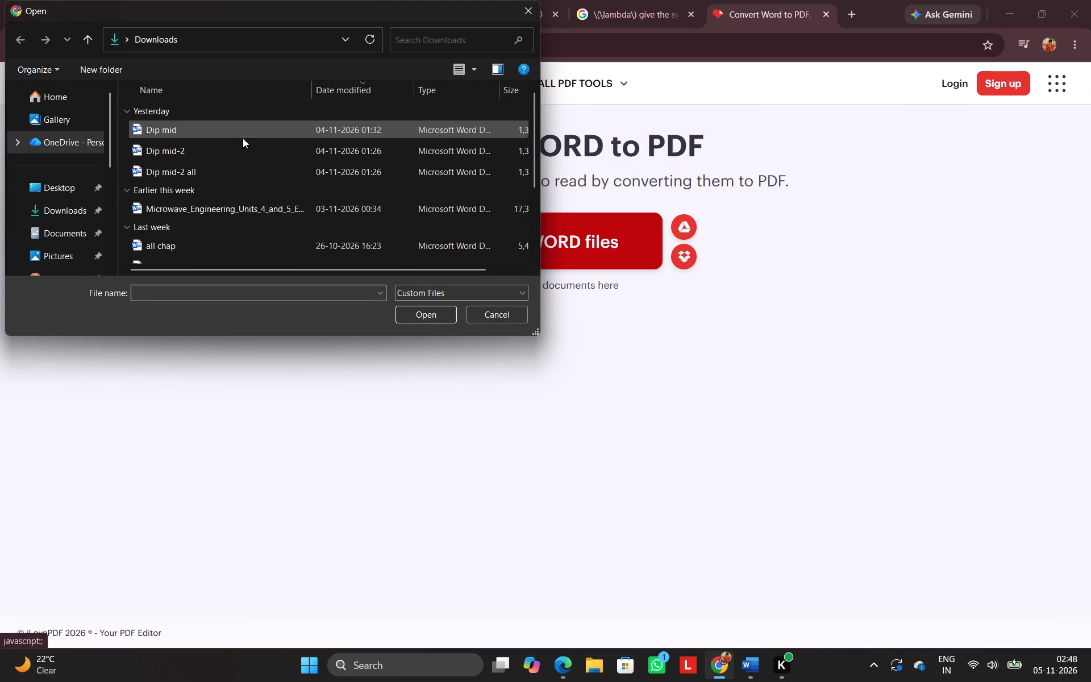
scroll(262, 163, up, 1)
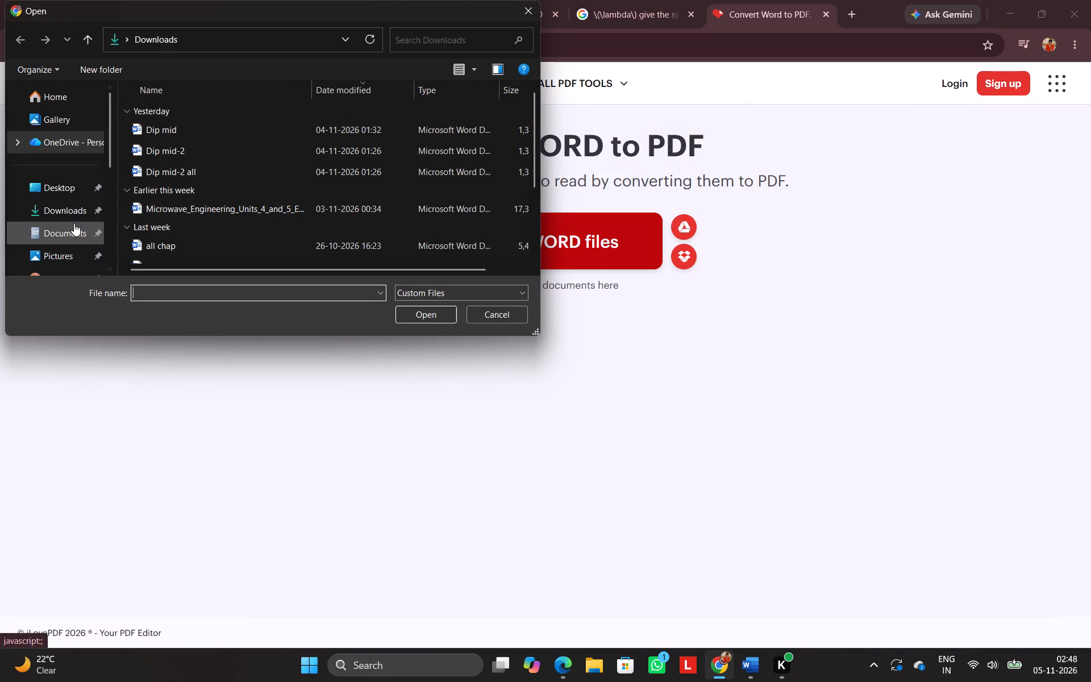
click(74, 223)
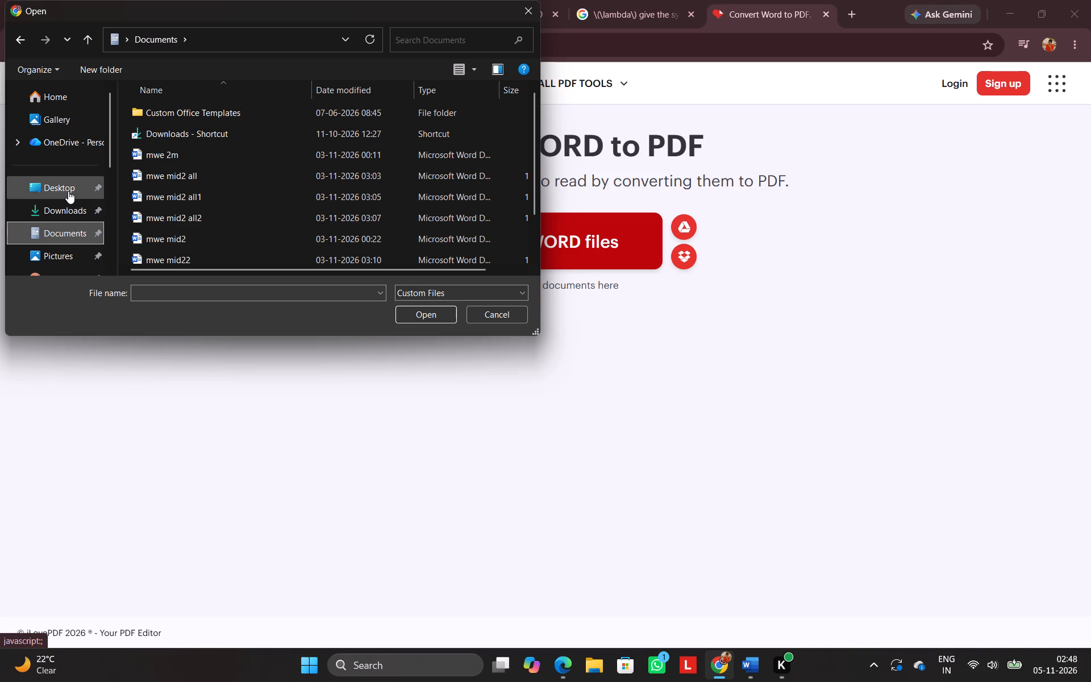
click(68, 191)
click(69, 211)
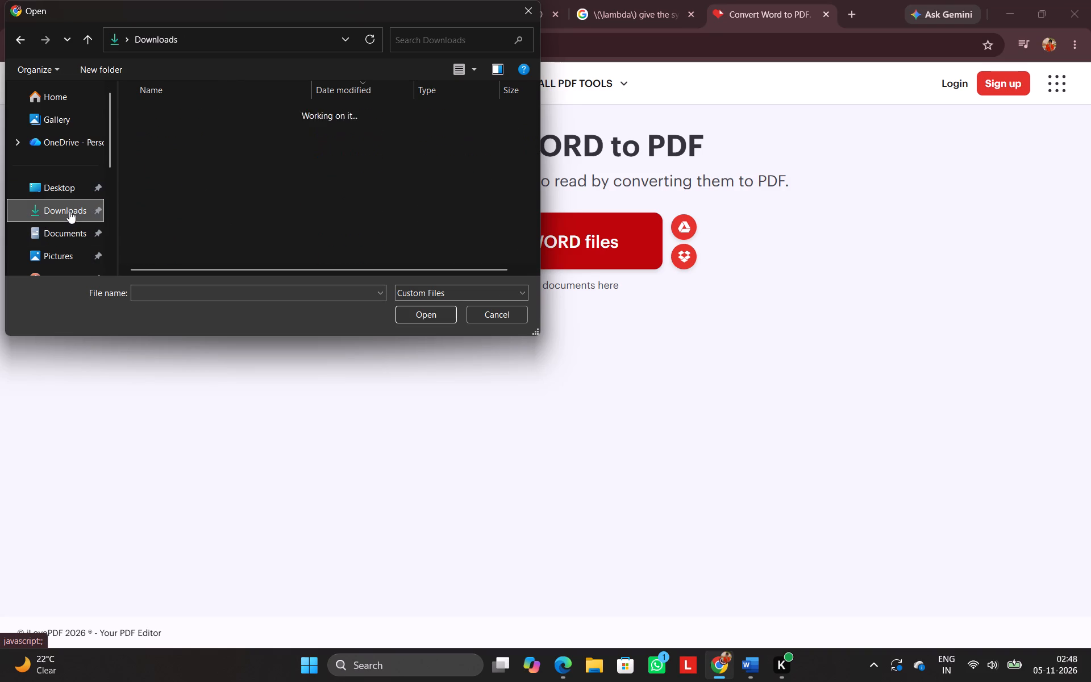
double_click(69, 211)
scroll(186, 157, up, 1)
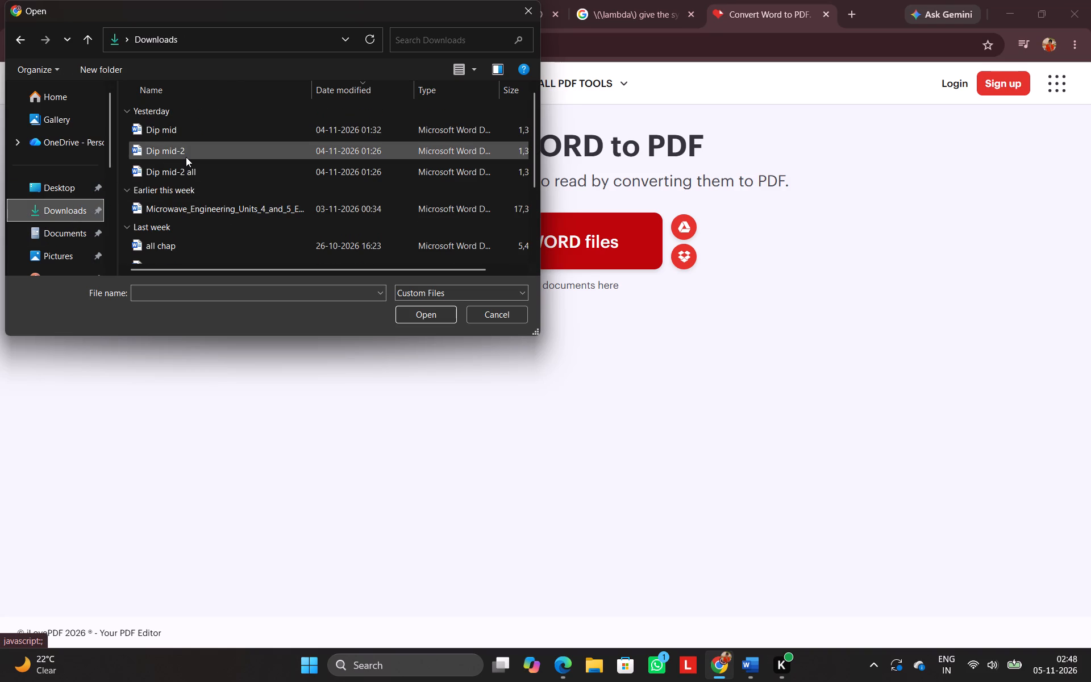
scroll(253, 197, down, 1)
scroll(253, 197, up, 2)
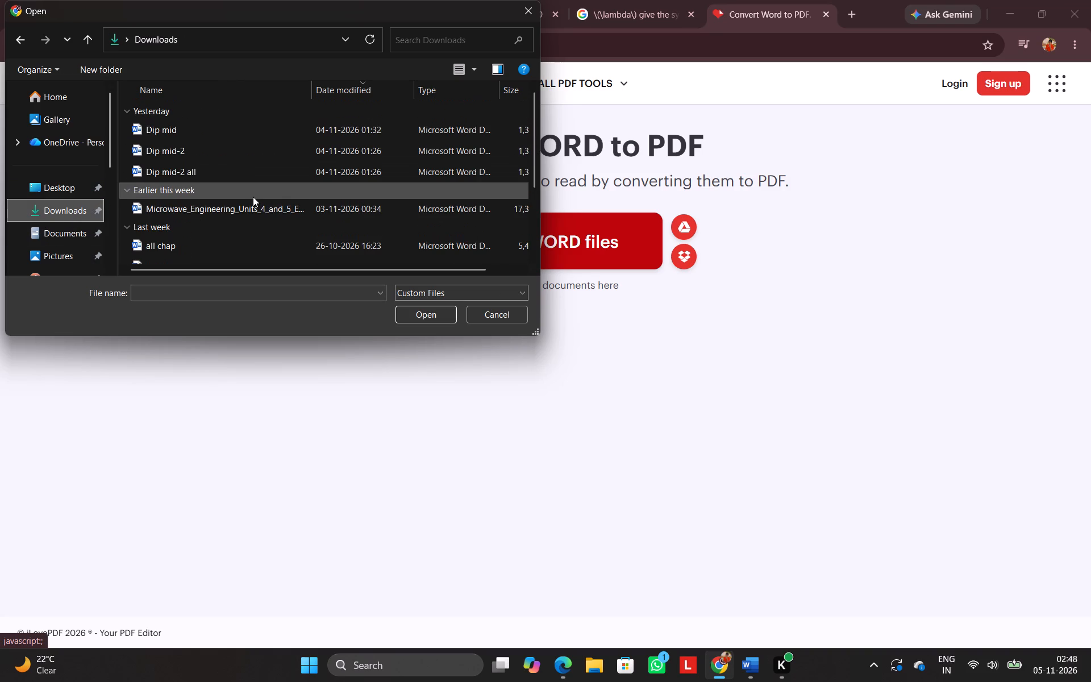
scroll(253, 197, up, 1)
double_click(91, 186)
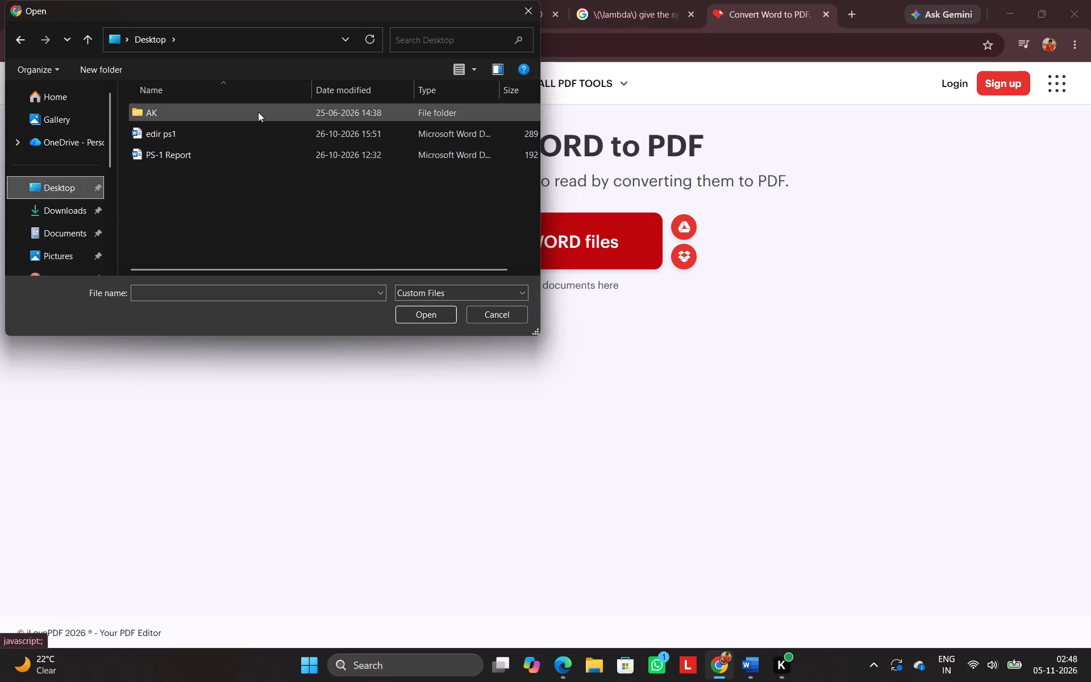
scroll(258, 112, up, 1)
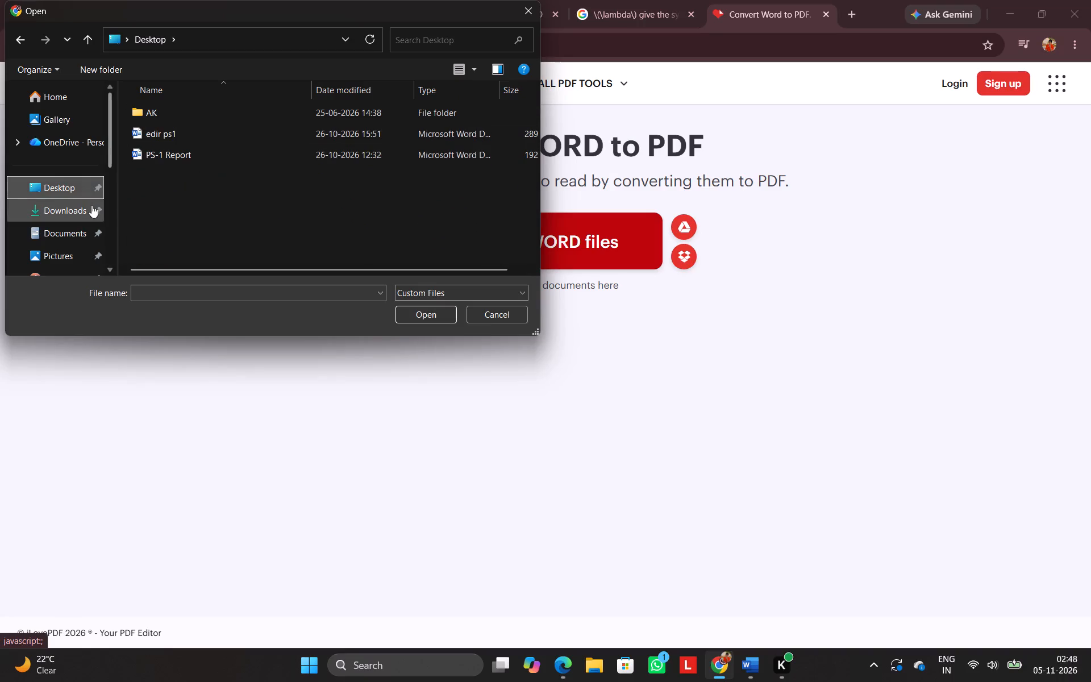
click(71, 229)
click(71, 229)
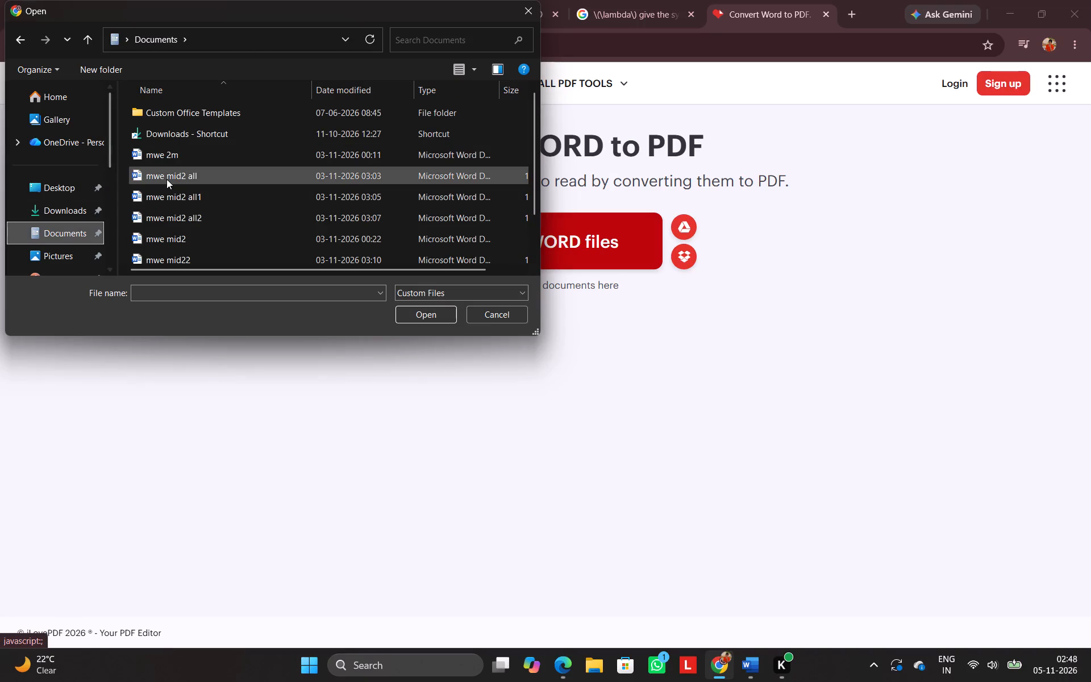
scroll(166, 179, up, 1)
scroll(166, 179, down, 3)
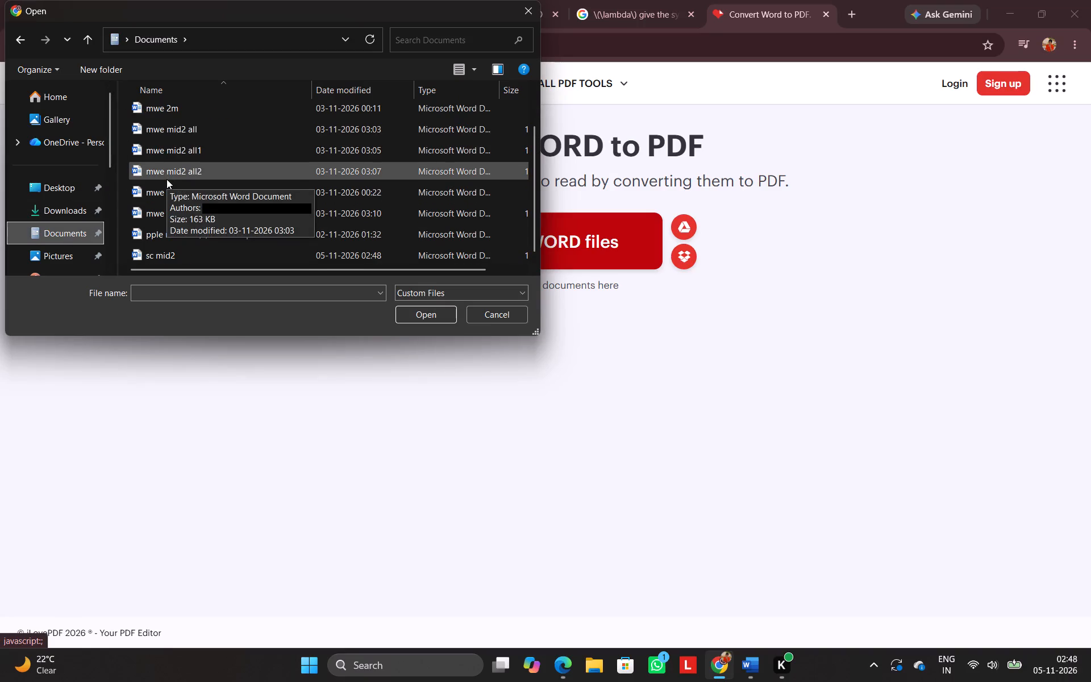
scroll(166, 179, down, 1)
click(174, 247)
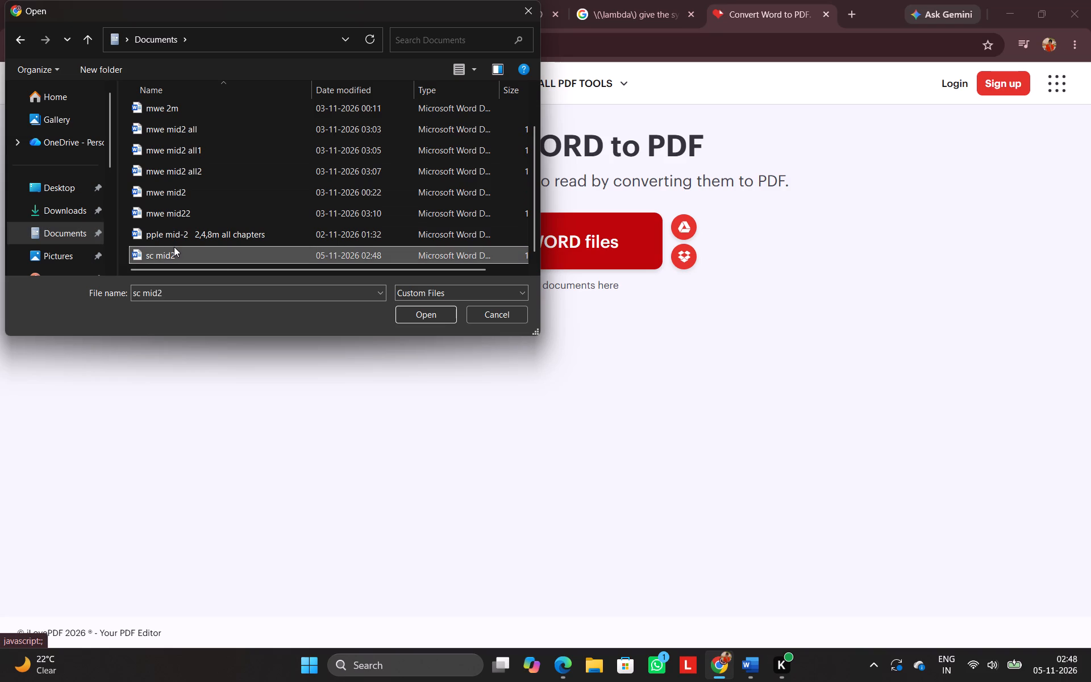
click(421, 306)
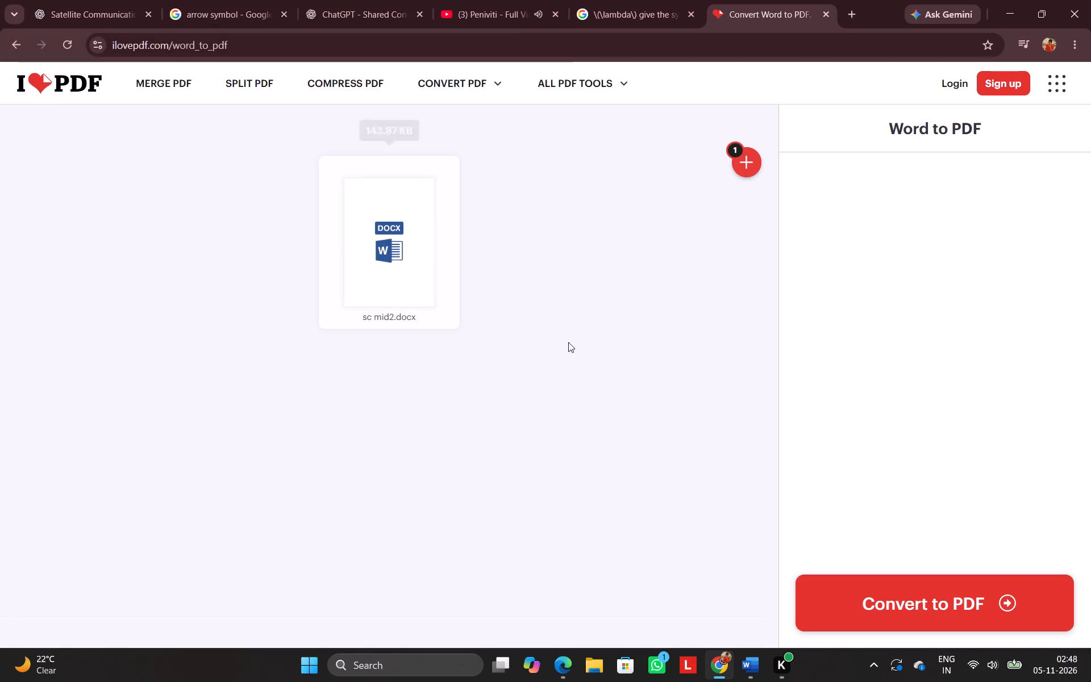
Convert sc mid2.docx to PDF and download the converted file.
click(835, 600)
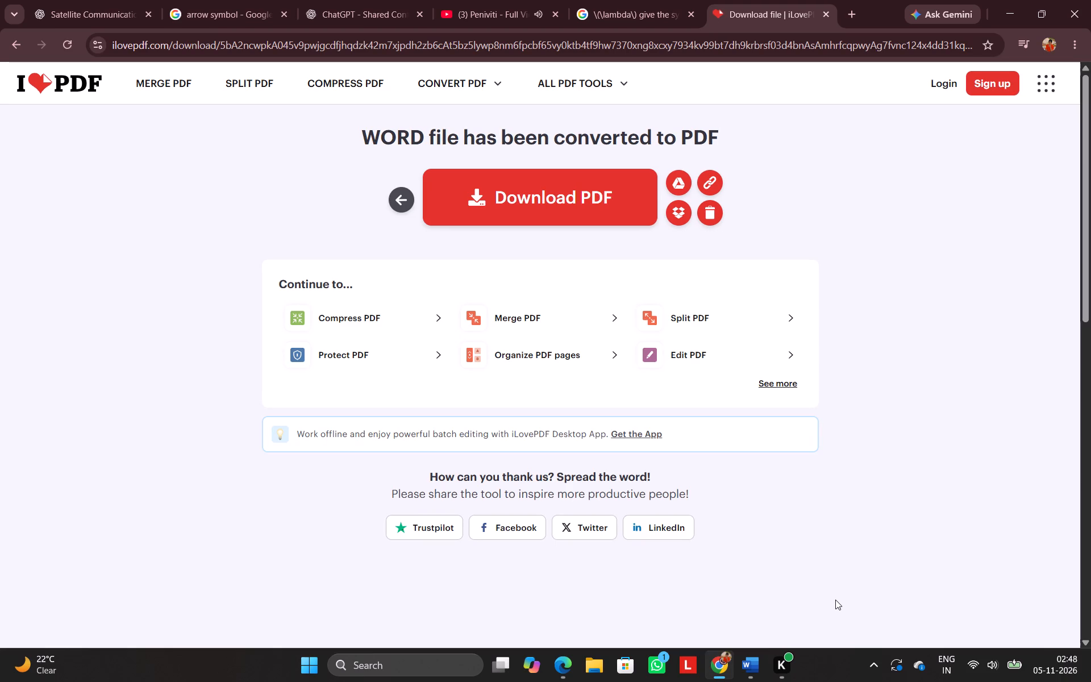
click(558, 219)
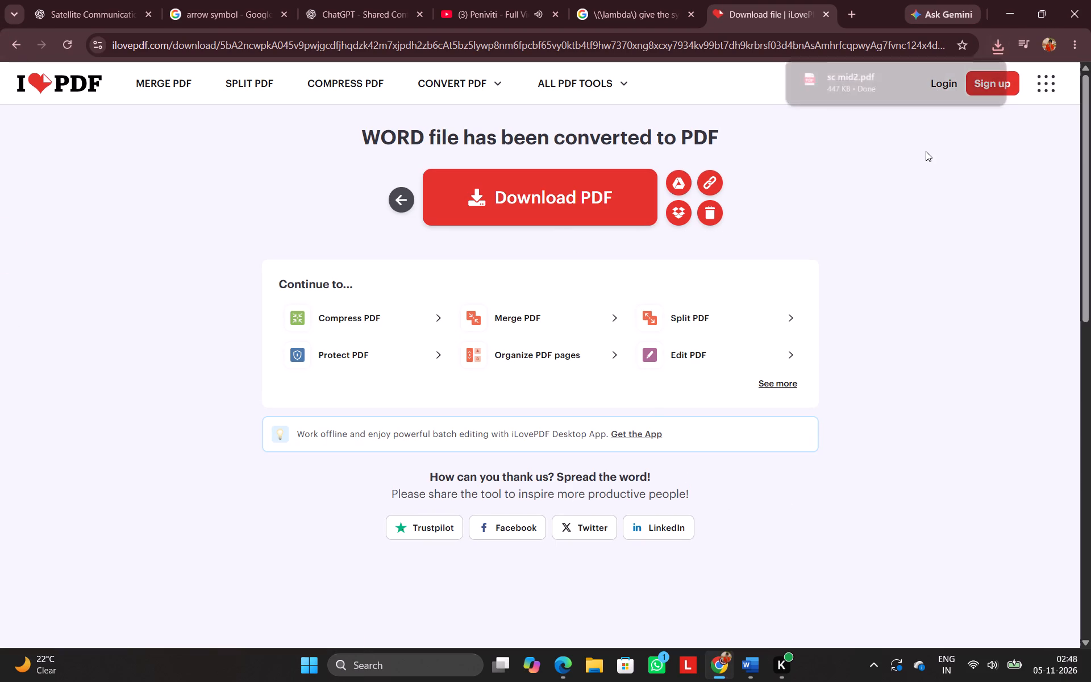
Open the downloaded sc mid2.pdf and look over its page thumbnails and the last page.
click(905, 85)
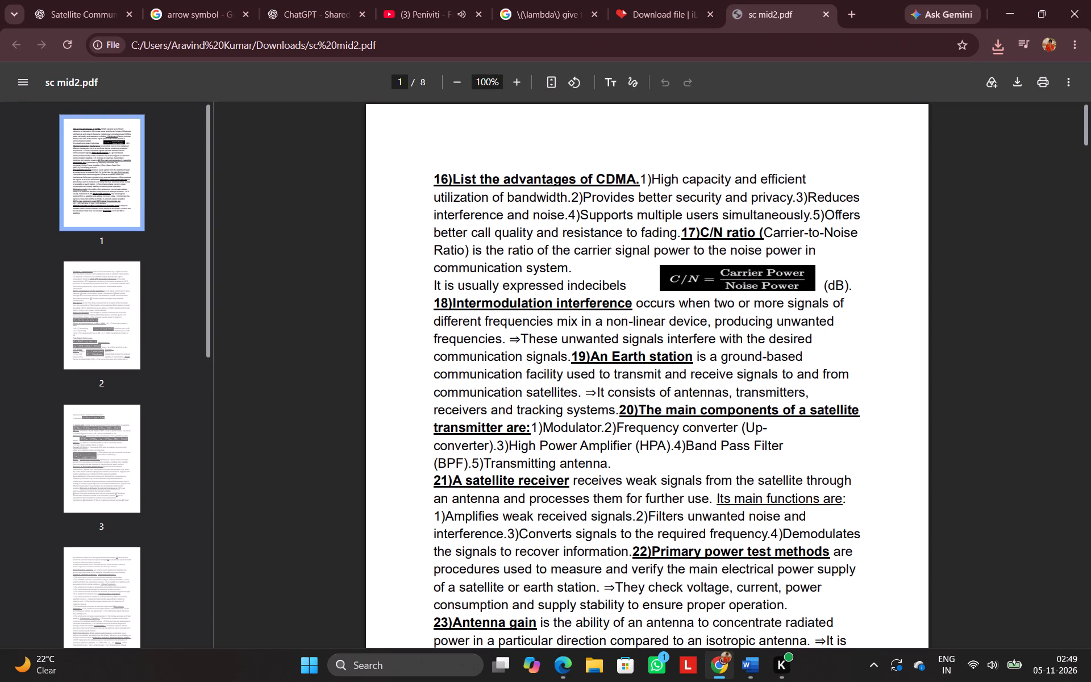
scroll(149, 581, down, 5)
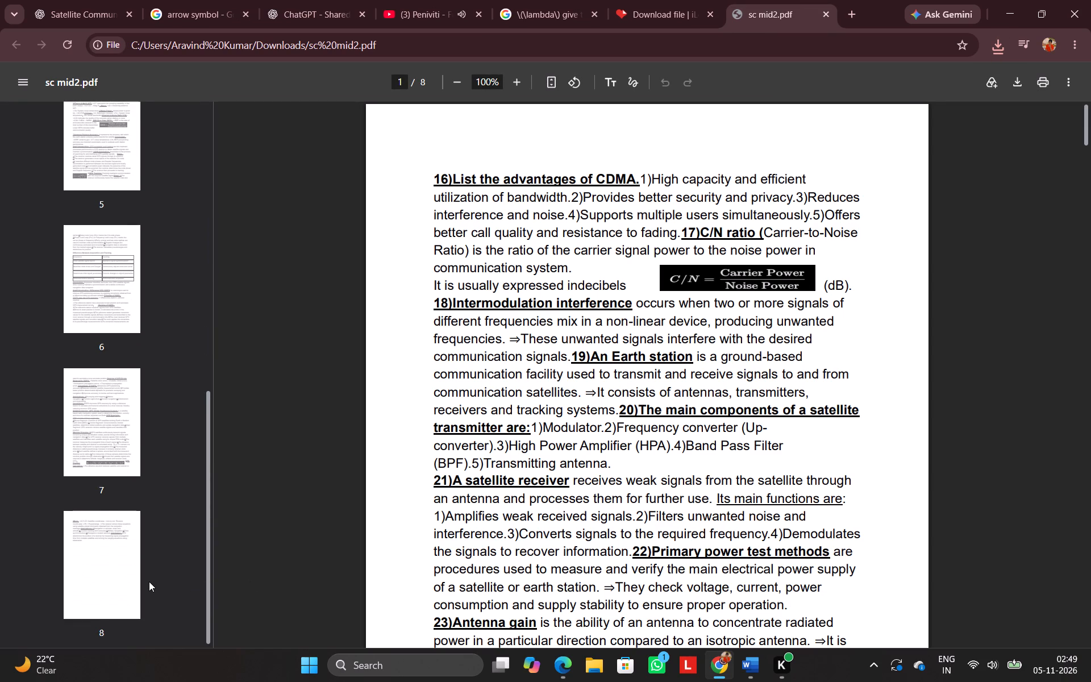
click(109, 585)
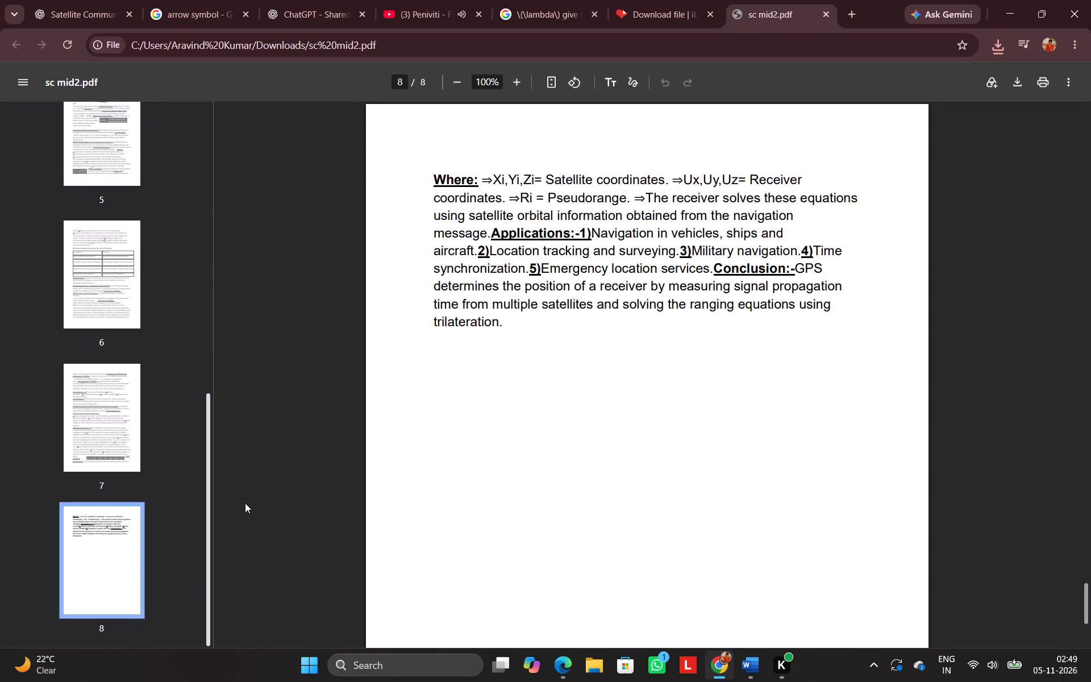
scroll(450, 452, up, 11)
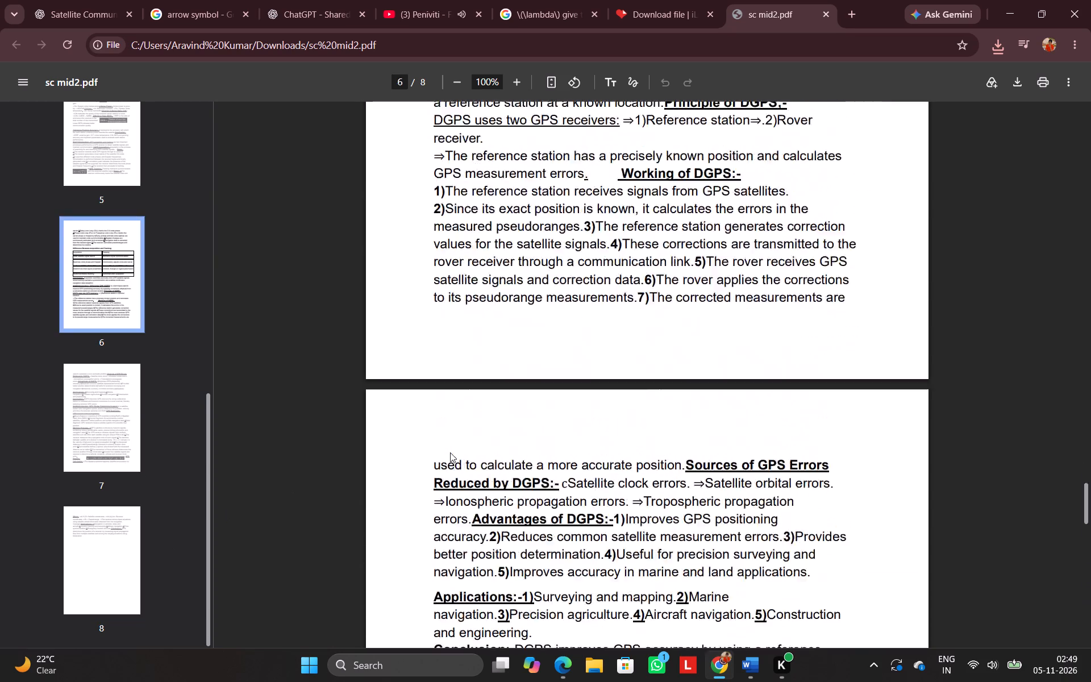
scroll(450, 452, up, 17)
Review the short answers, the link budget and C/N formulas, and the terrestrial interference answer on pages 1 to 3 of the PDF.
scroll(450, 452, down, 3)
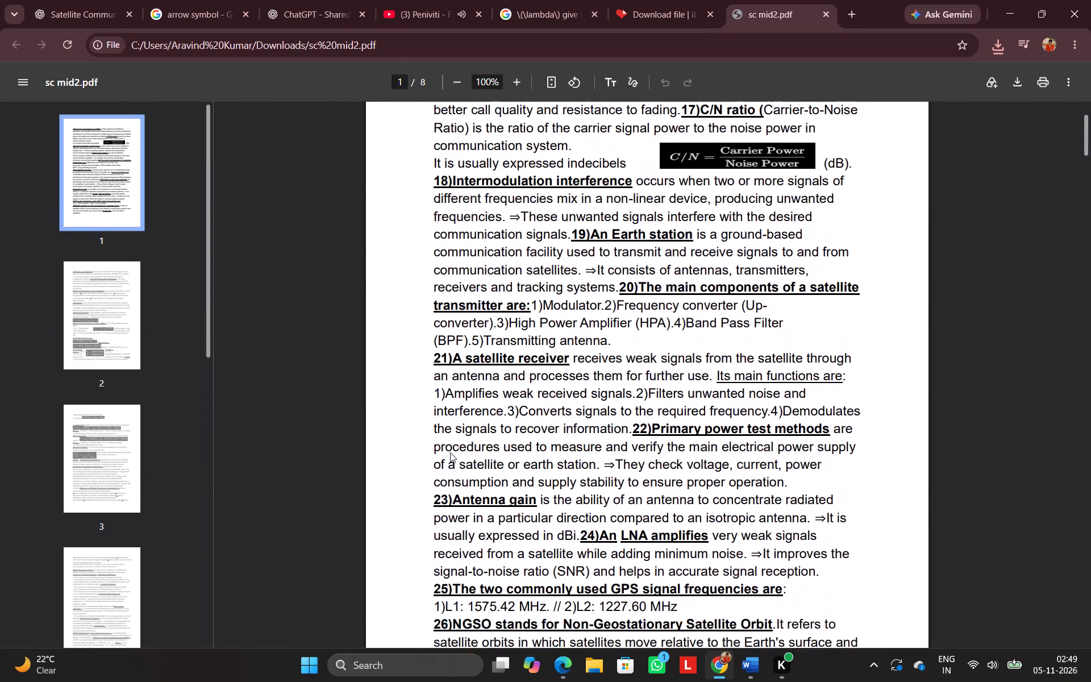
scroll(450, 452, down, 5)
scroll(450, 452, up, 1)
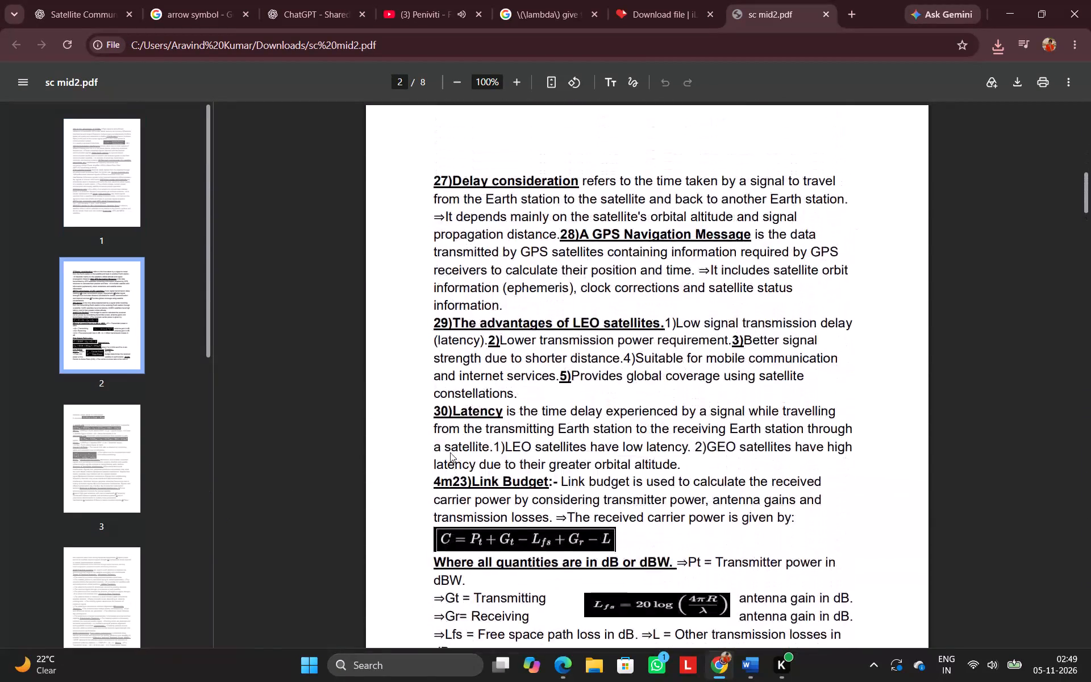
scroll(450, 452, up, 2)
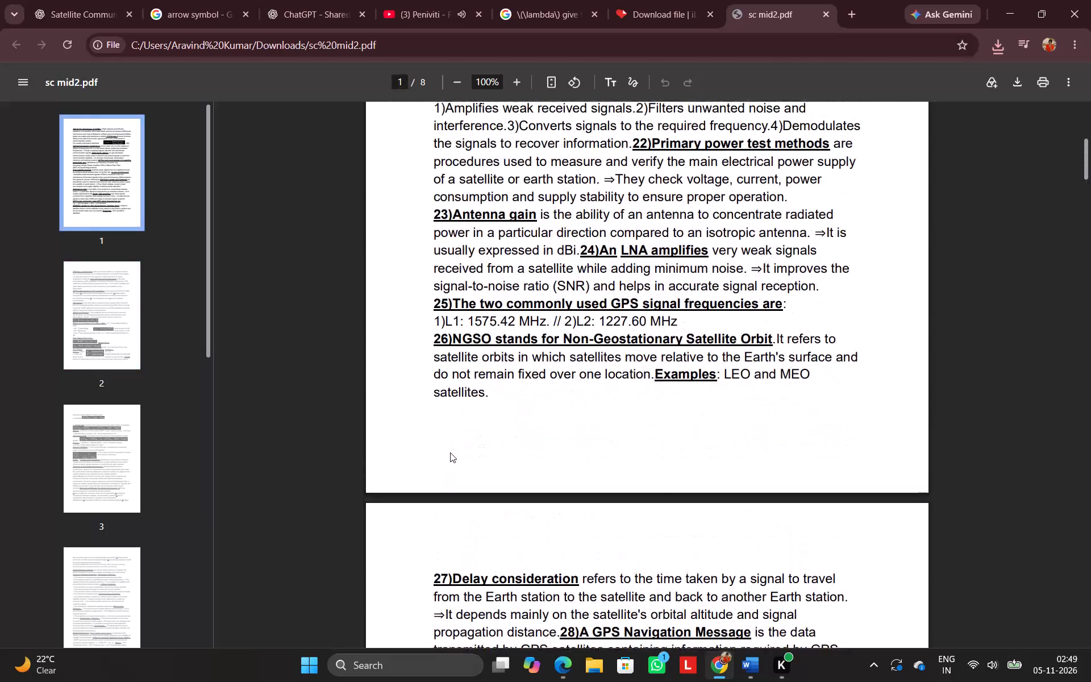
scroll(450, 452, down, 8)
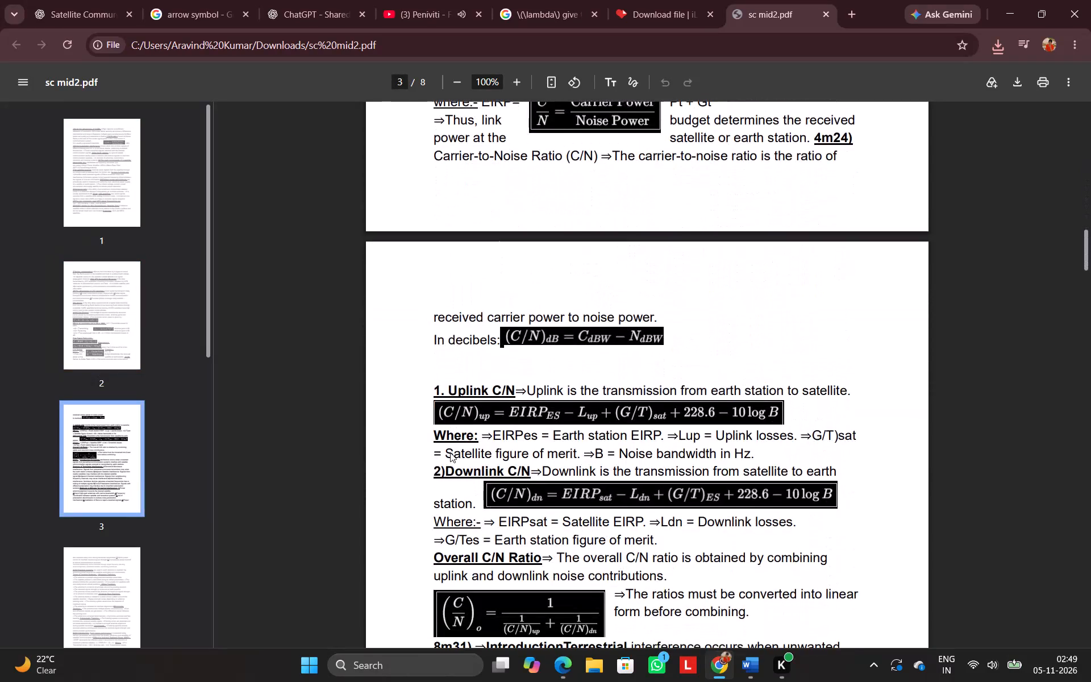
scroll(450, 452, up, 1)
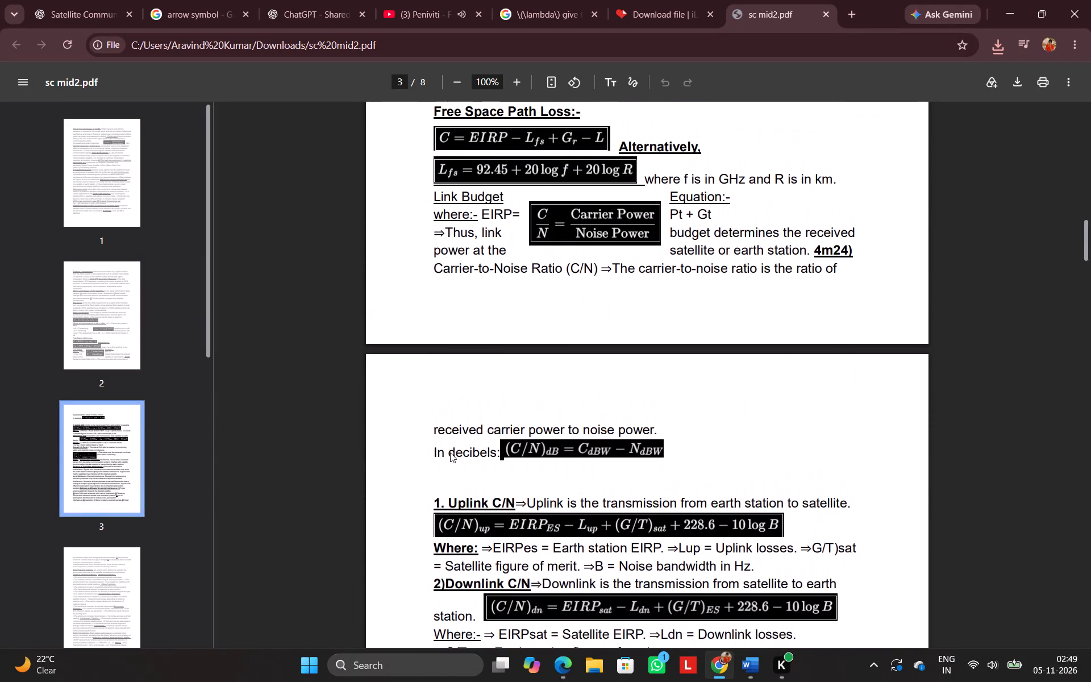
scroll(450, 452, up, 1)
scroll(450, 452, down, 4)
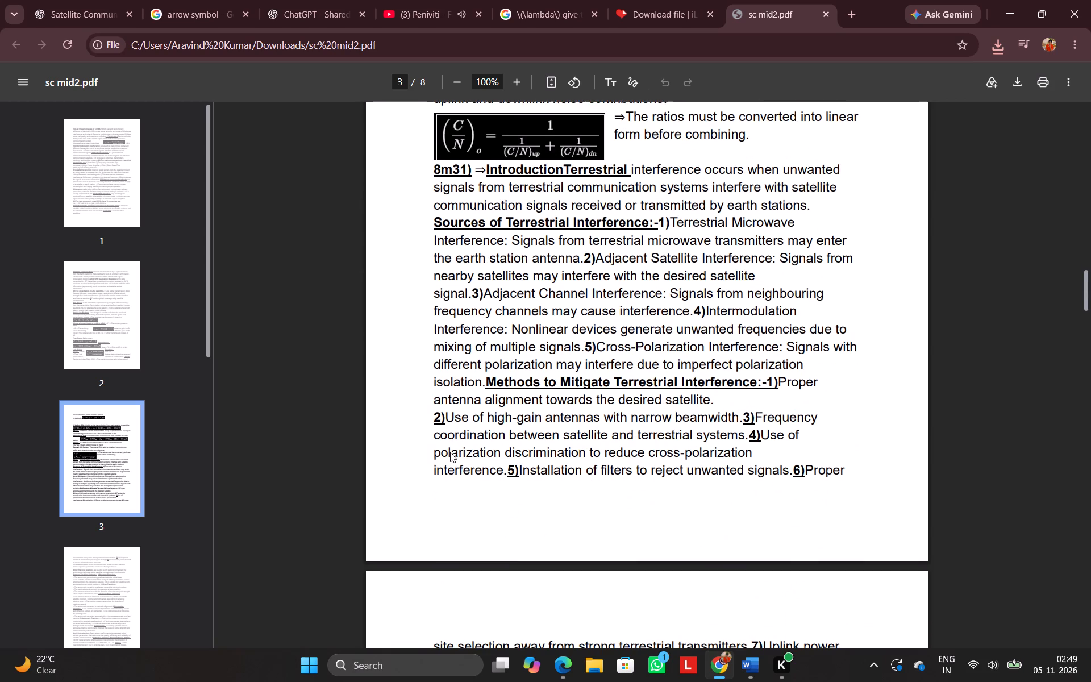
scroll(450, 452, down, 2)
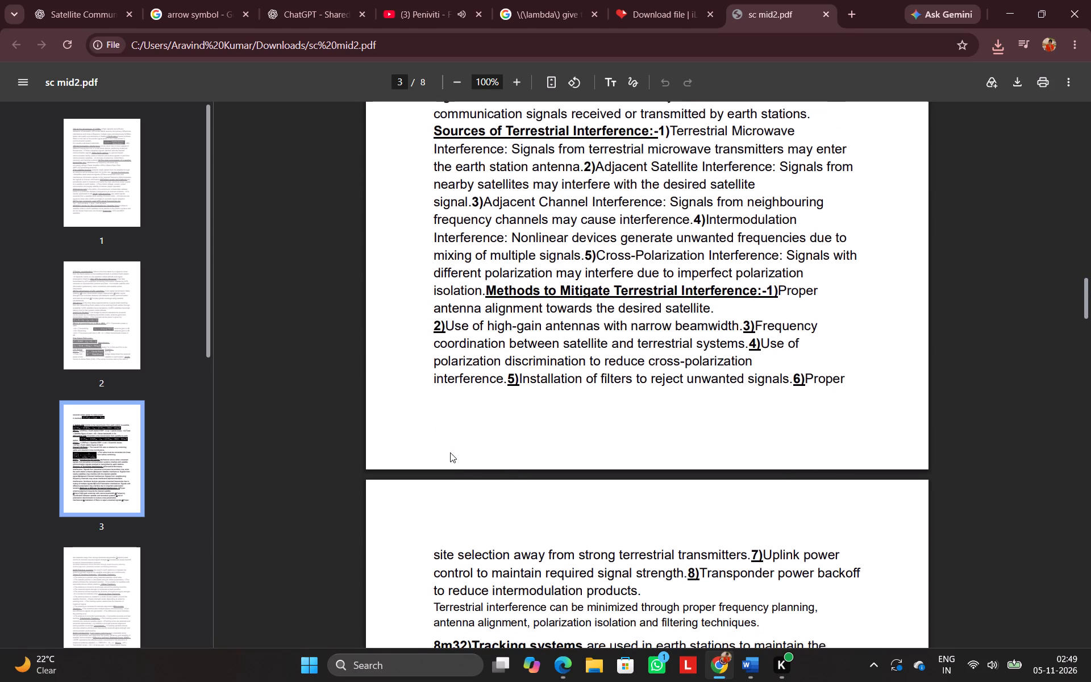
Review the 8-mark answers on pages 4 to 6, including formula image placement around GPS Tracking and the Acquisition and Tracking table.
scroll(450, 452, down, 1)
scroll(542, 430, down, 3)
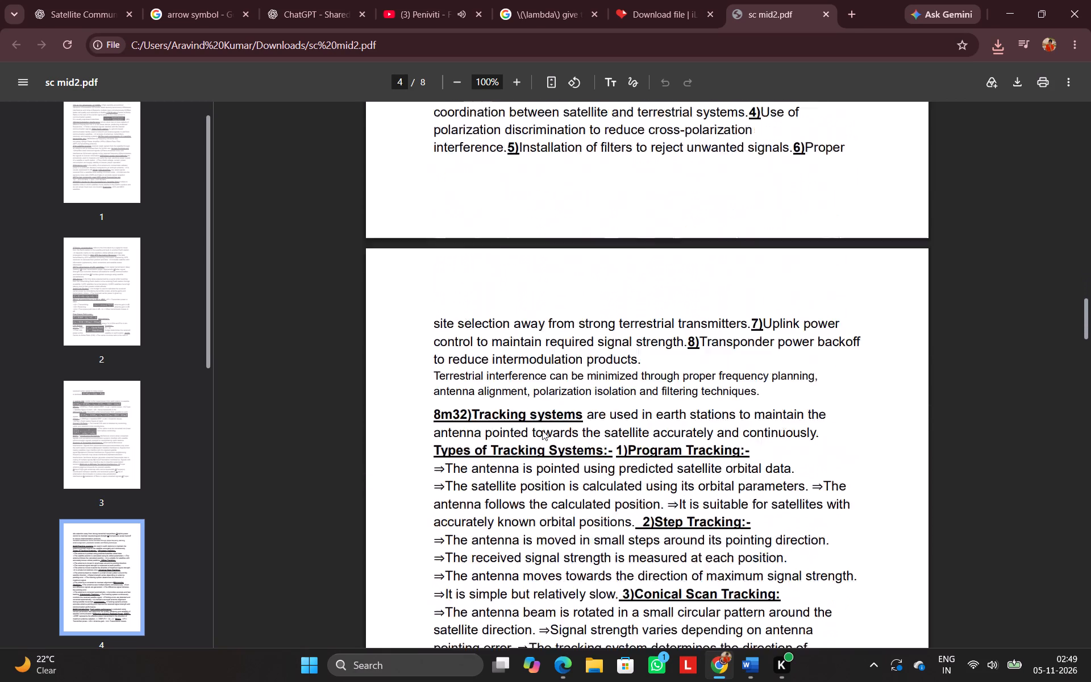
scroll(542, 430, down, 4)
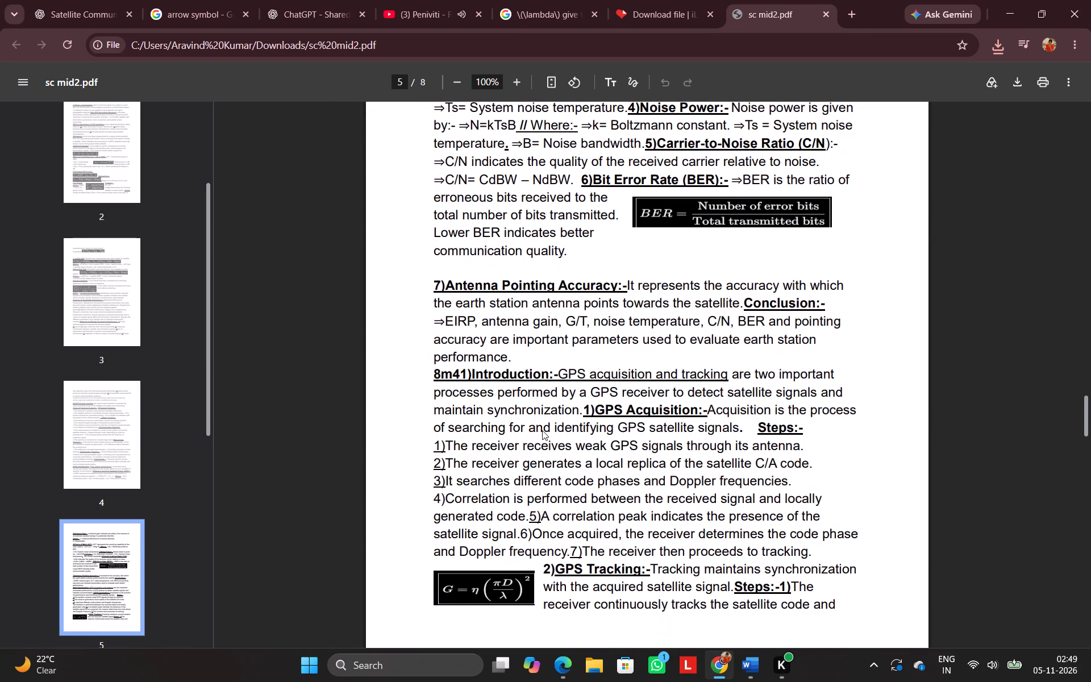
scroll(542, 430, down, 1)
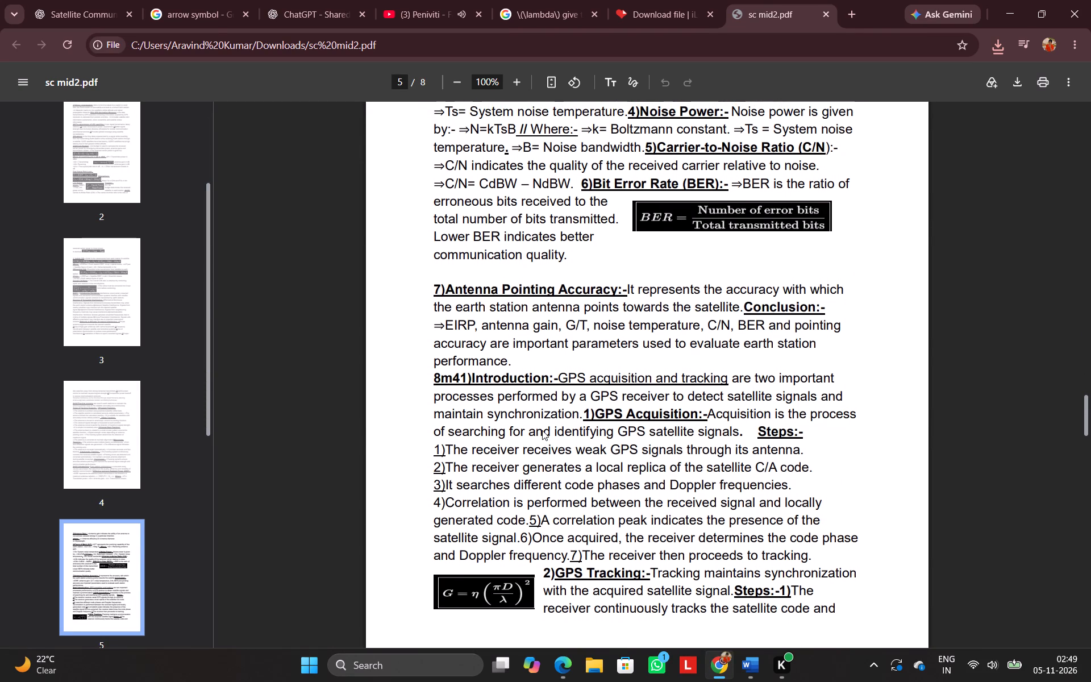
scroll(542, 430, down, 1)
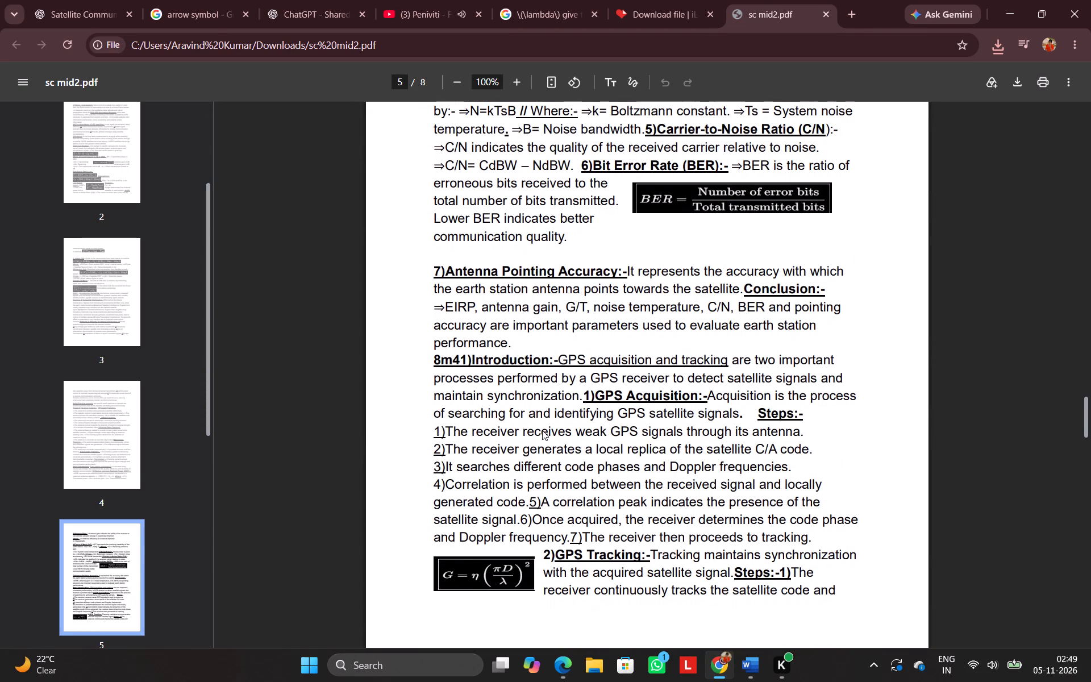
scroll(542, 430, down, 4)
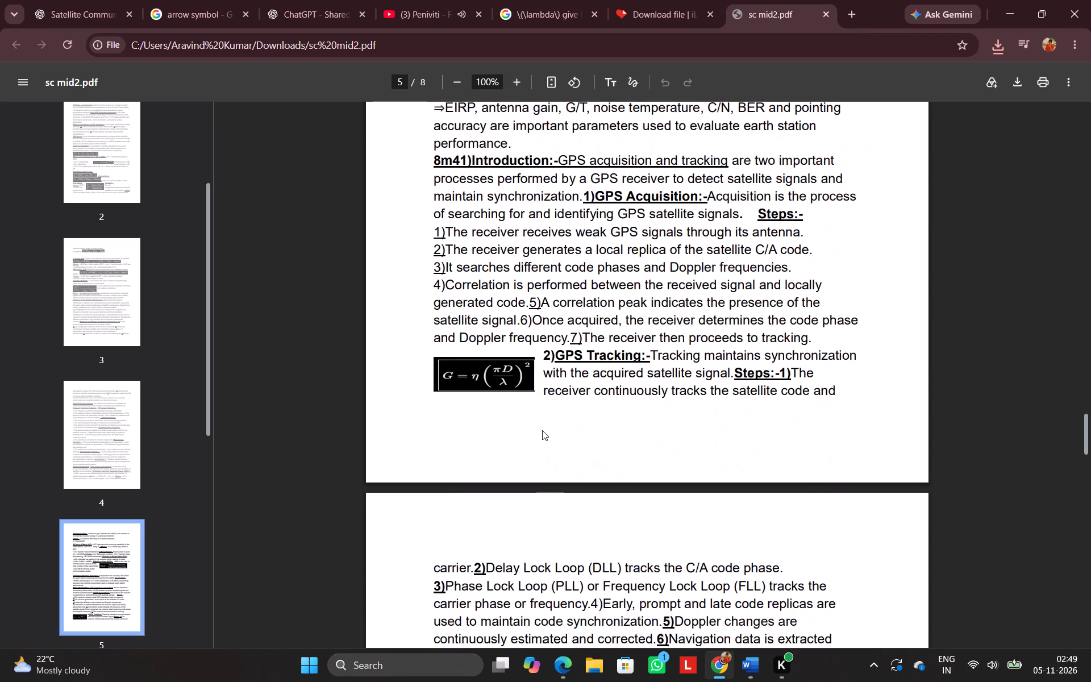
scroll(542, 430, down, 3)
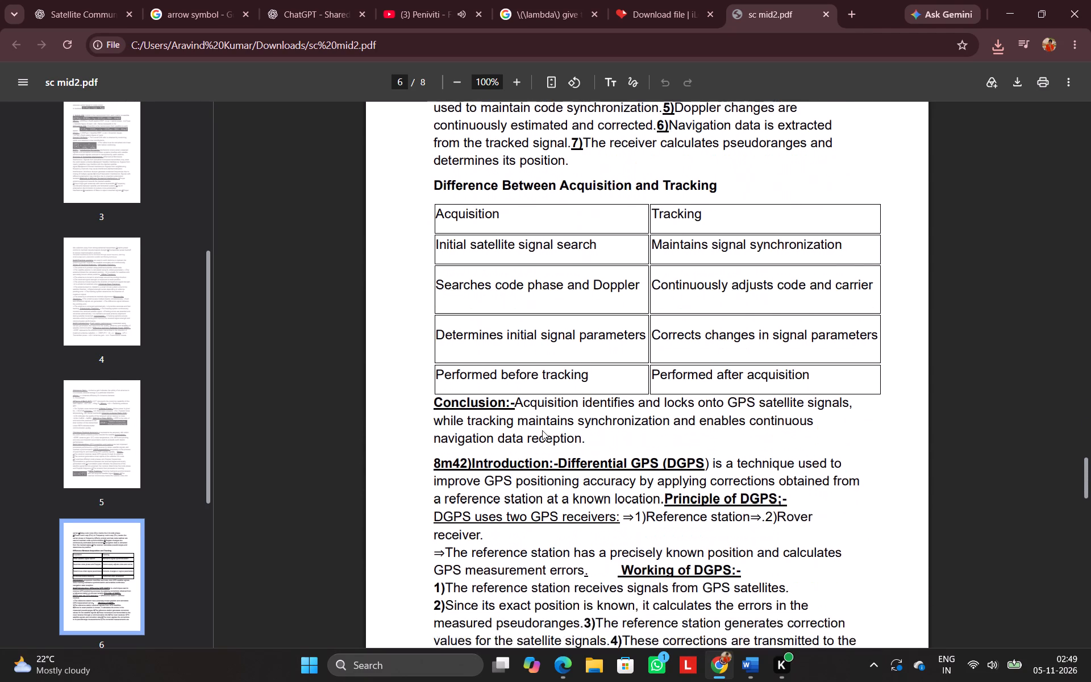
scroll(542, 430, down, 1)
scroll(542, 430, up, 2)
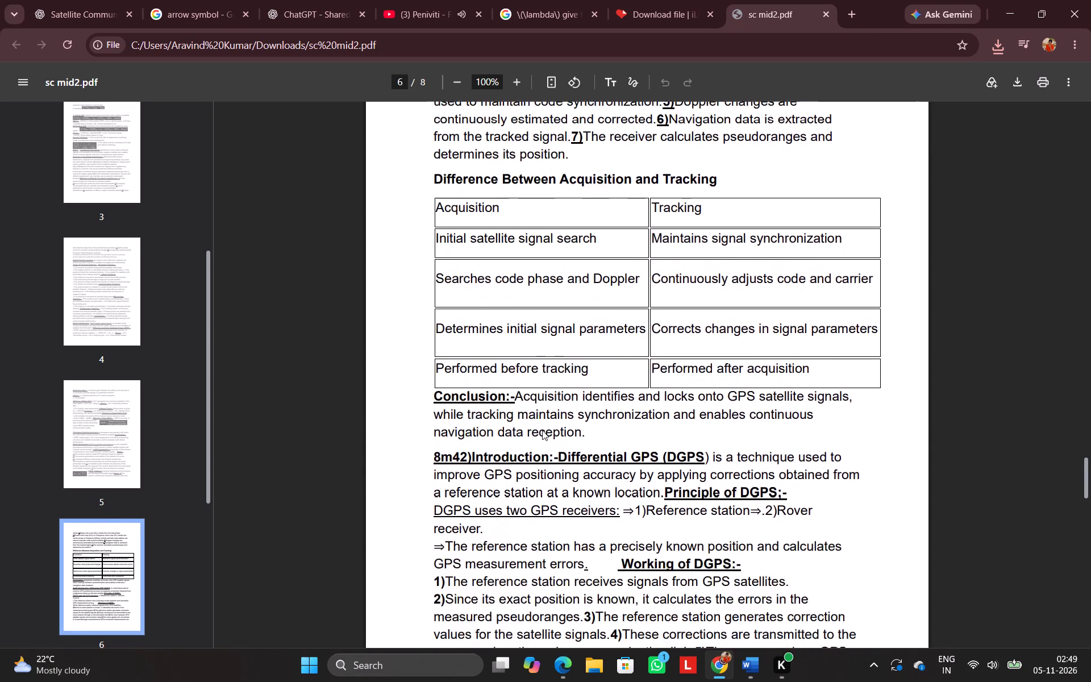
scroll(542, 430, up, 3)
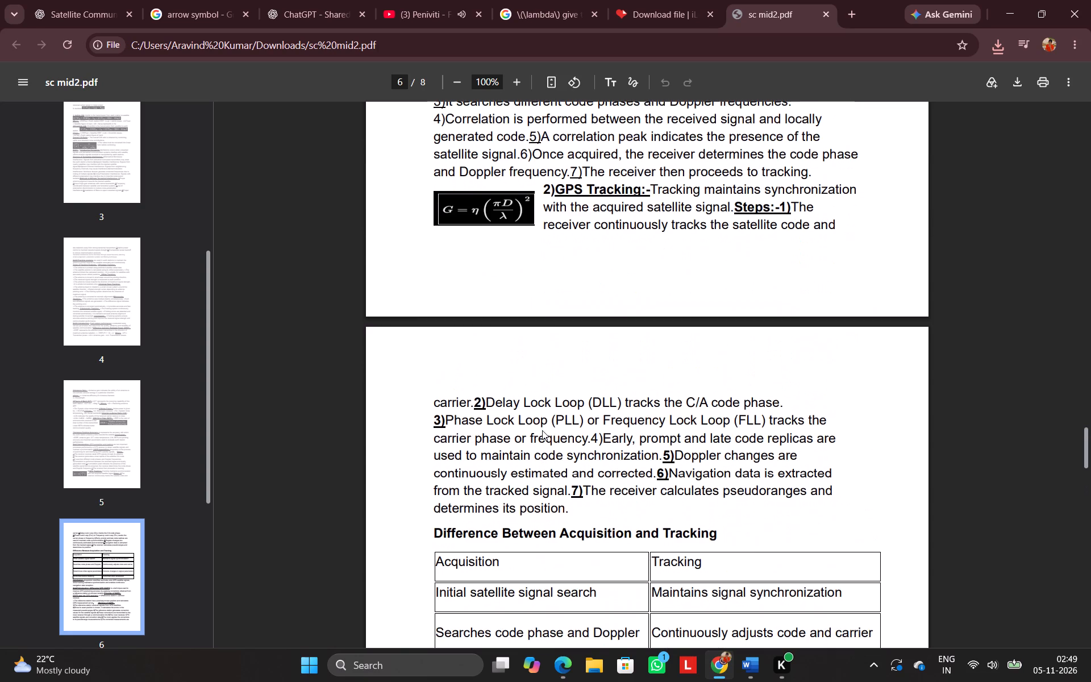
scroll(542, 430, up, 1)
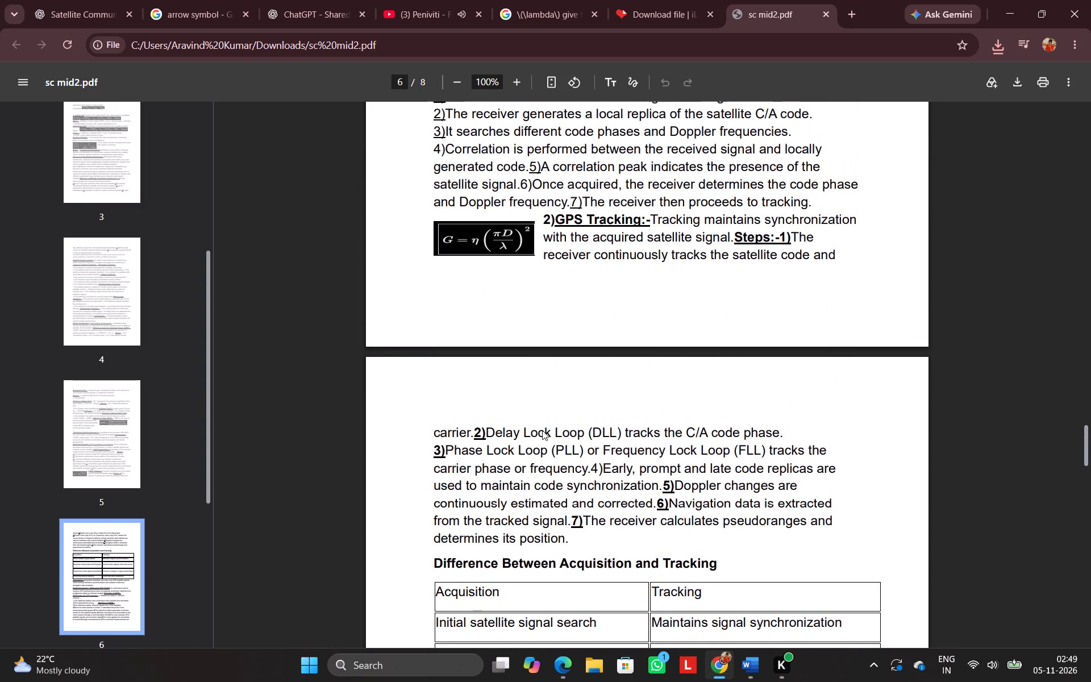
scroll(542, 430, up, 1)
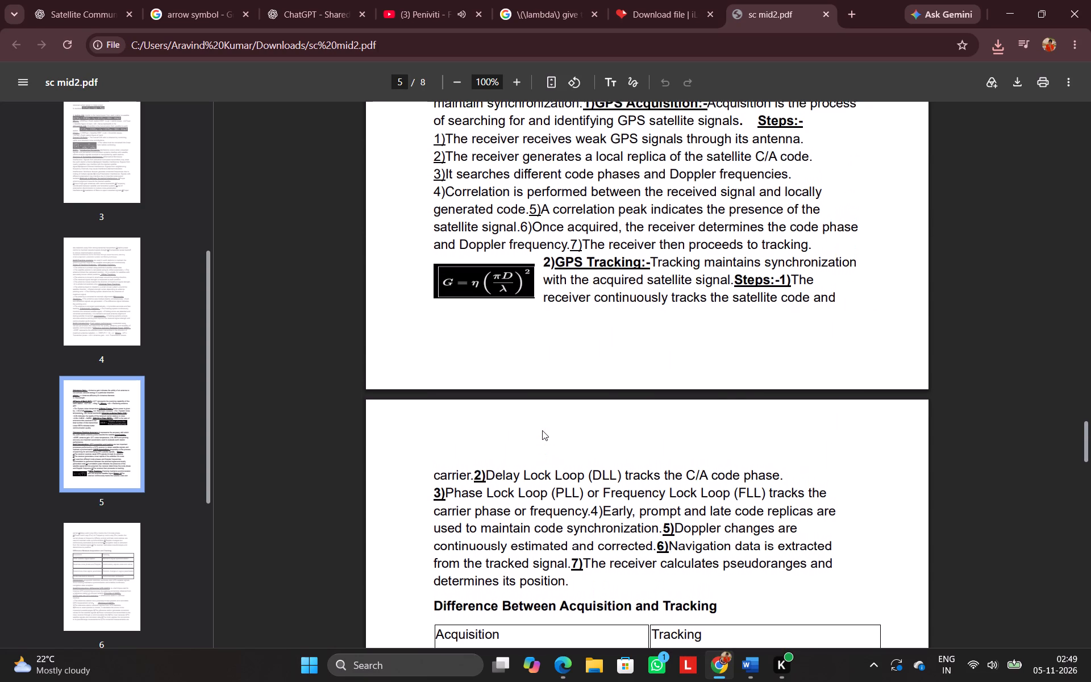
Recheck the antenna gain formula image beside GPS Tracking and the page break before the Acquisition and Tracking table in the PDF.
scroll(542, 430, up, 2)
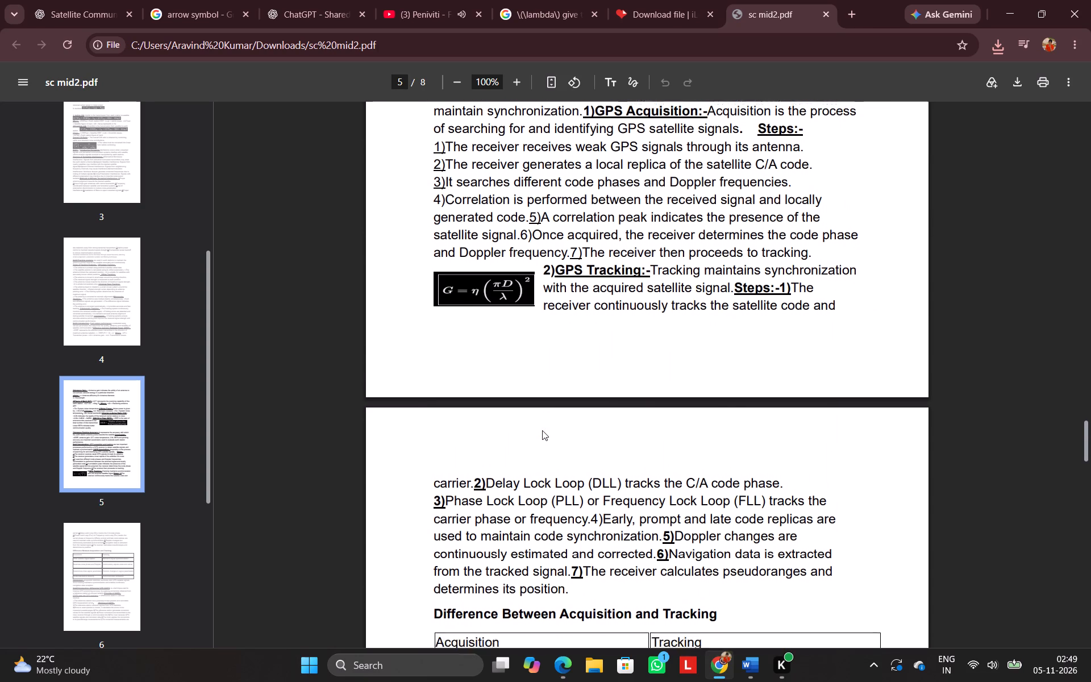
scroll(542, 430, up, 2)
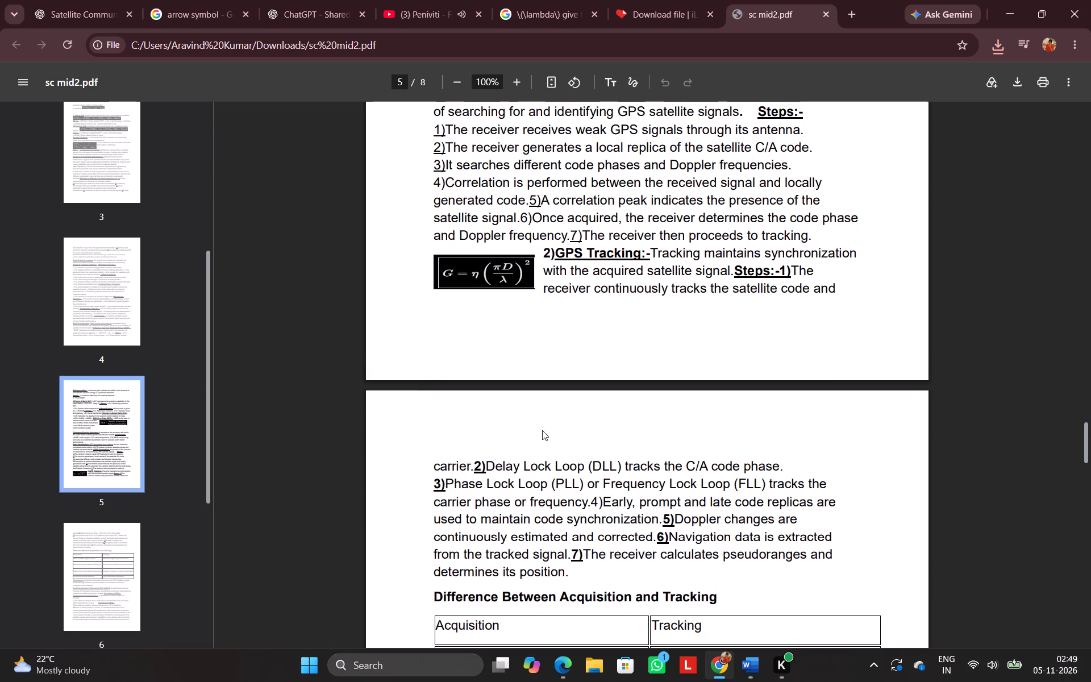
scroll(542, 430, down, 3)
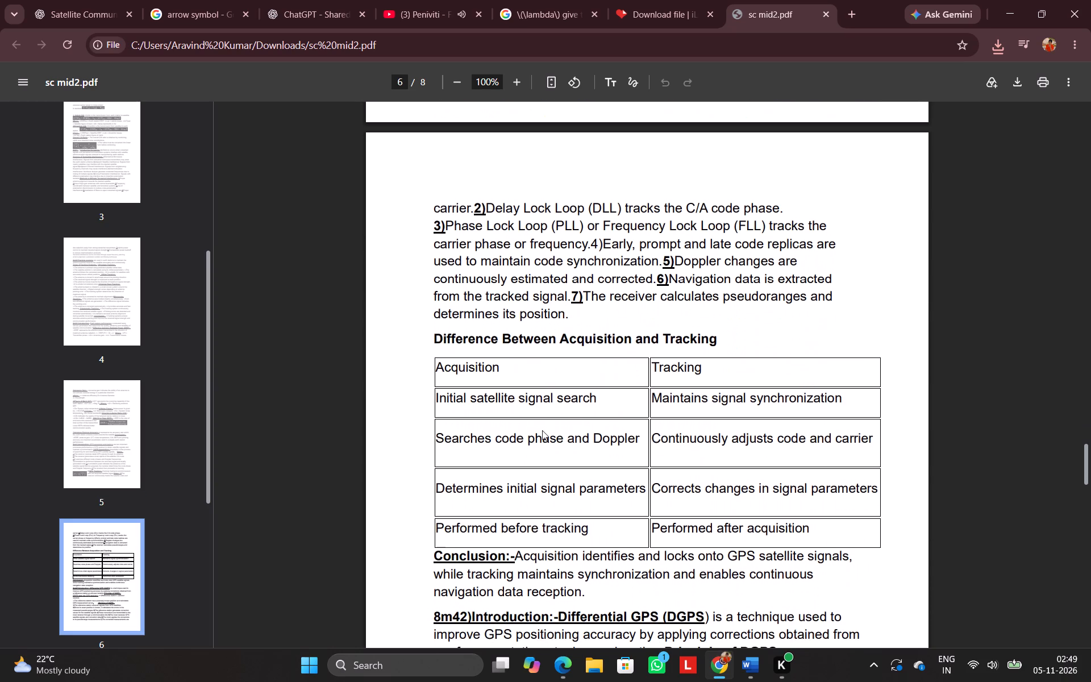
scroll(542, 430, up, 4)
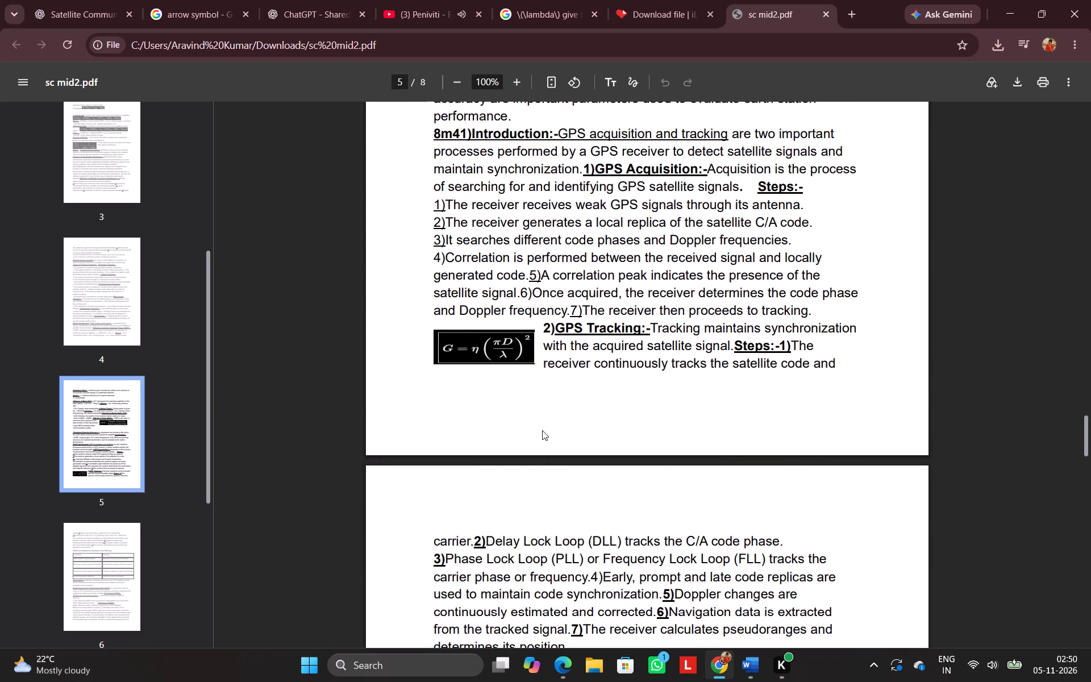
scroll(542, 430, down, 1)
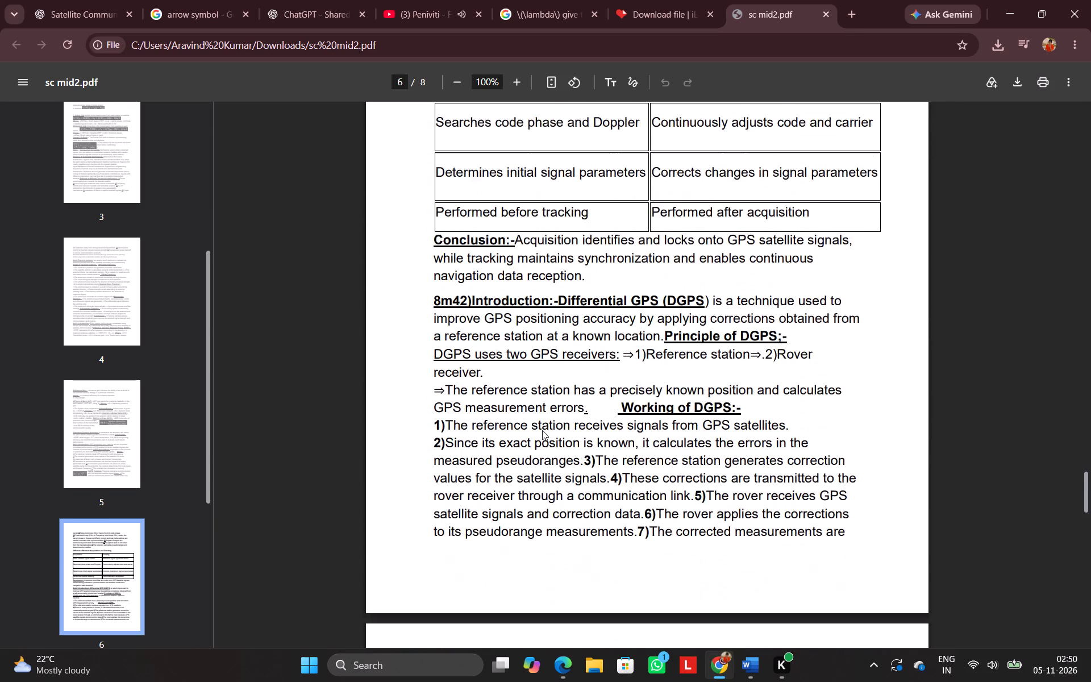
Review the DGPS answer, the GPS position calculation equation and the last page on pages 6 to 8 of the PDF.
scroll(542, 430, down, 4)
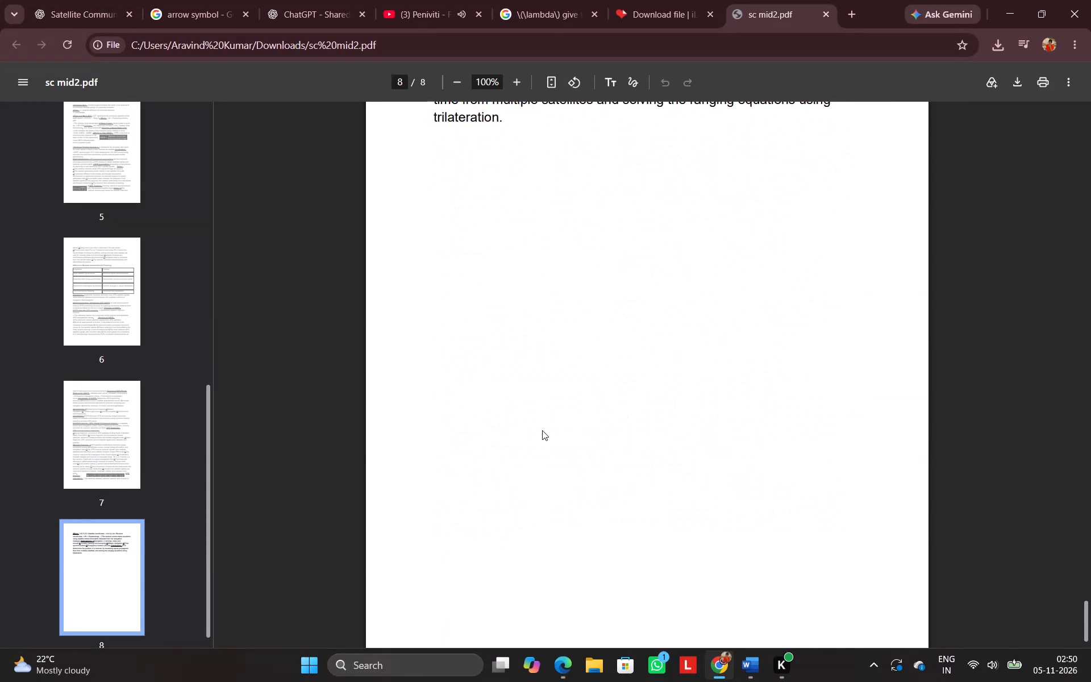
scroll(542, 430, down, 2)
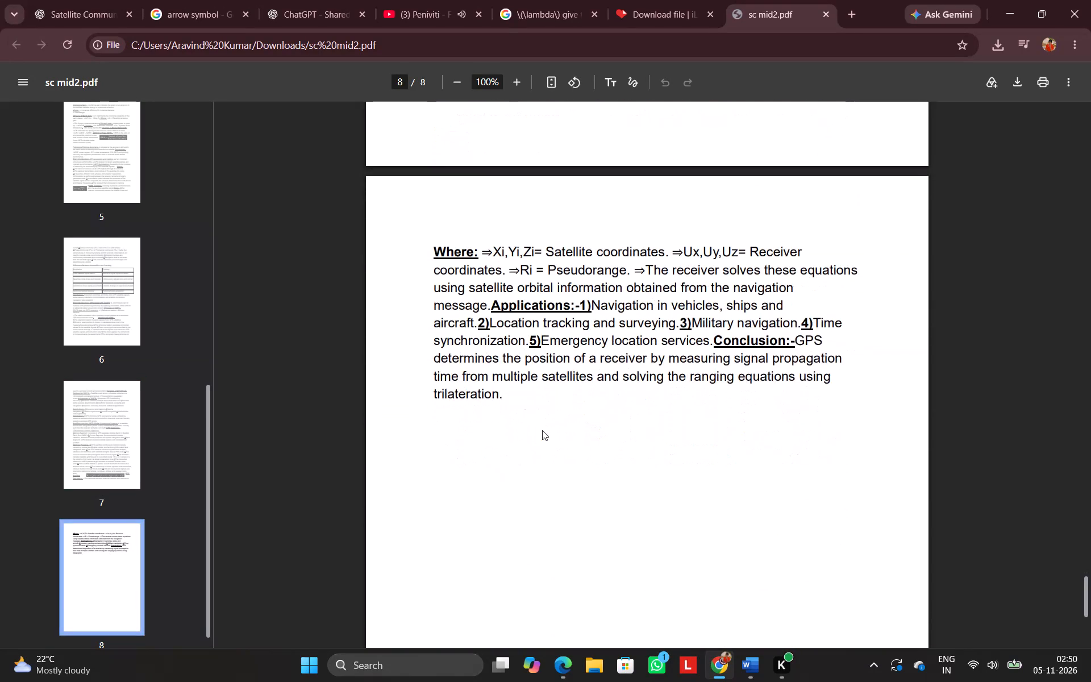
scroll(542, 430, down, 3)
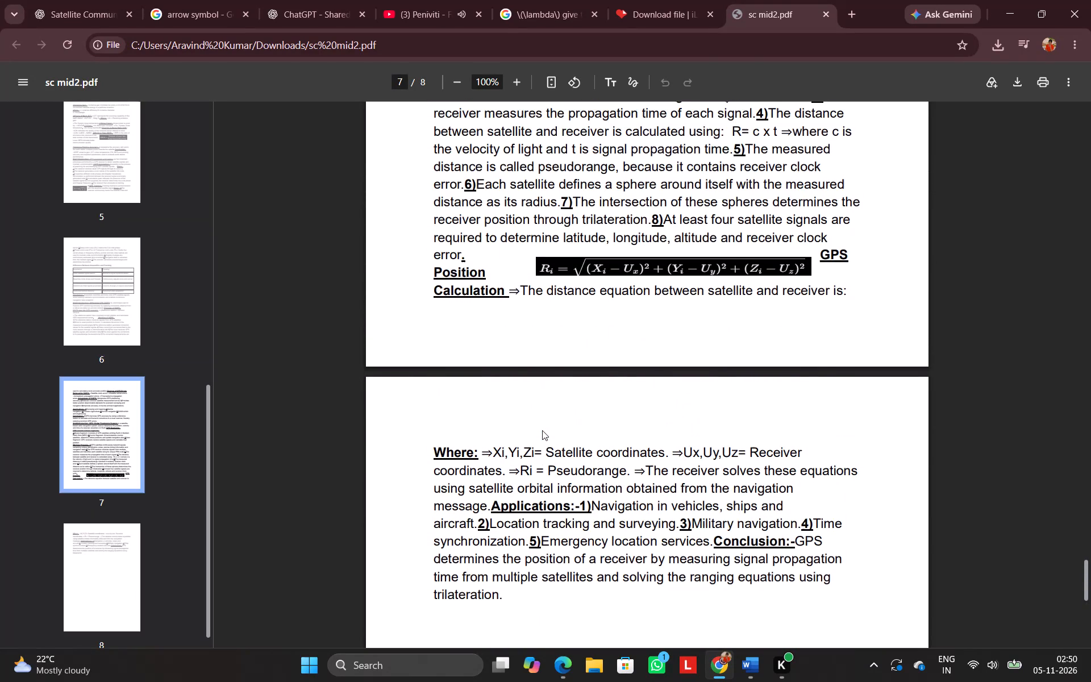
scroll(542, 430, down, 1)
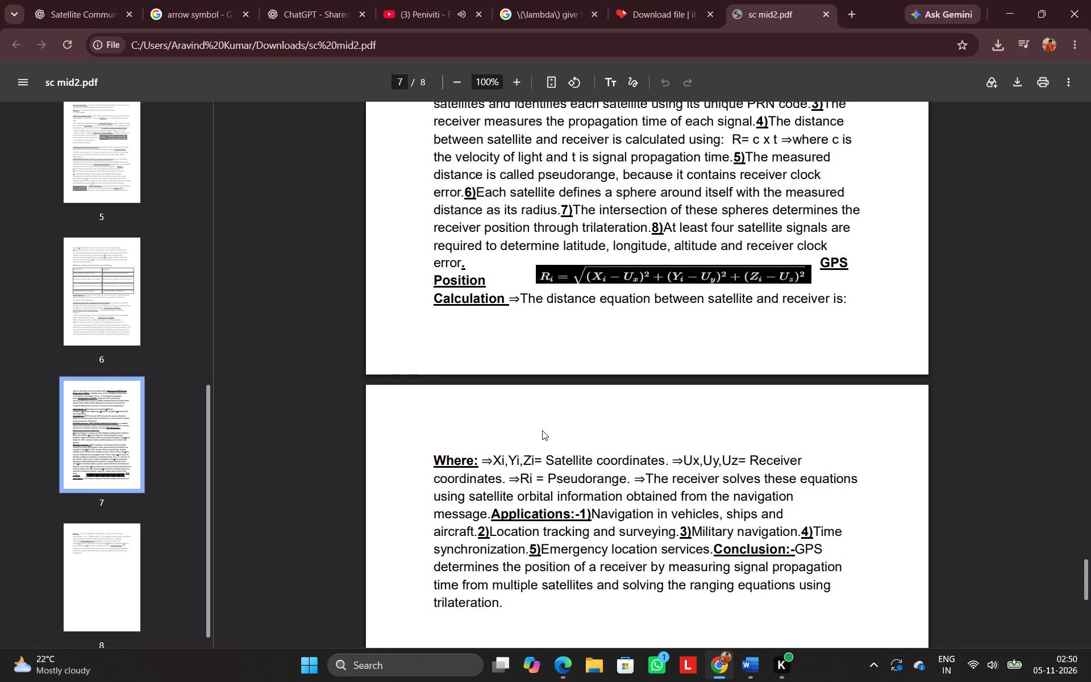
scroll(532, 427, up, 2)
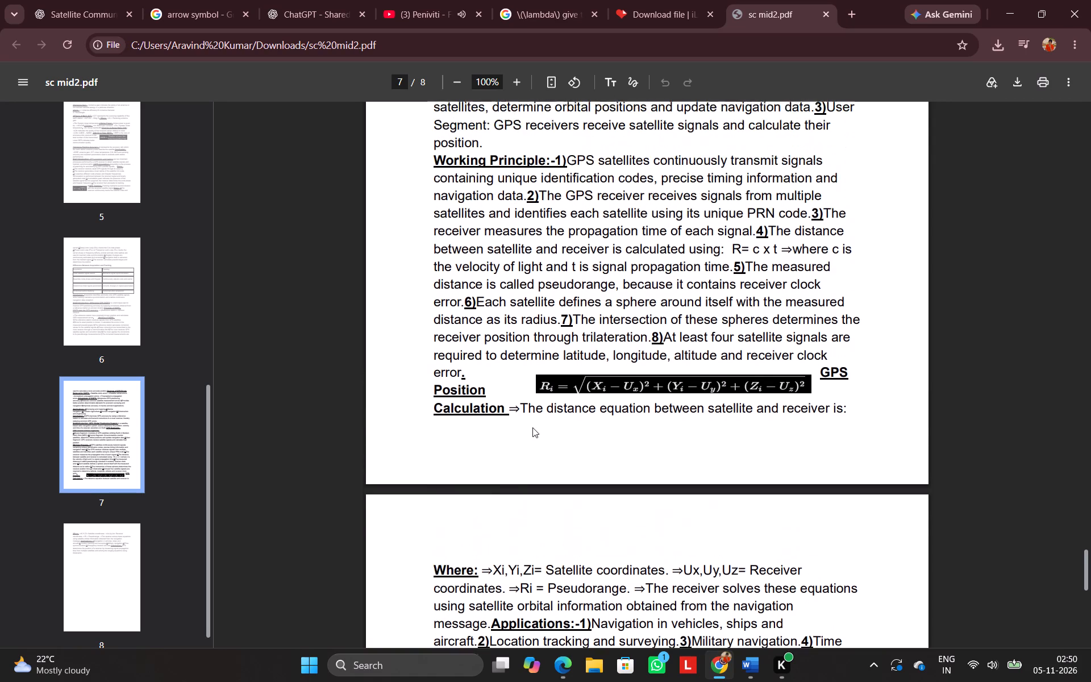
scroll(532, 427, up, 3)
scroll(622, 391, up, 5)
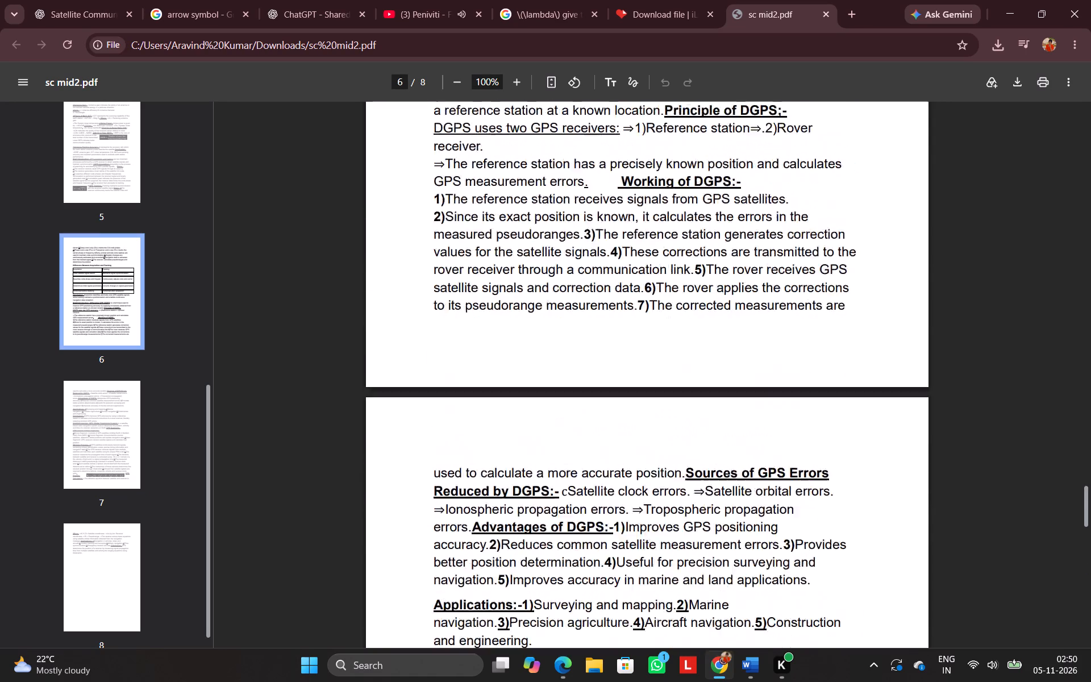
scroll(622, 391, up, 6)
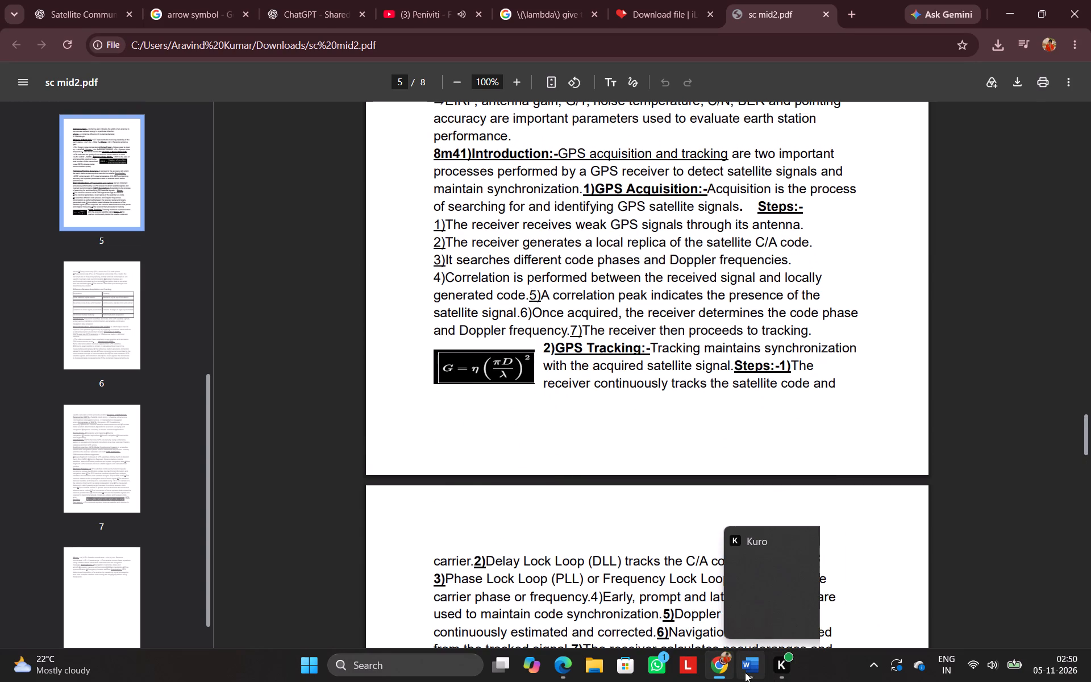
Switch to the sc mid2 document in Word and locate the antenna gain formula in answer 8m33 to compare its placement.
click(746, 671)
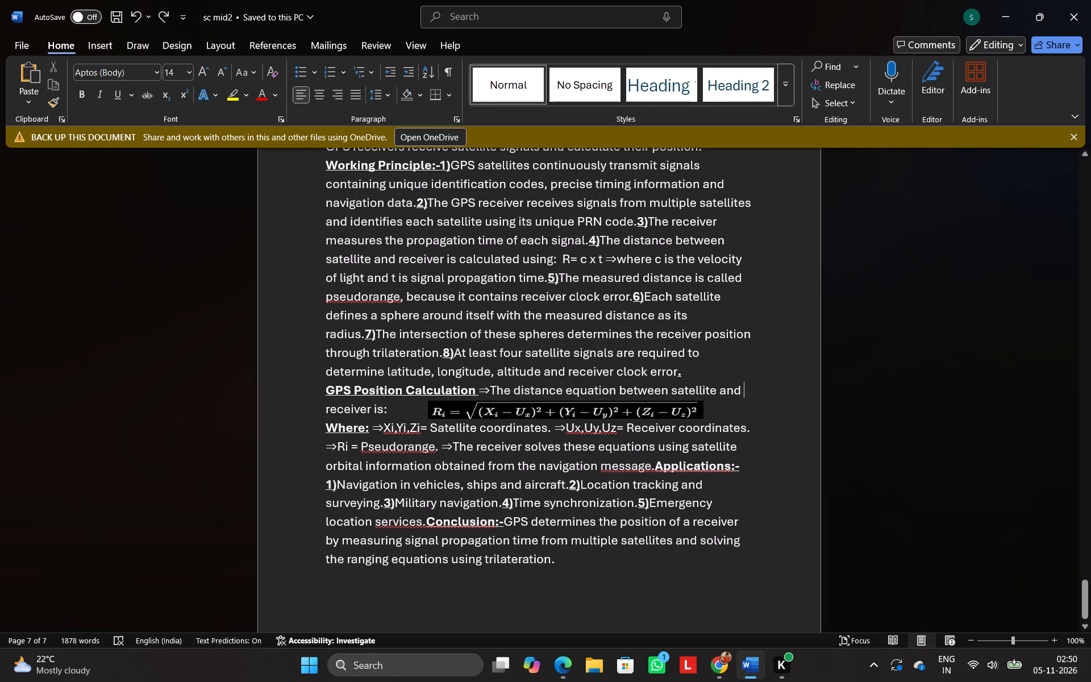
scroll(607, 522, up, 5)
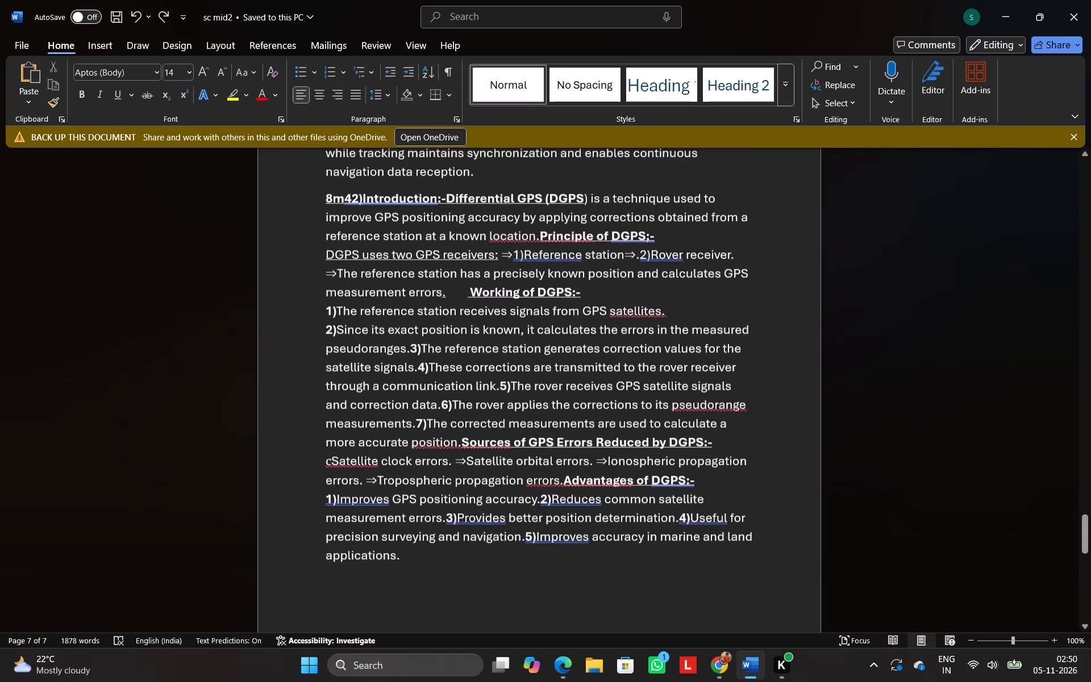
scroll(543, 445, up, 1)
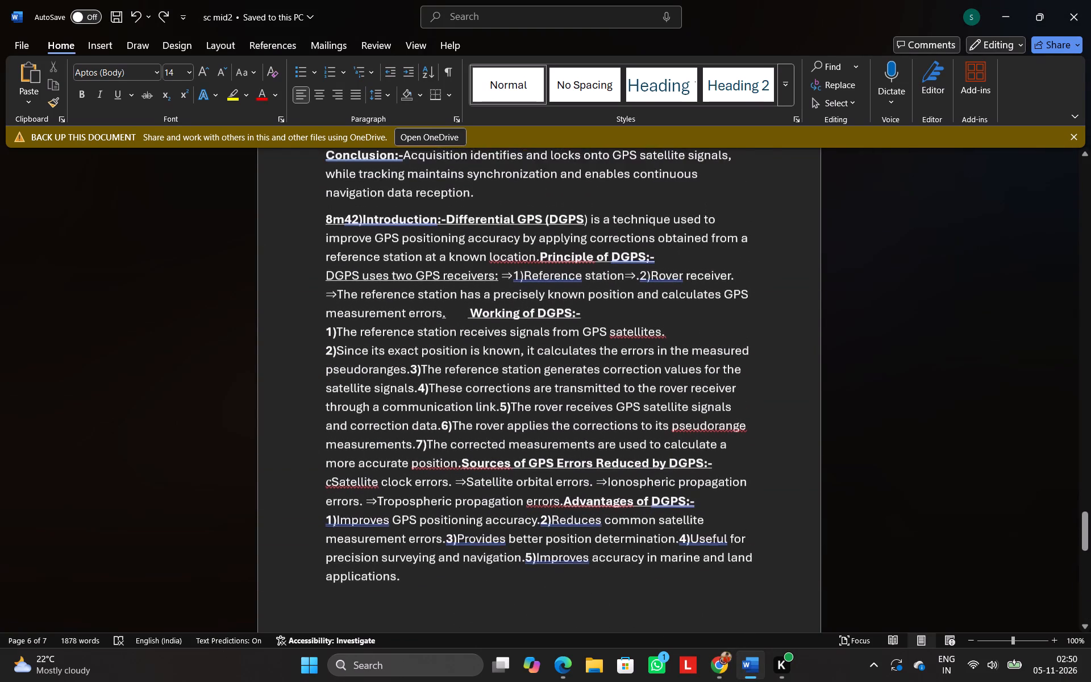
scroll(543, 445, up, 1)
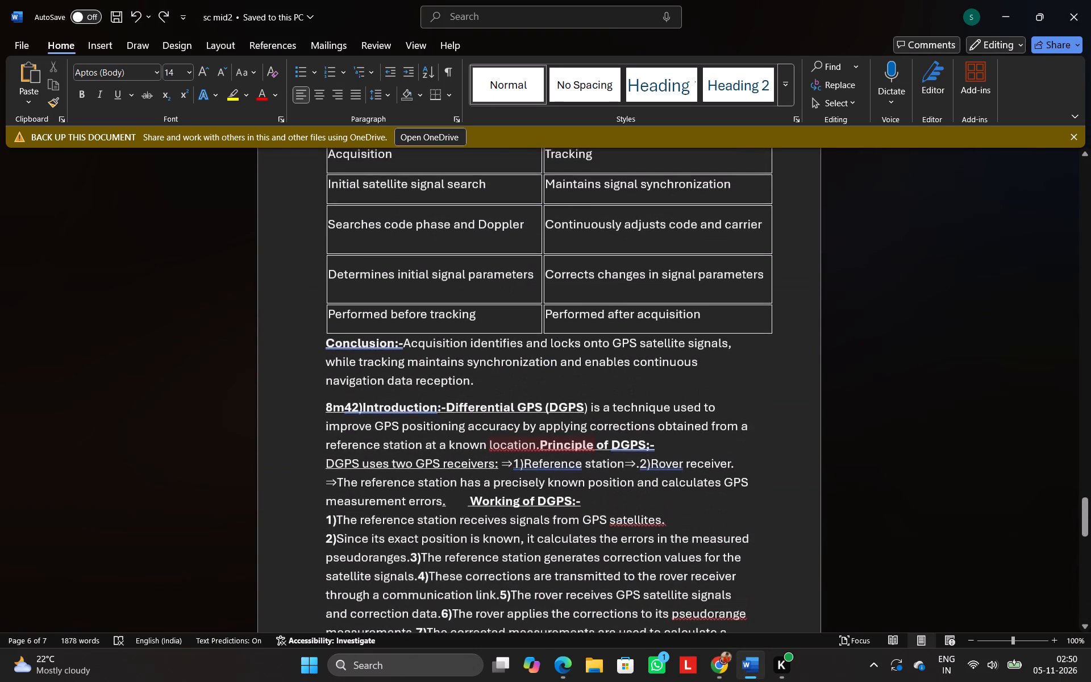
scroll(543, 445, up, 5)
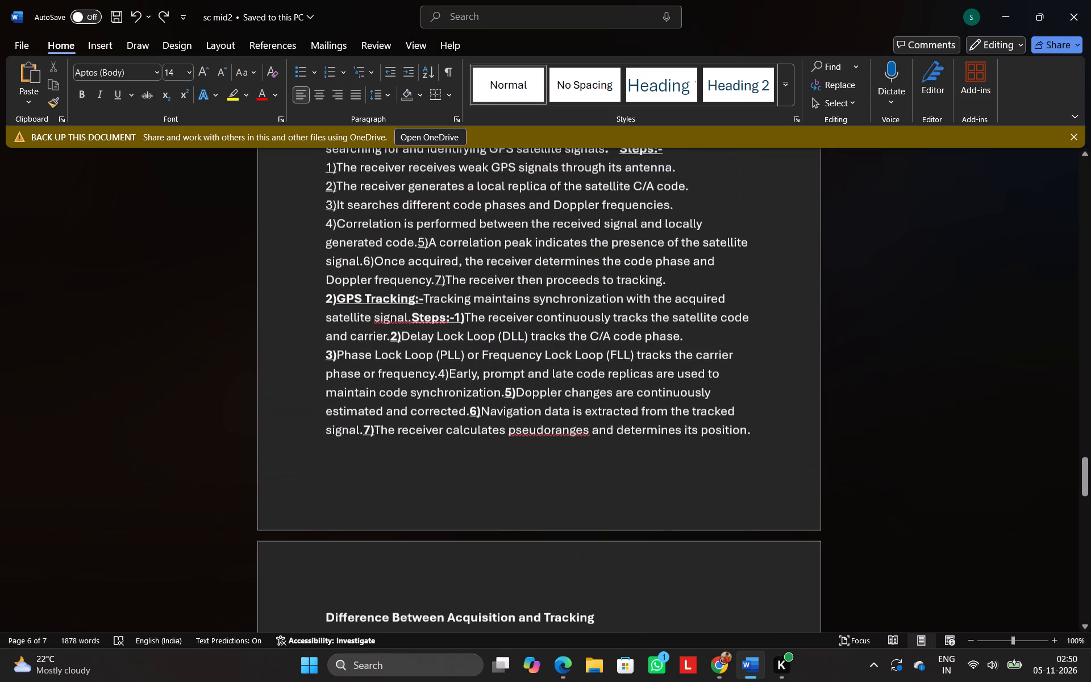
scroll(543, 445, up, 4)
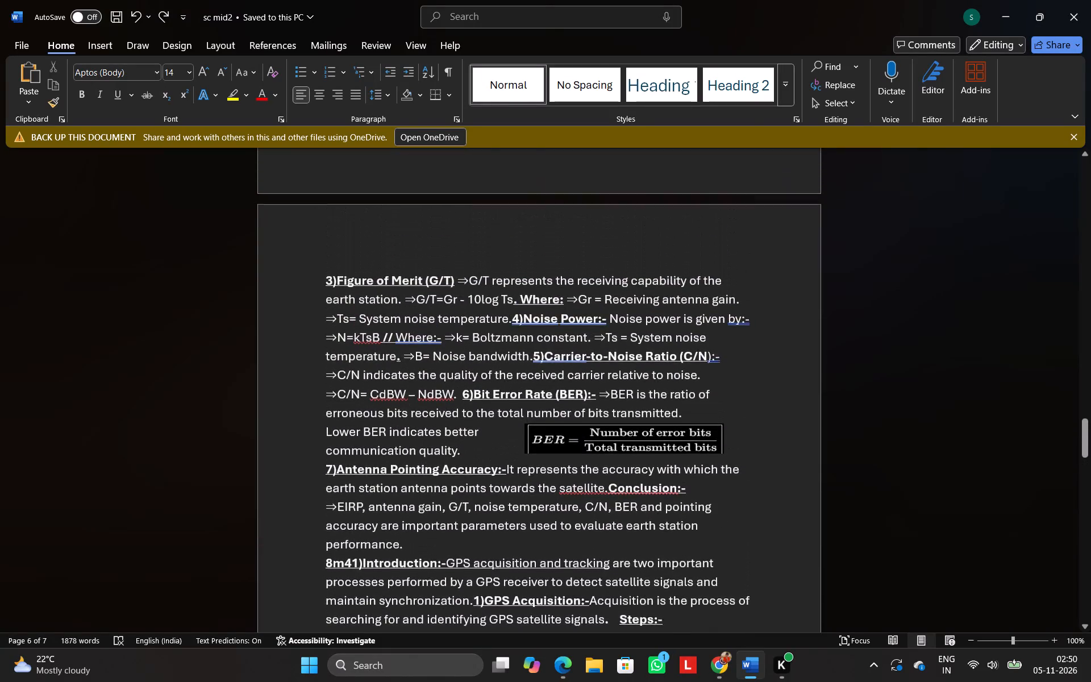
scroll(543, 445, up, 3)
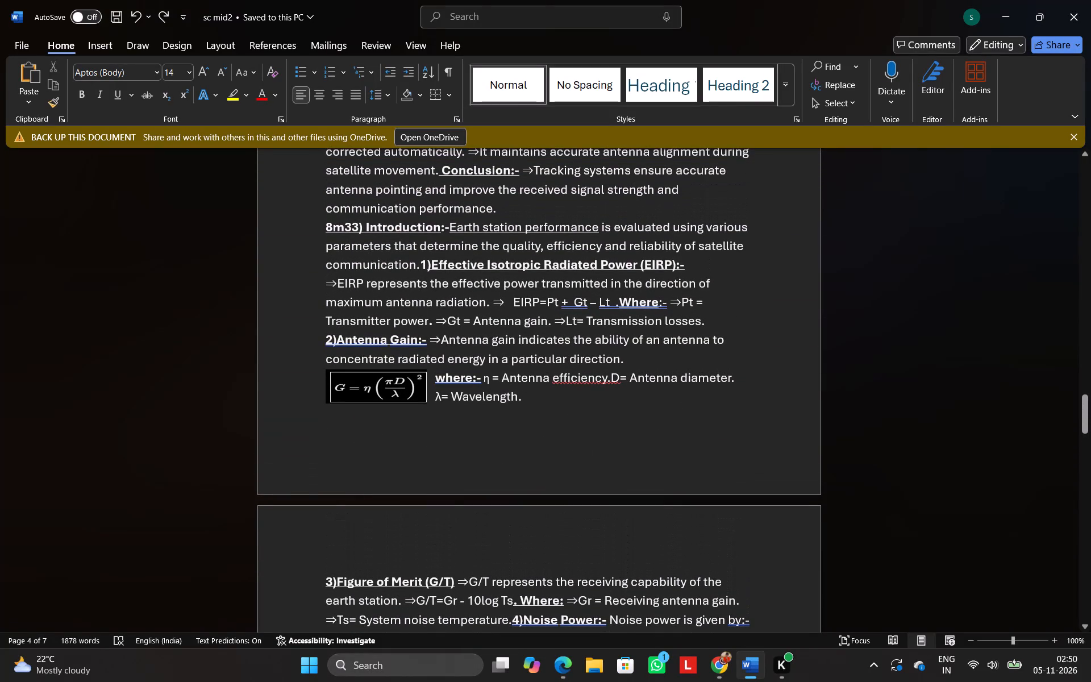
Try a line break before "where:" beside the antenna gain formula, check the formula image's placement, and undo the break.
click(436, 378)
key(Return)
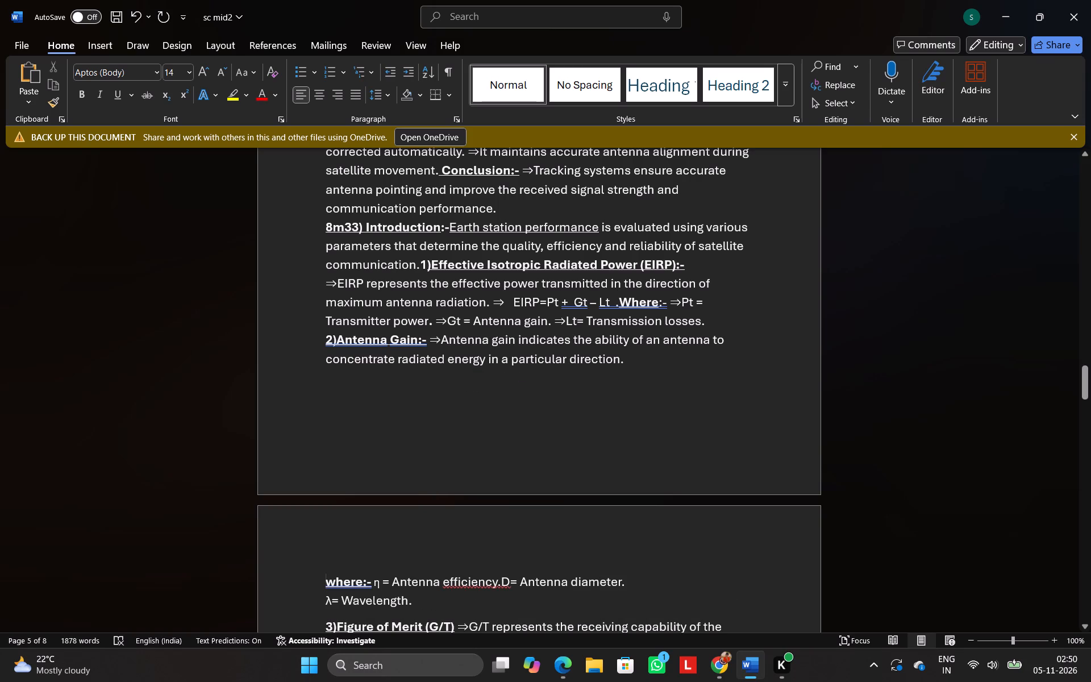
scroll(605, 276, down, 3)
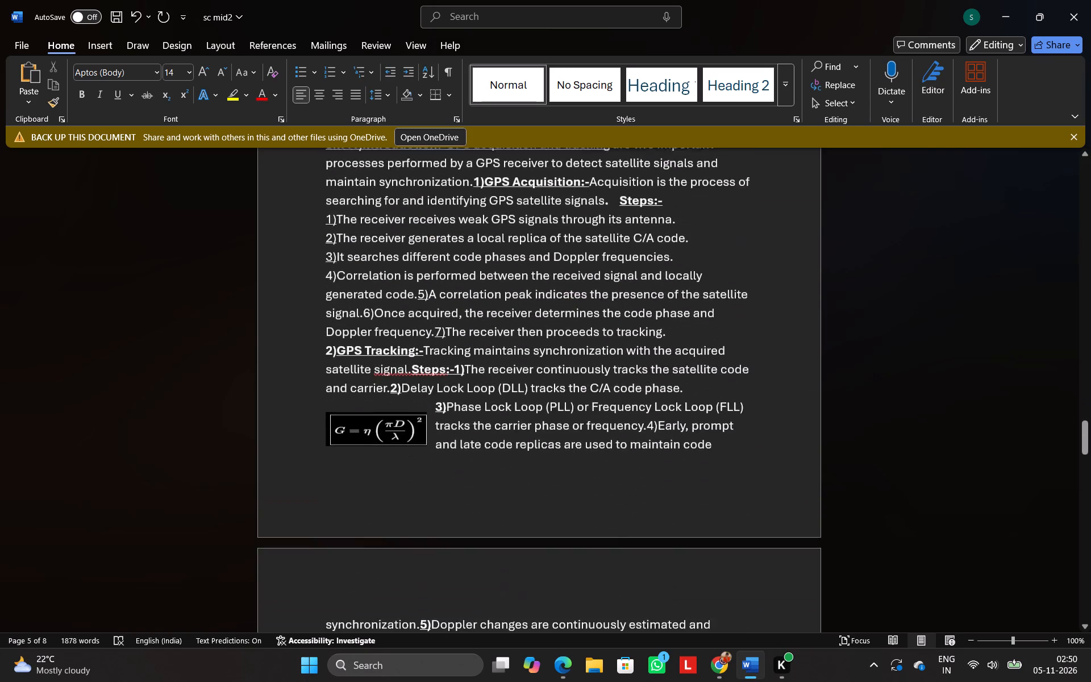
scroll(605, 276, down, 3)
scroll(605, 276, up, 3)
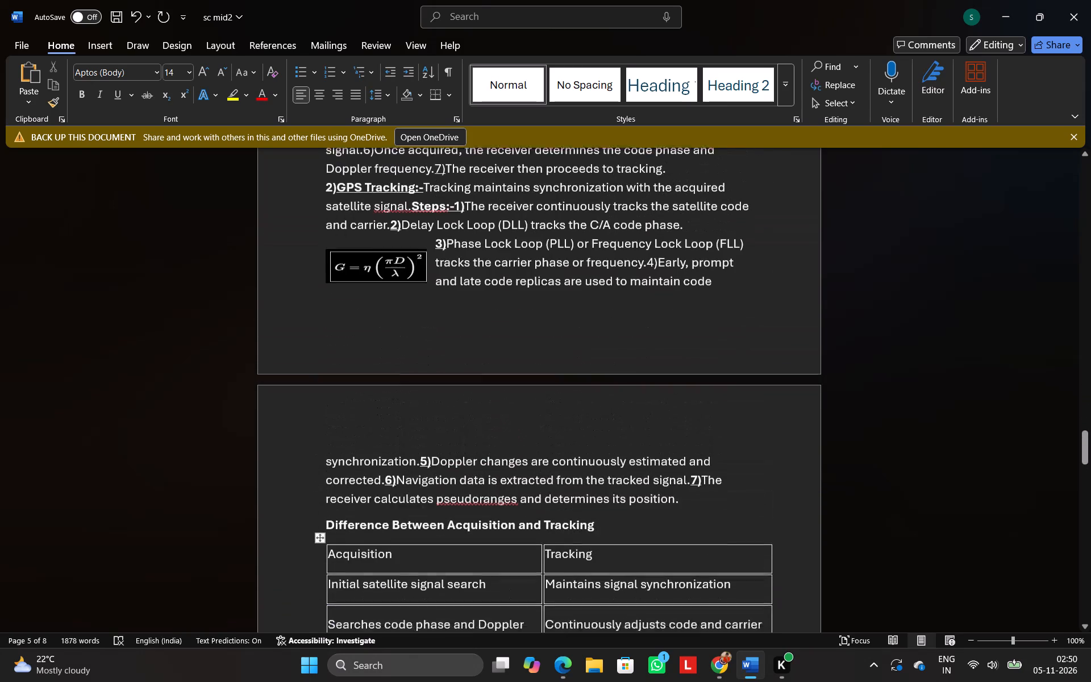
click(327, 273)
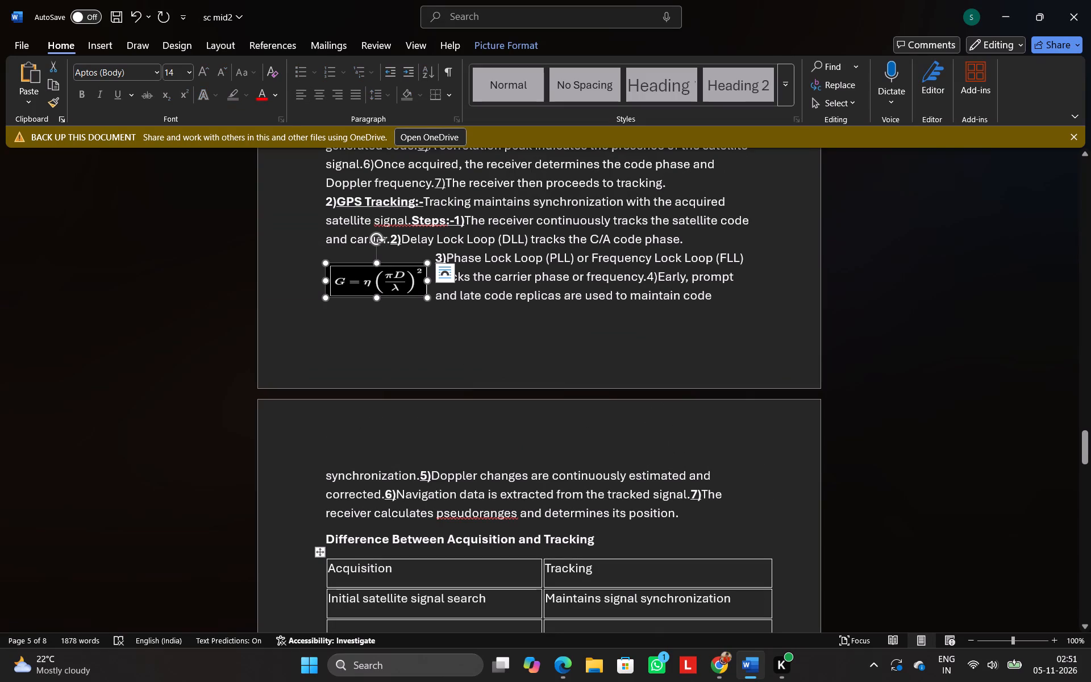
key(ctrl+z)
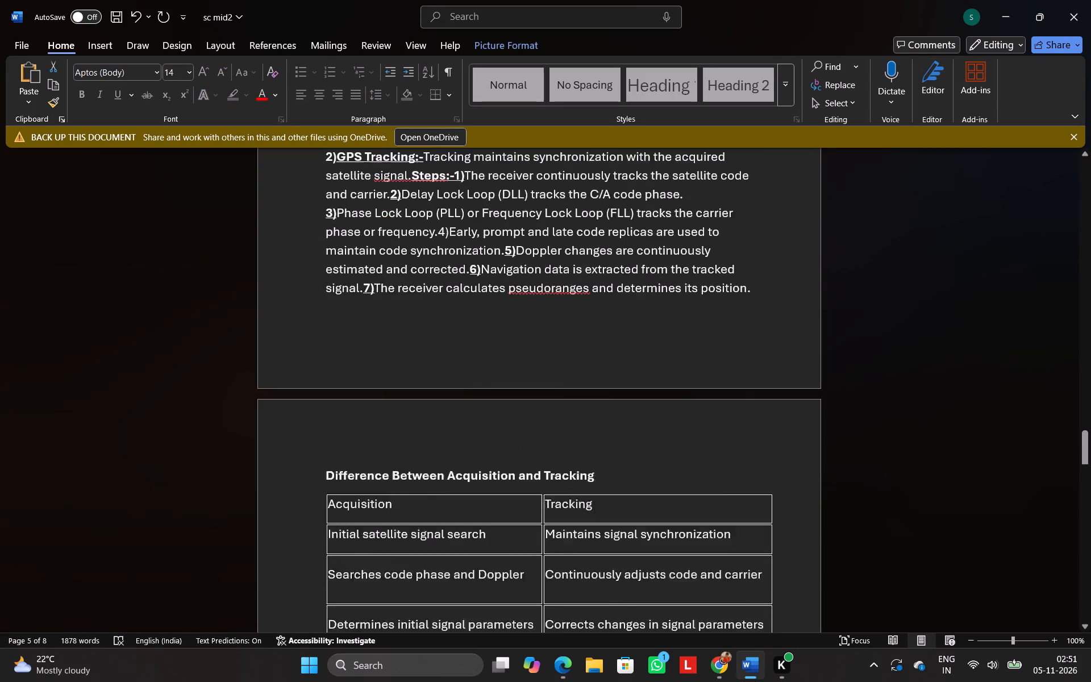
Cut the antenna gain formula image and paste it back at the end of the sentence "concentrate radiated energy in a particular direction.".
scroll(414, 273, up, 1)
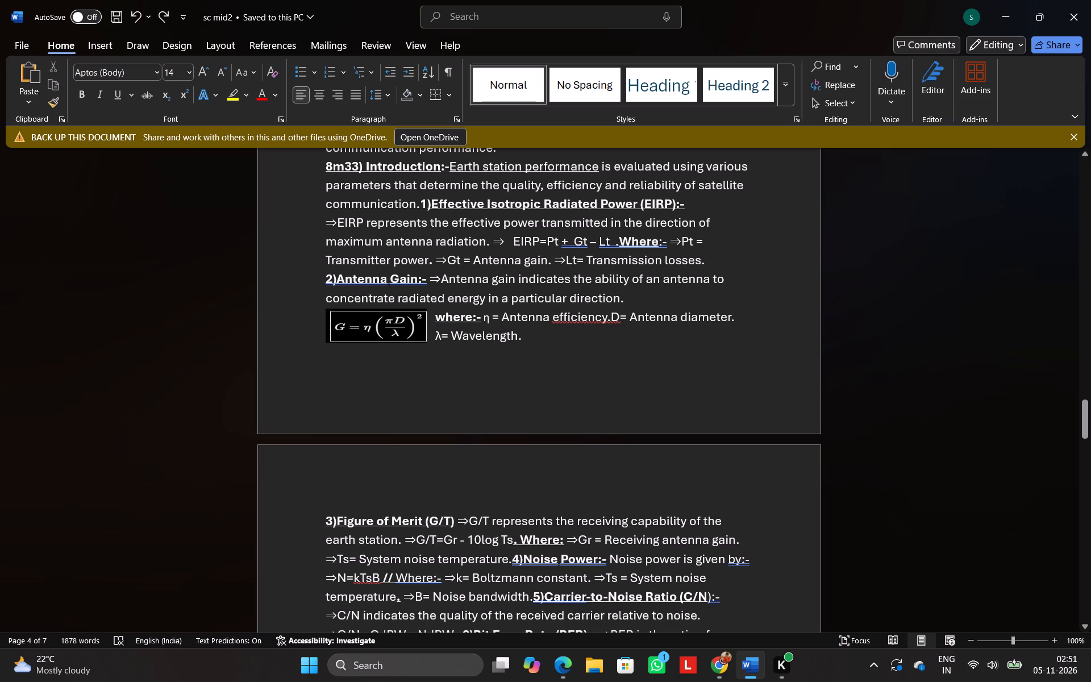
right_click(361, 327)
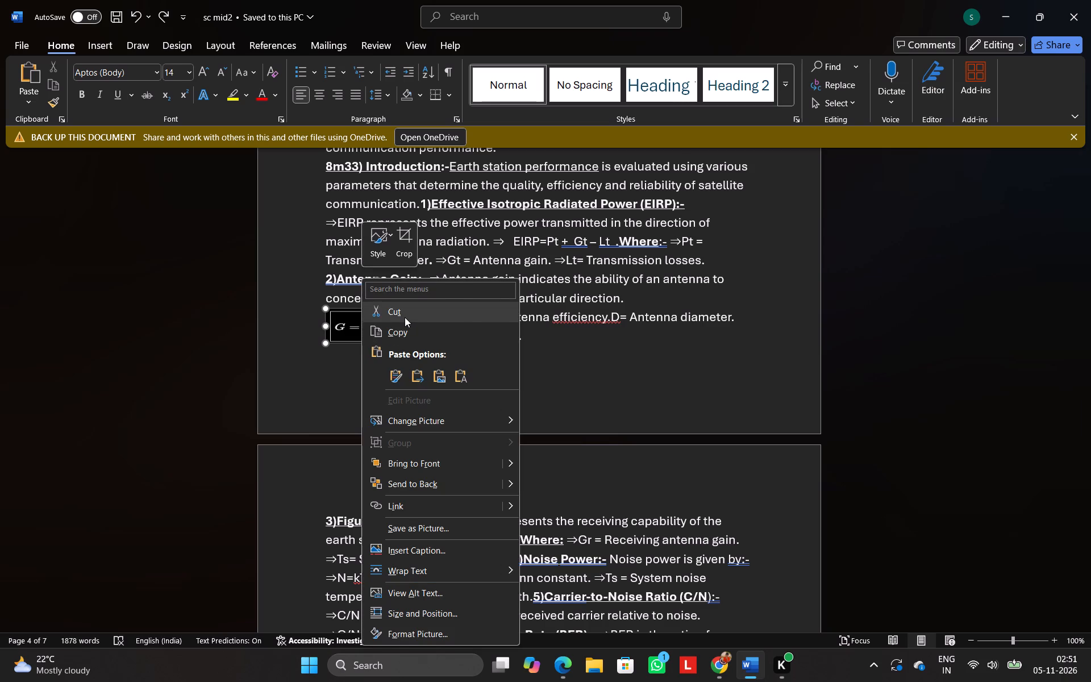
click(405, 317)
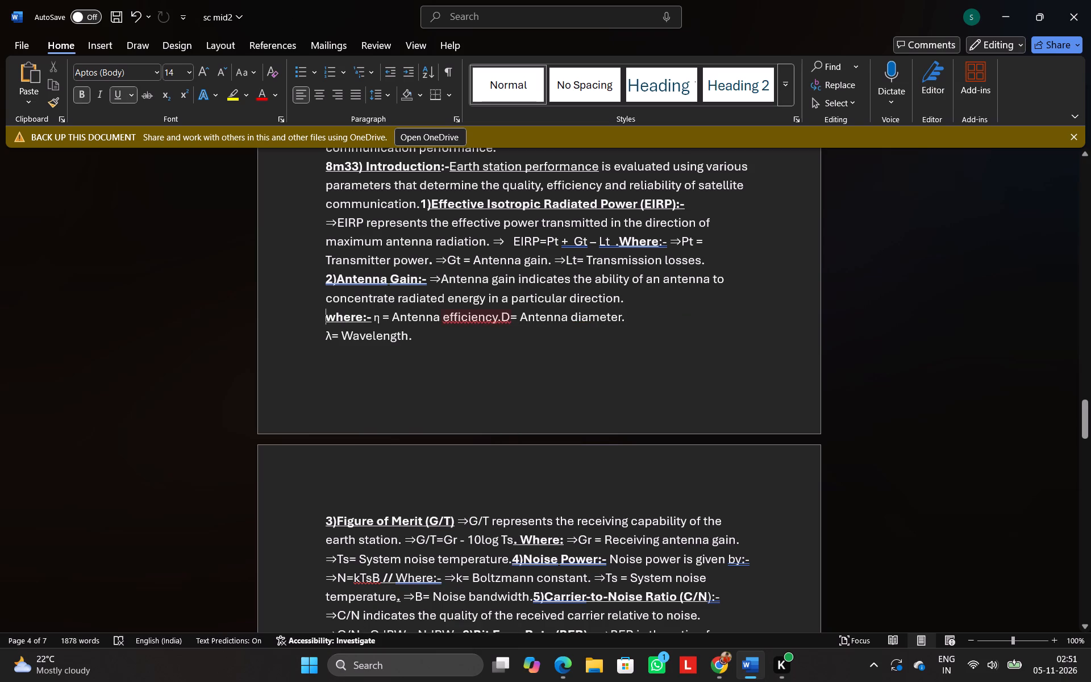
click(633, 296)
key(ctrl+v)
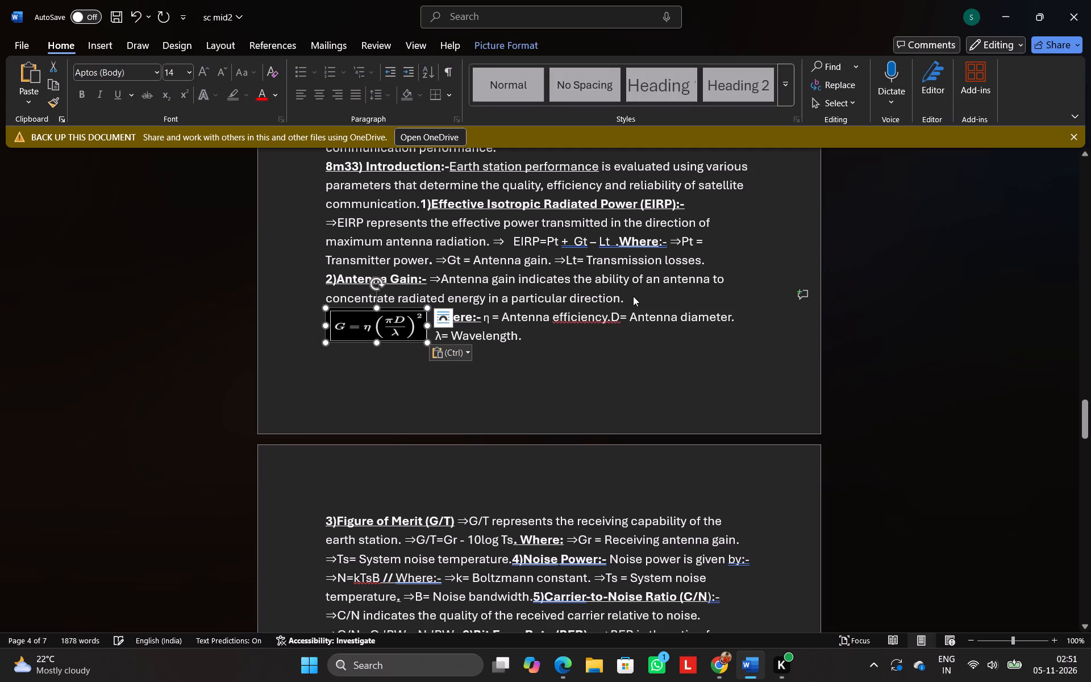
click(661, 375)
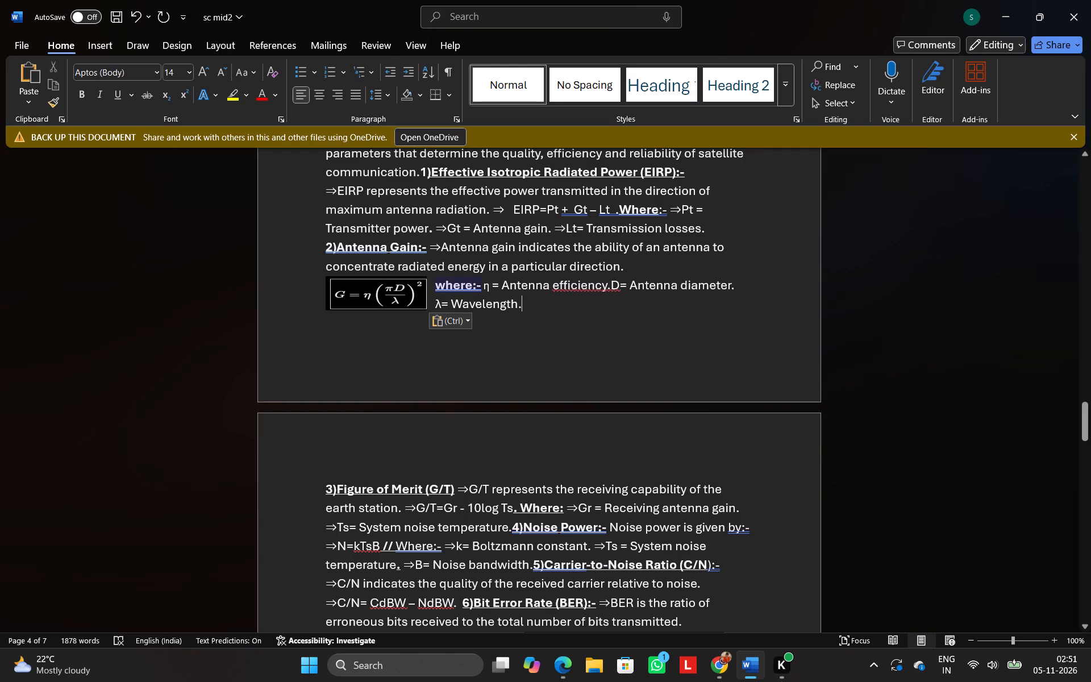
drag(433, 287, 542, 332)
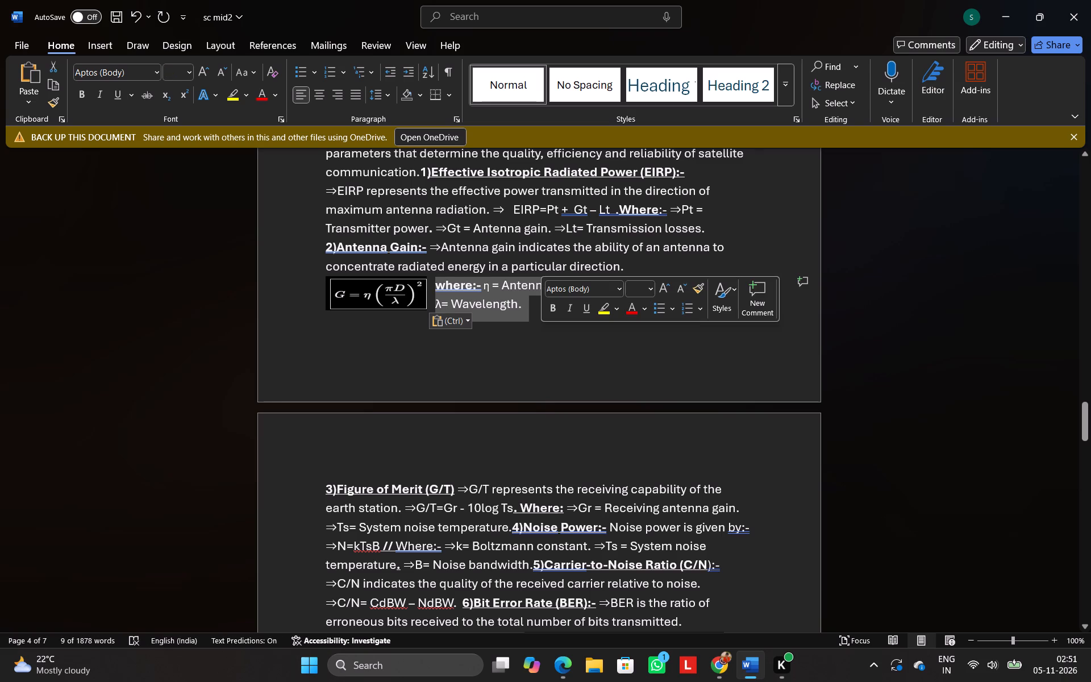
click(545, 361)
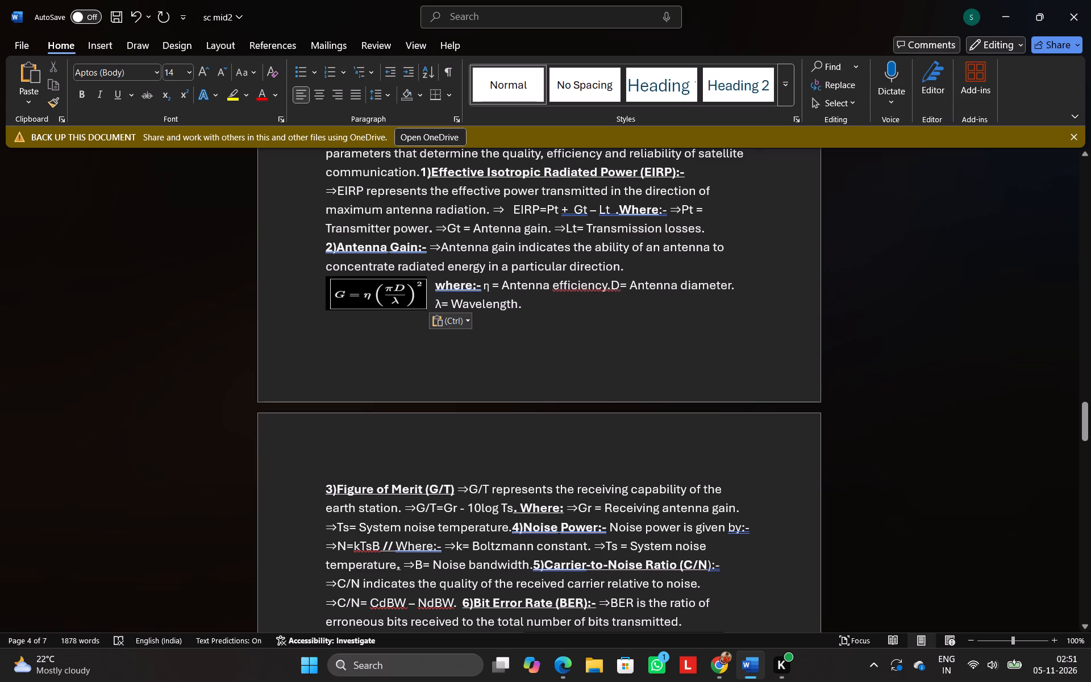
Remove the line breaks before the "8m33) Introduction" heading and before the "EIRP represents" sentence so the text runs on.
scroll(545, 361, up, 2)
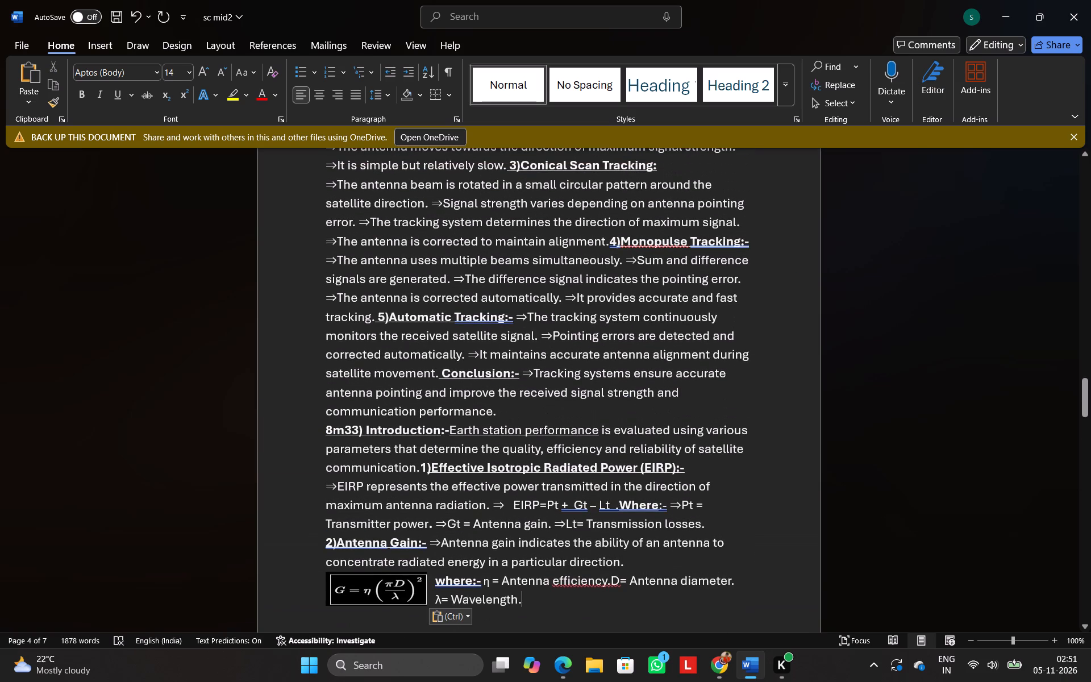
click(323, 435)
key(BackSpace)
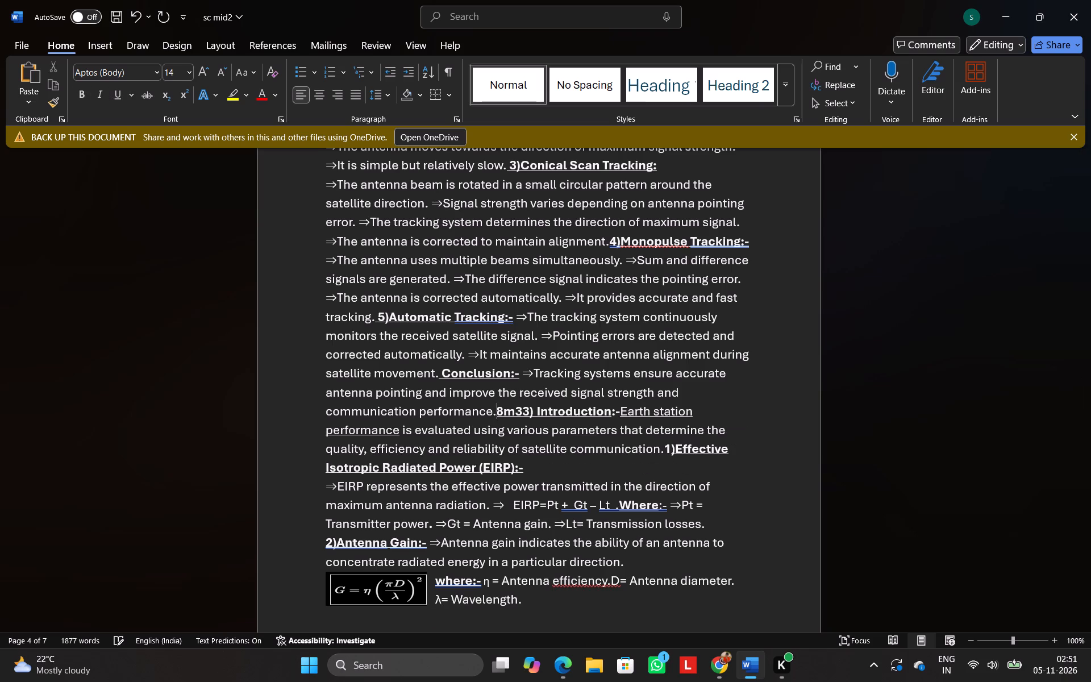
click(324, 484)
key(BackSpace)
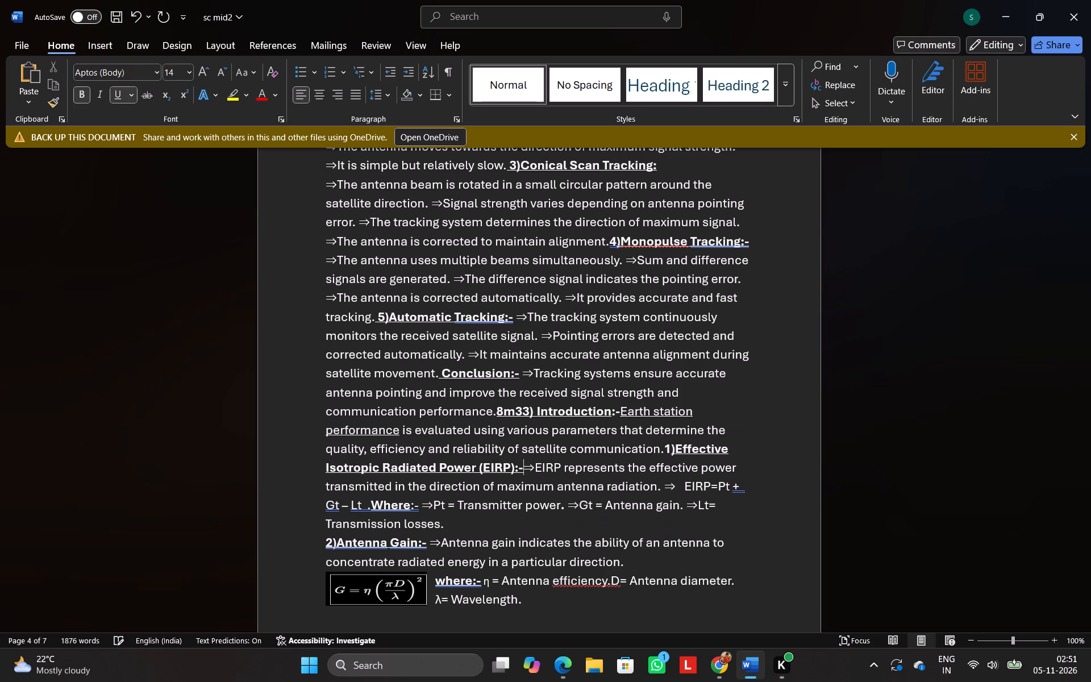
Remove the line break before the "2)Antenna Gain:-" heading so it follows directly after "Transmission losses.".
click(323, 543)
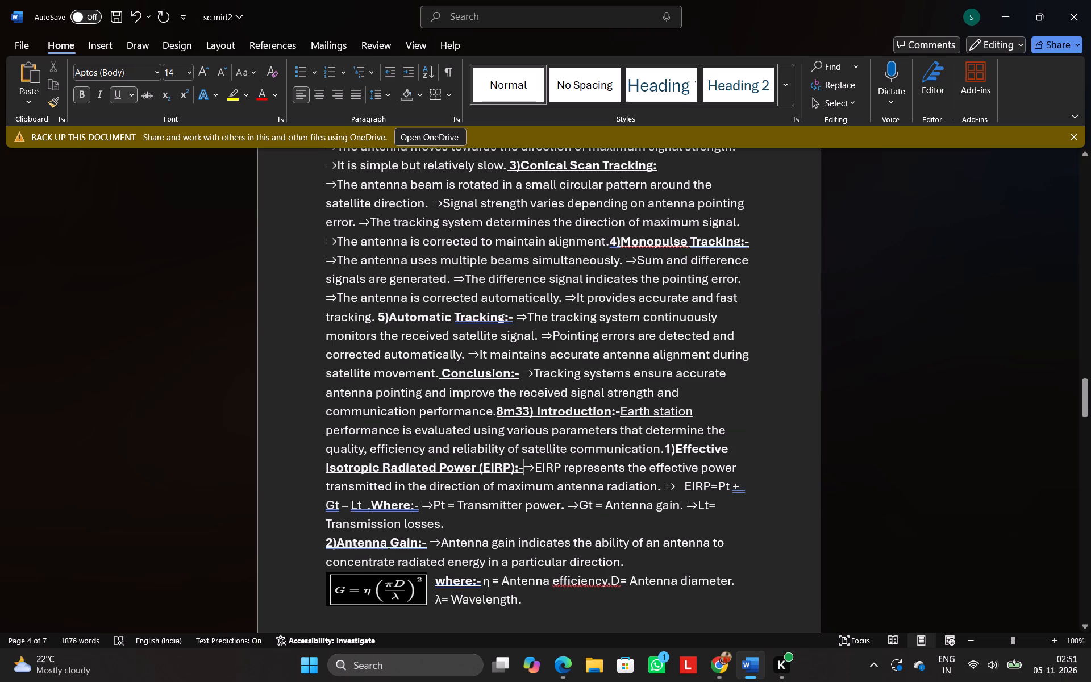
click(323, 543)
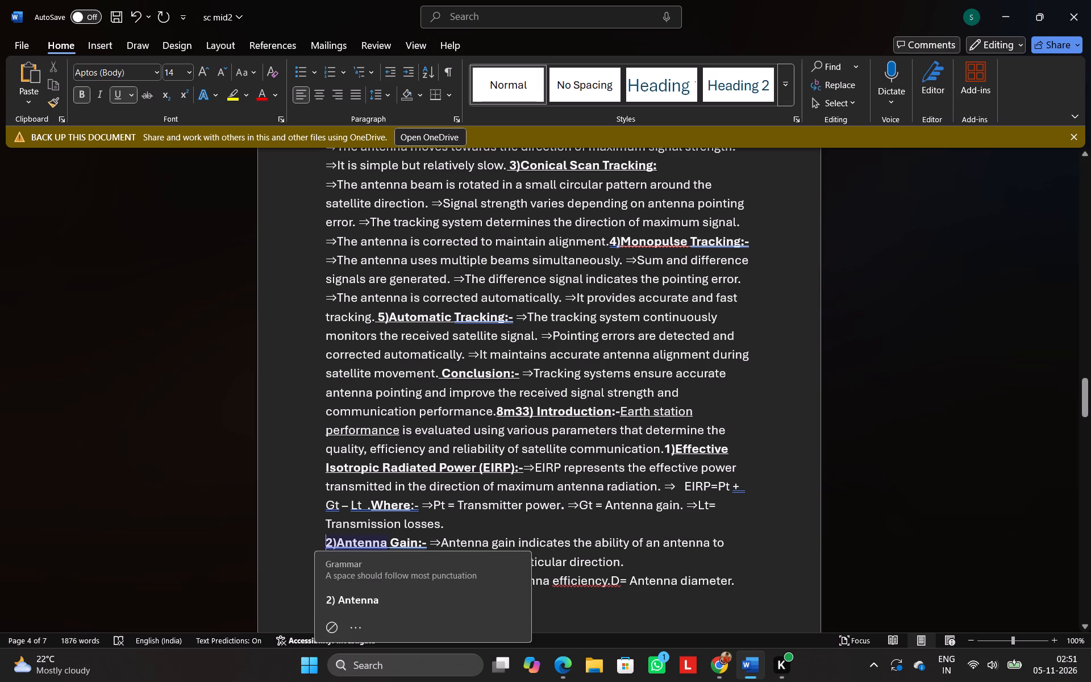
key(BackSpace)
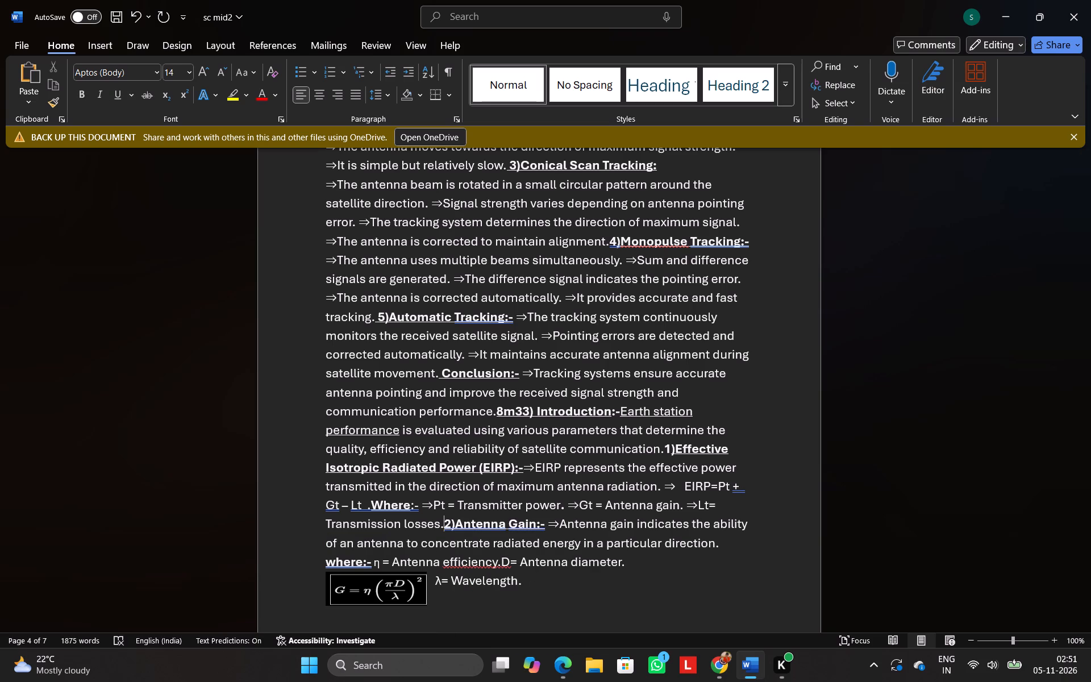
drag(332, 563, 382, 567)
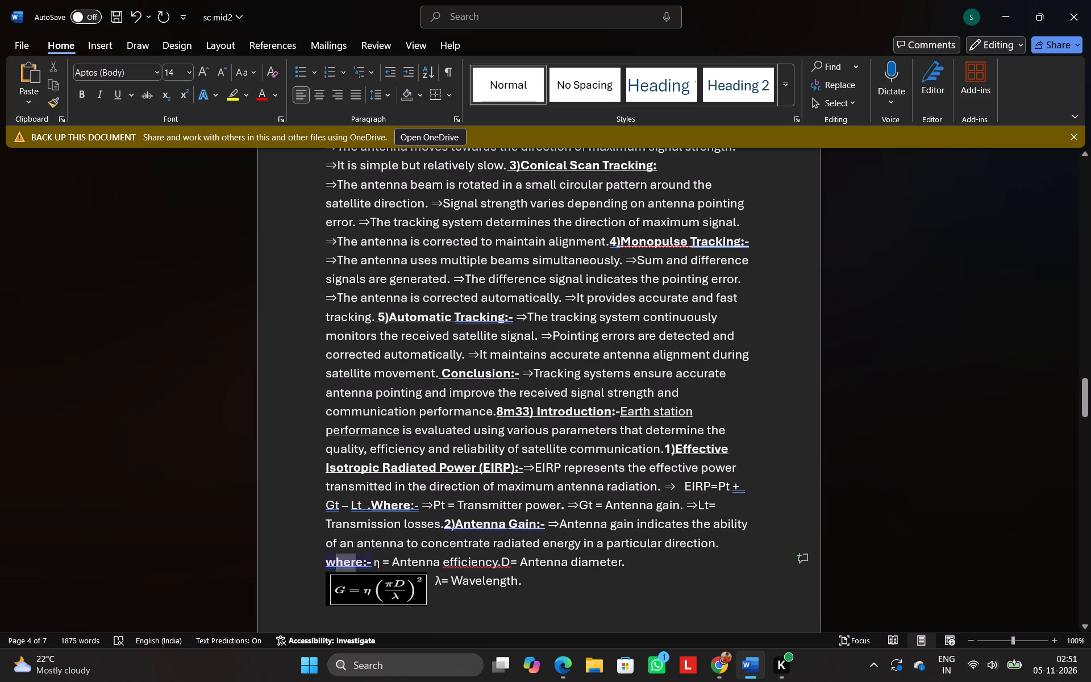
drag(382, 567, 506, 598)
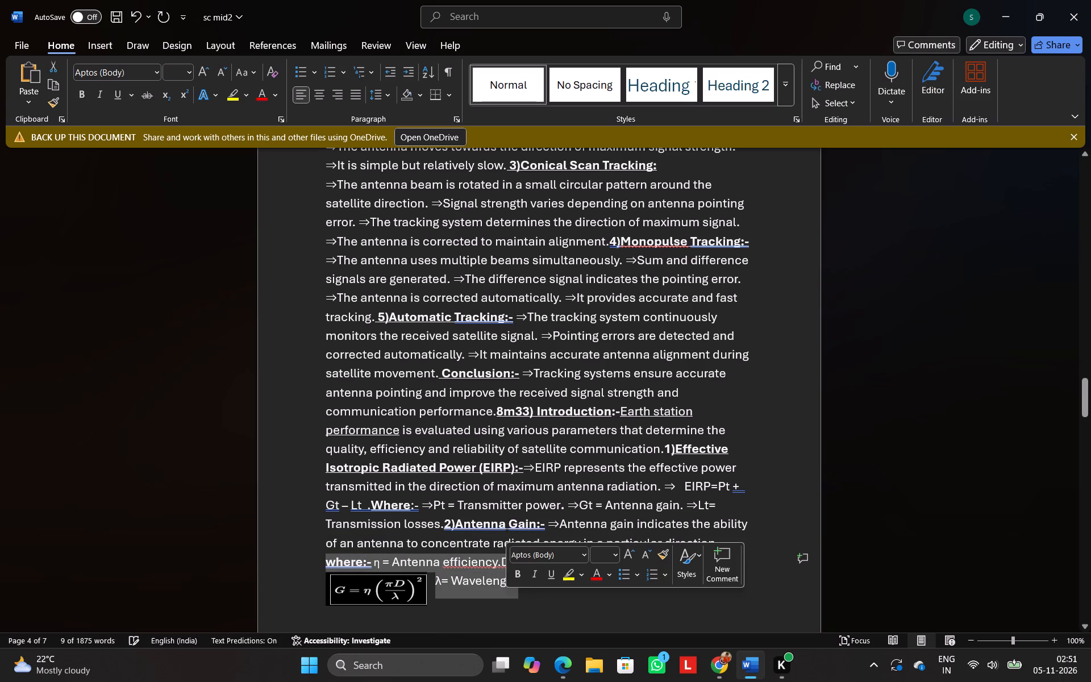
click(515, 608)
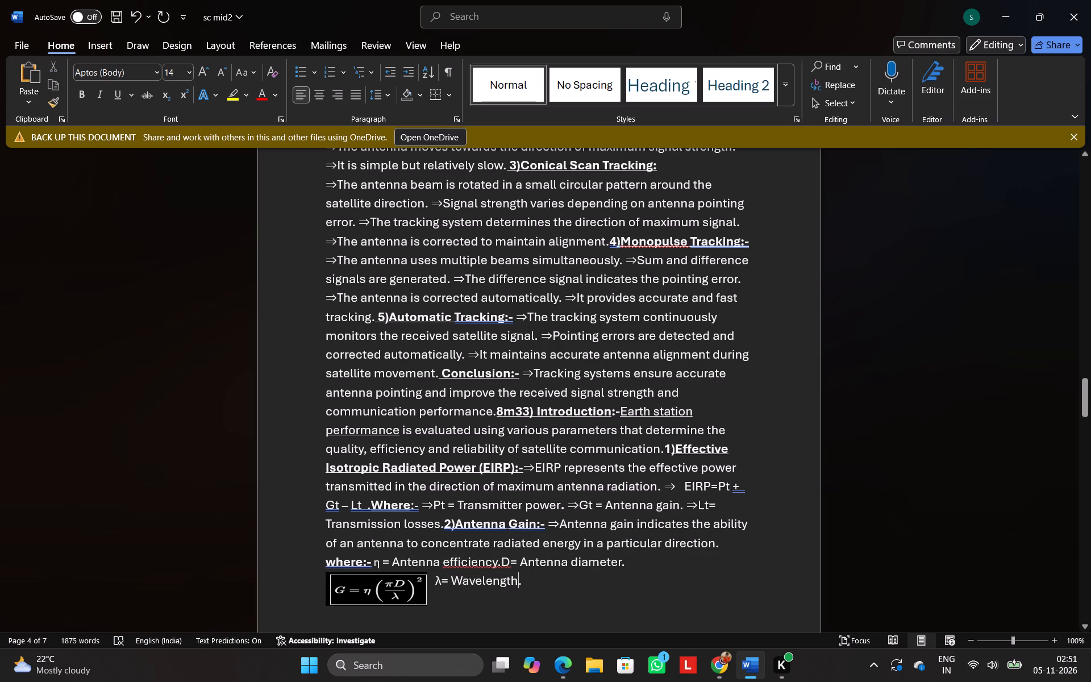
Reduce the height of the antenna gain formula image slightly, keeping its width.
click(330, 589)
click(330, 589)
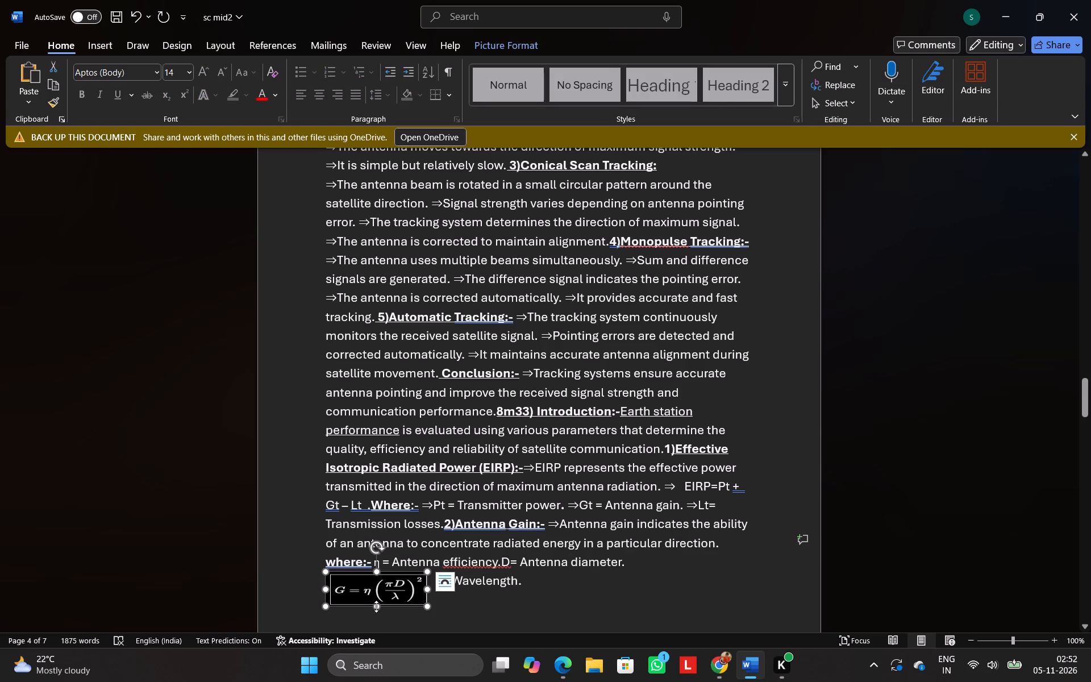
drag(376, 606, 381, 598)
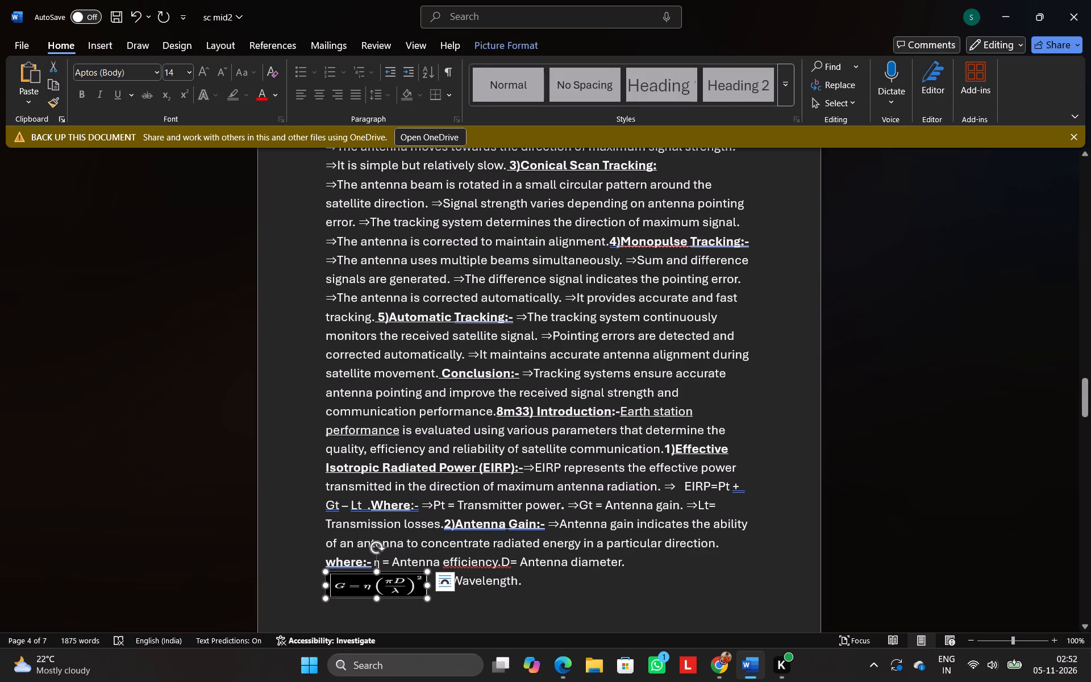
click(413, 609)
click(385, 578)
Apply Square text wrapping to the antenna gain formula image and deselect it.
click(445, 587)
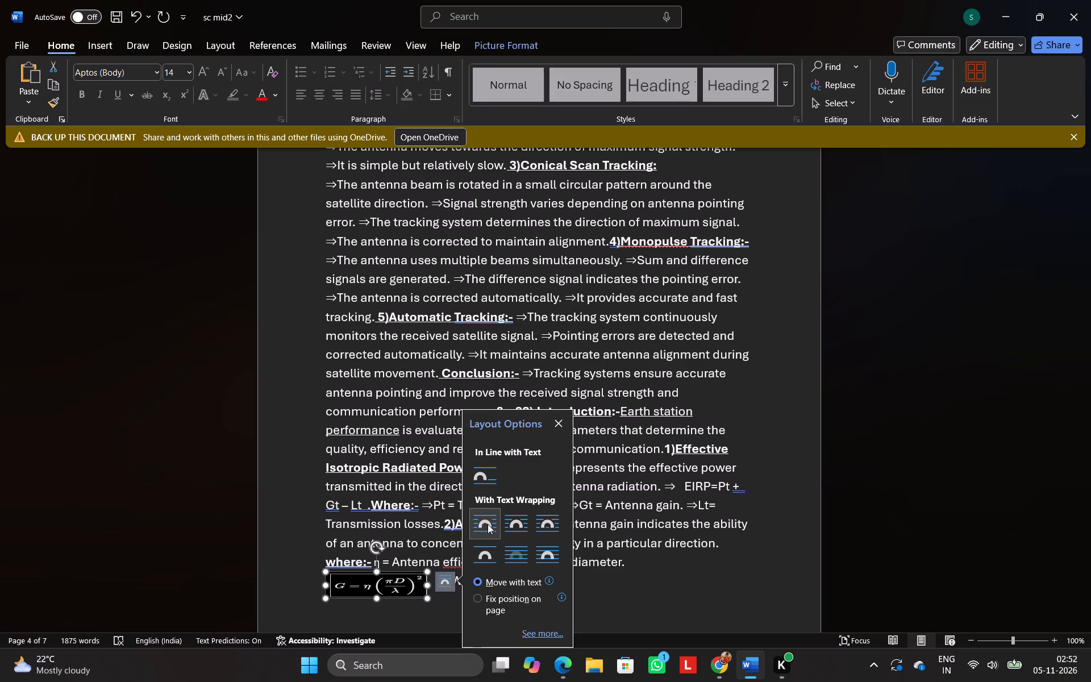
click(488, 524)
click(488, 524)
click(488, 524)
click(605, 626)
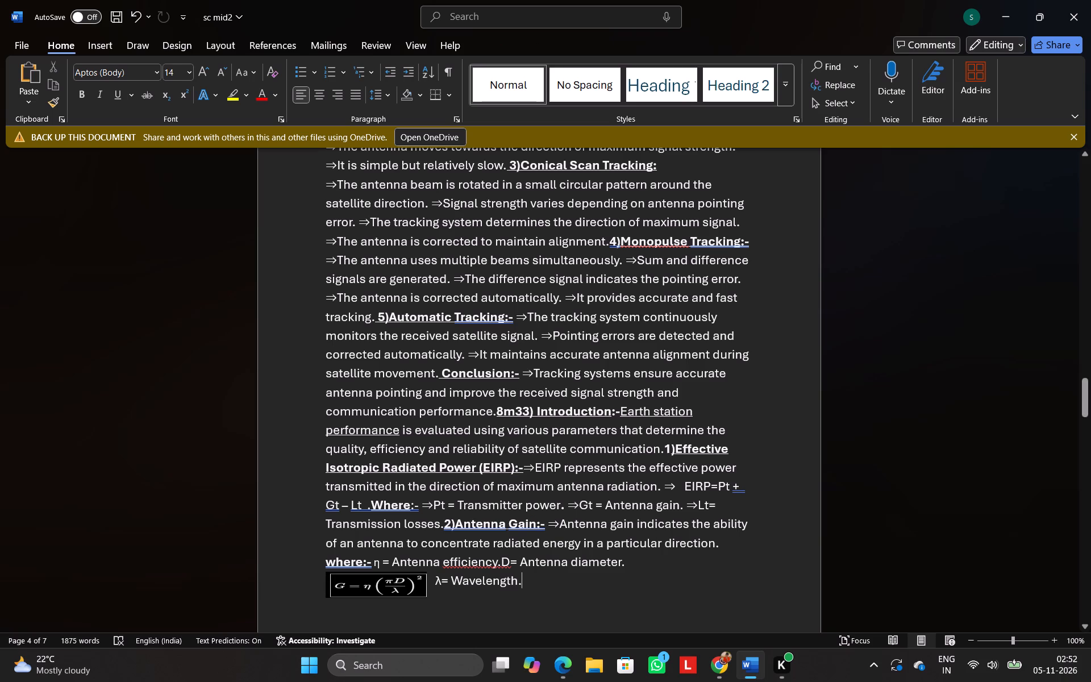
Save a copy of the document in the Documents folder under the name "sc mid".
scroll(597, 451, down, 2)
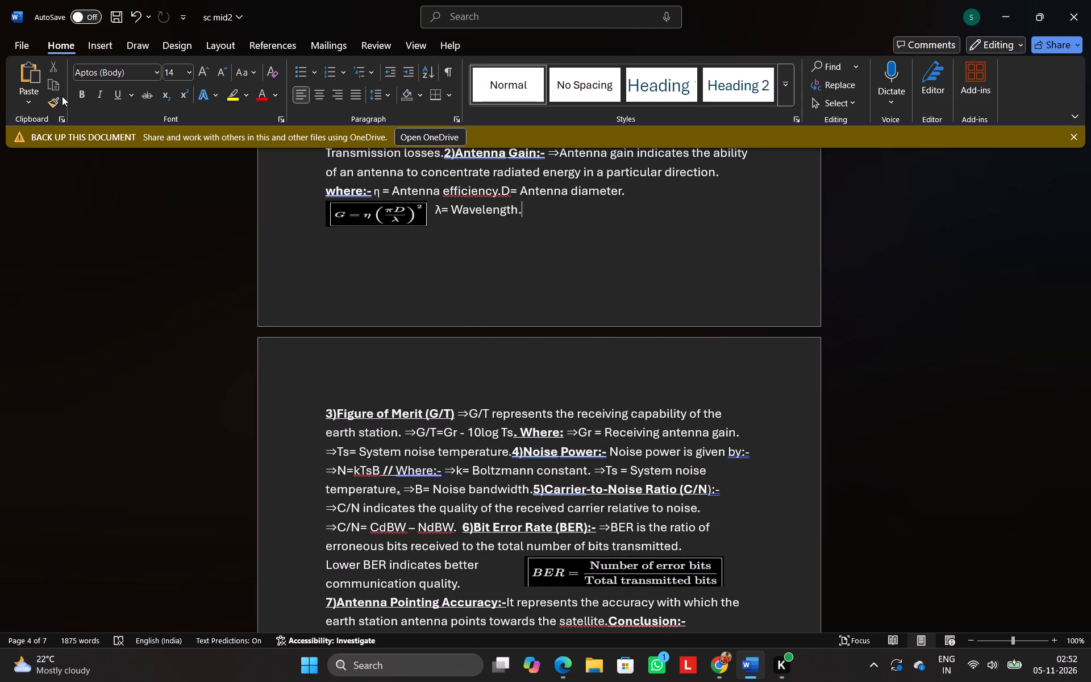
click(24, 52)
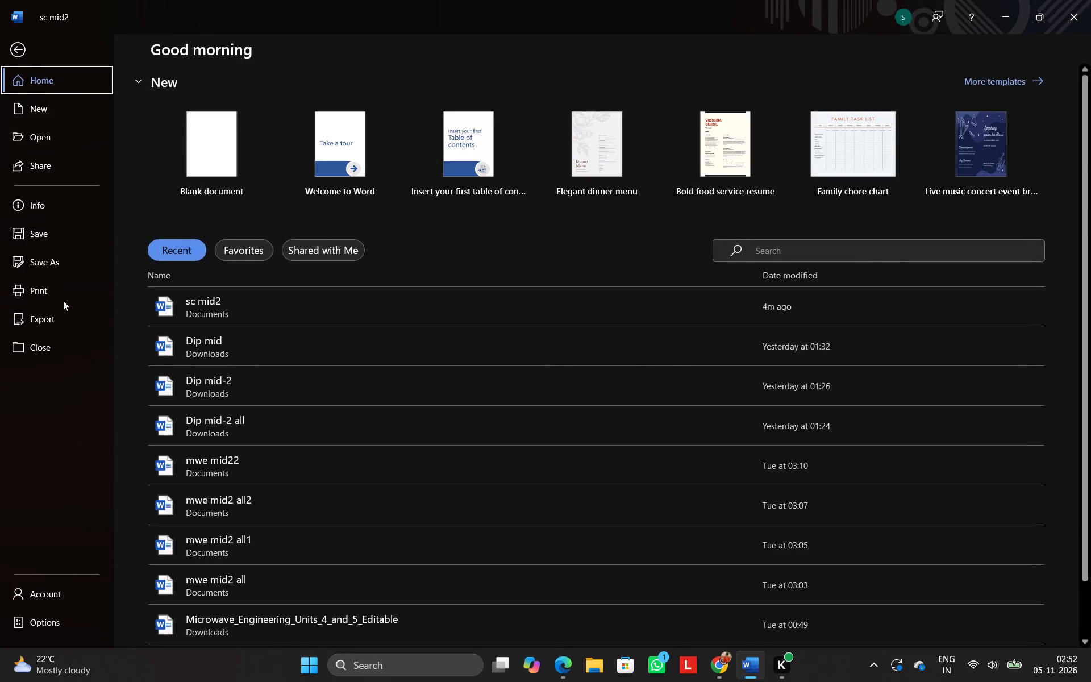
click(59, 259)
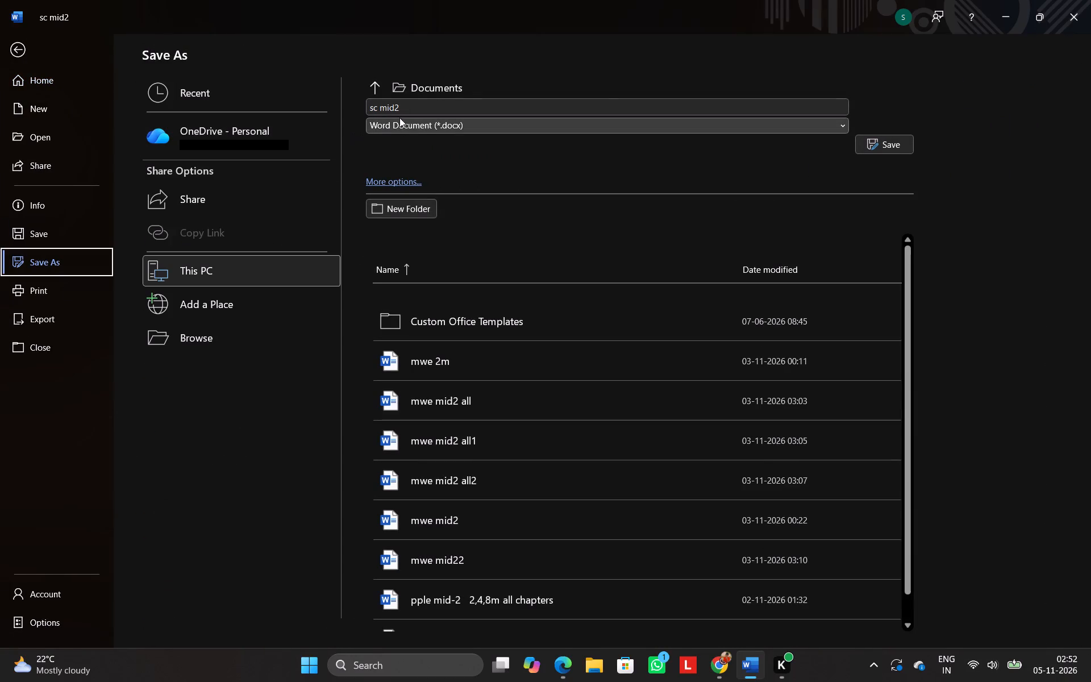
click(405, 110)
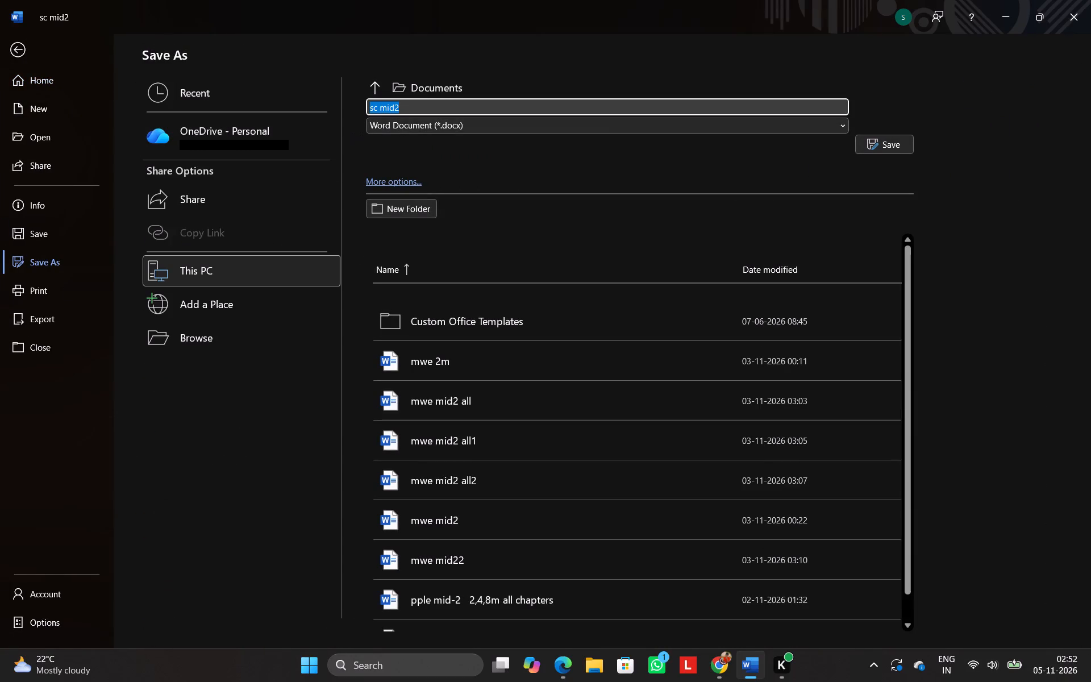
click(405, 110)
key(BackSpace)
key(Return)
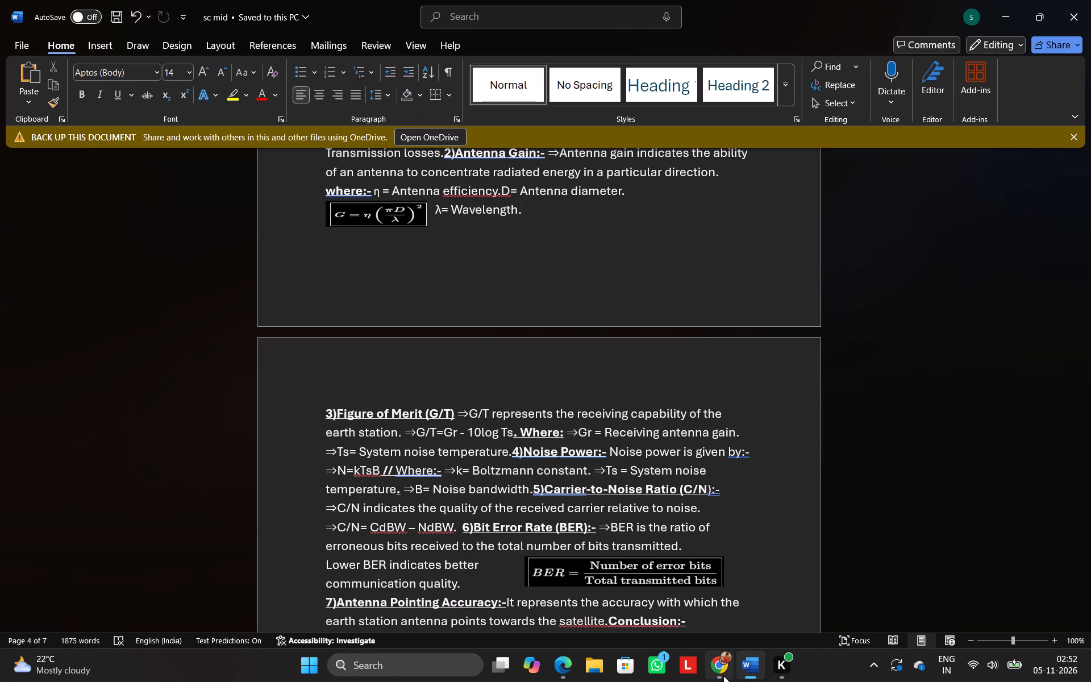
Switch to iLovePDF in Chrome, return to the Word to PDF converter and load the "sc mid" document from Documents.
click(724, 666)
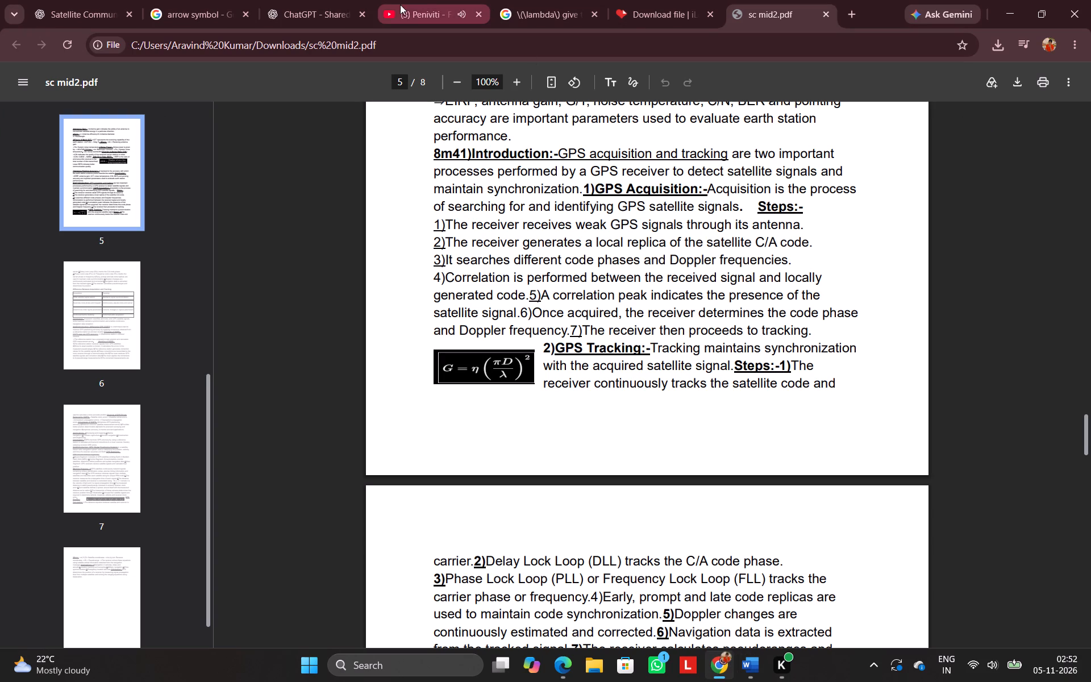
click(633, 0)
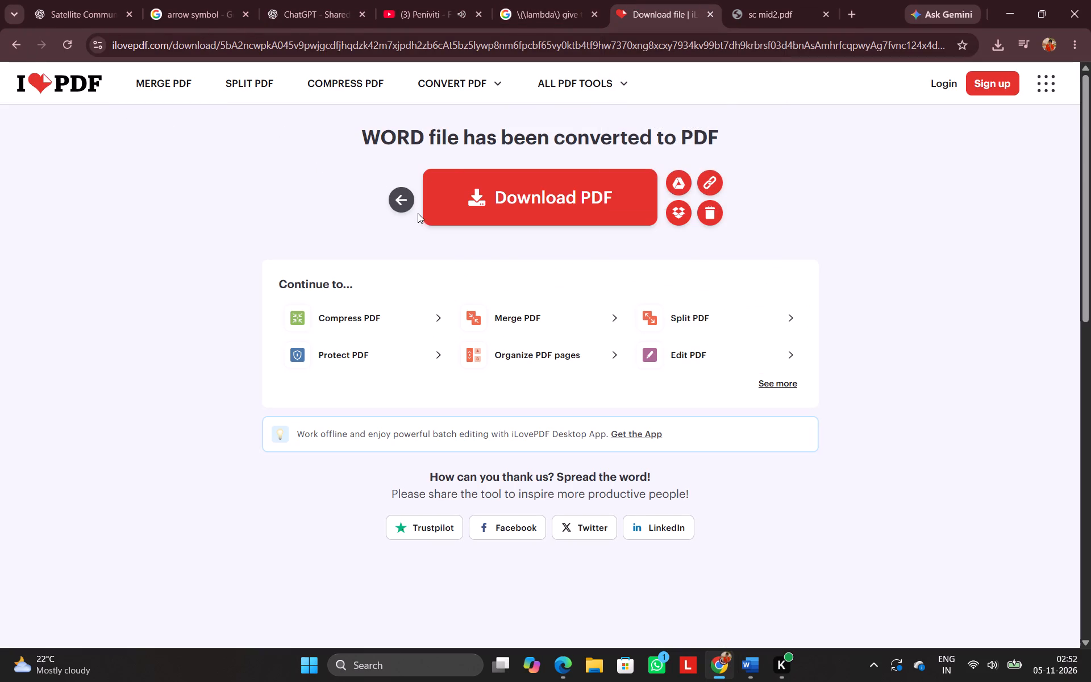
click(400, 205)
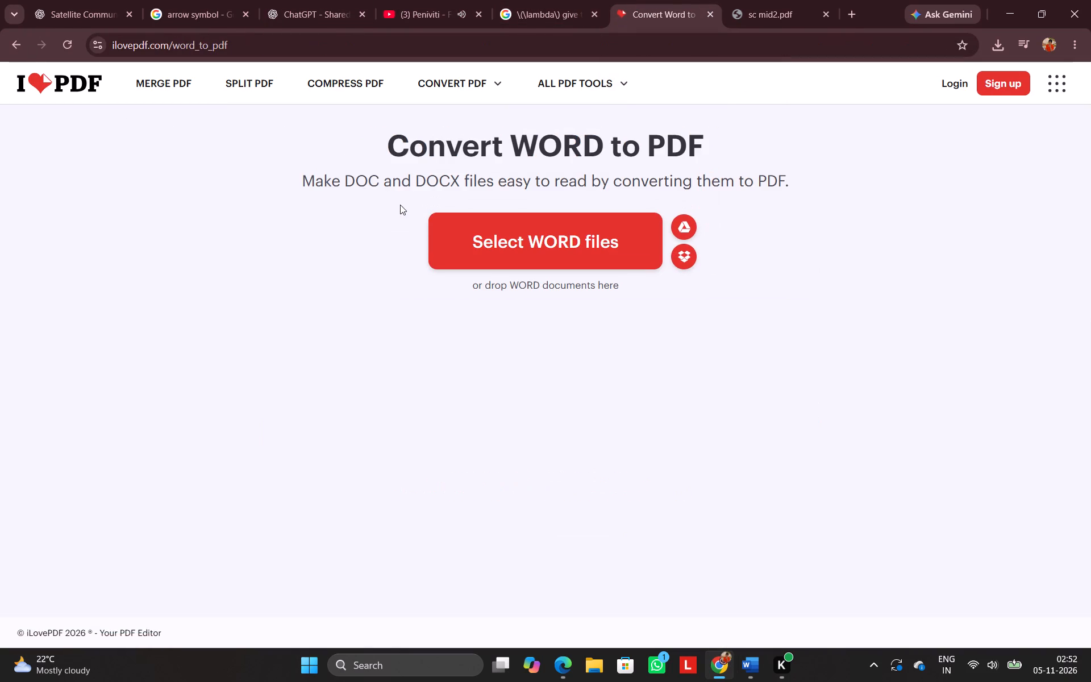
click(490, 254)
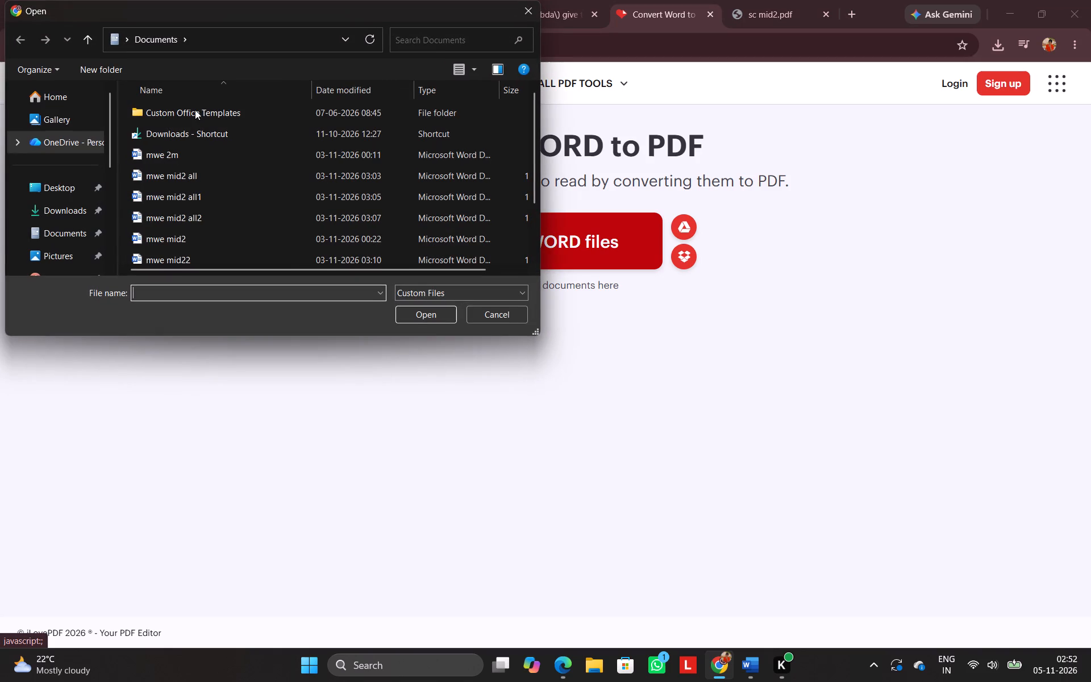
scroll(180, 166, up, 3)
scroll(180, 166, down, 5)
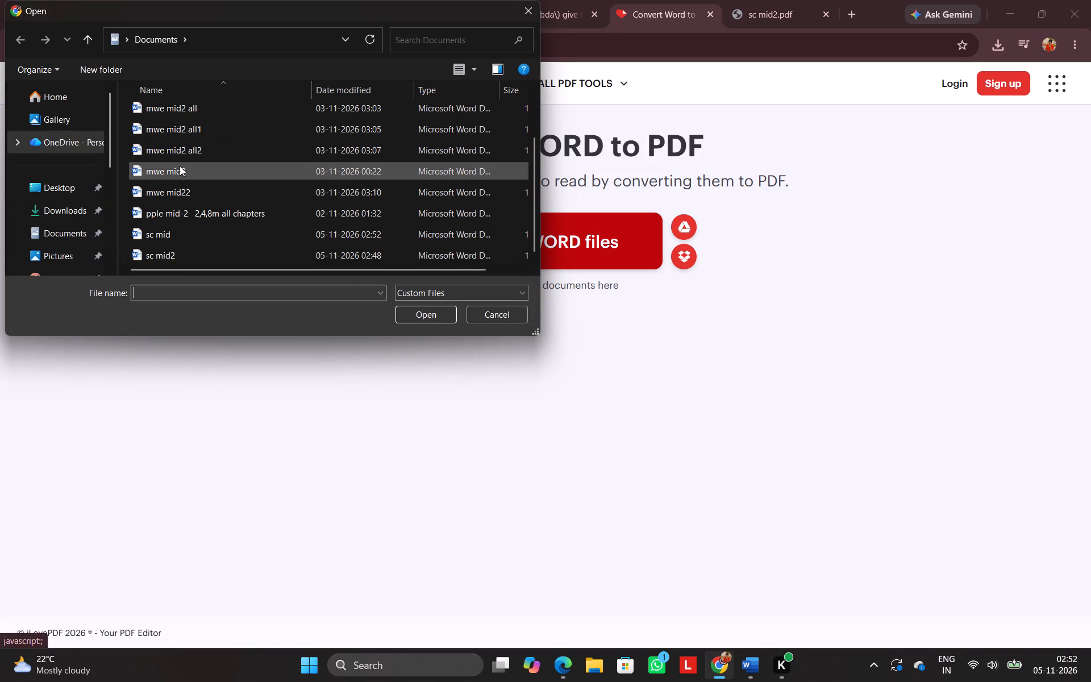
drag(186, 218, 181, 237)
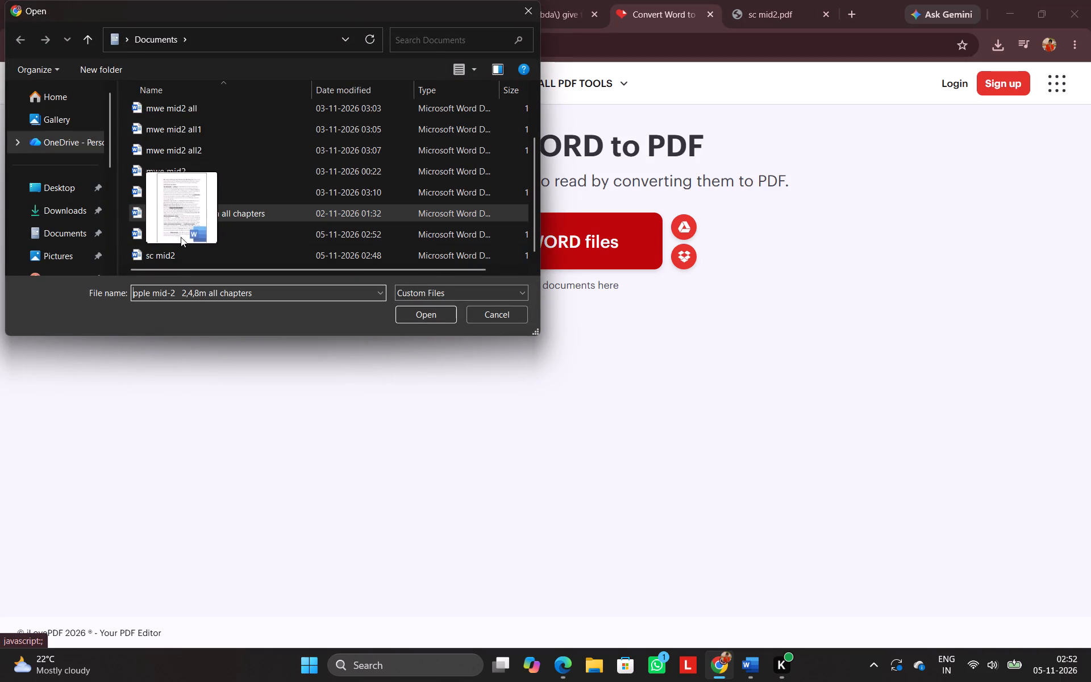
drag(181, 237, 202, 209)
click(185, 232)
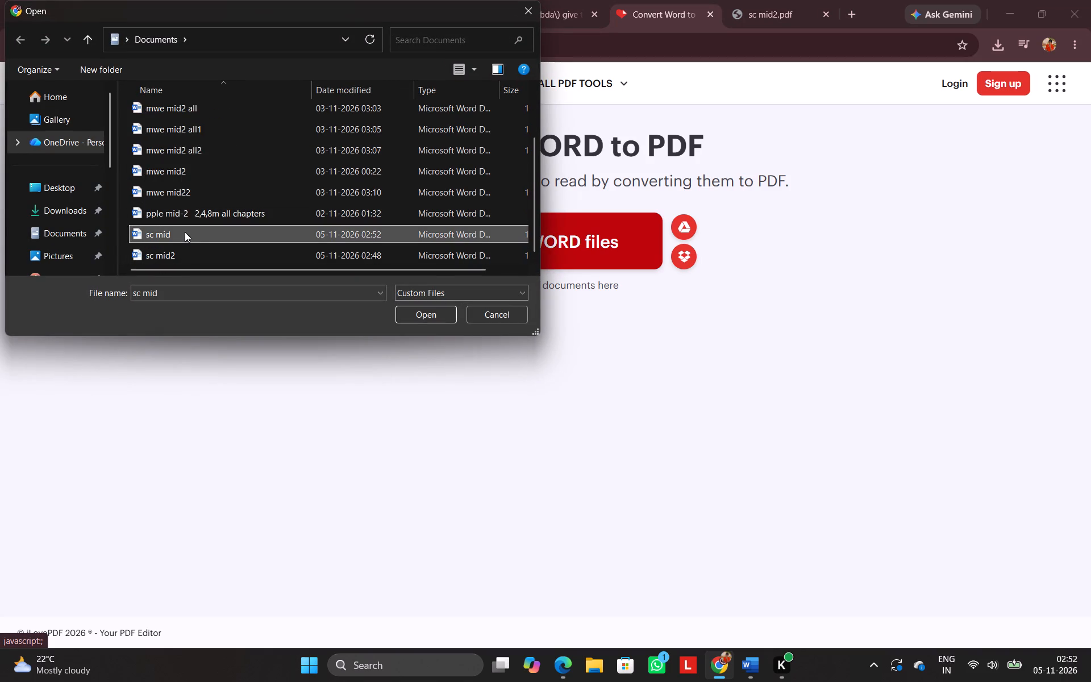
click(427, 314)
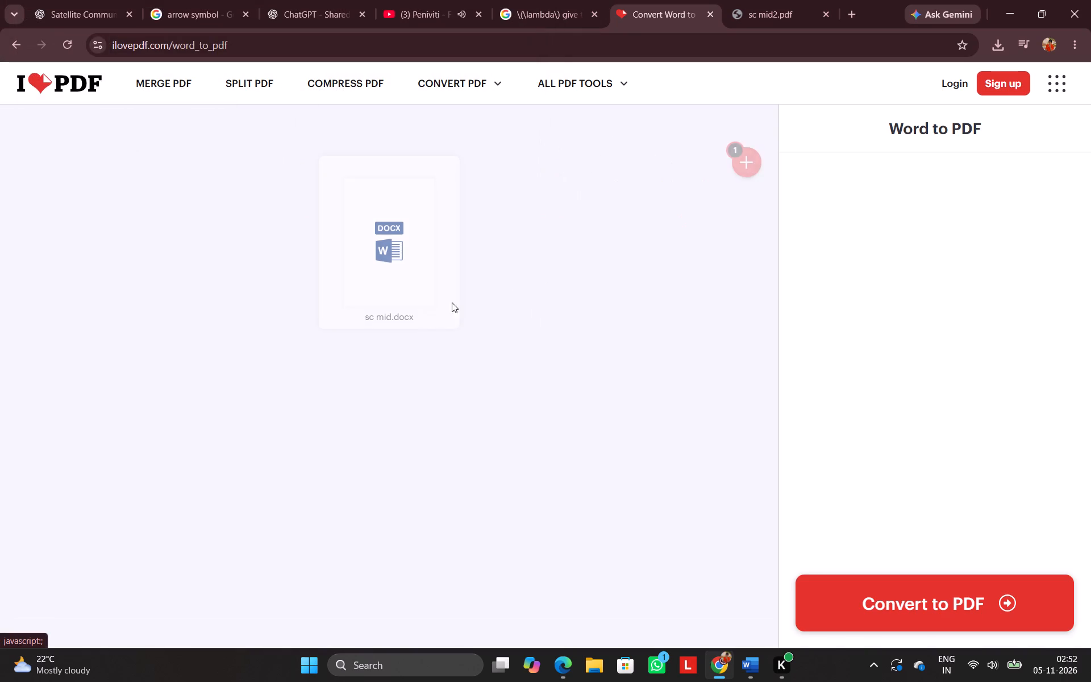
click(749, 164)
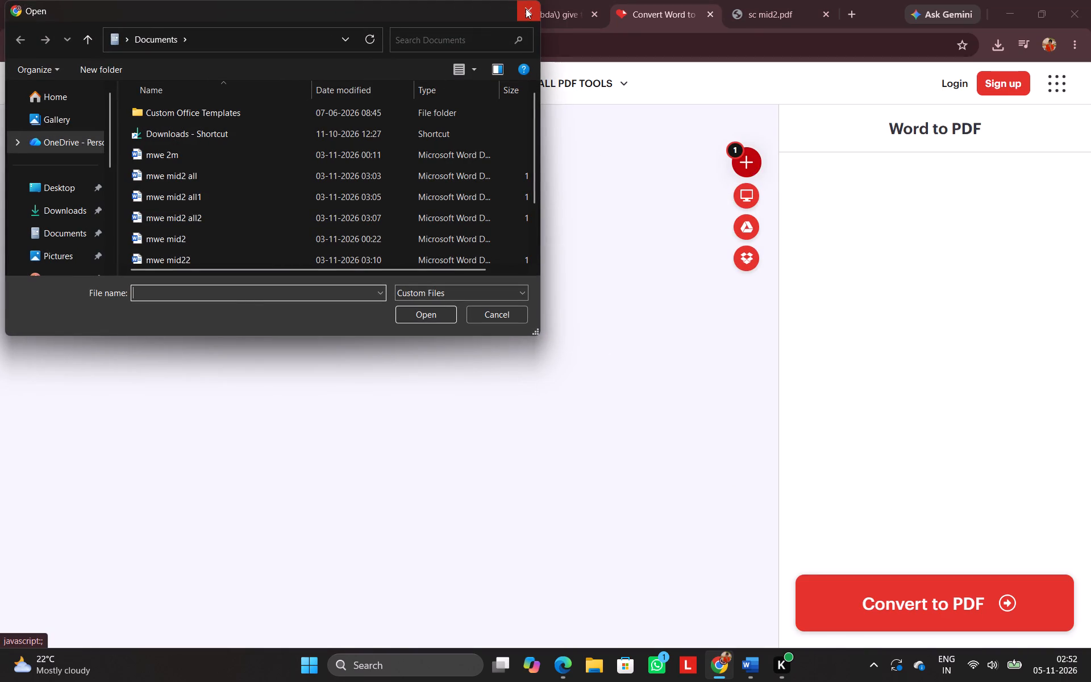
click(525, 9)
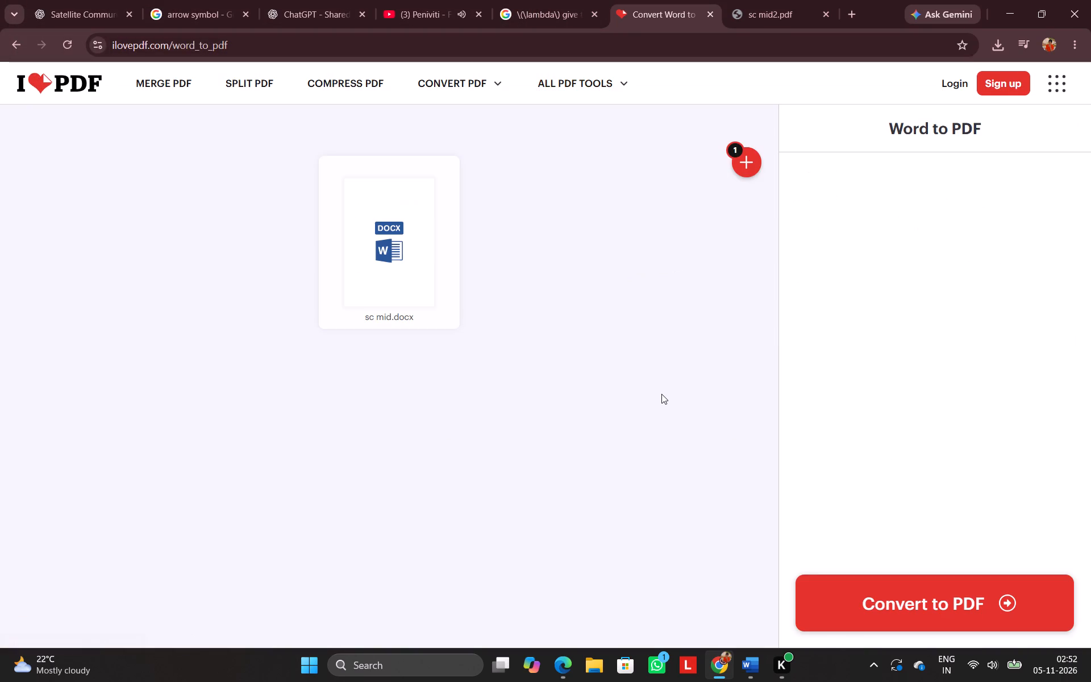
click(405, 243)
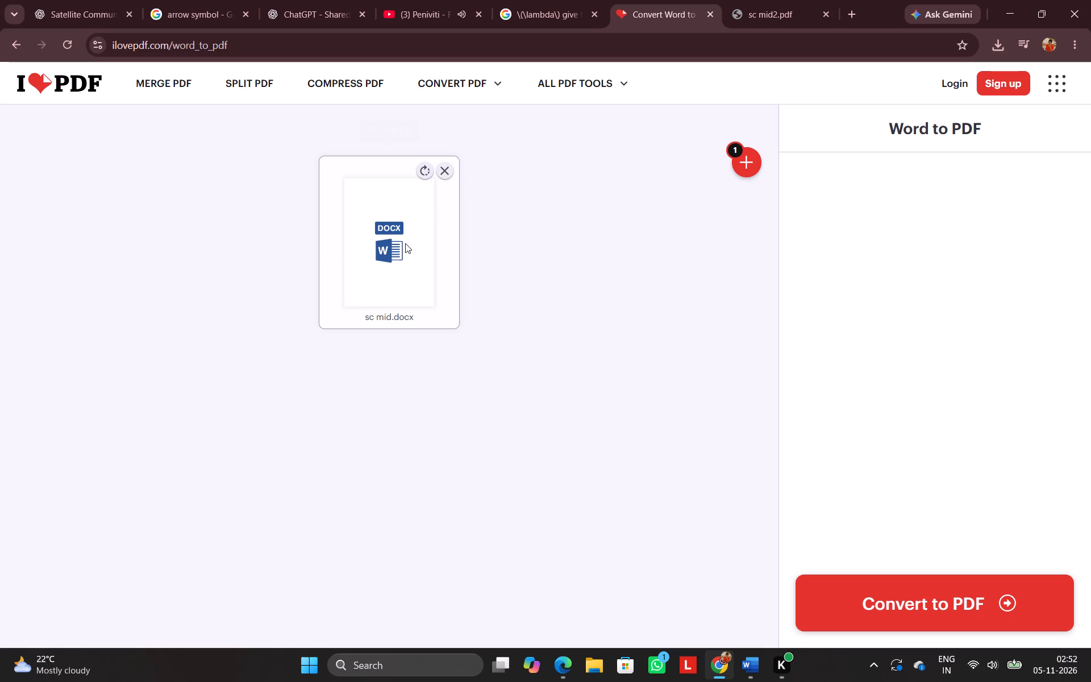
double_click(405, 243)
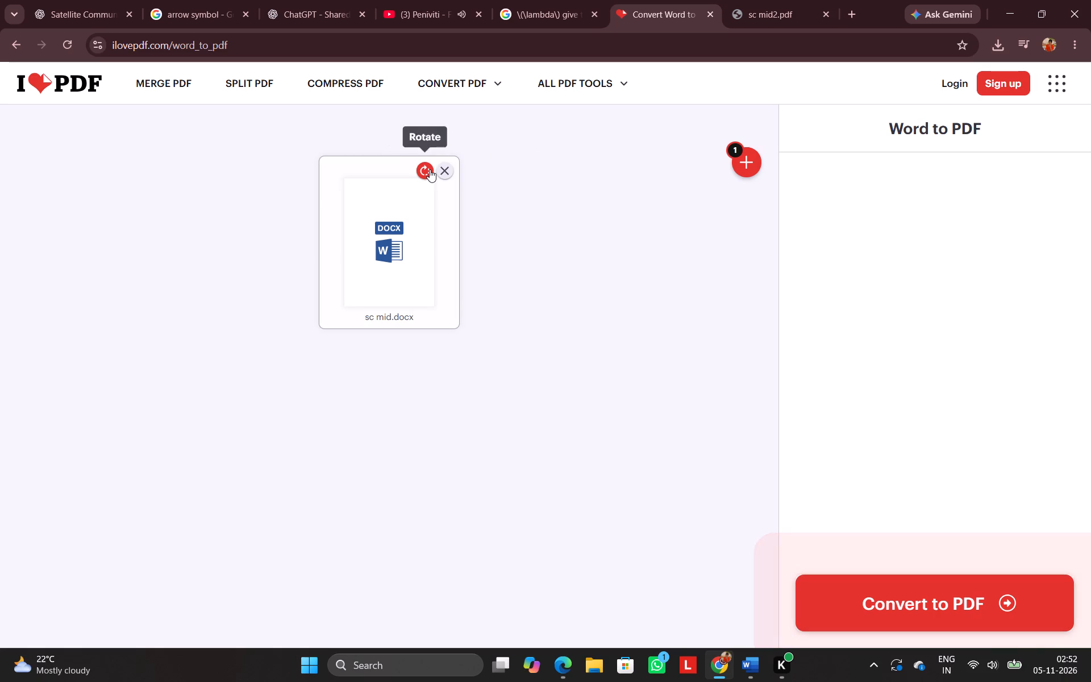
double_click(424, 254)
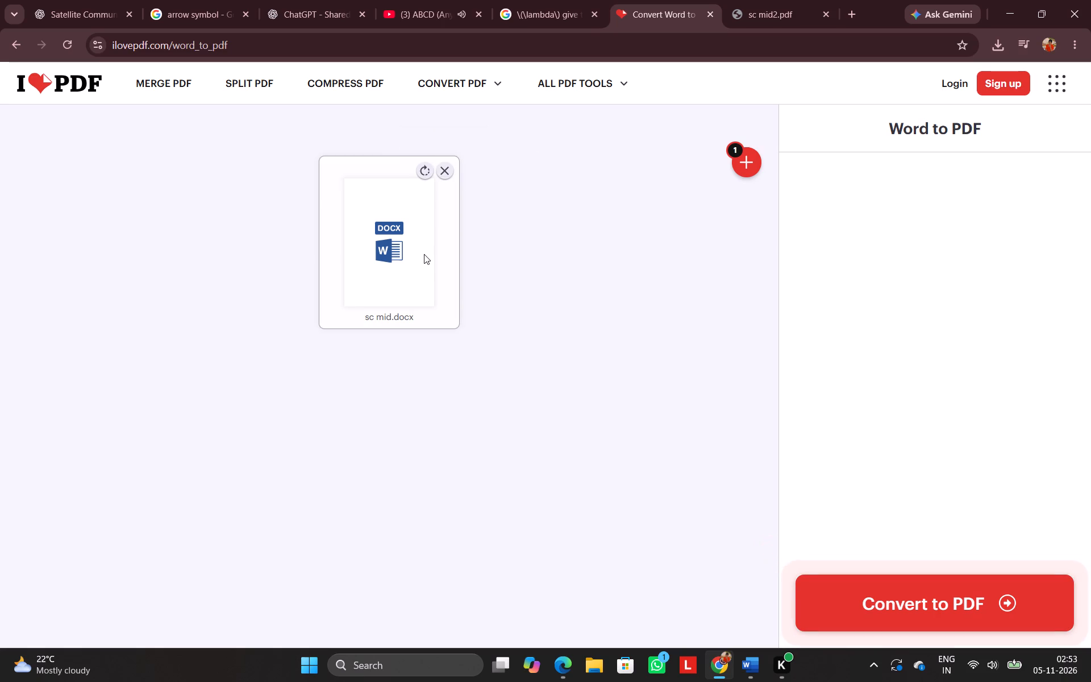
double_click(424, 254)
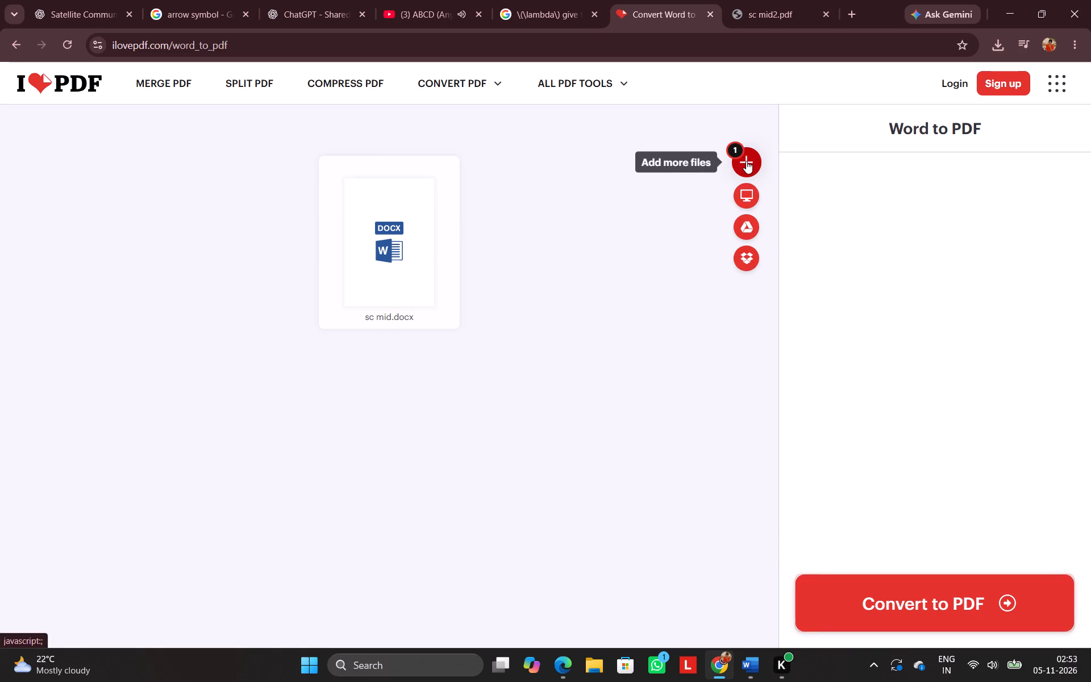
Open Dropbox as the source for adding another Word file to the conversion.
click(748, 259)
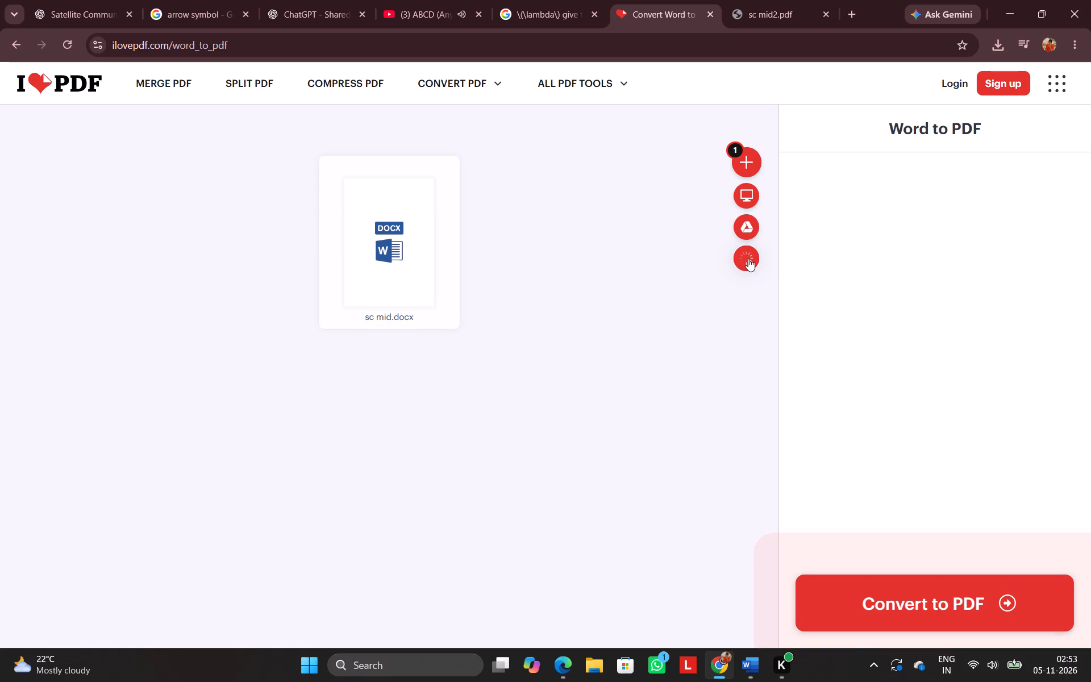
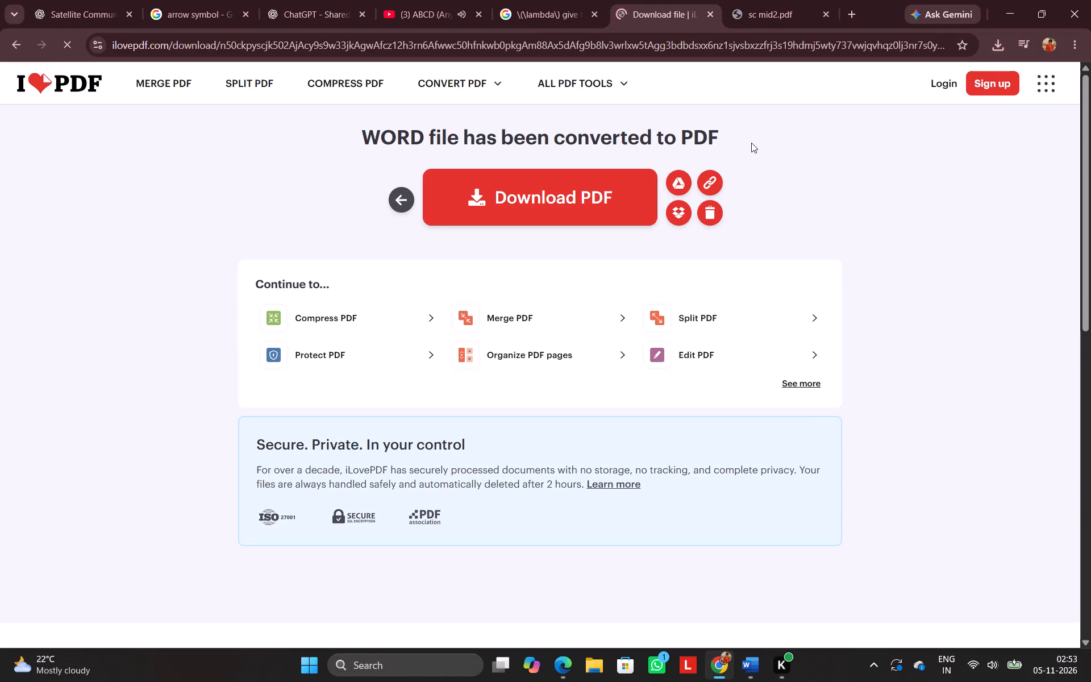
Download the PDF converted from the Word file and open the downloaded sc mid.pdf.
click(648, 182)
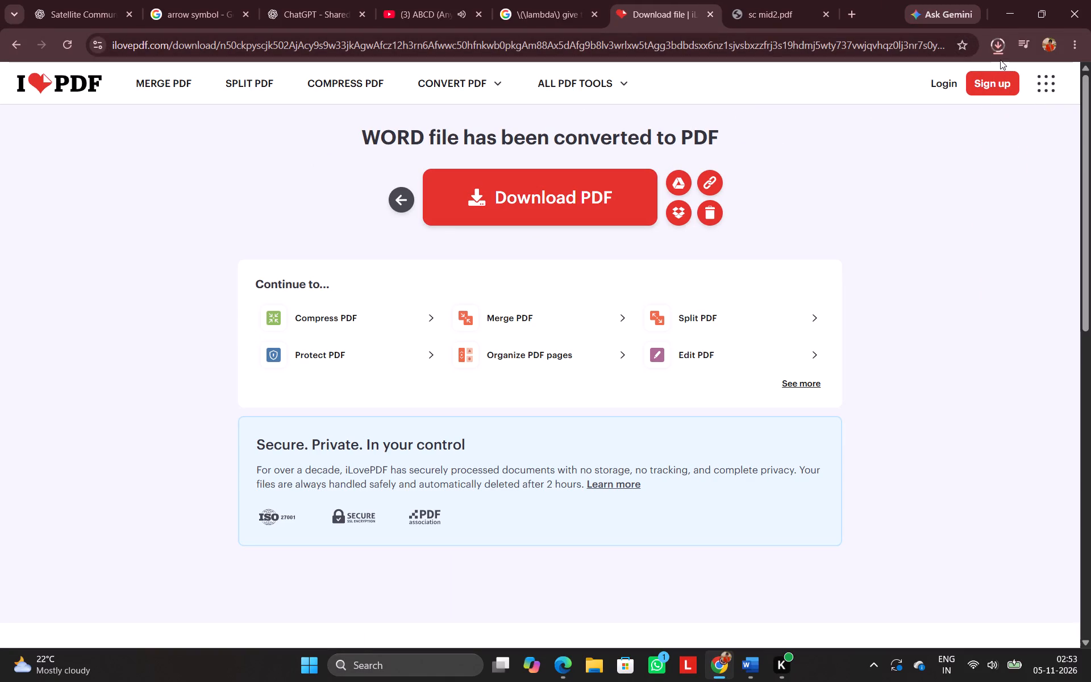
click(935, 77)
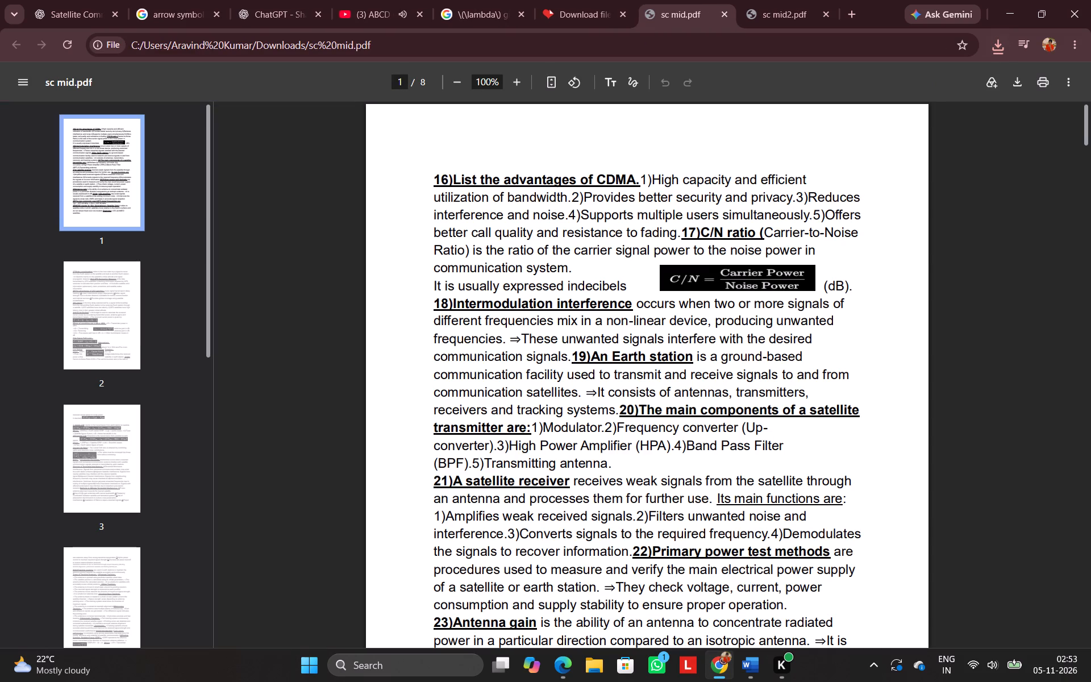
Check the last page of sc mid.pdf, then review the layout from page 1 through the EIRP section on page 4.
scroll(94, 480, down, 10)
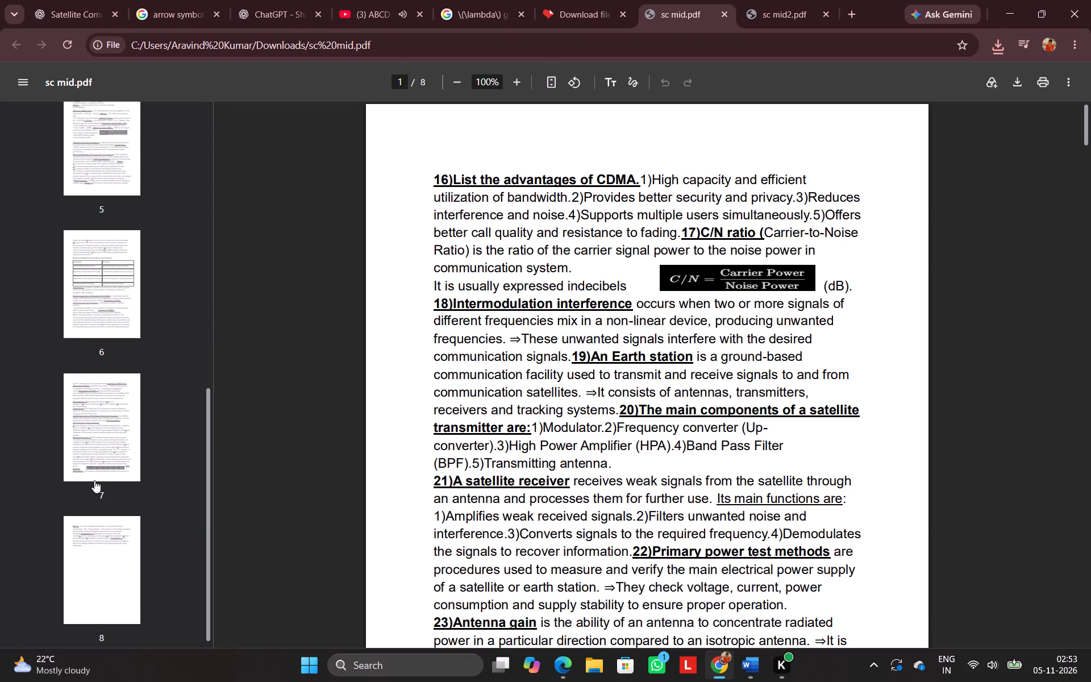
click(103, 573)
scroll(130, 359, up, 1)
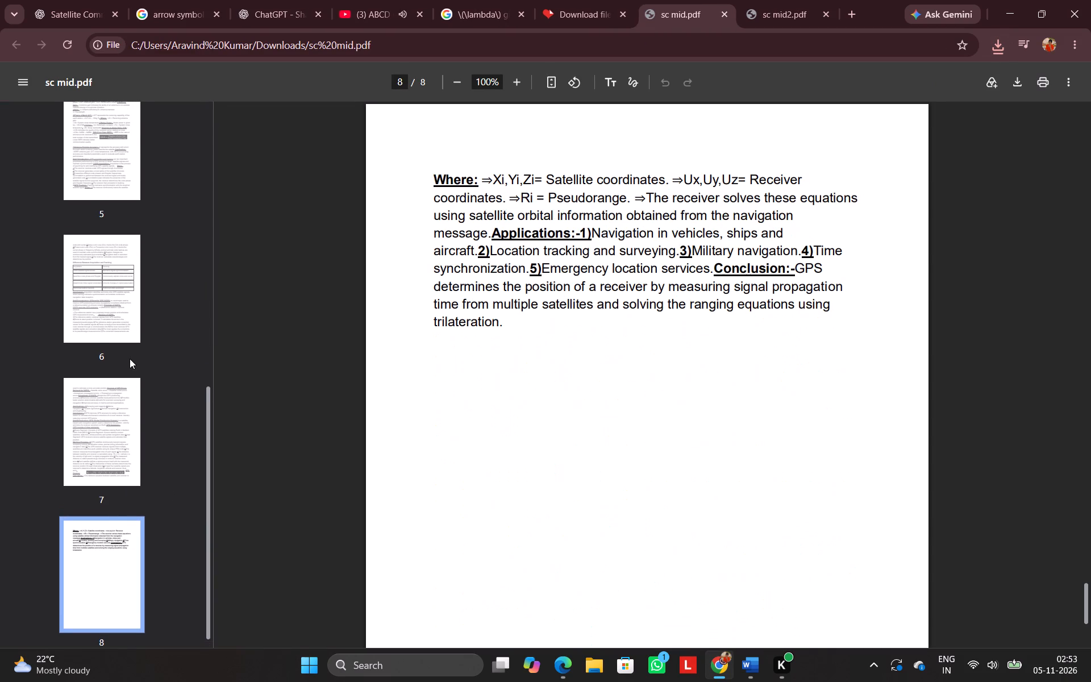
scroll(481, 298, up, 20)
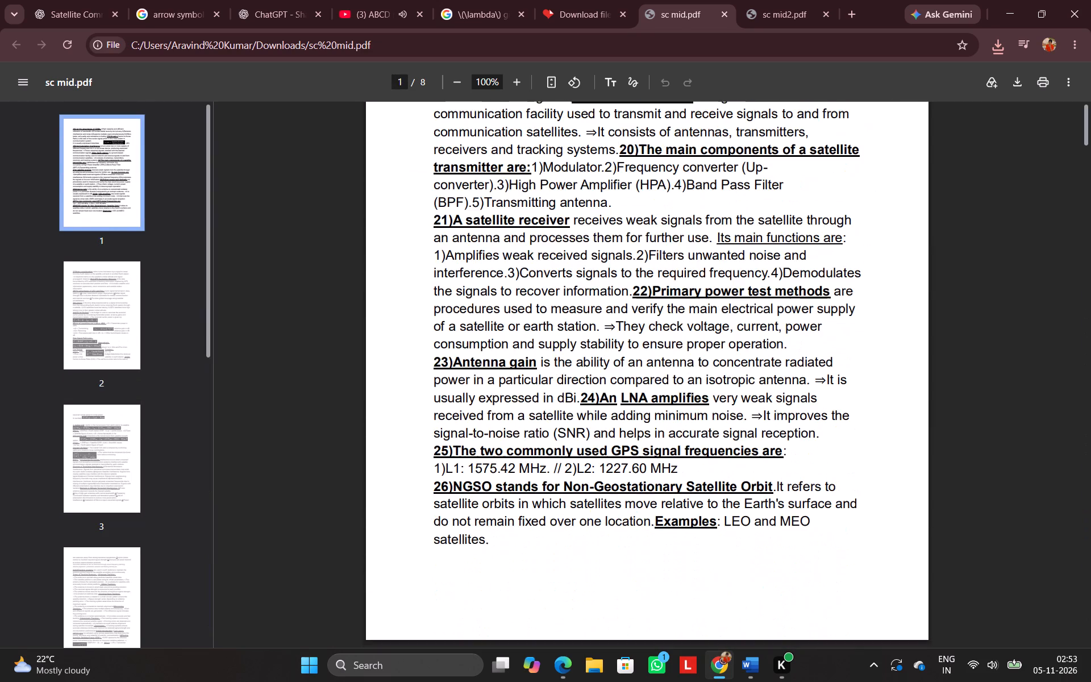
scroll(481, 298, down, 8)
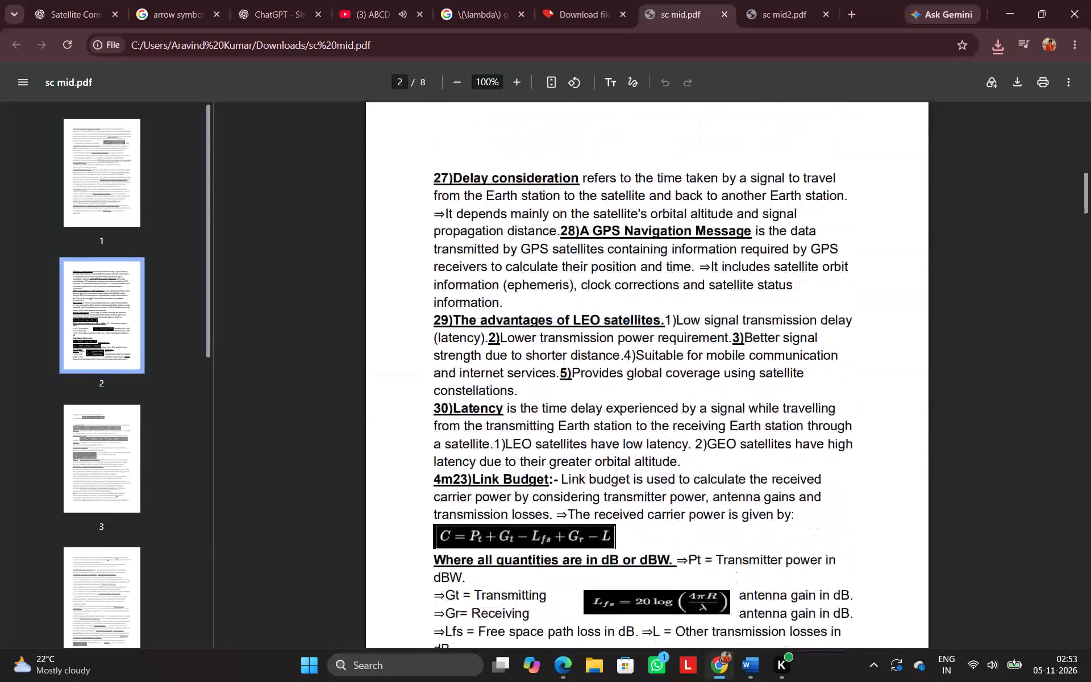
scroll(481, 298, down, 8)
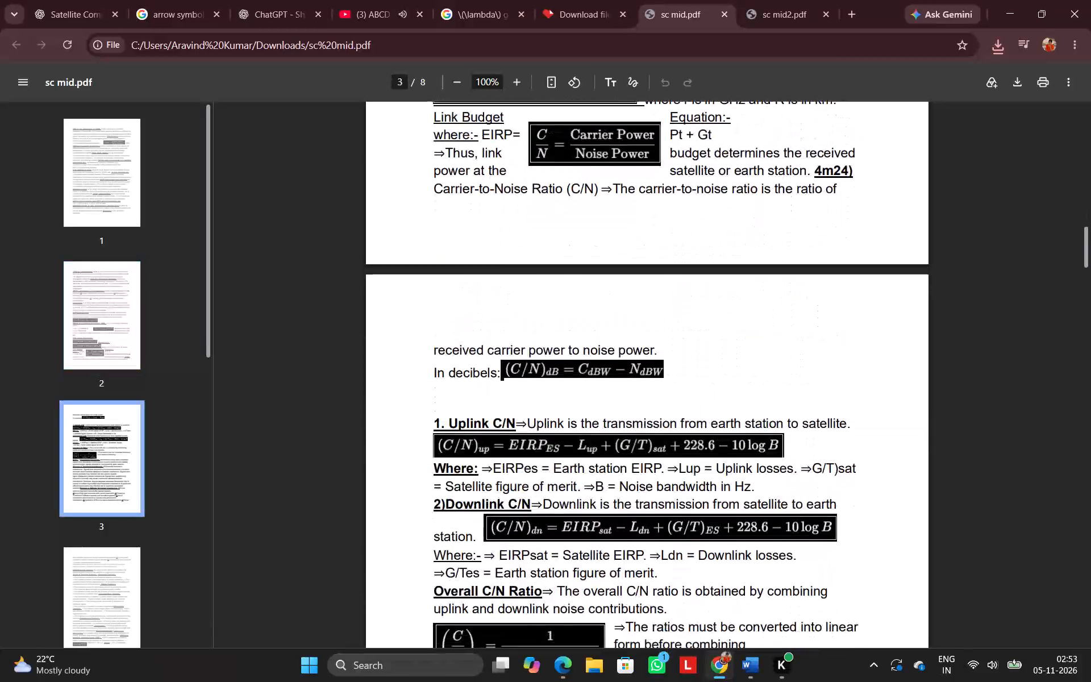
scroll(481, 298, down, 7)
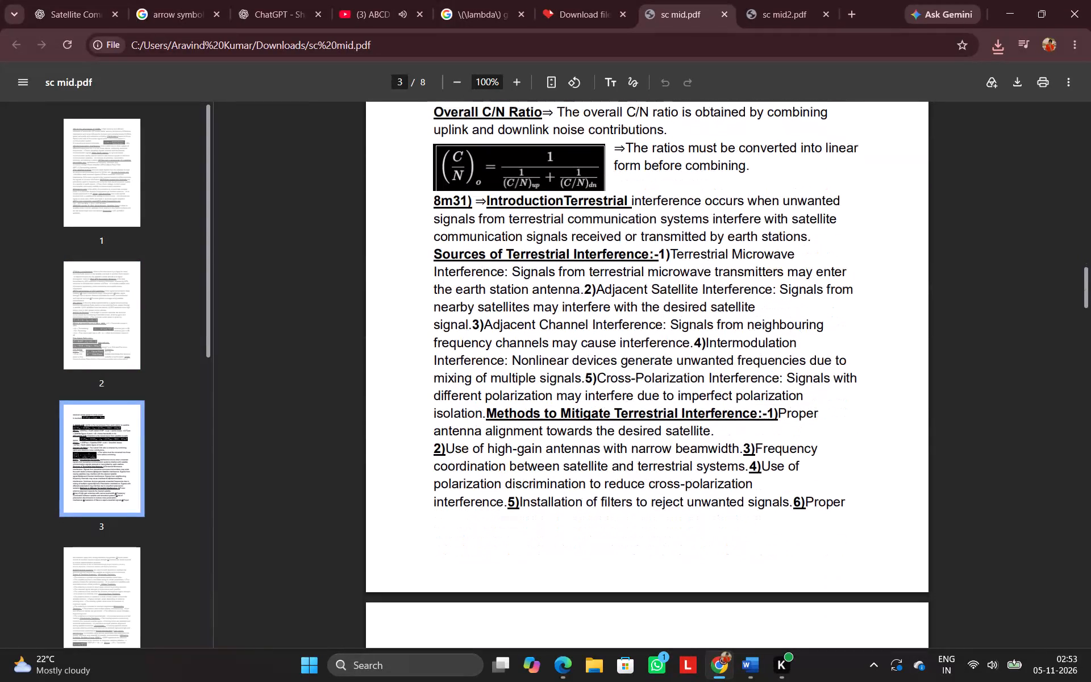
scroll(481, 298, down, 5)
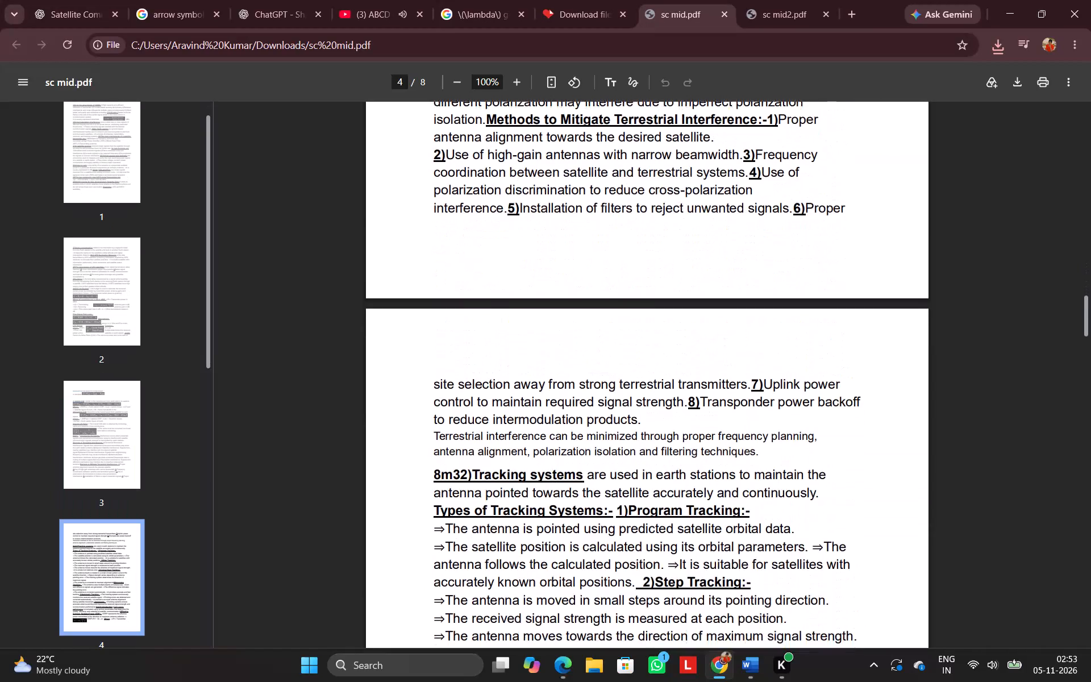
scroll(481, 298, down, 4)
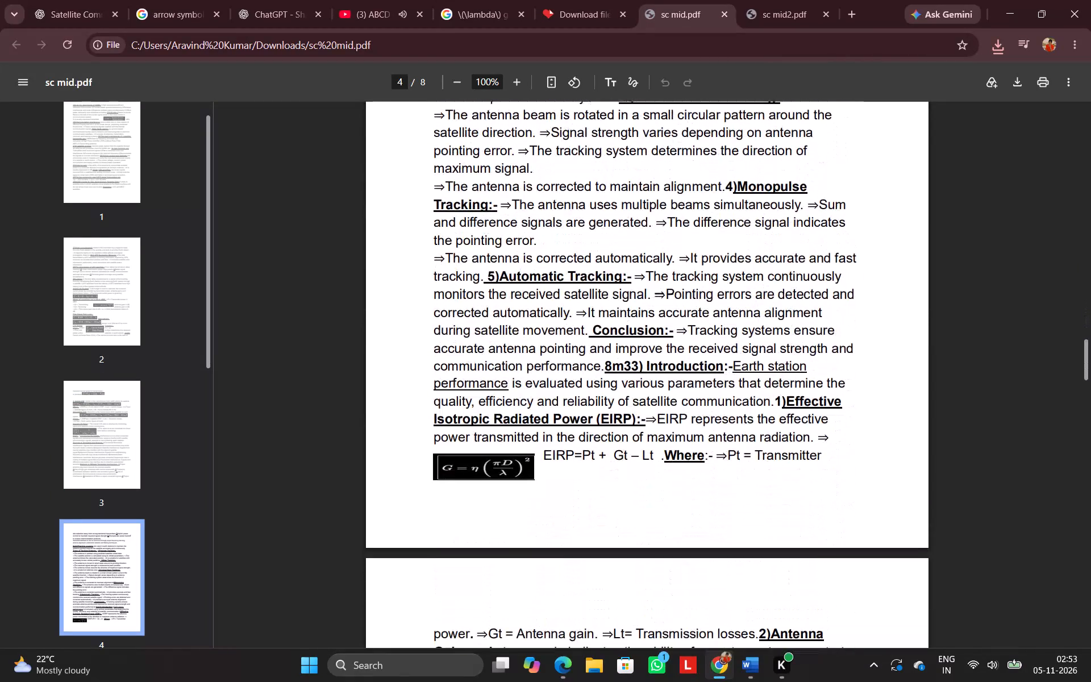
scroll(481, 298, down, 2)
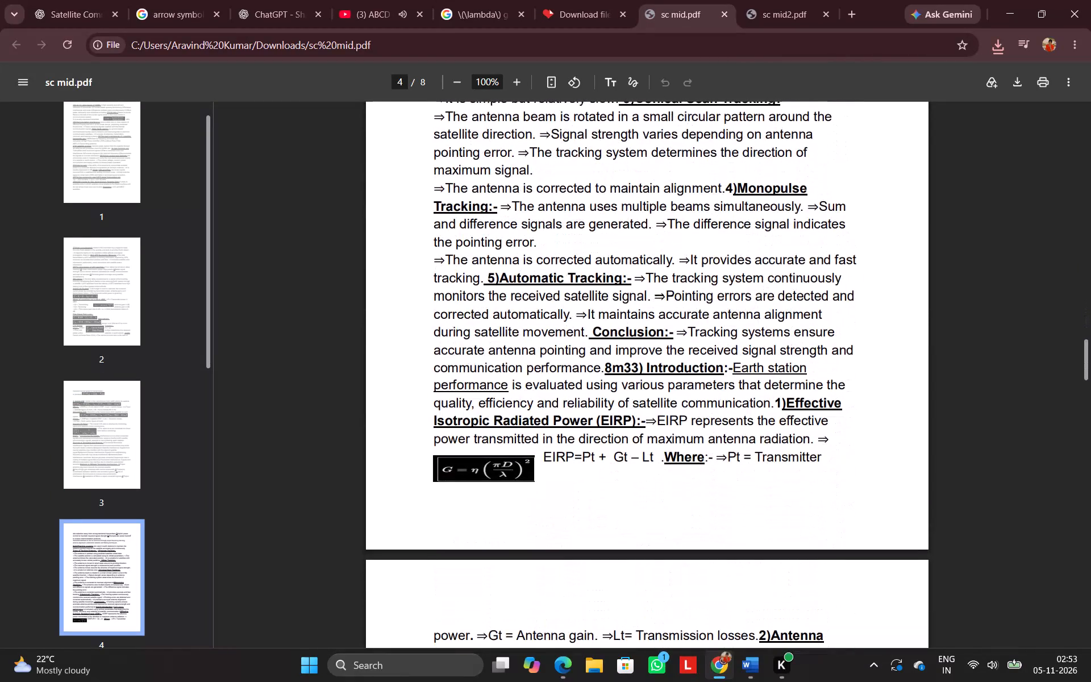
scroll(481, 298, down, 1)
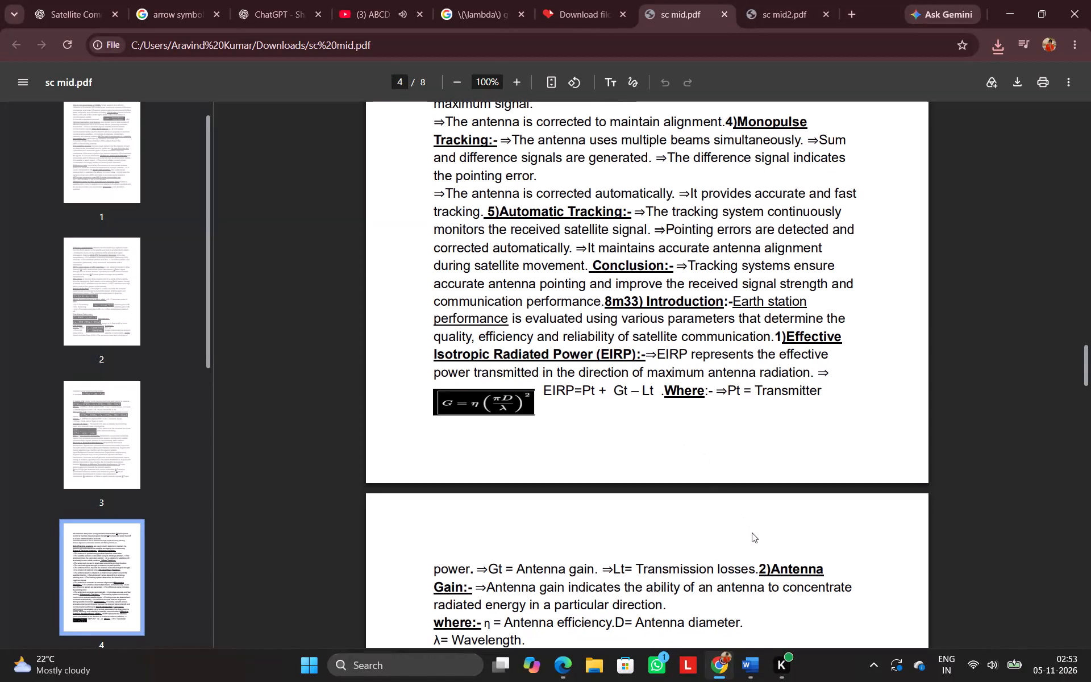
Switch to the sc mid document in Word and examine the EIRP and Antenna Gain sections around the gain formula.
click(738, 666)
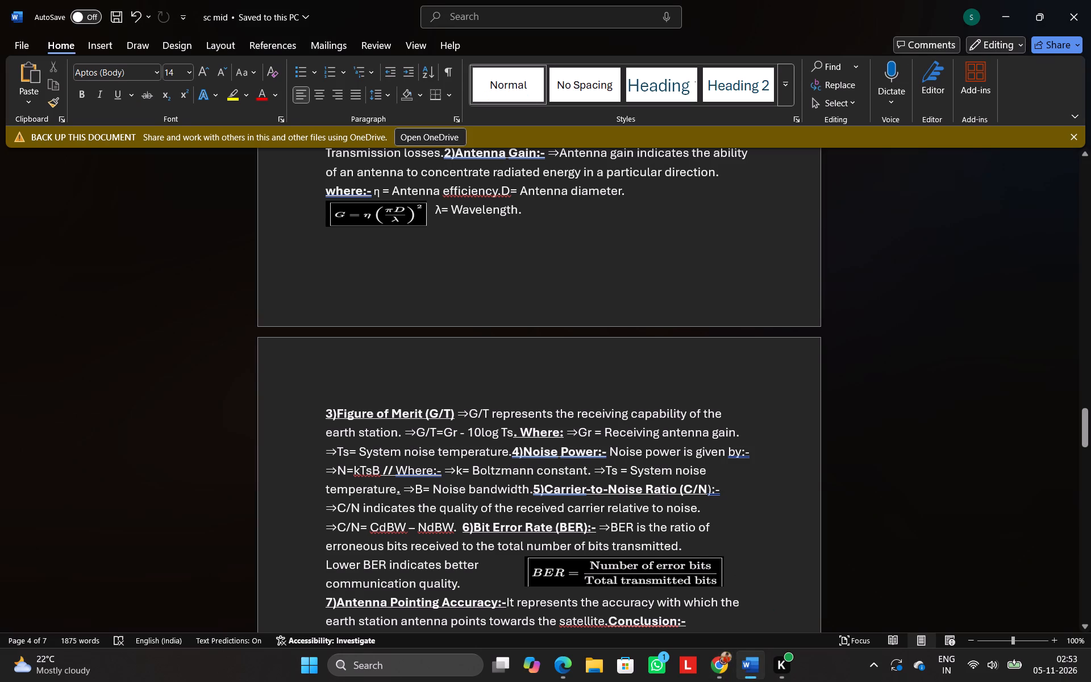
scroll(619, 353, up, 2)
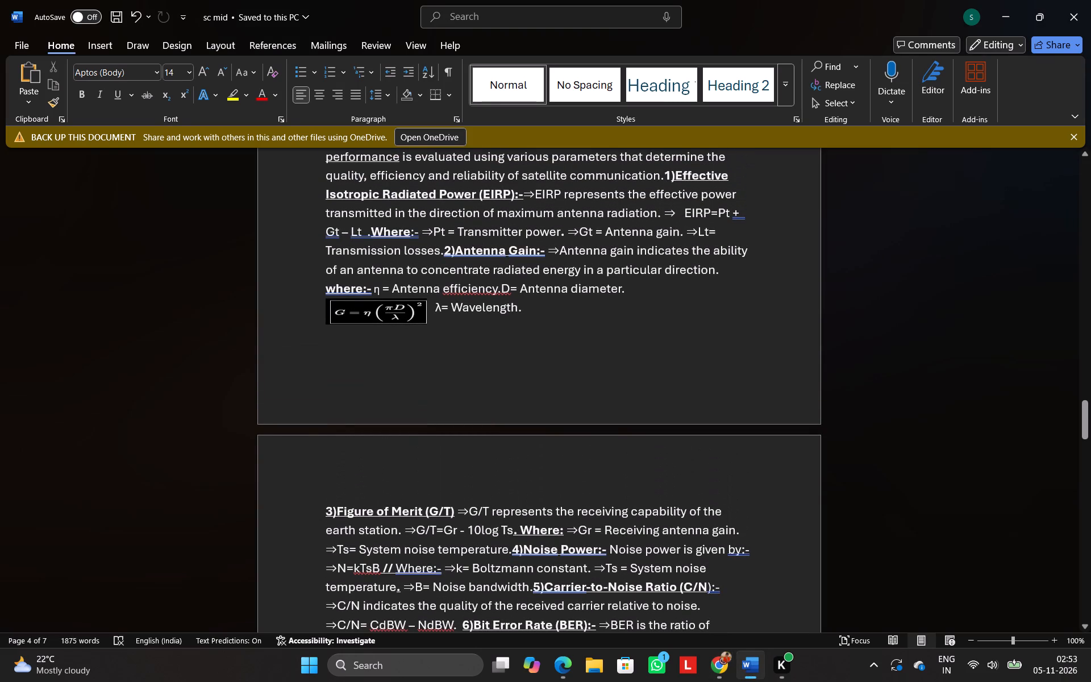
scroll(619, 353, up, 1)
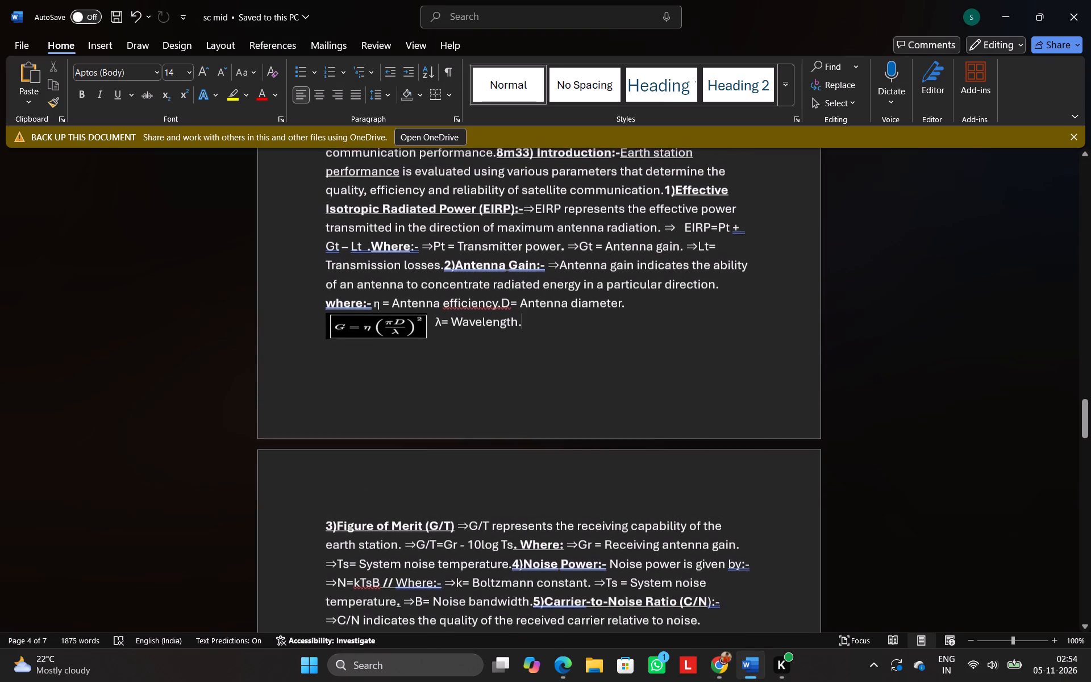
scroll(619, 353, up, 1)
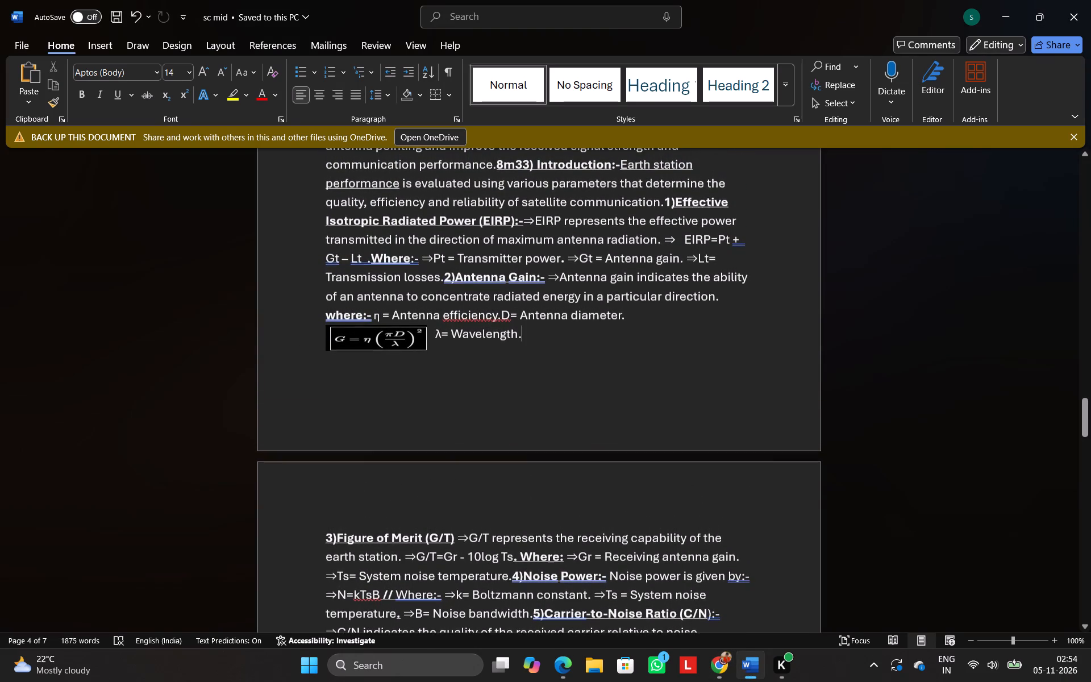
scroll(619, 353, up, 1)
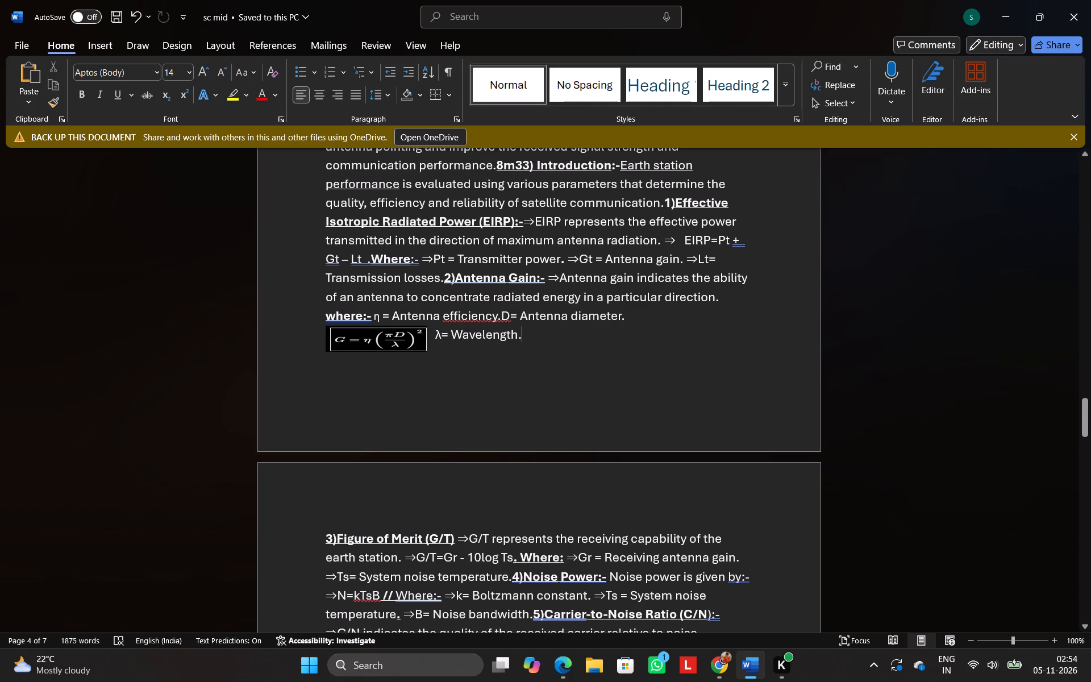
Return to sc mid.pdf in Chrome and examine the text and formula placement on pages 3 to 5.
click(749, 678)
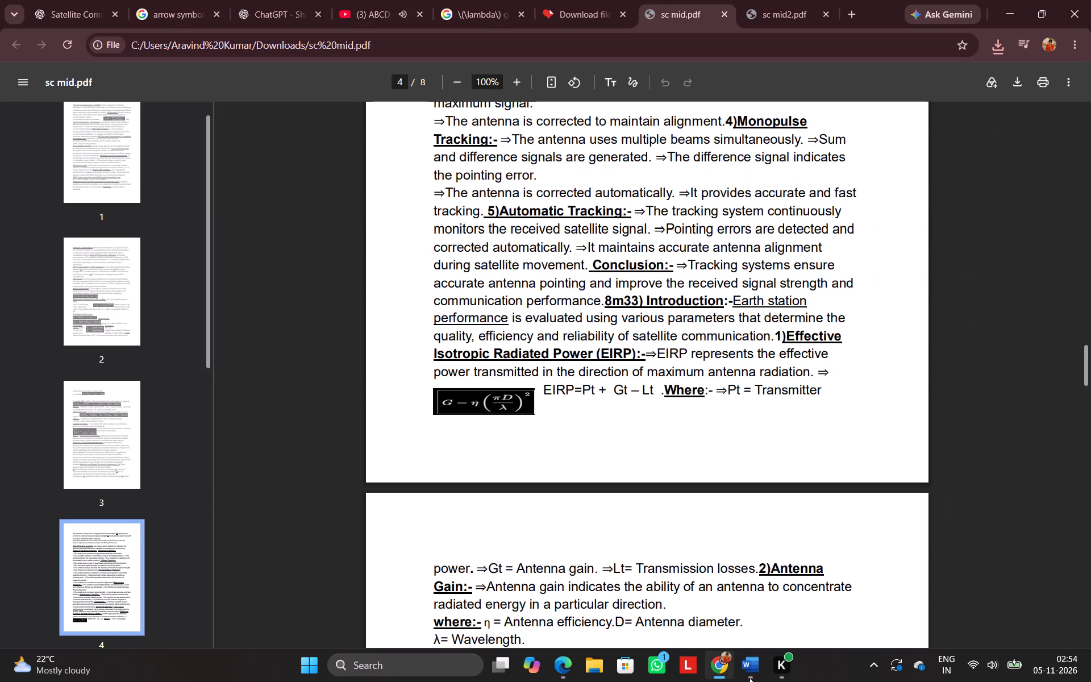
scroll(614, 493, down, 1)
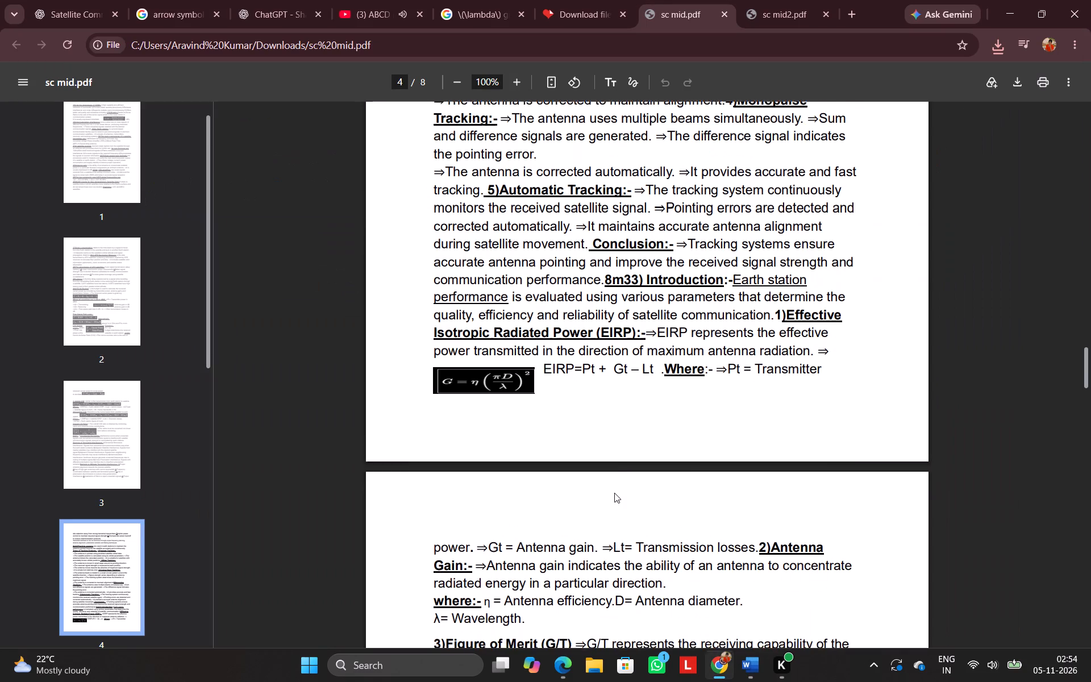
scroll(614, 493, down, 1)
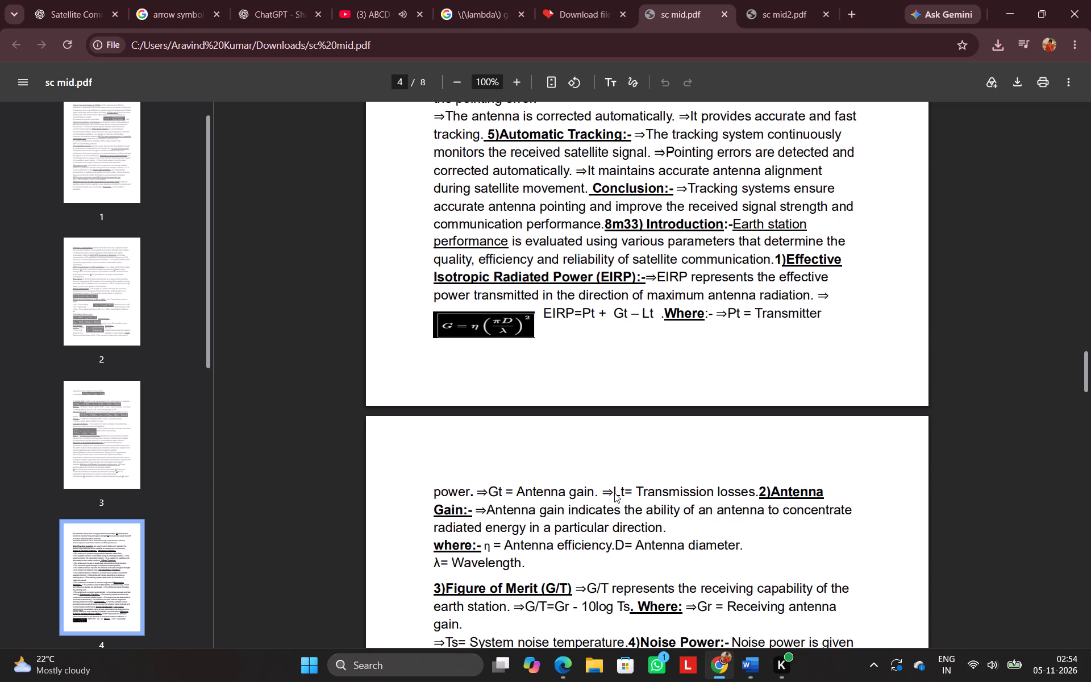
scroll(614, 493, down, 1)
scroll(649, 588, down, 3)
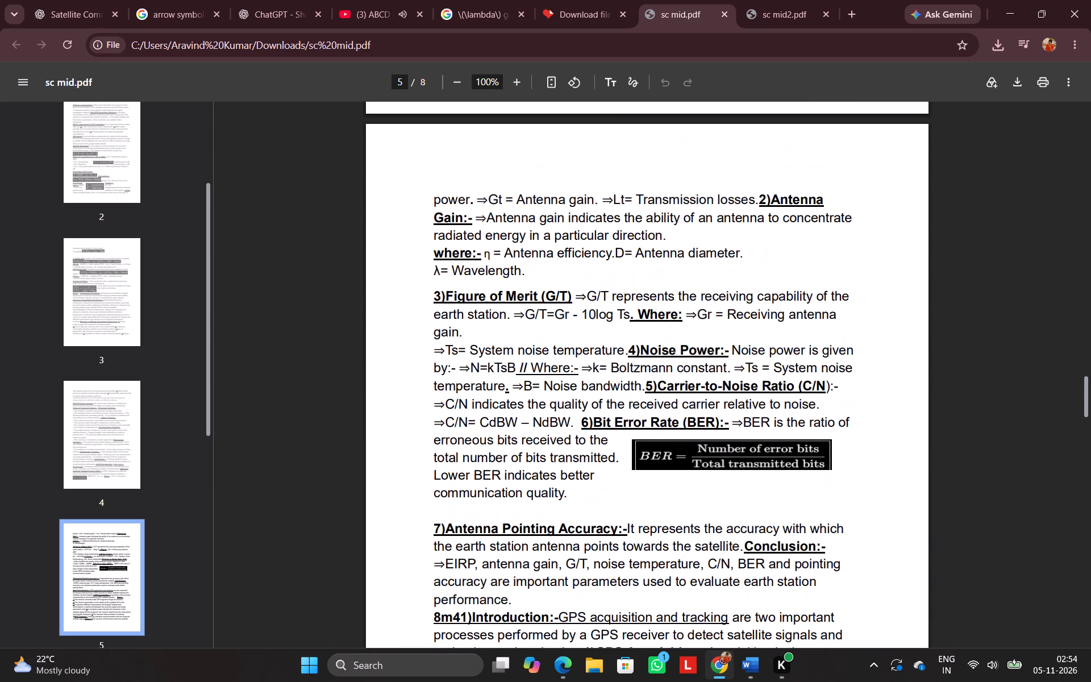
scroll(649, 588, up, 1)
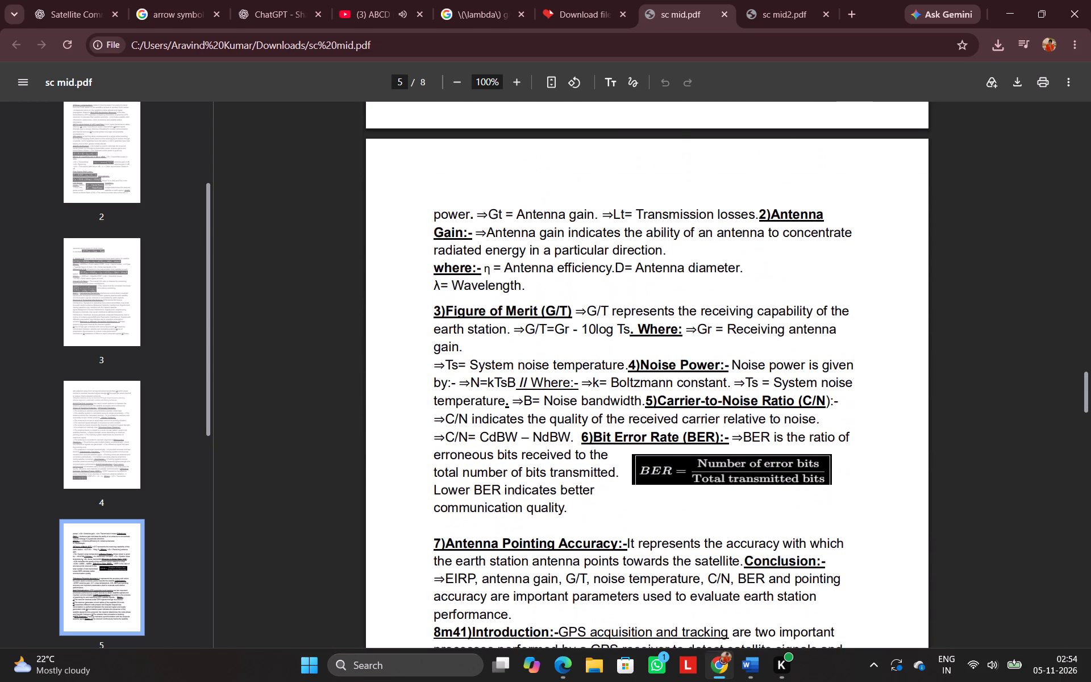
scroll(649, 588, up, 6)
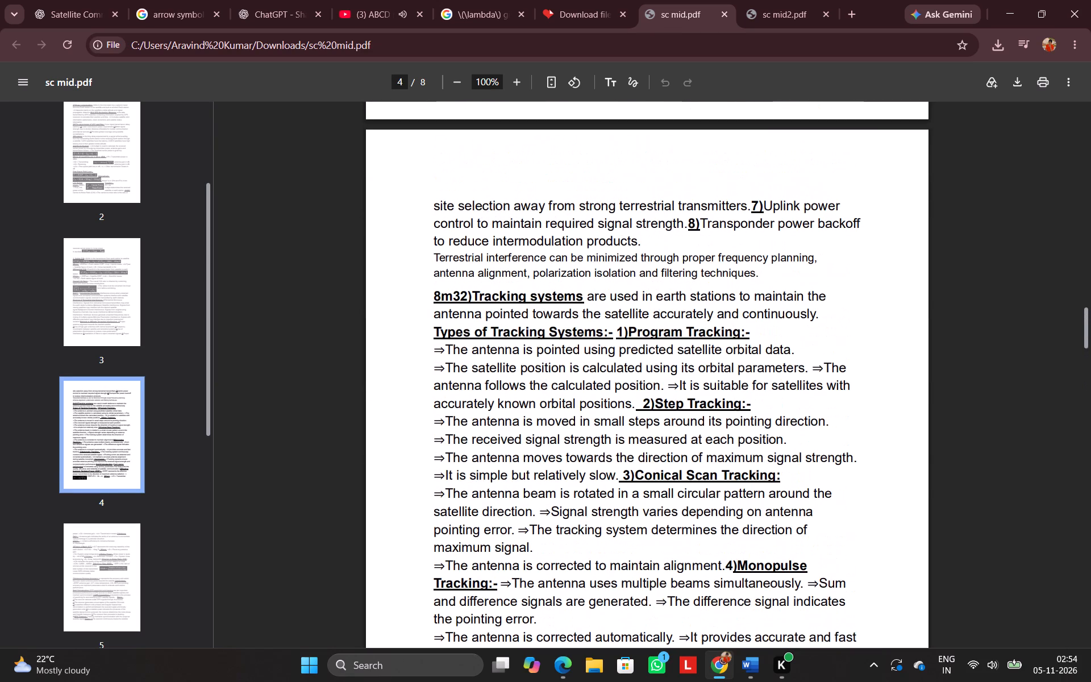
scroll(649, 588, up, 4)
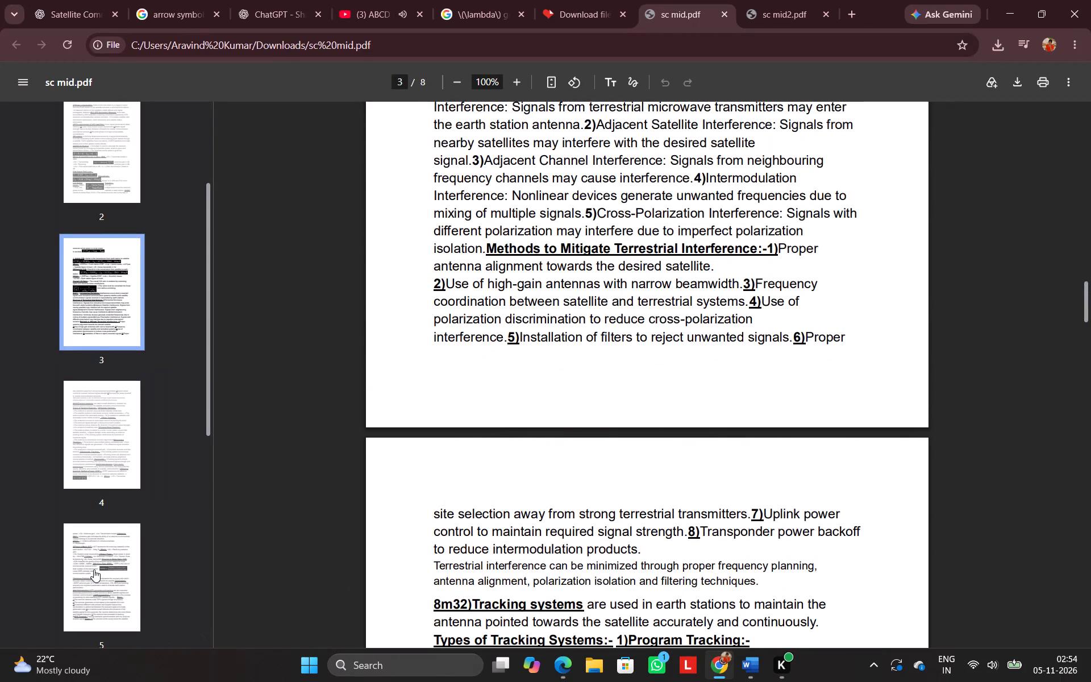
Examine the GPS content on pages 7 and 8 of sc mid.pdf, including the position equation and the page break.
scroll(94, 569, down, 6)
click(111, 545)
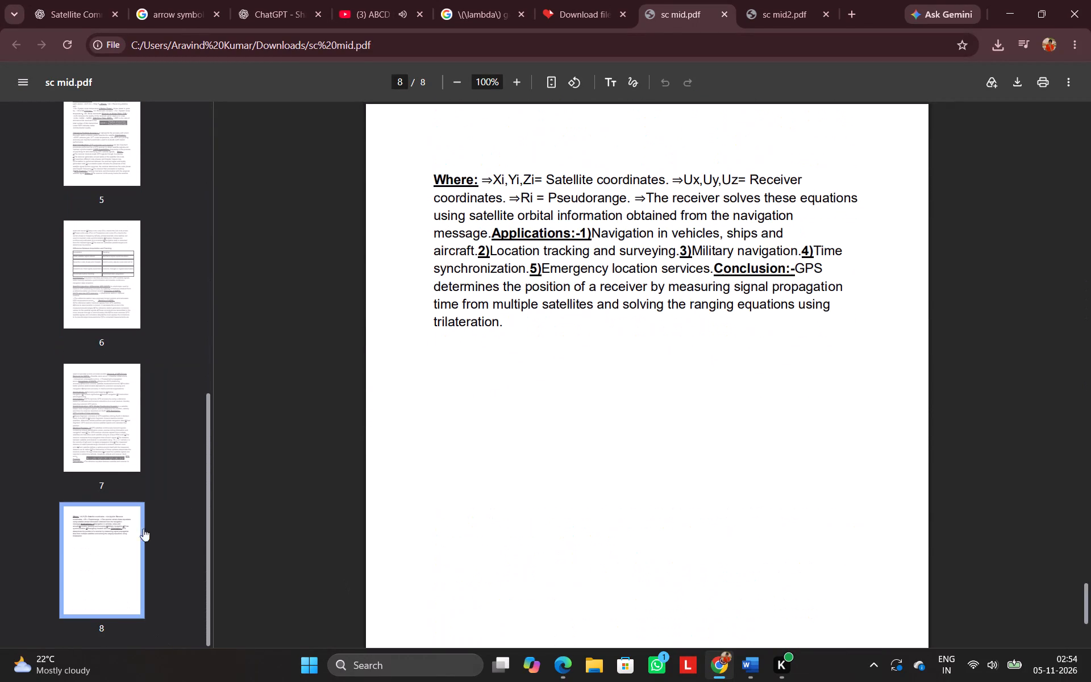
click(123, 456)
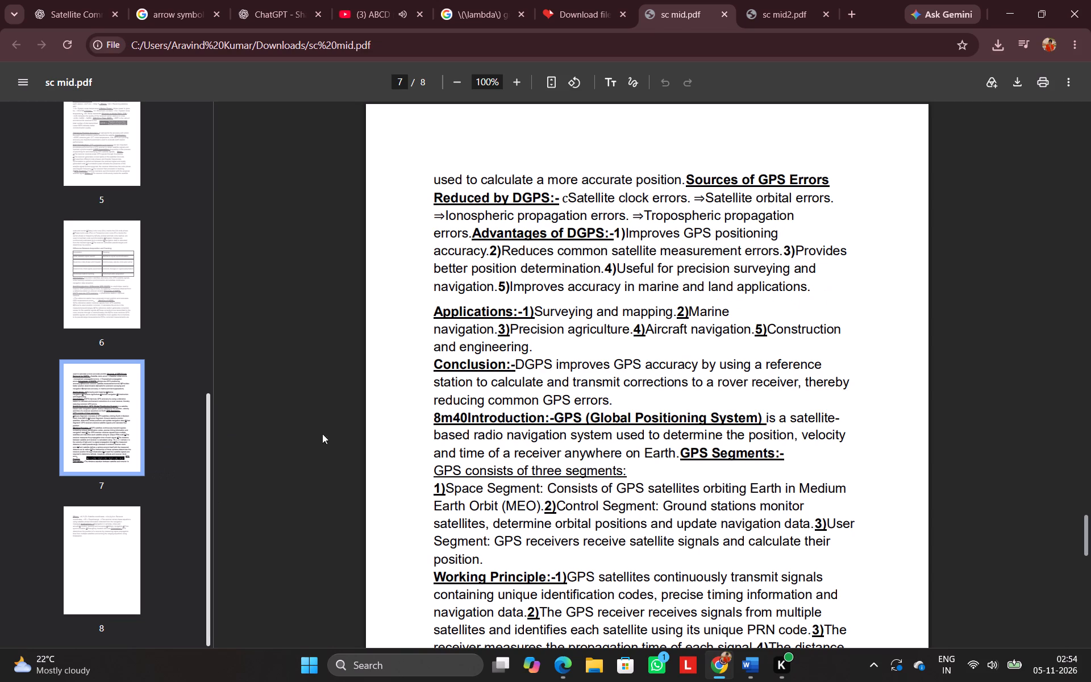
scroll(434, 415, down, 3)
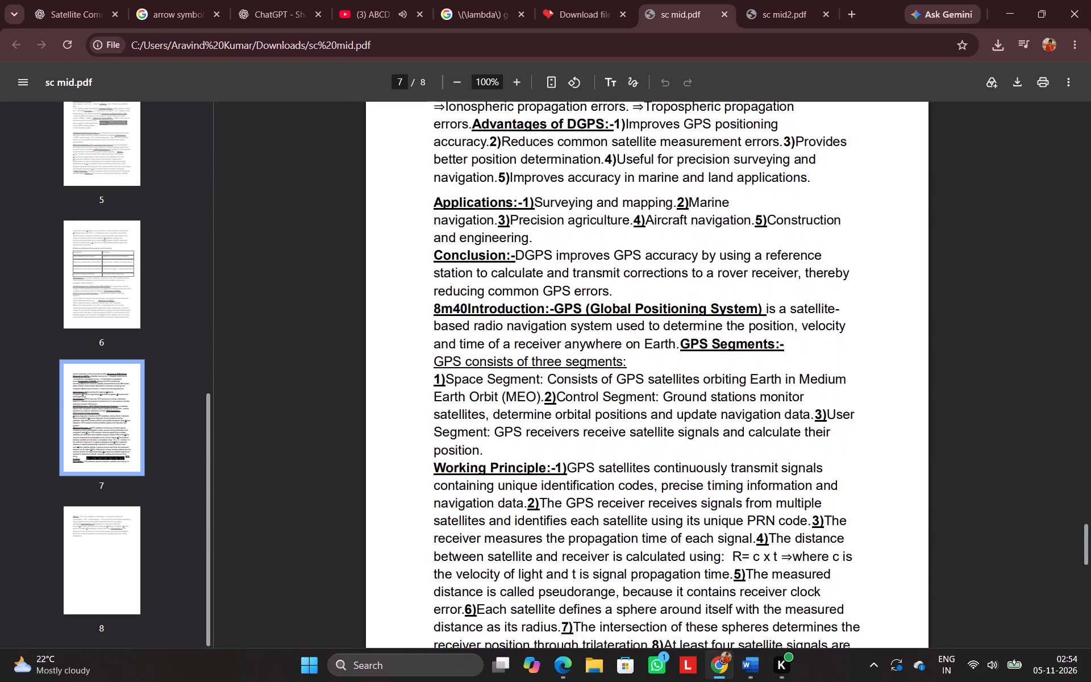
scroll(434, 415, down, 4)
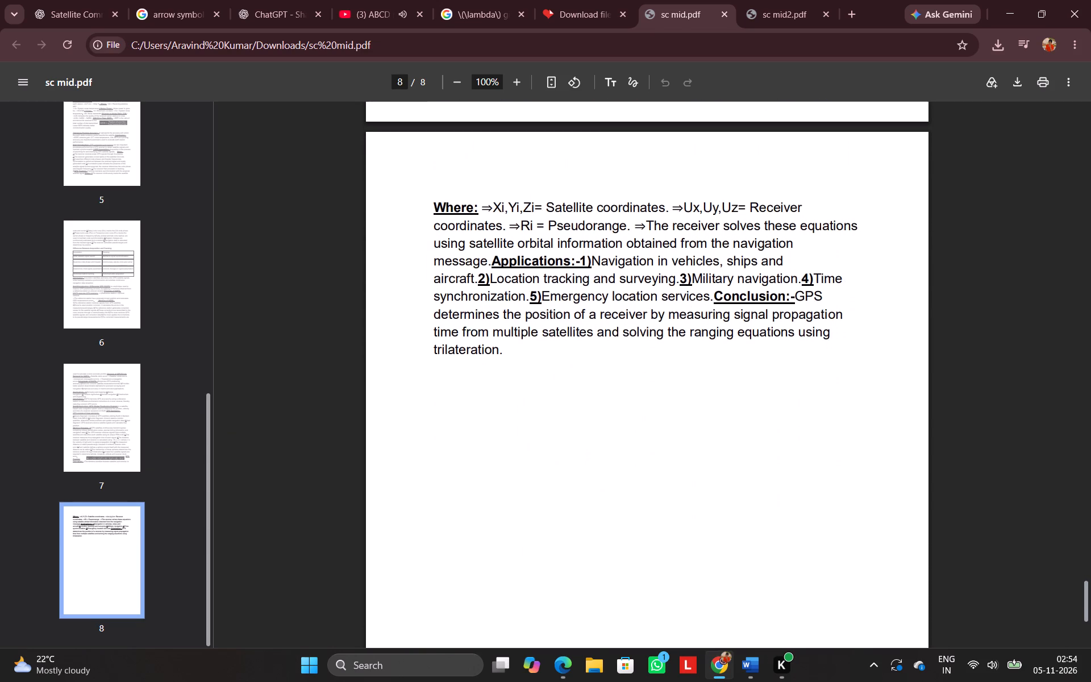
scroll(434, 415, up, 3)
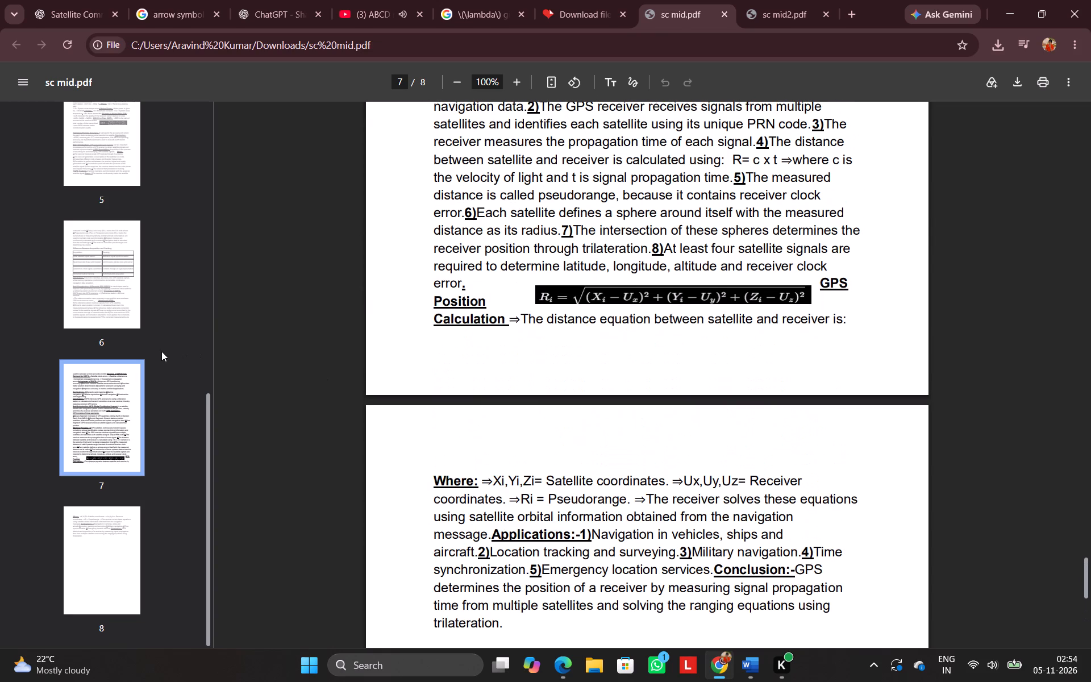
scroll(141, 355, up, 10)
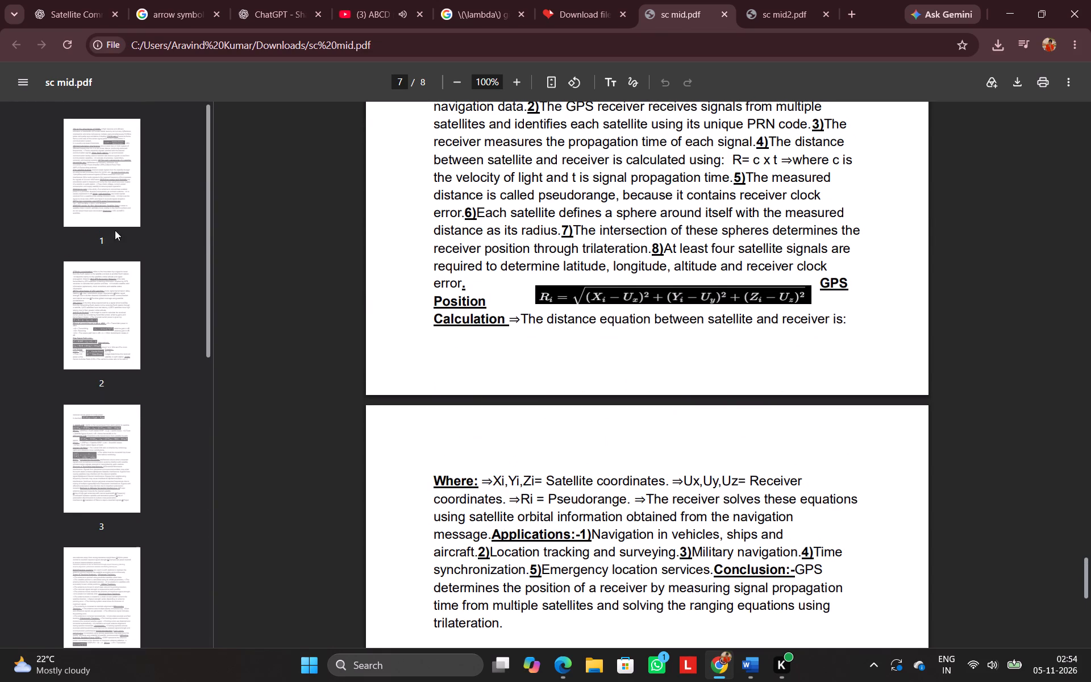
Recheck the first pages of sc mid.pdf and the page 7 to page 8 transition at the document's end.
click(116, 200)
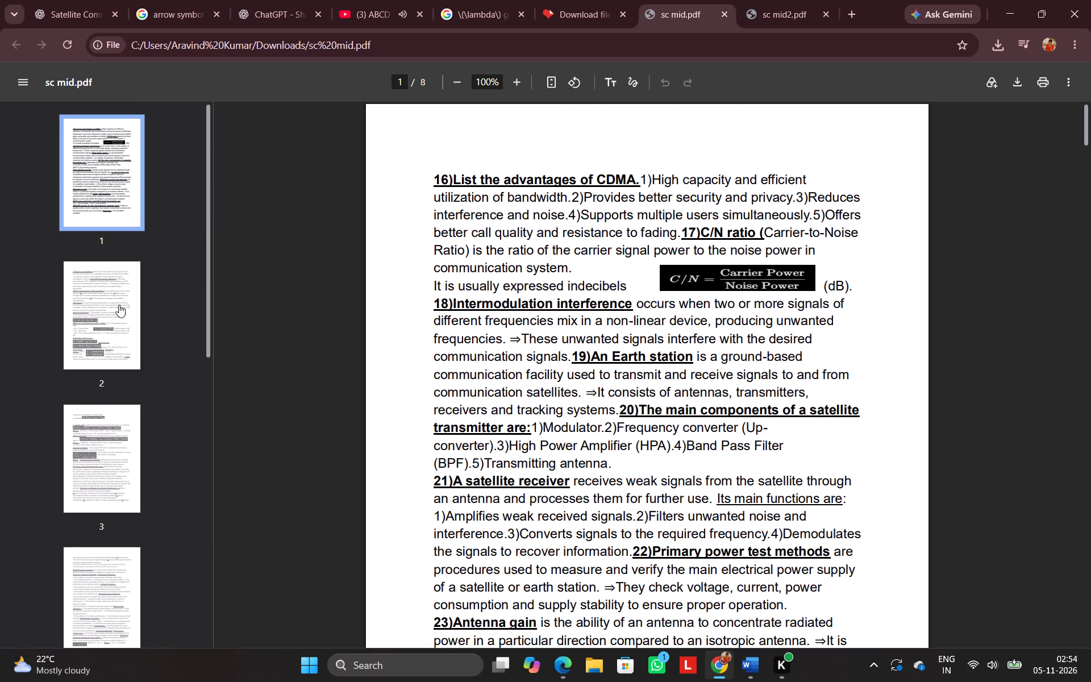
click(119, 310)
click(114, 180)
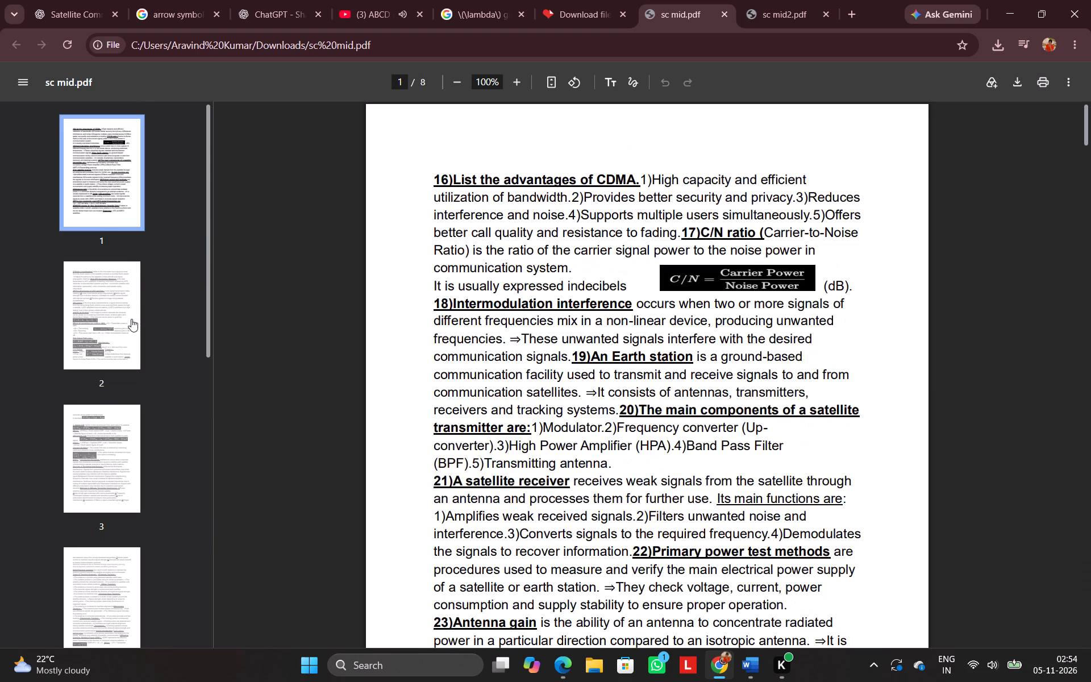
scroll(140, 375, down, 9)
click(105, 546)
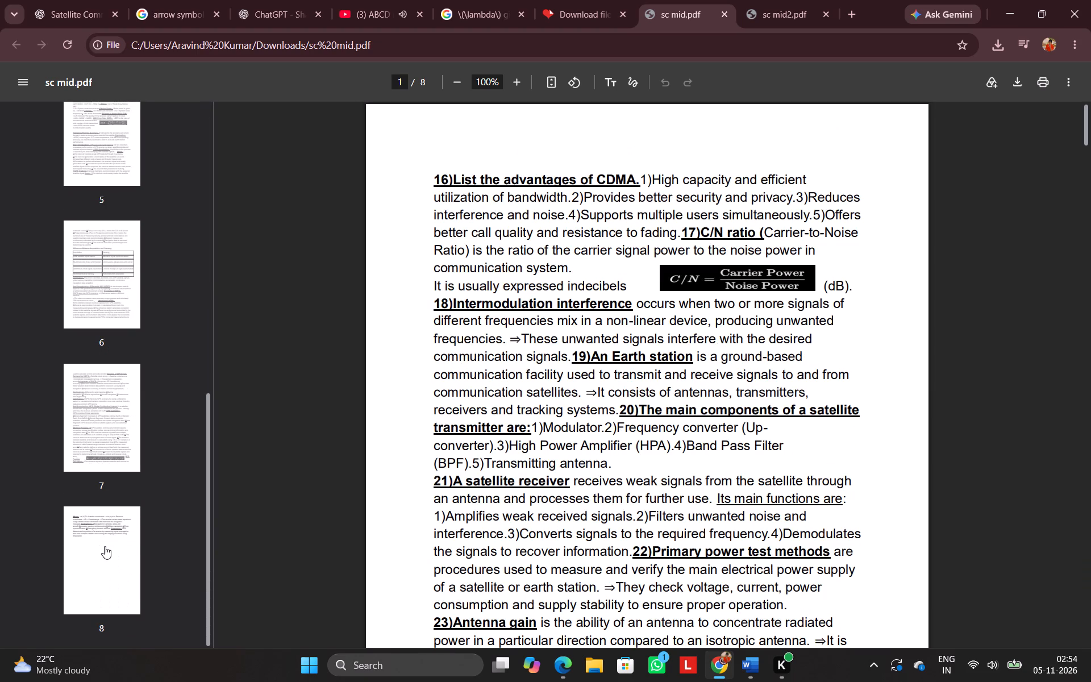
scroll(402, 468, down, 1)
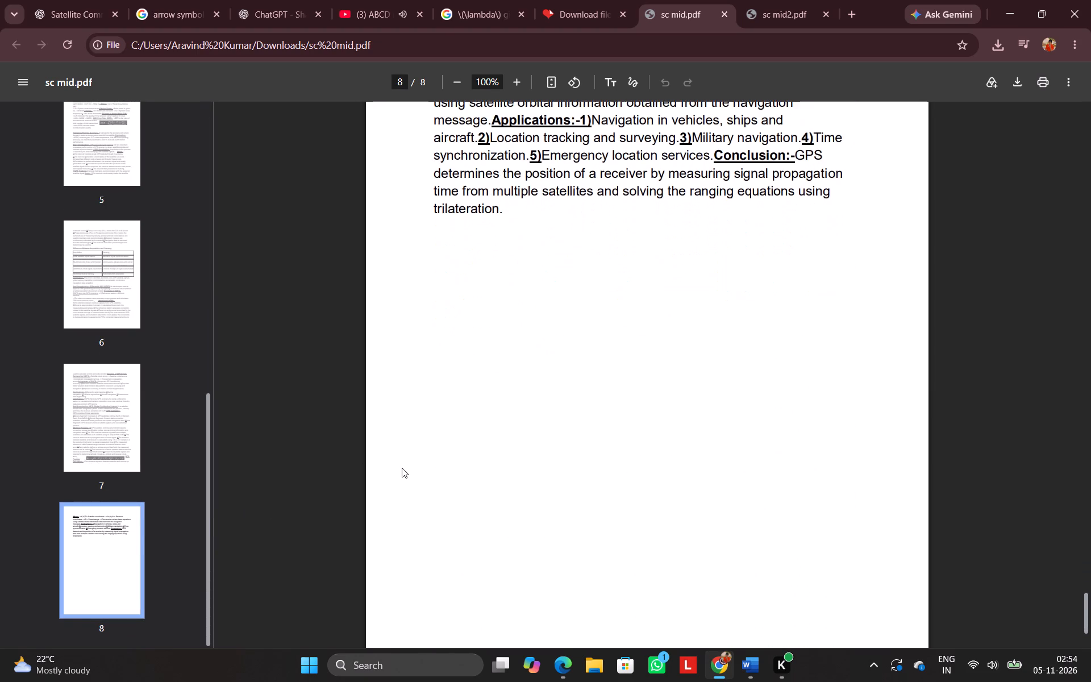
scroll(402, 468, down, 2)
scroll(402, 468, up, 7)
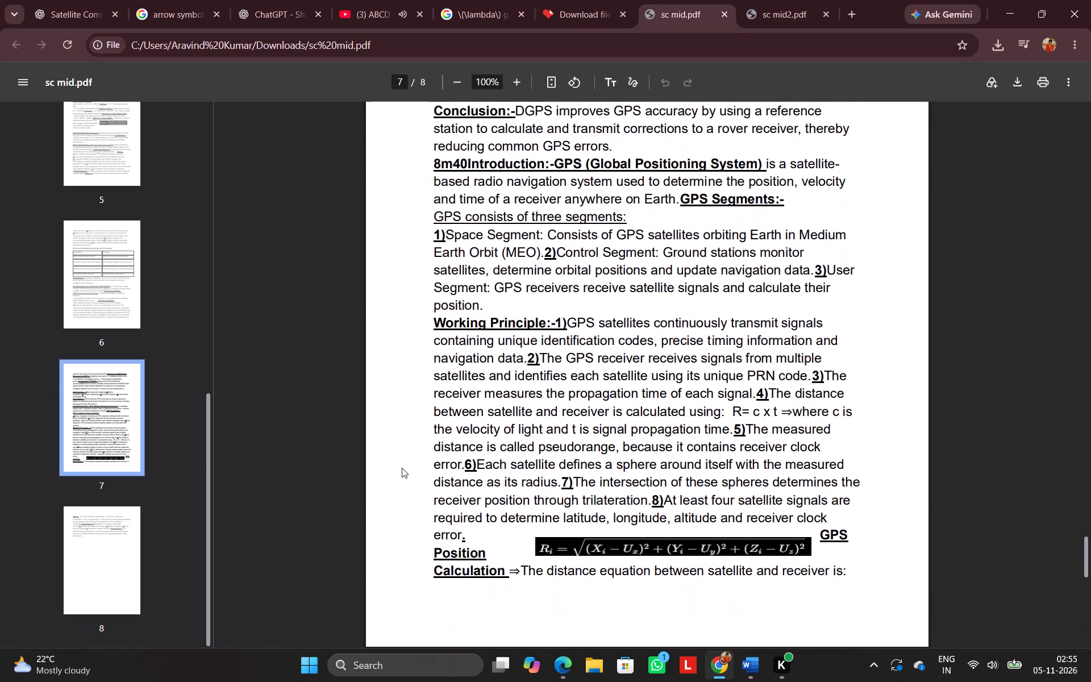
Switch to the sc mid document in Word and add seven spaces after "receiver is:" in the GPS Position Calculation section.
click(744, 668)
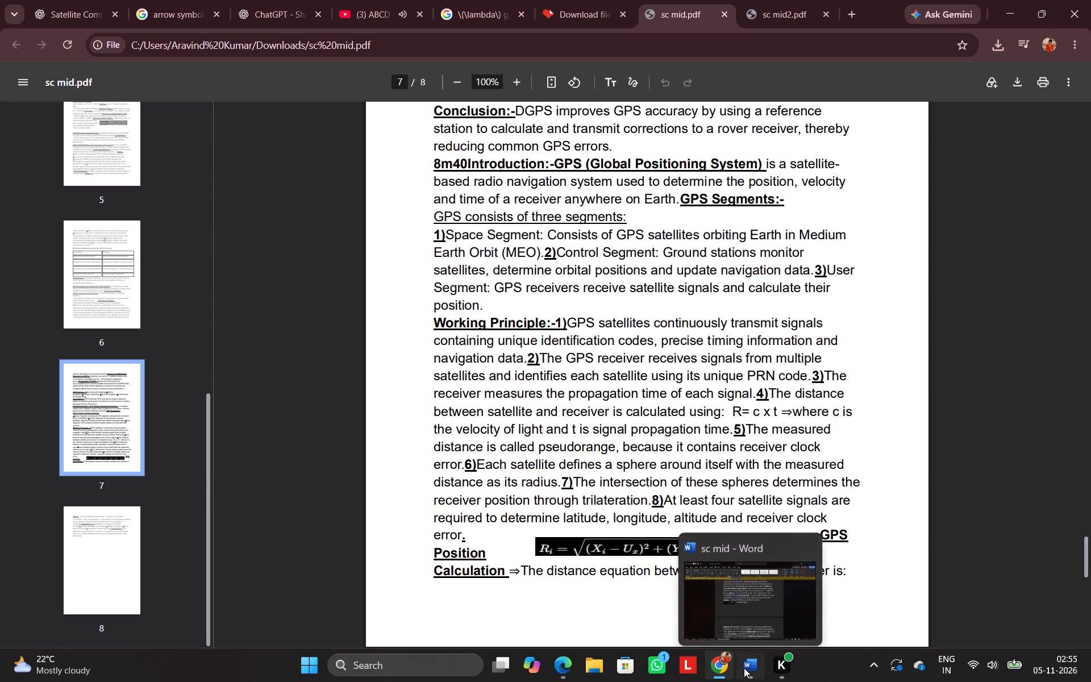
scroll(632, 438, down, 6)
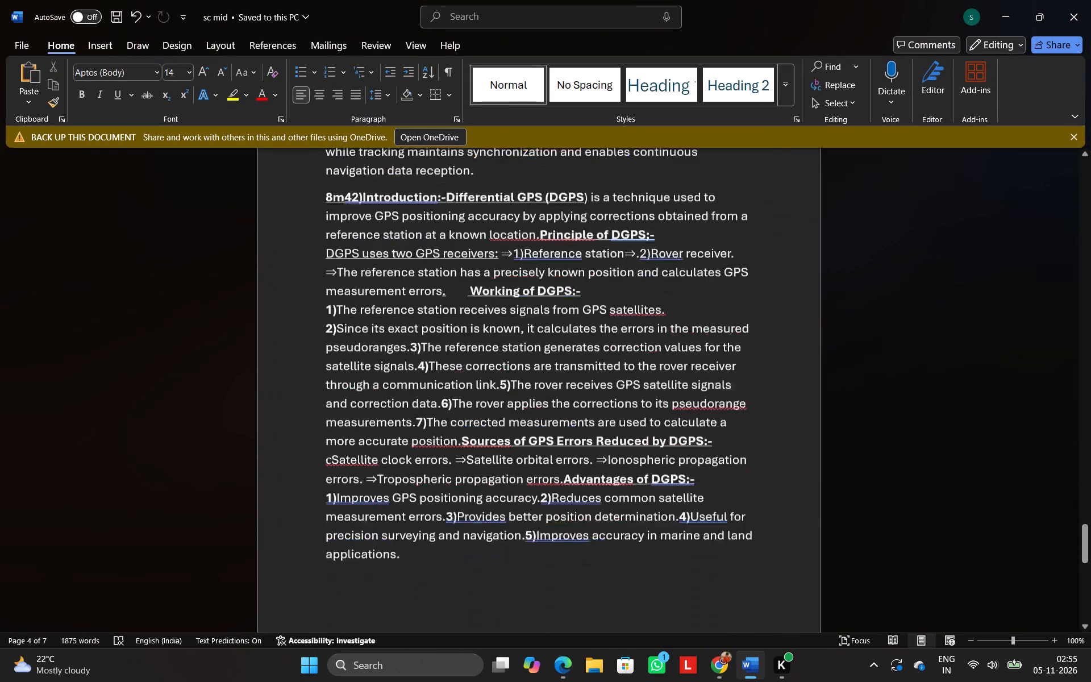
scroll(632, 438, down, 5)
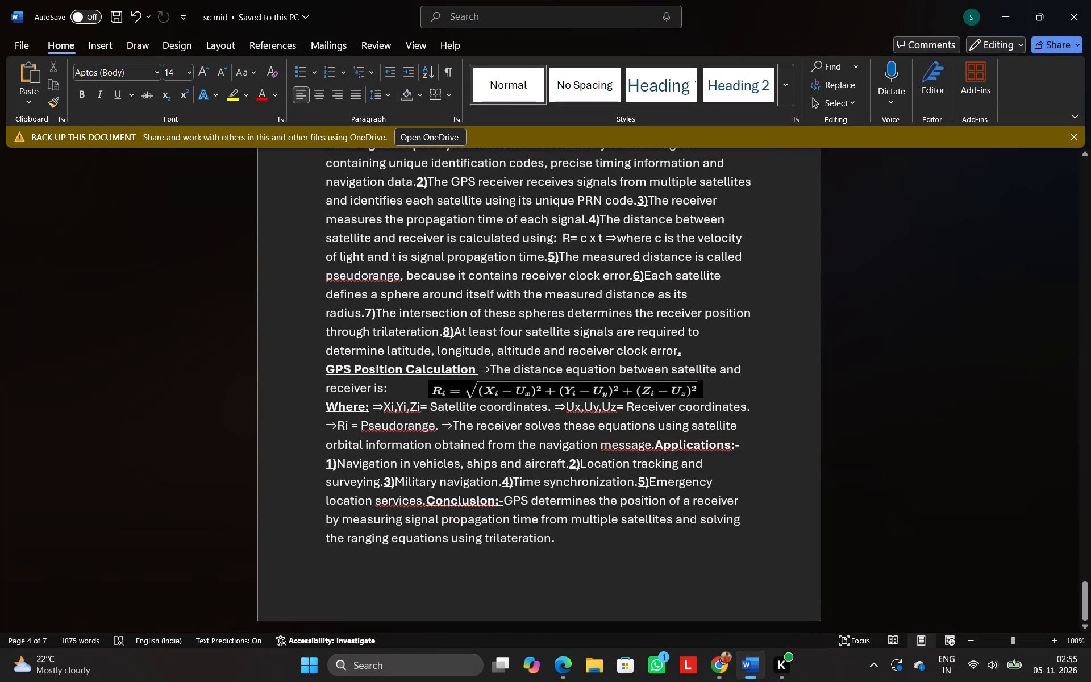
click(422, 389)
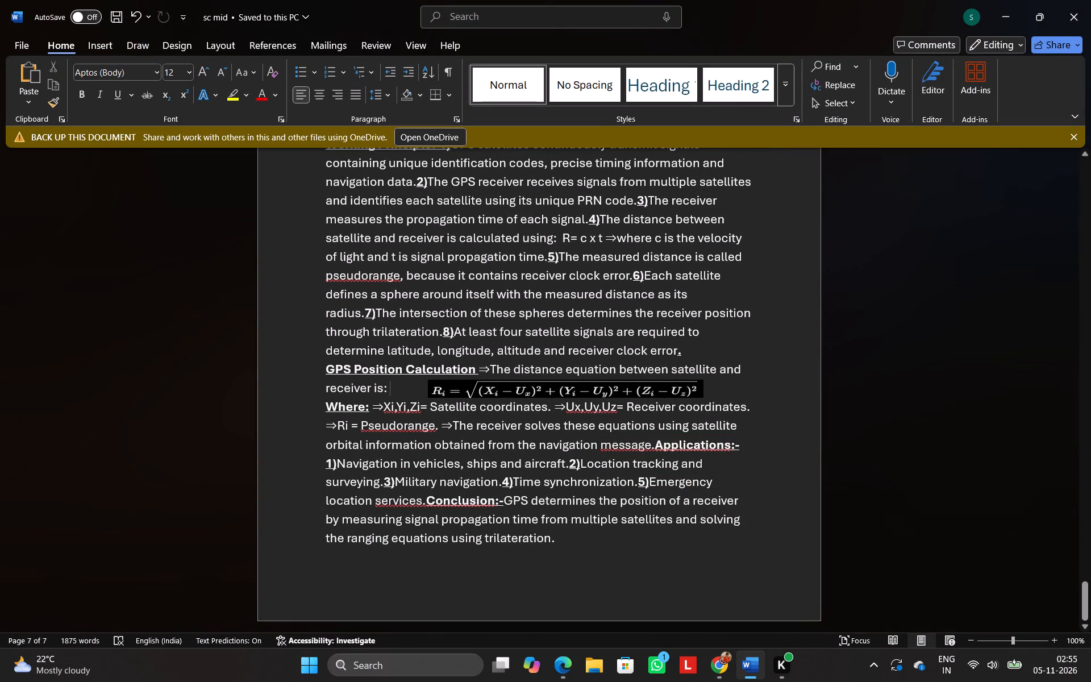
key(space)
key(space)
key(space)
key(space)
key(space)
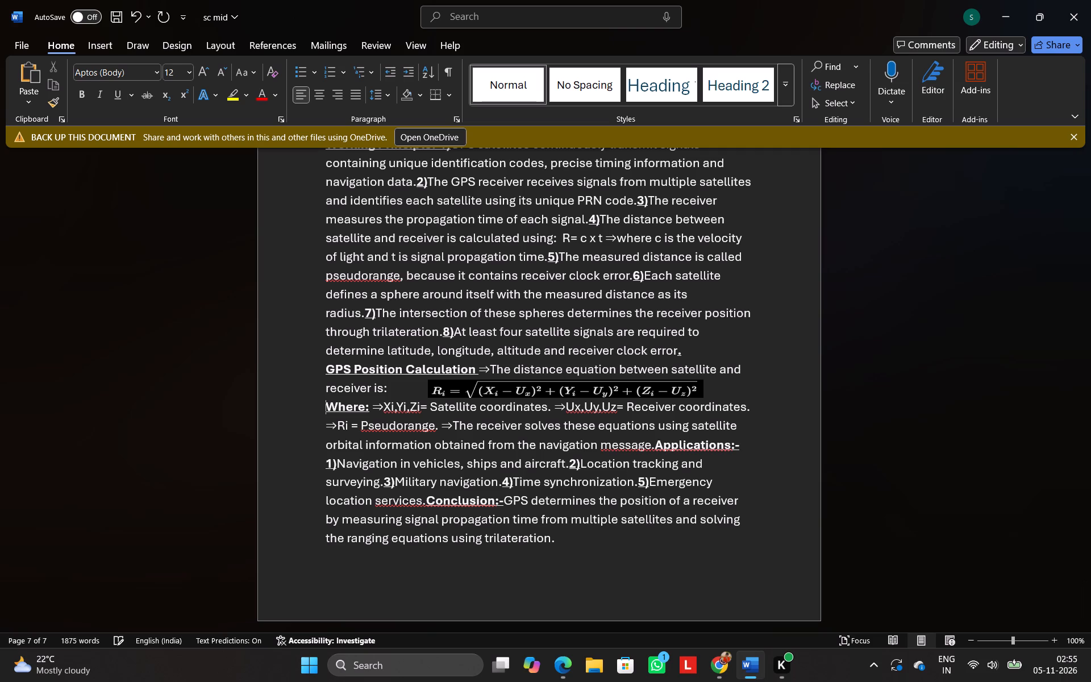
key(space)
key(space)
Nudge the Ri distance equation picture rightward along its line, keeping "Where:" at the start of the line below.
click(465, 387)
key(Right)
key(Right)
key(Right)
key(Right)
key(Right)
key(Right)
key(Right)
key(Right)
key(Right)
key(Right)
key(Right)
key(Right)
key(Right)
key(Right)
key(Right)
key(Right)
key(Right)
key(Right)
key(Right)
key(Right)
key(Right)
key(Right)
key(Right)
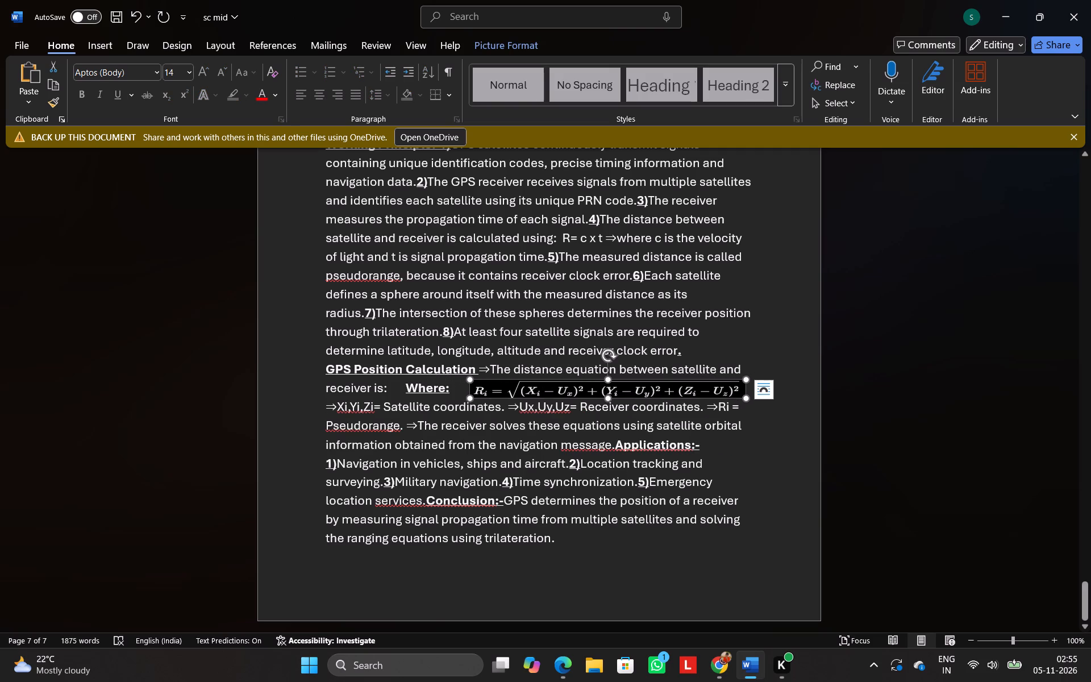
key(Left)
key(Left)
key(Left)
key(Left)
key(Left)
key(Left)
key(Left)
key(Left)
key(Left)
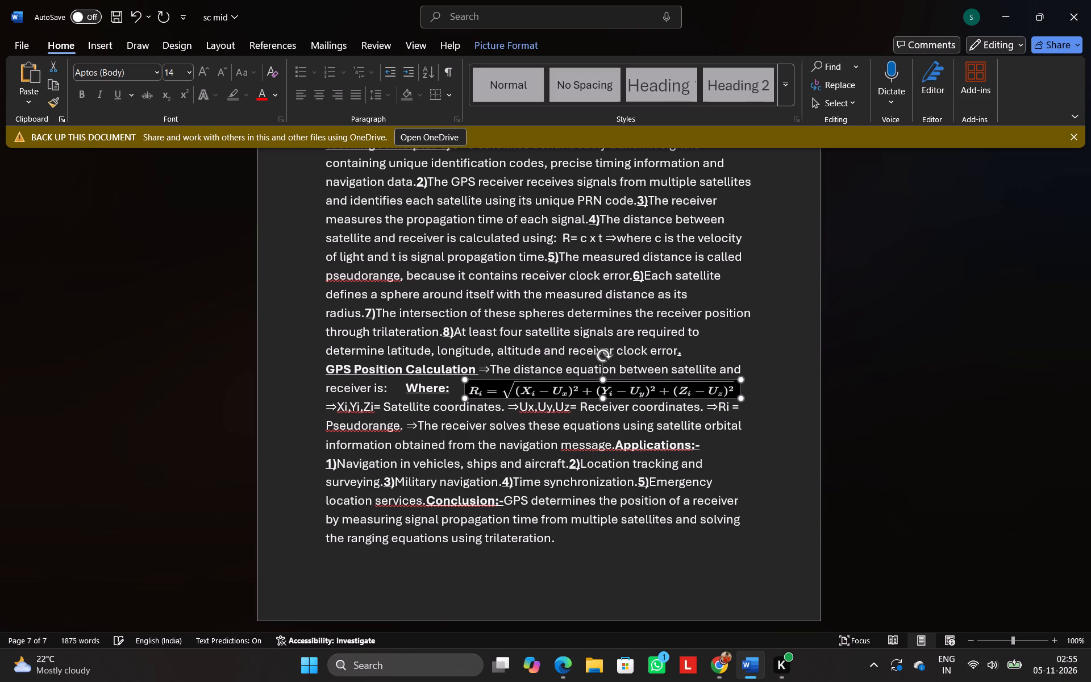
key(Left)
key(Left)
key(Left)
key(Left)
key(Left)
key(Left)
key(Left)
key(Left)
key(Left)
key(Left)
key(Left)
key(Left)
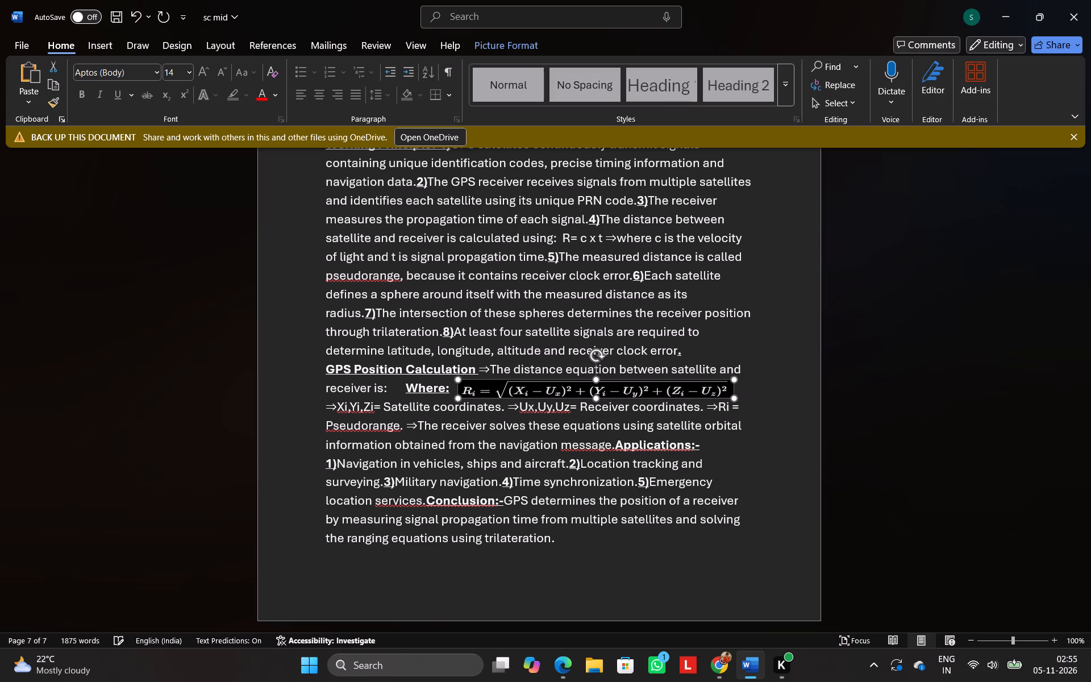
key(Left)
key(Left)
key(Right)
key(Right)
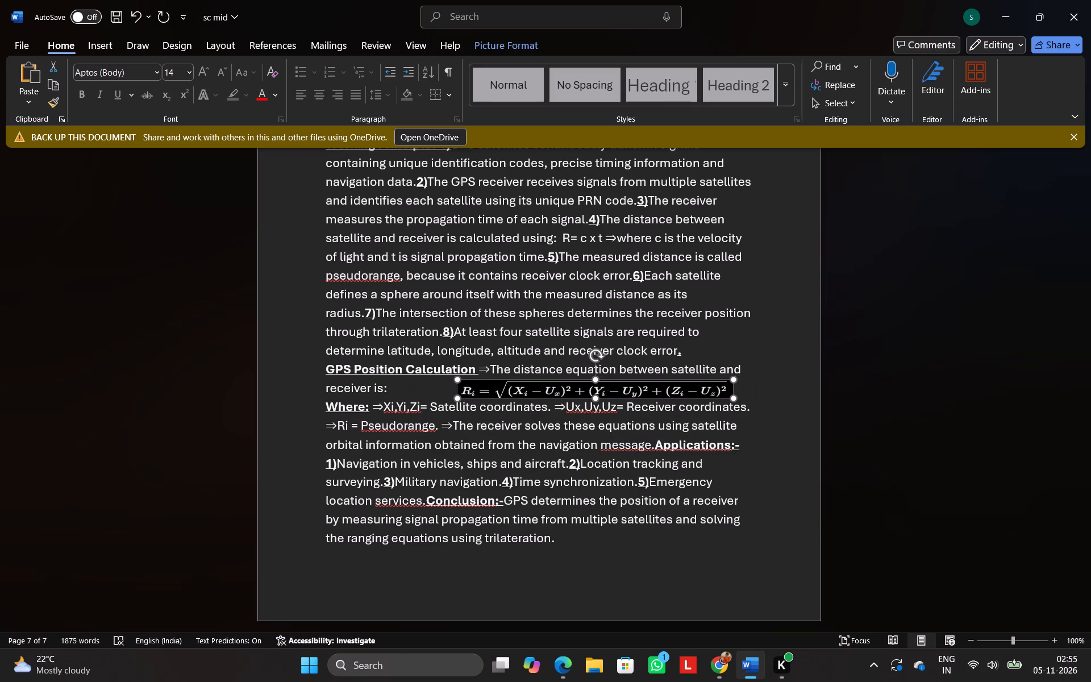
key(Left)
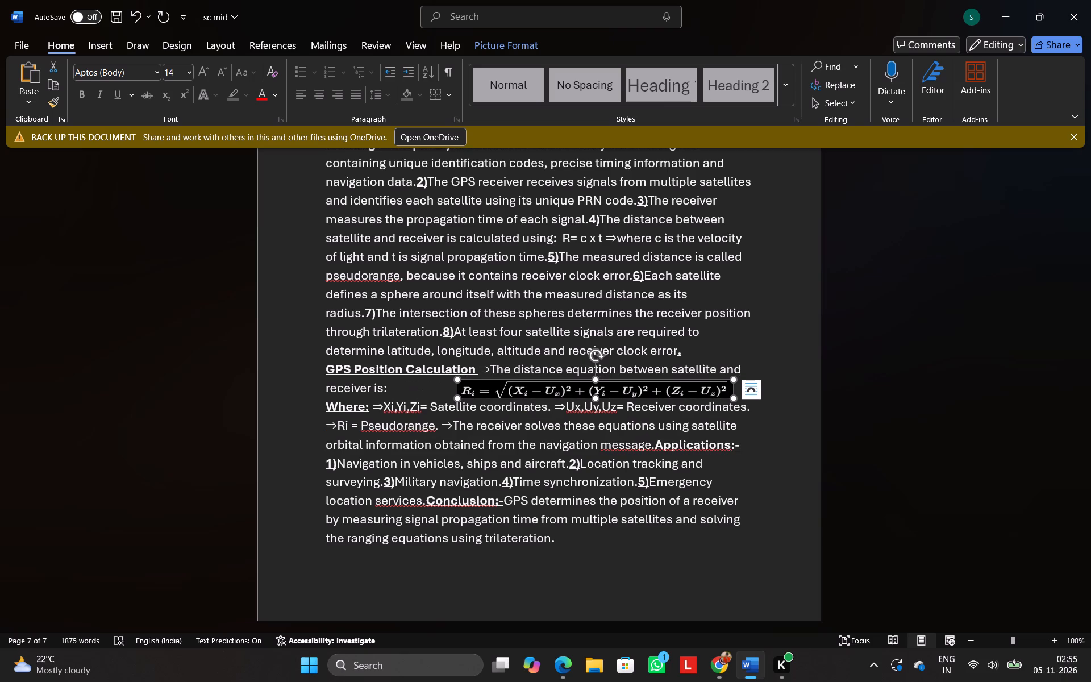
click(806, 297)
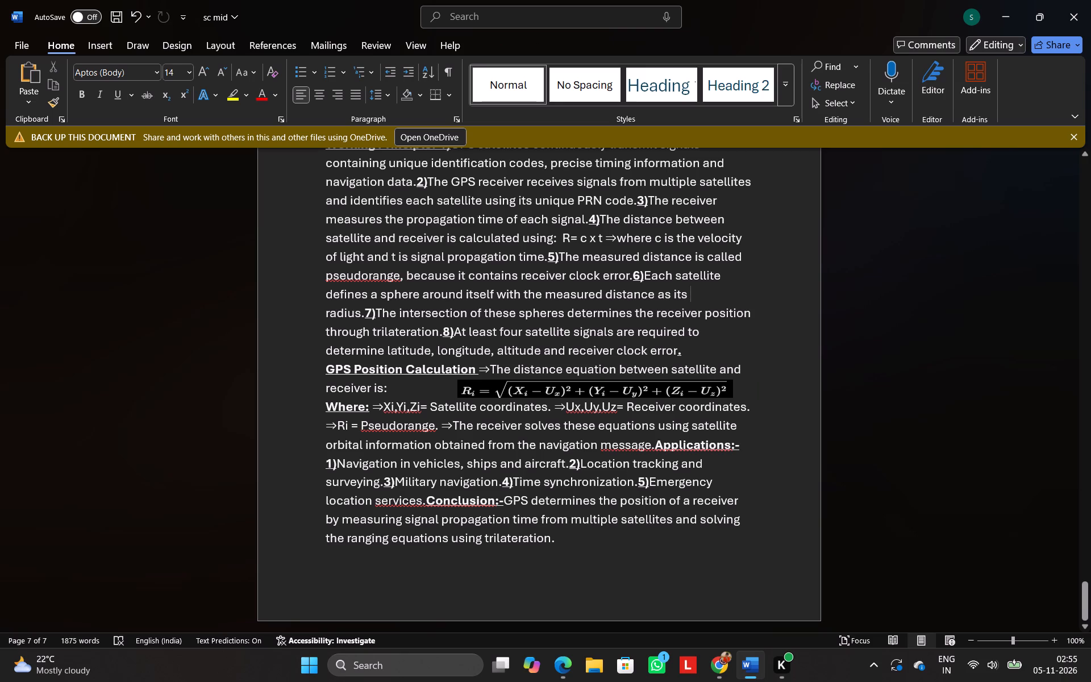
Set the font size of the document's entire text, from item 16 to the final GPS conclusion, to 15.
scroll(732, 354, down, 1)
scroll(732, 354, up, 3)
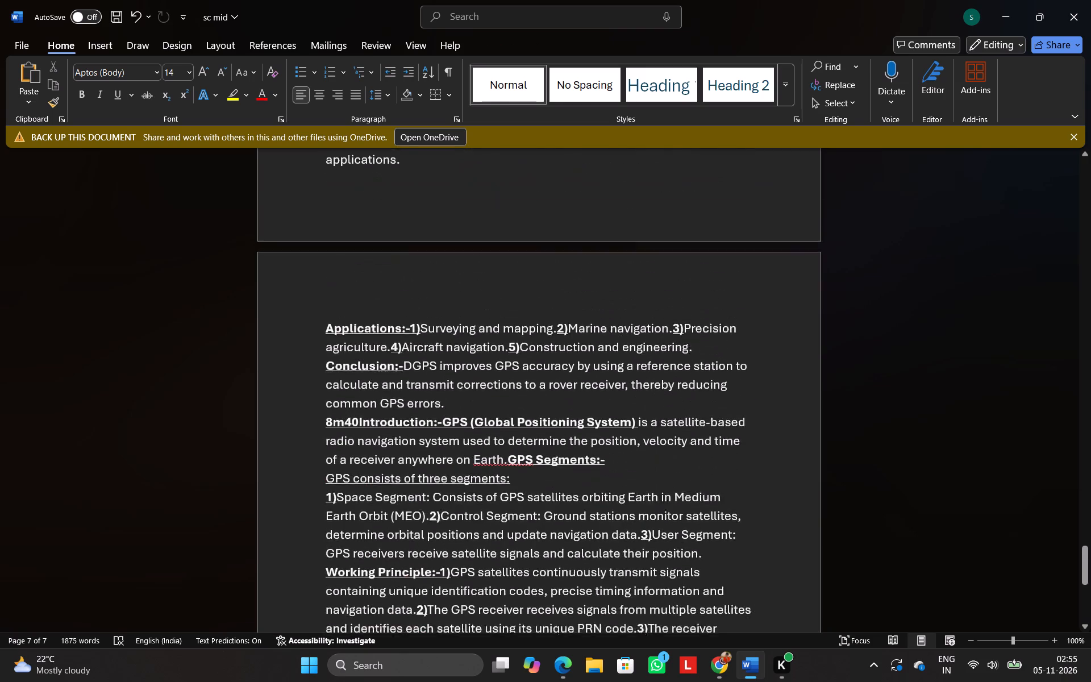
scroll(732, 354, up, 6)
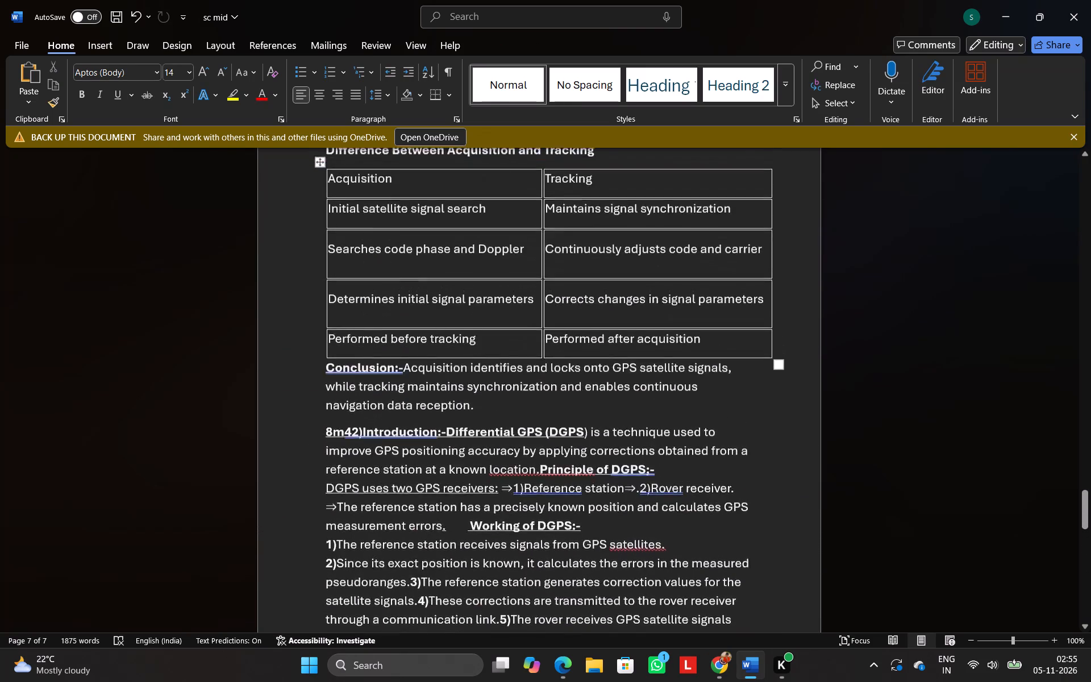
scroll(732, 354, up, 4)
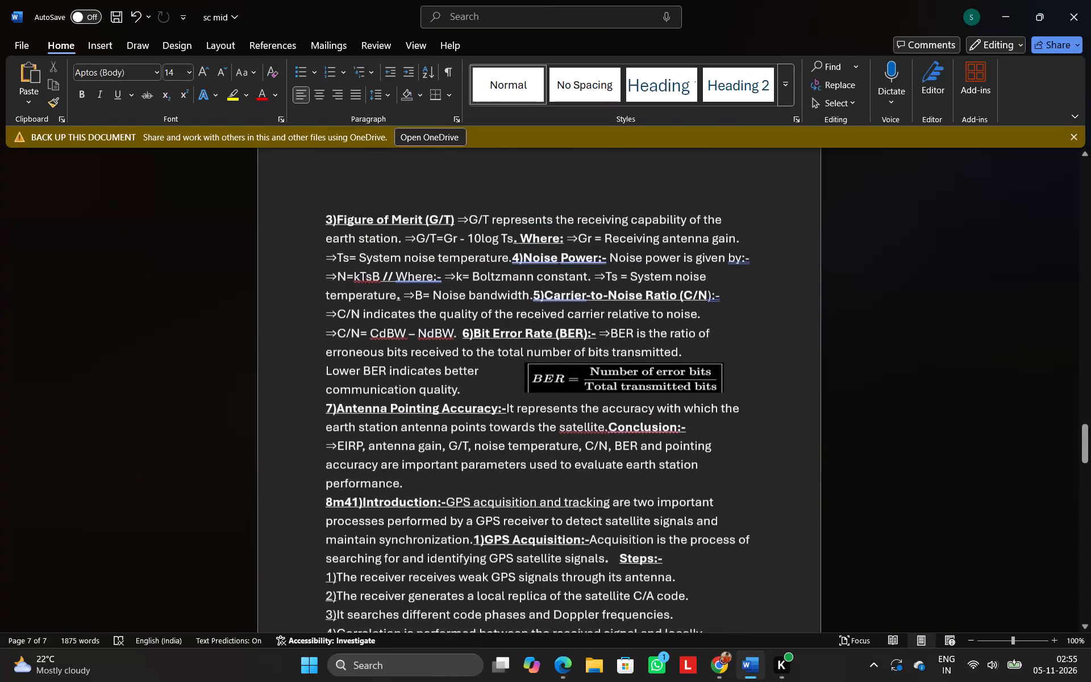
scroll(732, 354, up, 2)
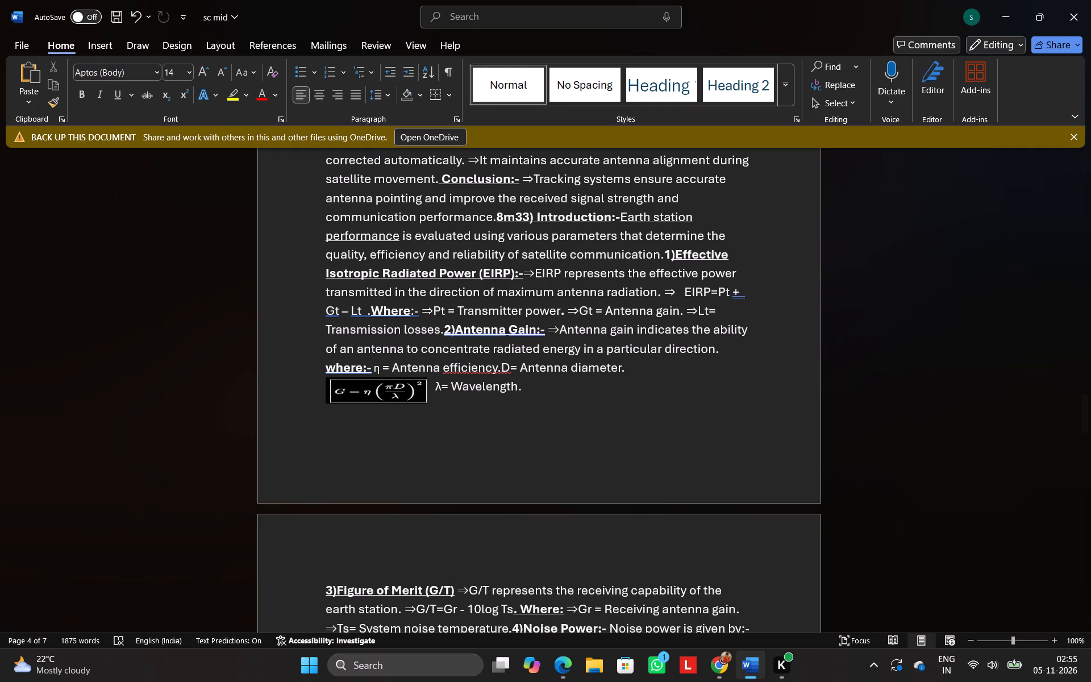
scroll(626, 260, up, 8)
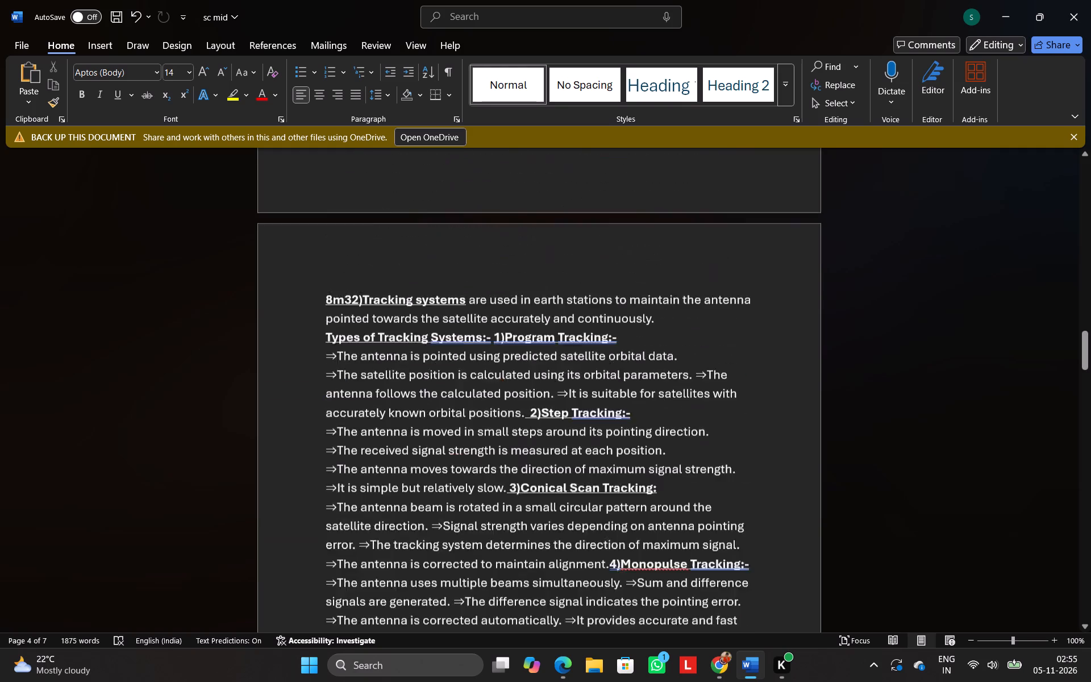
scroll(626, 260, up, 18)
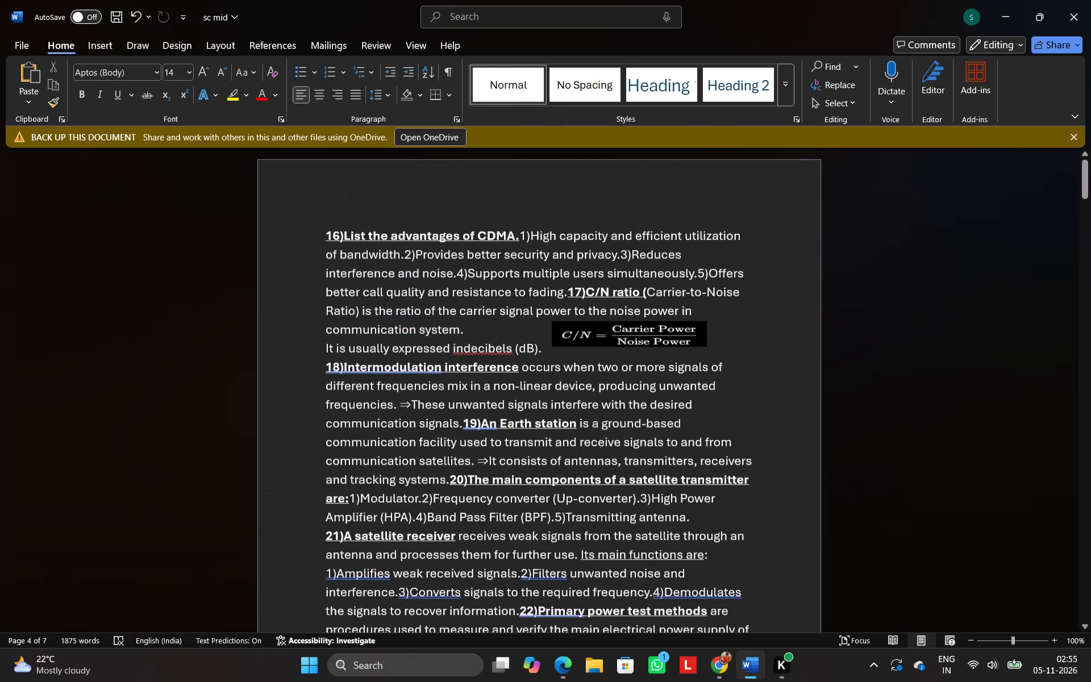
drag(322, 223, 332, 236)
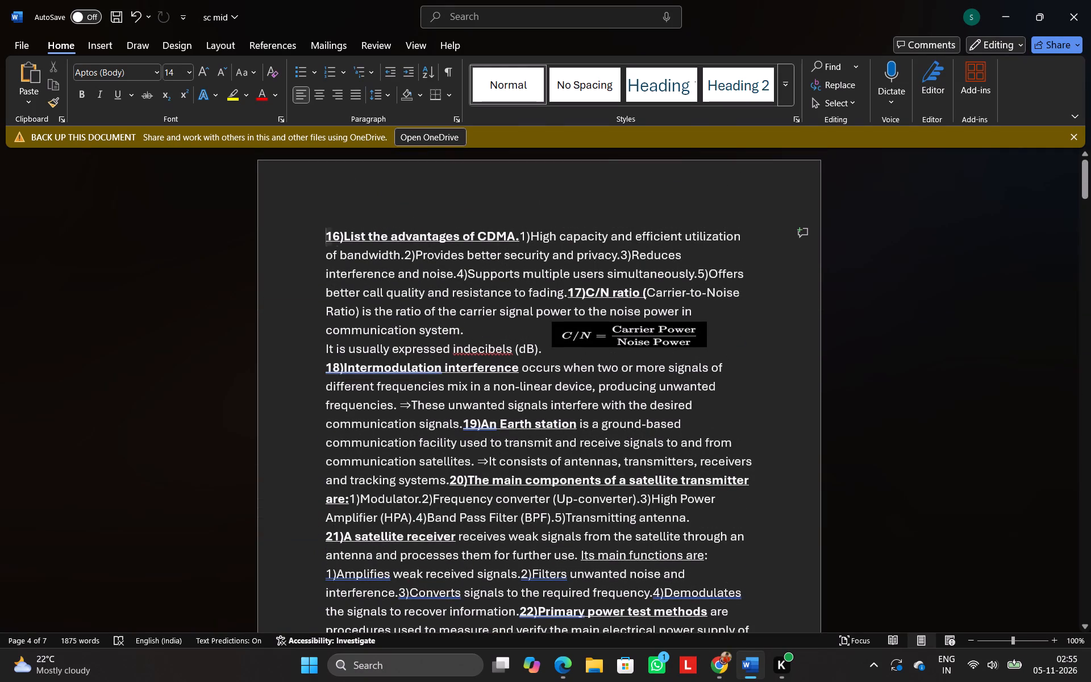
drag(332, 236, 477, 637)
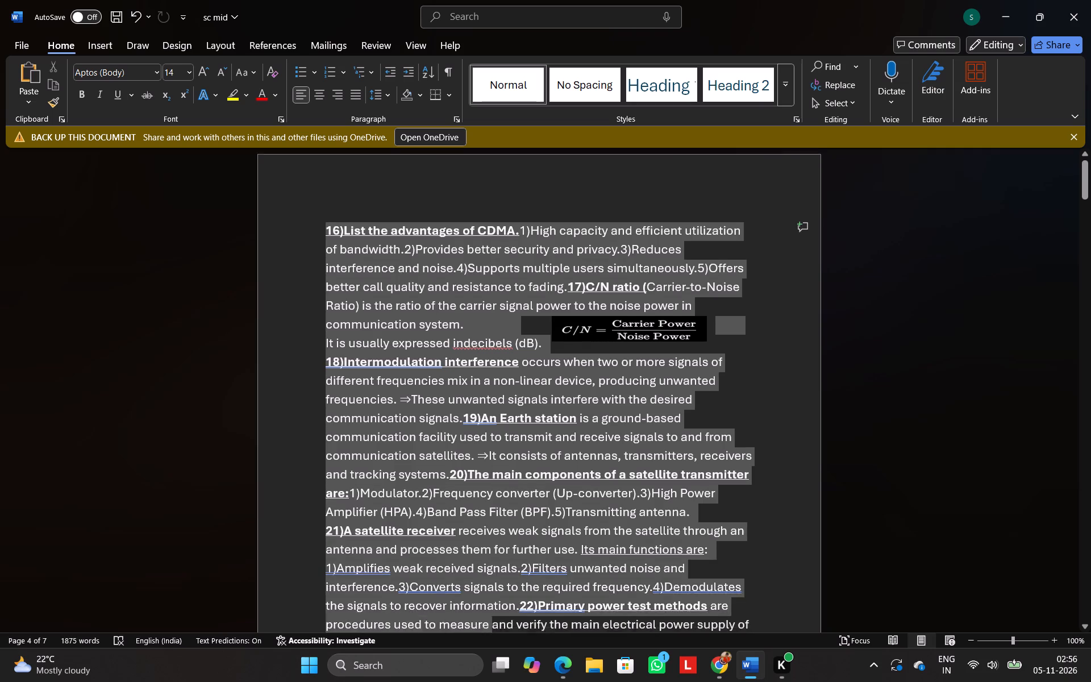
drag(477, 637, 476, 681)
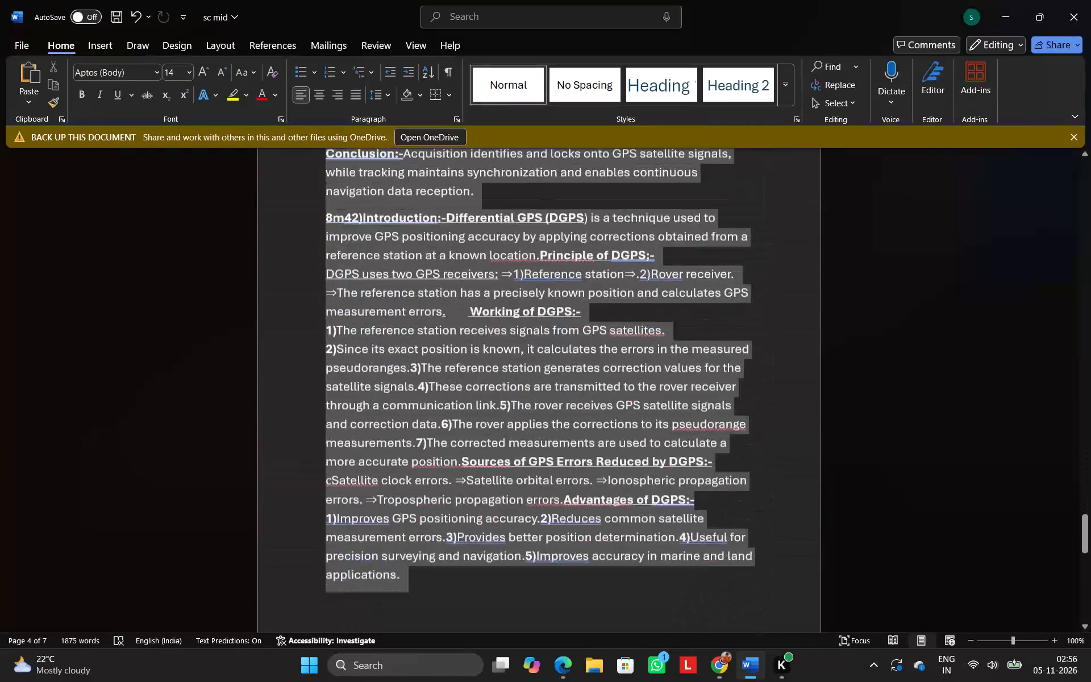
drag(476, 681, 578, 652)
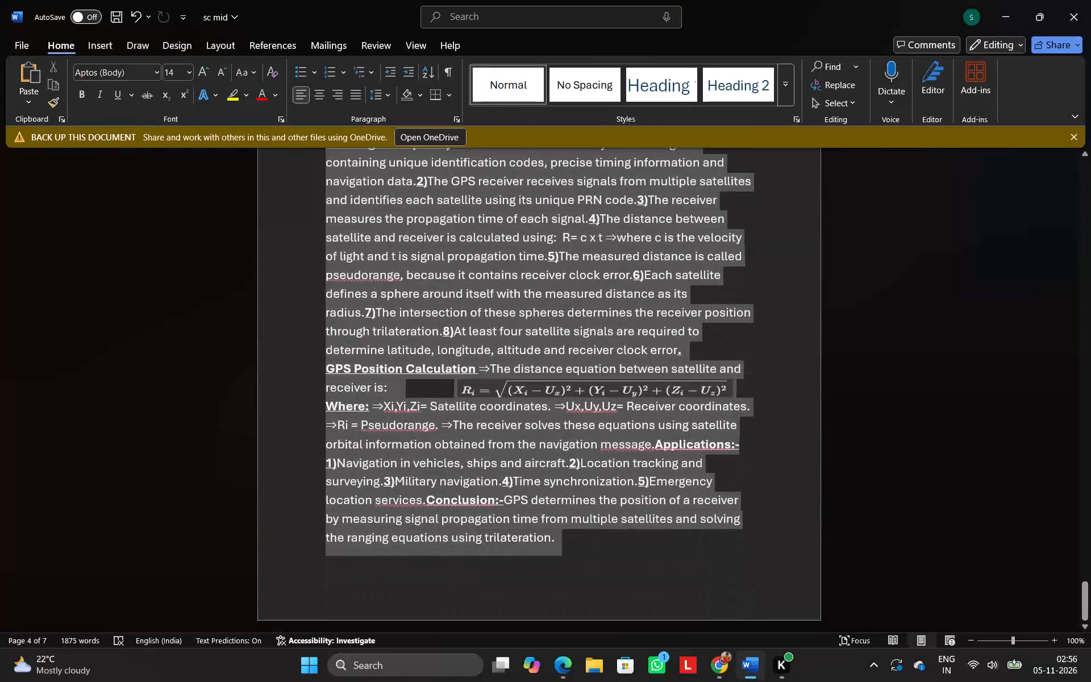
drag(578, 652, 645, 620)
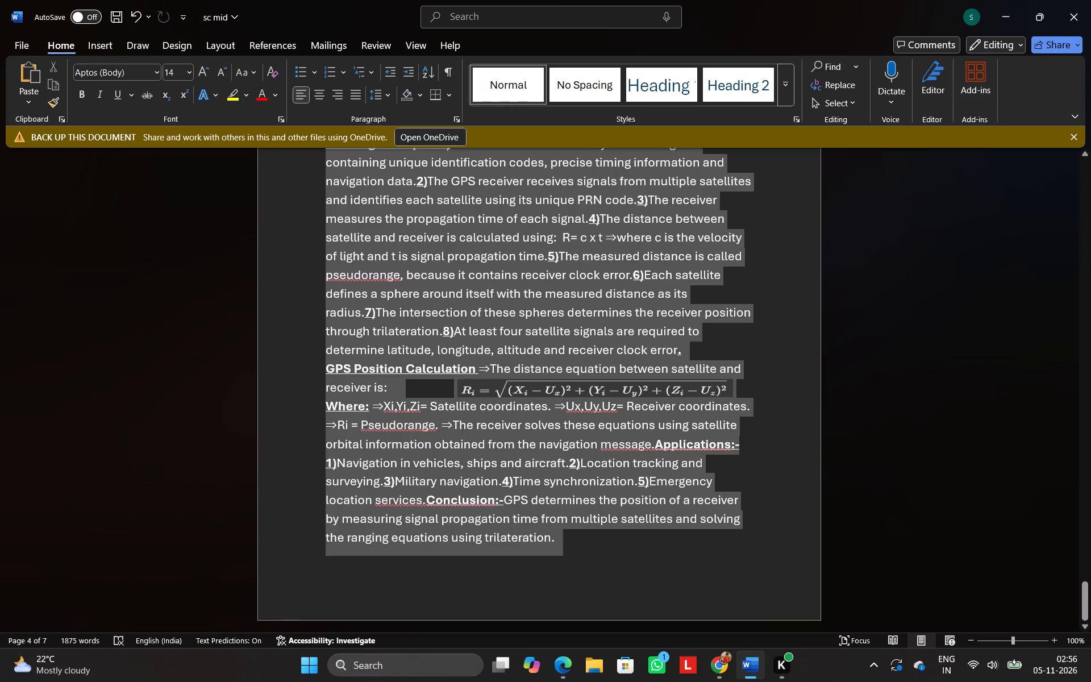
drag(645, 620, 661, 599)
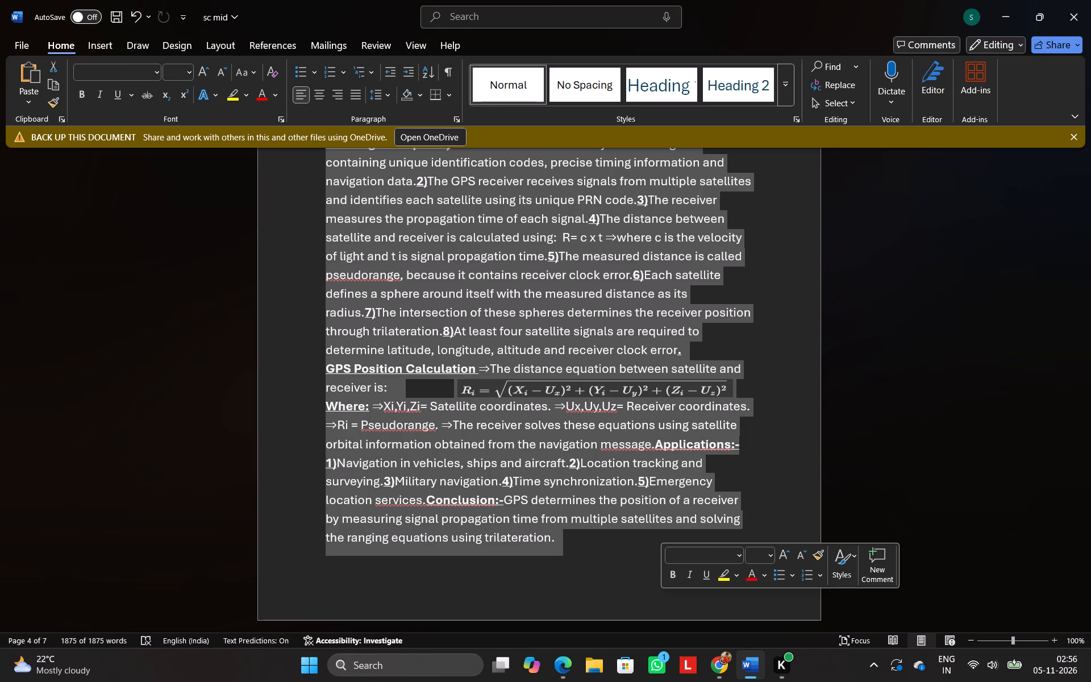
click(753, 555)
text(15)
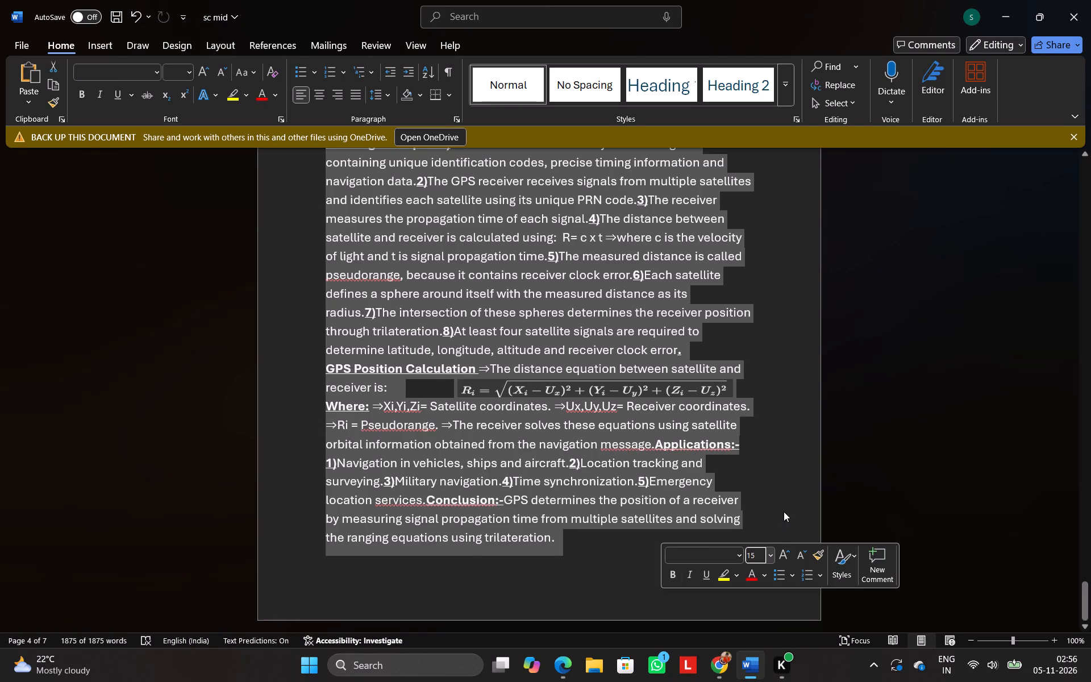
click(781, 508)
Examine how the text and formula pictures are laid out across all pages, ending at the C/N ratio item on page 1.
scroll(674, 415, down, 3)
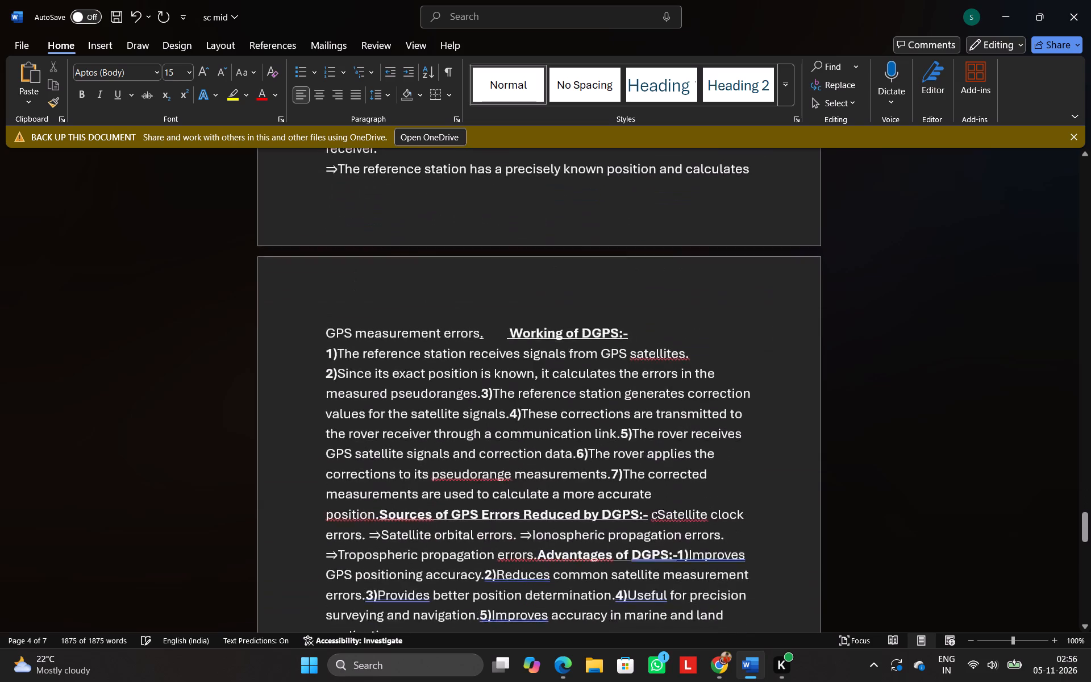
scroll(674, 415, down, 5)
ctrl+scroll(674, 415, down, 5)
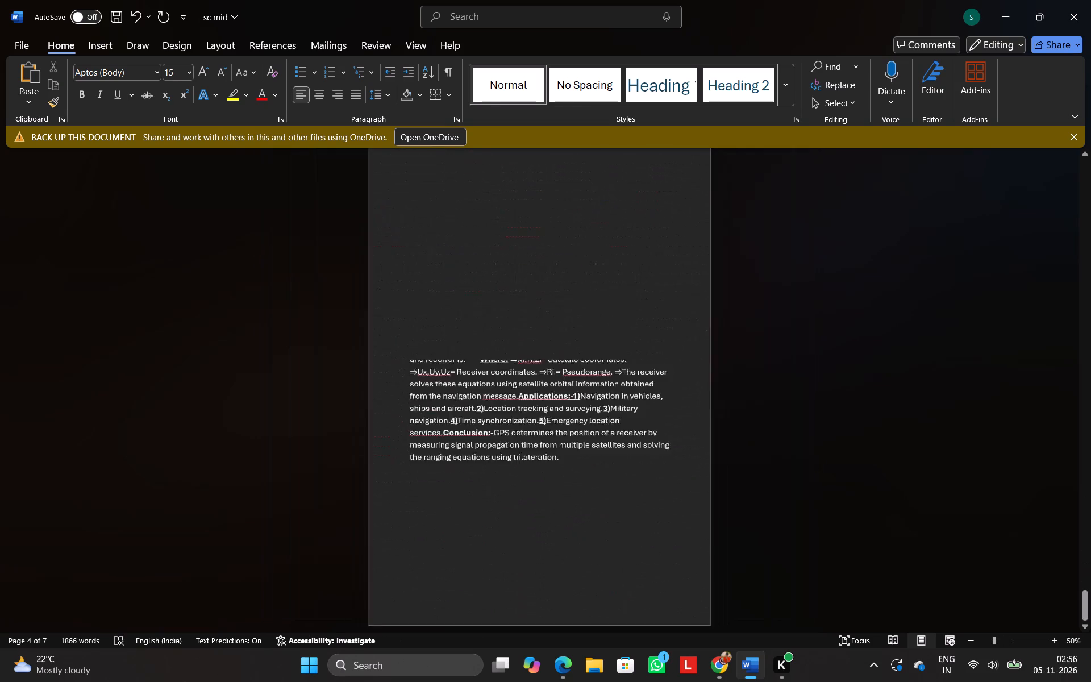
ctrl+scroll(674, 415, down, 1)
scroll(674, 415, up, 2)
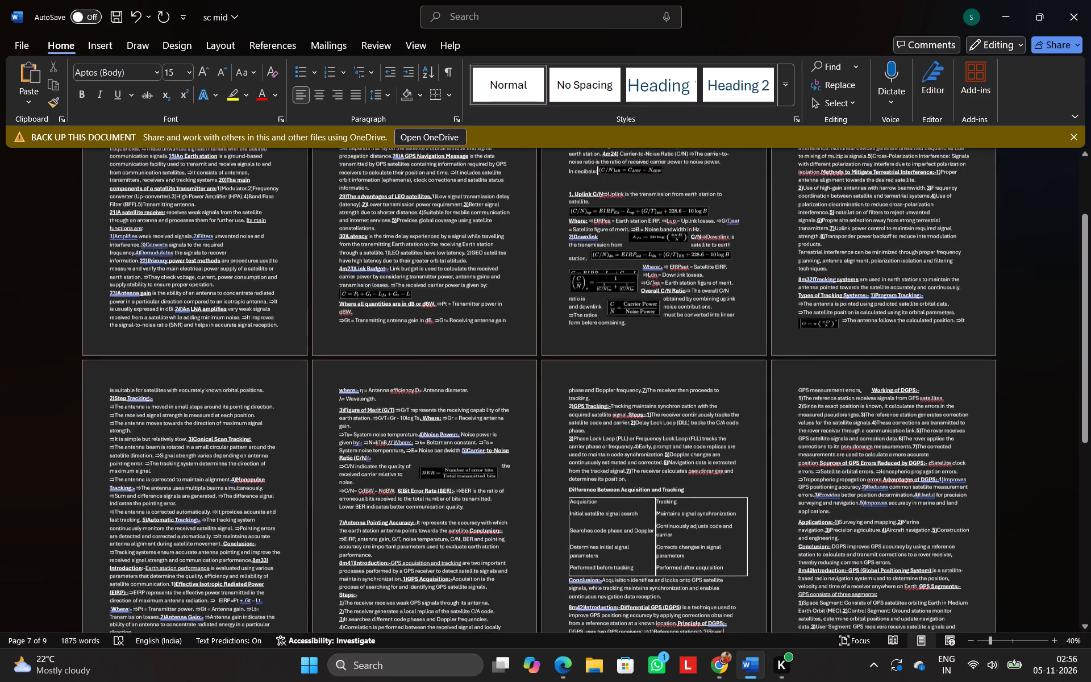
scroll(674, 415, up, 3)
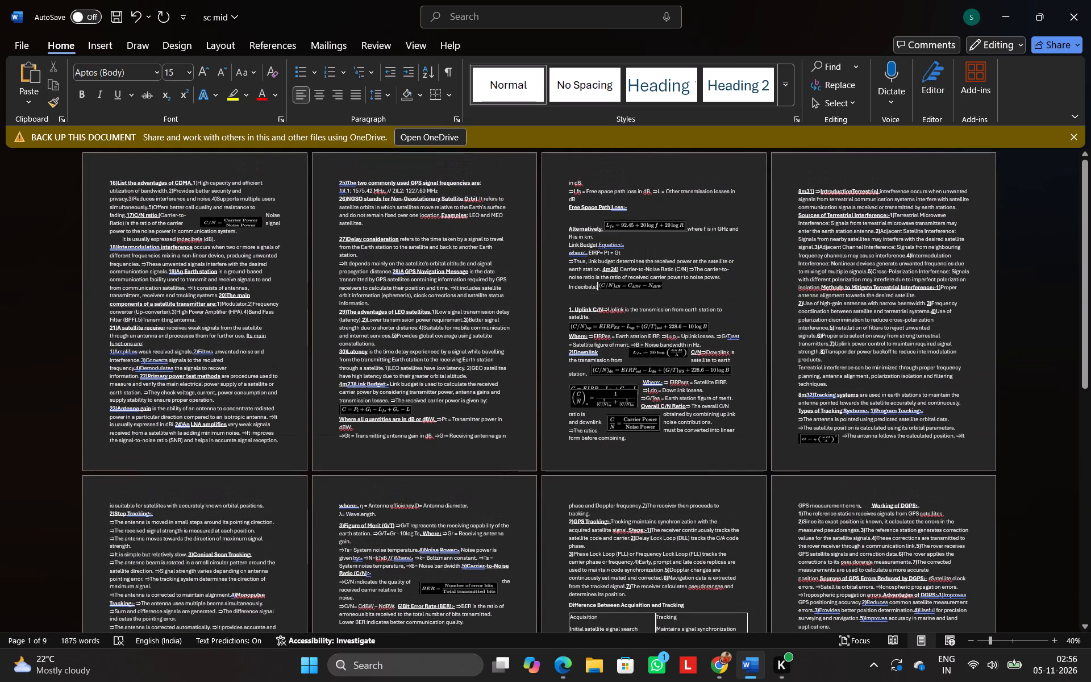
ctrl+scroll(561, 251, up, 4)
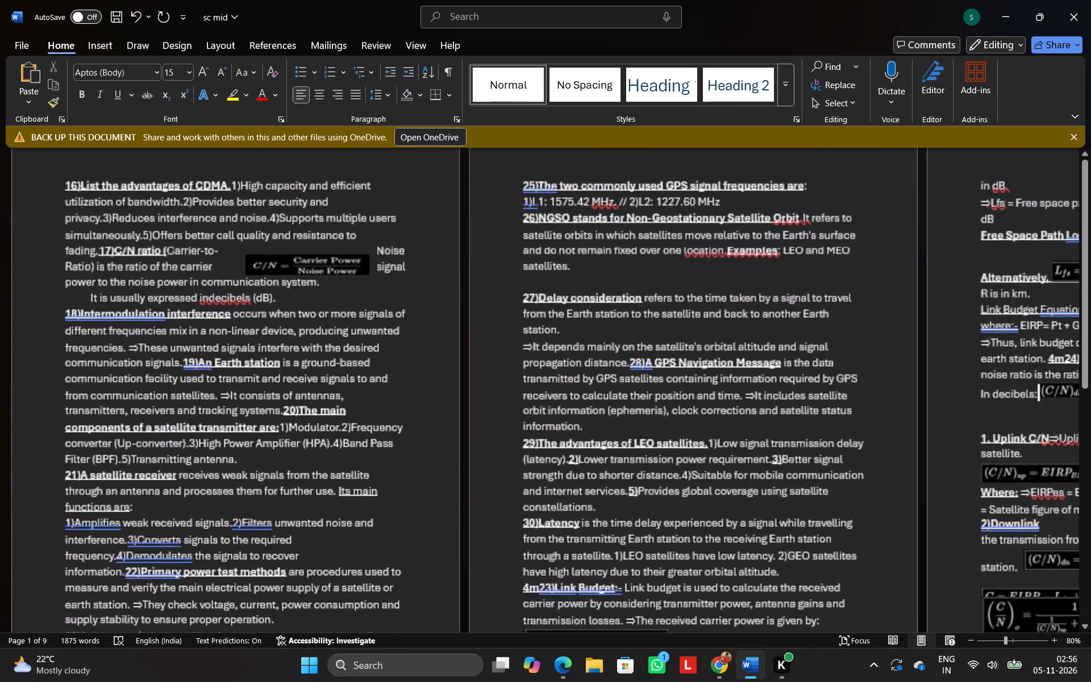
ctrl+scroll(561, 251, up, 7)
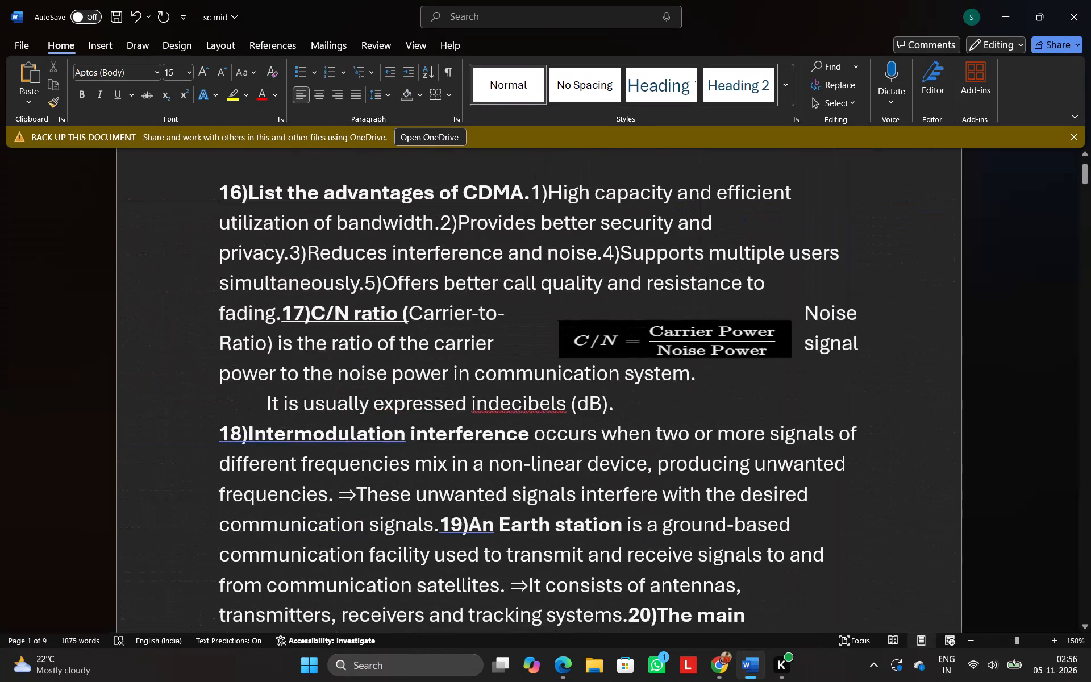
scroll(538, 291, down, 1)
scroll(538, 291, up, 1)
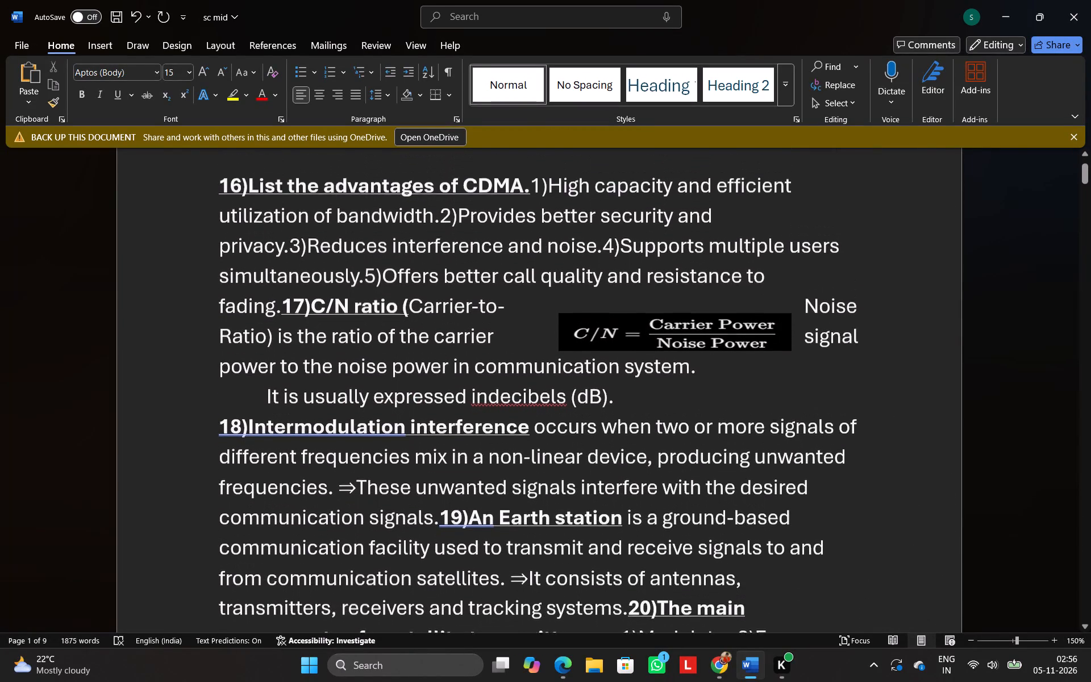
scroll(538, 291, up, 1)
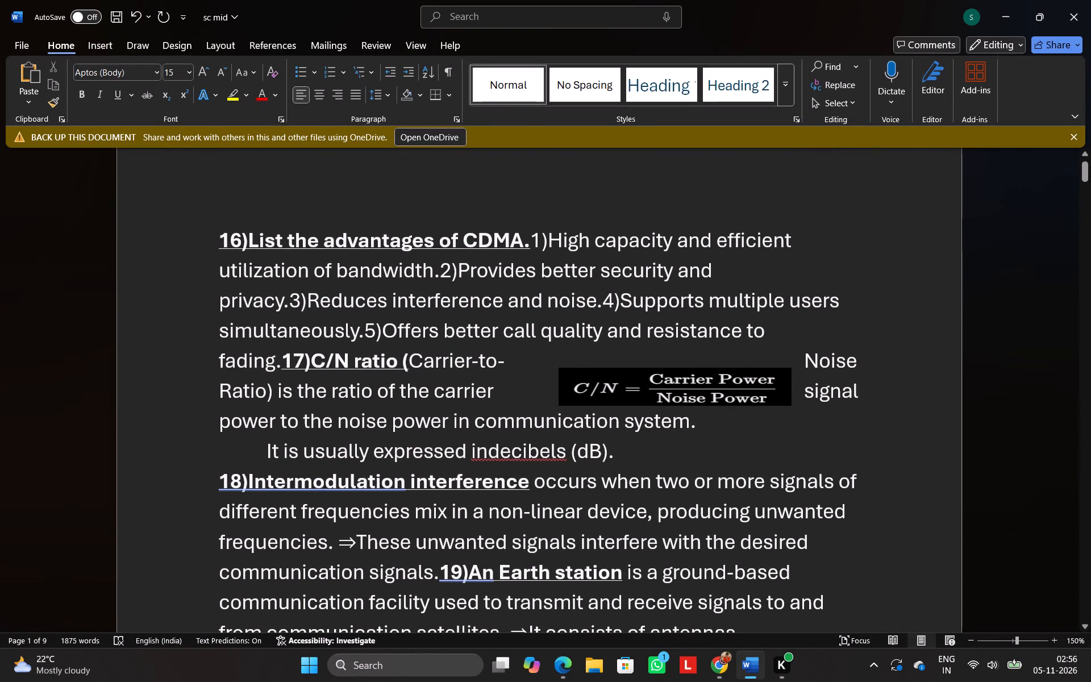
Nudge the C/N ratio formula picture in item 17 rightward to the page's edge, clear of the definition text.
click(255, 454)
click(581, 379)
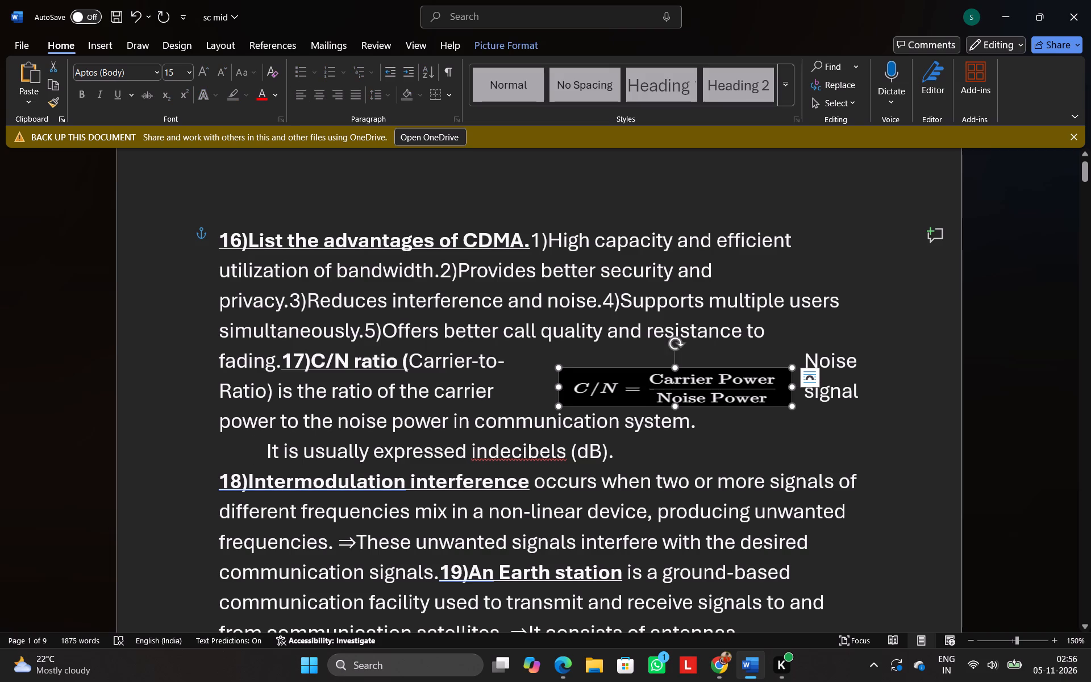
key(Right)
key(Right)
key(Right)
key(Right)
key(Right)
key(Right)
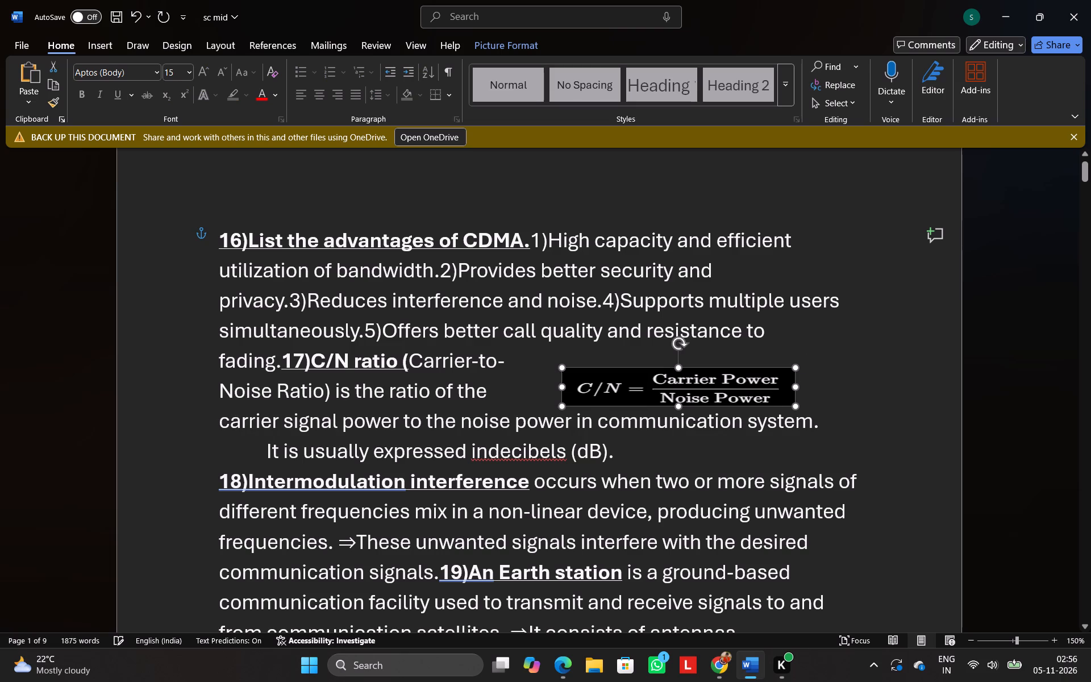
key(Right)
key(Right)
key(Right)
key(Right)
key(Right)
key(Right)
key(Right)
key(Right)
key(Right)
key(Right)
key(Right)
key(Right)
key(Right)
key(Right)
key(Right)
key(Right)
key(Right)
key(Right)
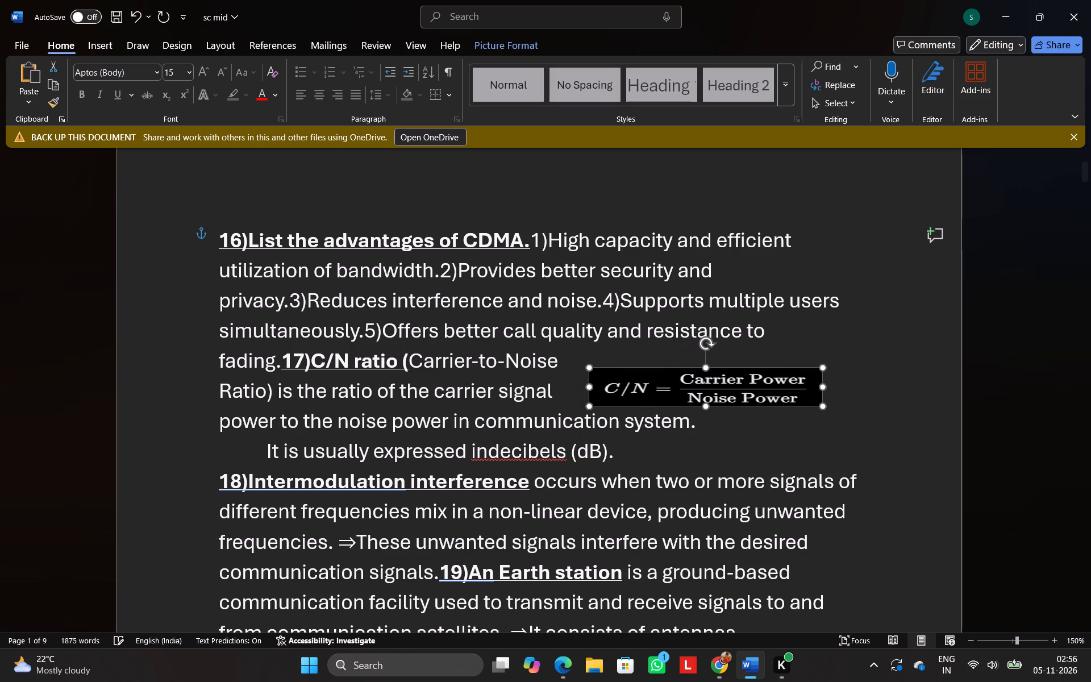
key(Right)
key(Right)
key(Right)
key(Right)
key(Right)
key(Right)
key(Right)
key(Right)
key(Right)
key(Right)
key(Right)
key(Right)
key(Right)
key(Right)
key(Right)
key(Right)
key(Right)
key(Right)
key(Right)
key(Right)
key(Right)
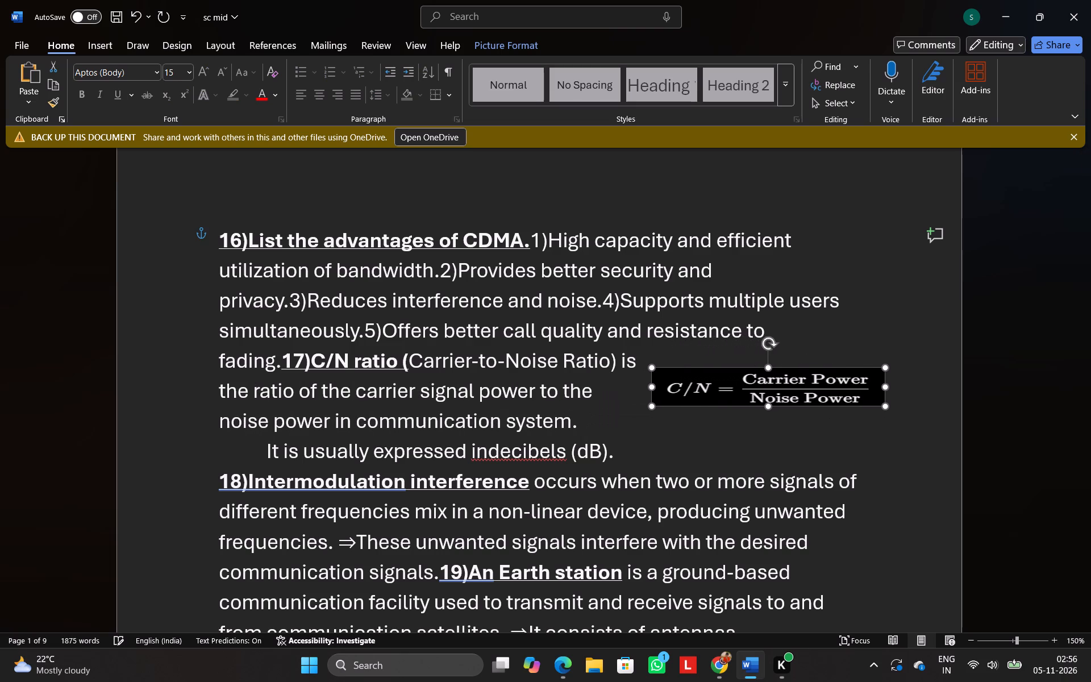
key(Right)
key(Right)
key(Right)
key(Right)
key(Right)
key(Right)
key(Right)
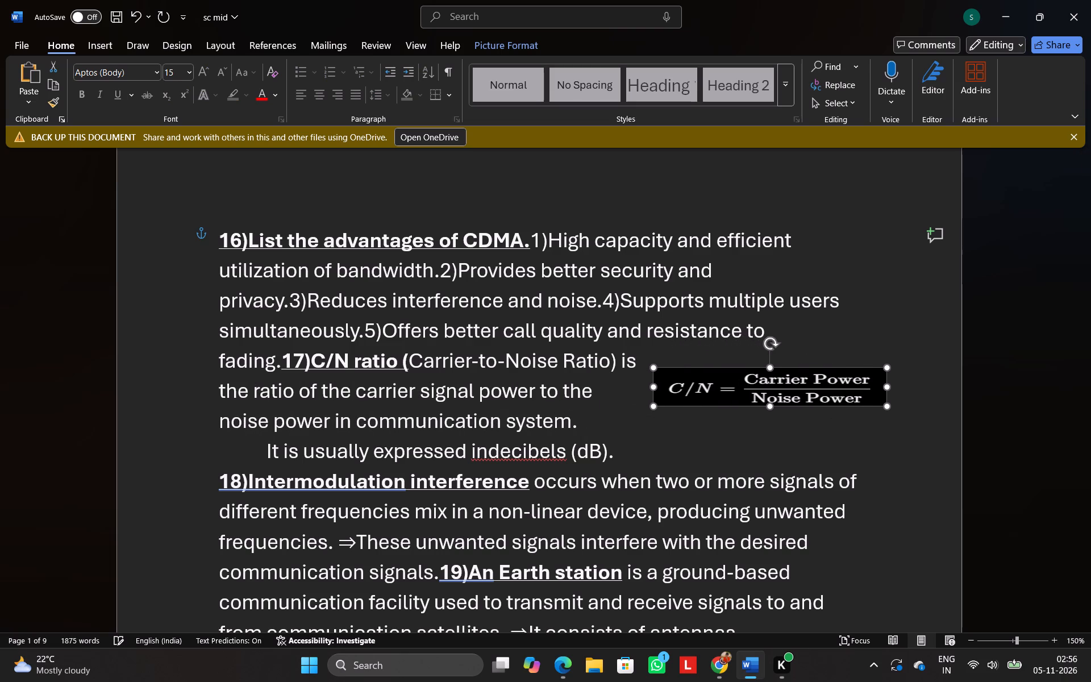
key(Right)
key(Right)
key(Right)
key(Right)
key(Right)
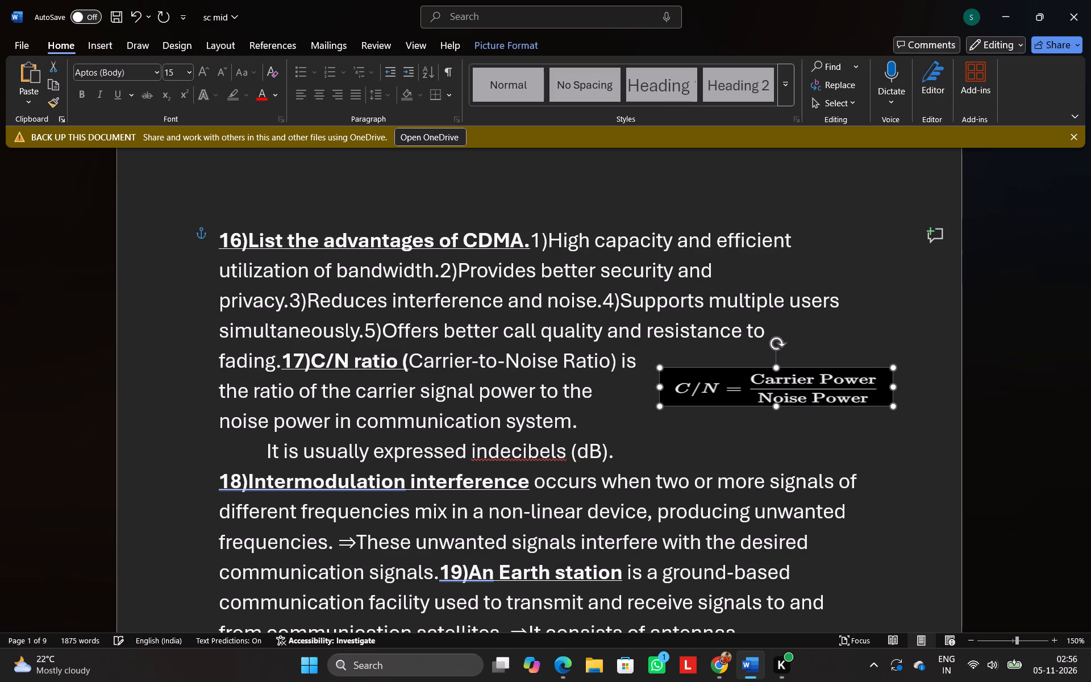
key(Left)
key(Left)
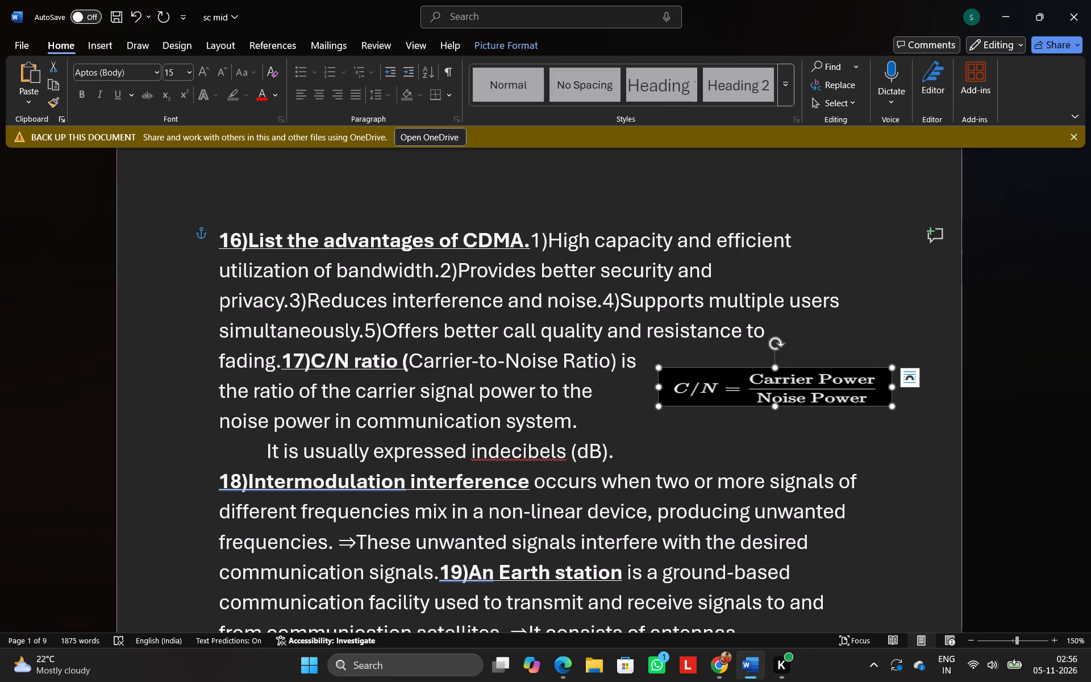
key(Right)
key(Right)
key(Right)
key(Right)
key(Right)
key(Right)
key(Right)
key(Right)
key(Right)
key(Right)
key(Right)
key(Right)
key(Right)
key(Right)
key(Right)
key(Right)
key(Right)
key(Right)
key(Right)
key(Right)
key(Right)
key(Right)
key(Right)
key(Right)
key(Right)
key(Right)
key(Right)
key(Right)
key(Right)
key(Right)
key(Right)
key(Right)
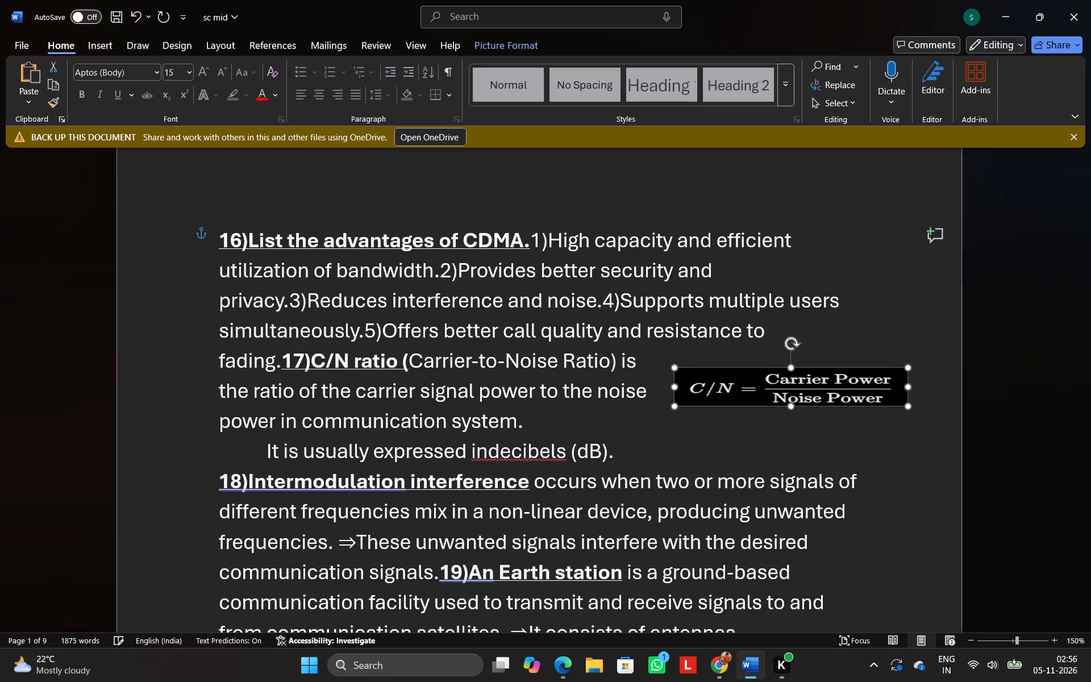
key(Right)
key(Right)
key(Right)
key(Right)
key(Right)
key(Right)
key(Right)
key(Right)
key(Right)
key(Right)
key(Right)
key(Right)
key(Right)
key(Right)
key(Right)
key(Right)
key(Right)
key(Right)
key(Right)
key(Right)
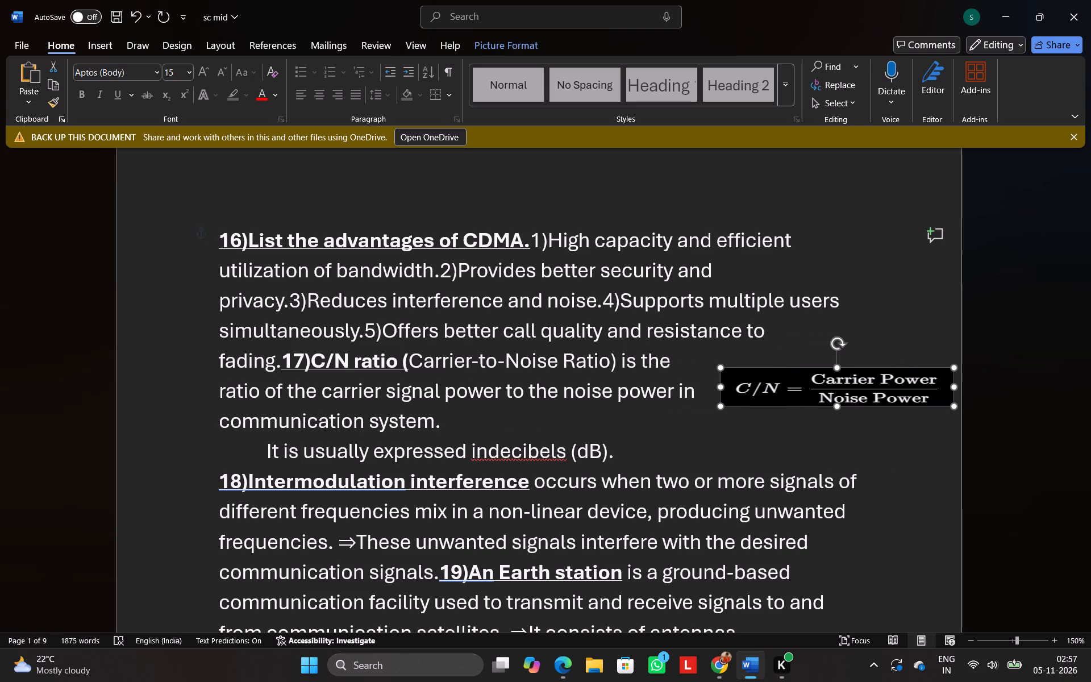
Nudge the C/N ratio formula picture in item 17 down about one line, clear of the line ending "ratio of the carrier".
key(Down)
key(Down)
key(Down)
key(Down)
key(Down)
key(Down)
key(Down)
key(Down)
key(Down)
key(Down)
key(Down)
key(Down)
key(Down)
key(Down)
key(Down)
key(Down)
key(Down)
key(Down)
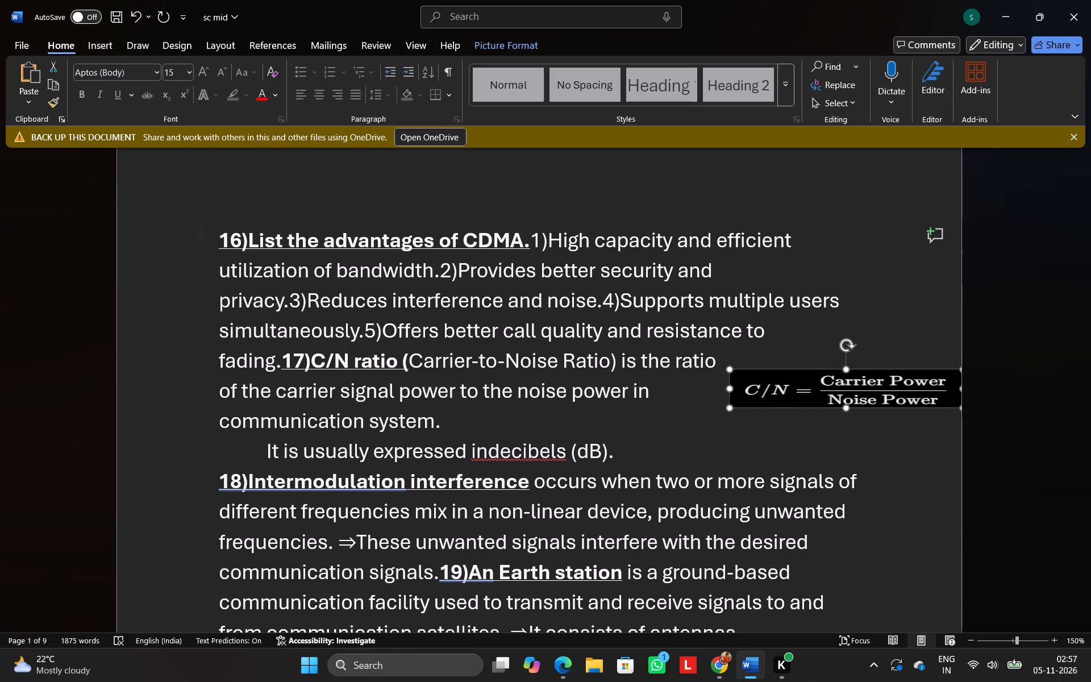
key(Down)
key(Down)
key(Down)
key(Down)
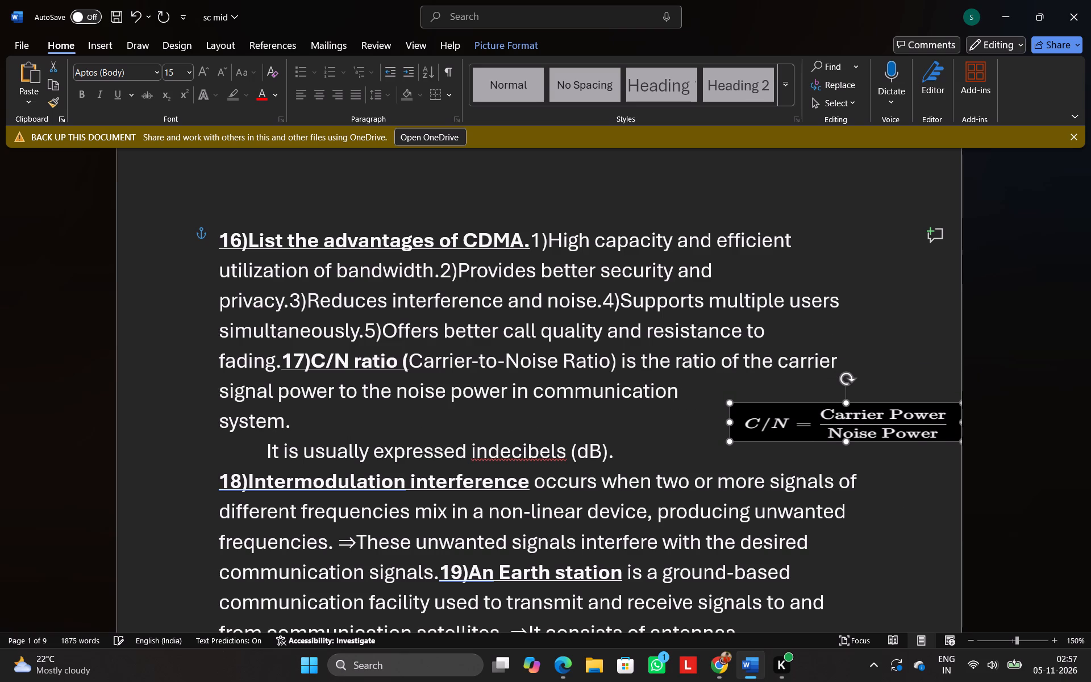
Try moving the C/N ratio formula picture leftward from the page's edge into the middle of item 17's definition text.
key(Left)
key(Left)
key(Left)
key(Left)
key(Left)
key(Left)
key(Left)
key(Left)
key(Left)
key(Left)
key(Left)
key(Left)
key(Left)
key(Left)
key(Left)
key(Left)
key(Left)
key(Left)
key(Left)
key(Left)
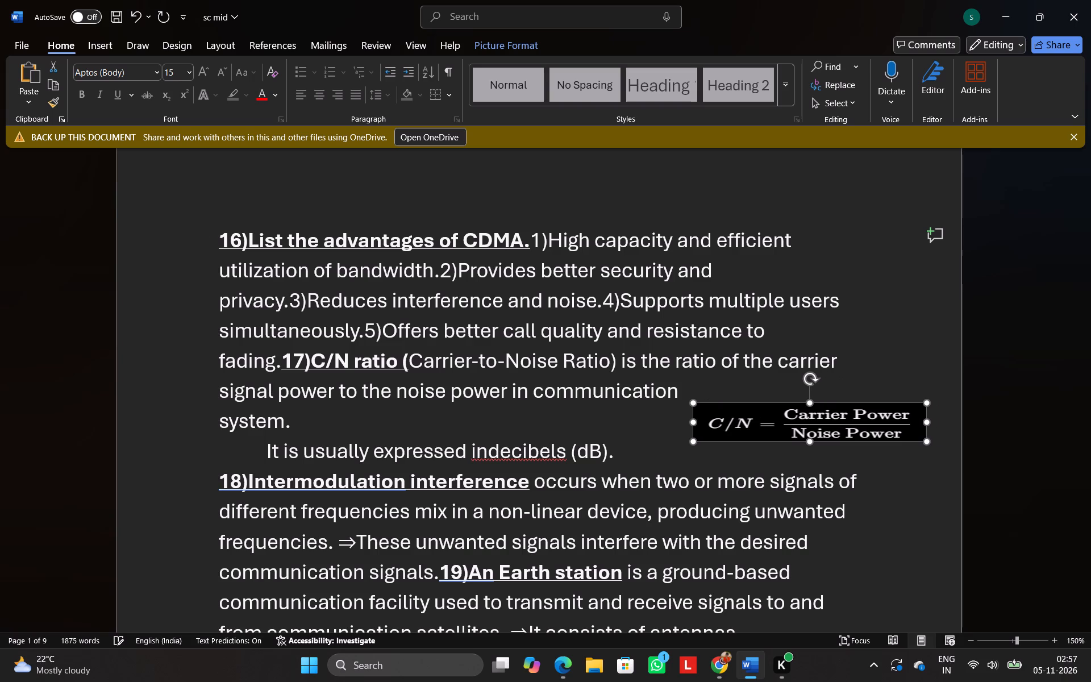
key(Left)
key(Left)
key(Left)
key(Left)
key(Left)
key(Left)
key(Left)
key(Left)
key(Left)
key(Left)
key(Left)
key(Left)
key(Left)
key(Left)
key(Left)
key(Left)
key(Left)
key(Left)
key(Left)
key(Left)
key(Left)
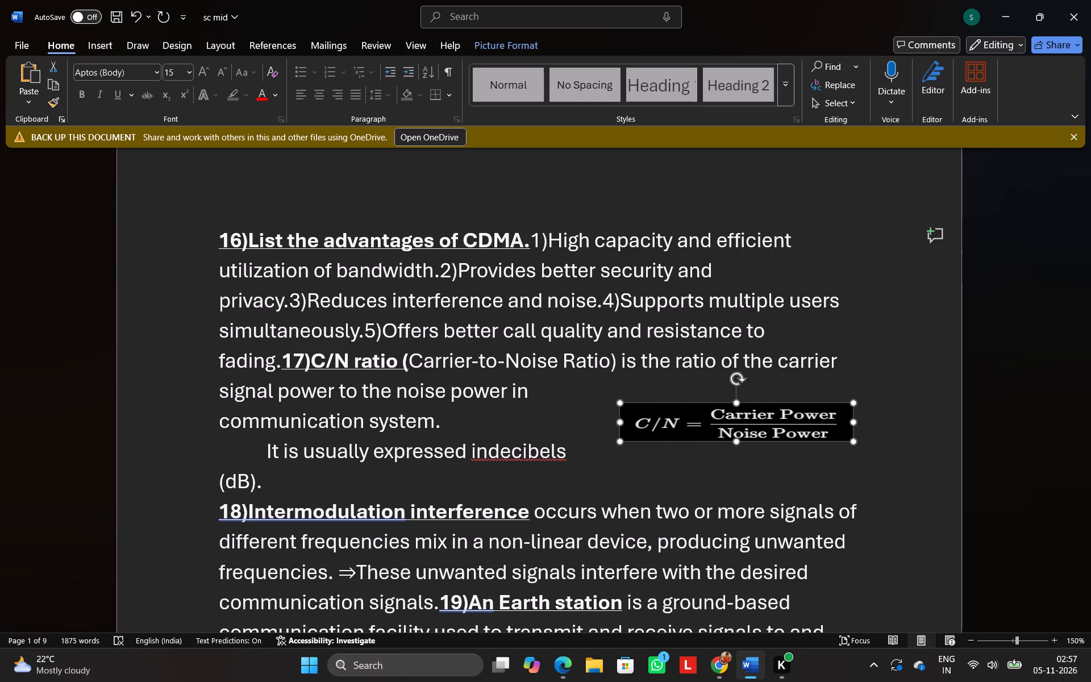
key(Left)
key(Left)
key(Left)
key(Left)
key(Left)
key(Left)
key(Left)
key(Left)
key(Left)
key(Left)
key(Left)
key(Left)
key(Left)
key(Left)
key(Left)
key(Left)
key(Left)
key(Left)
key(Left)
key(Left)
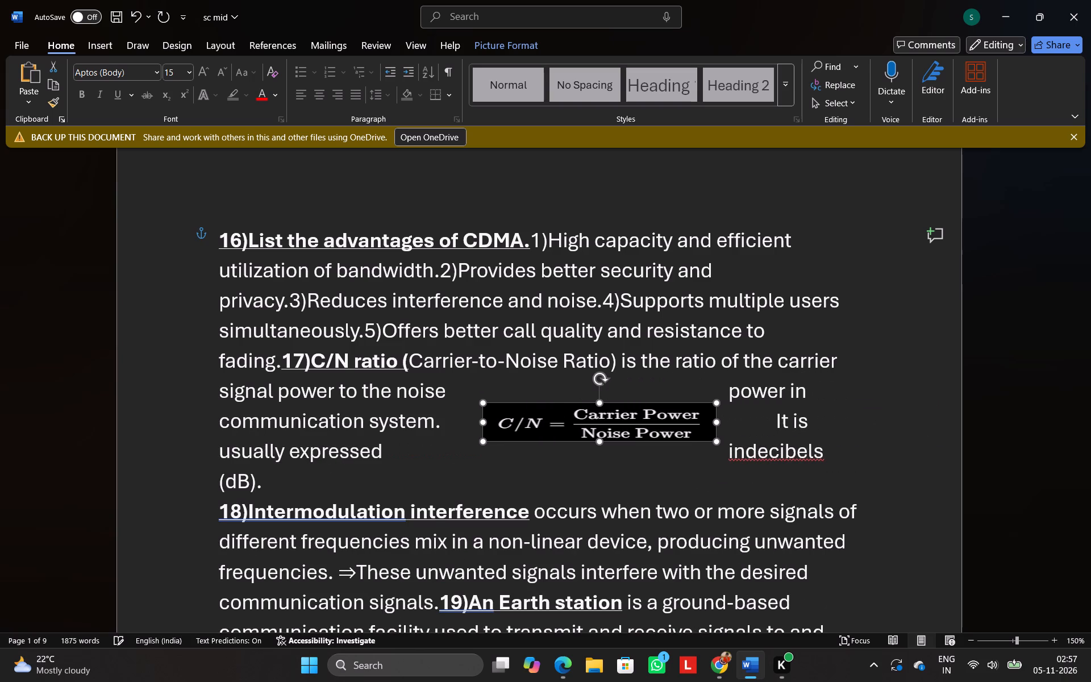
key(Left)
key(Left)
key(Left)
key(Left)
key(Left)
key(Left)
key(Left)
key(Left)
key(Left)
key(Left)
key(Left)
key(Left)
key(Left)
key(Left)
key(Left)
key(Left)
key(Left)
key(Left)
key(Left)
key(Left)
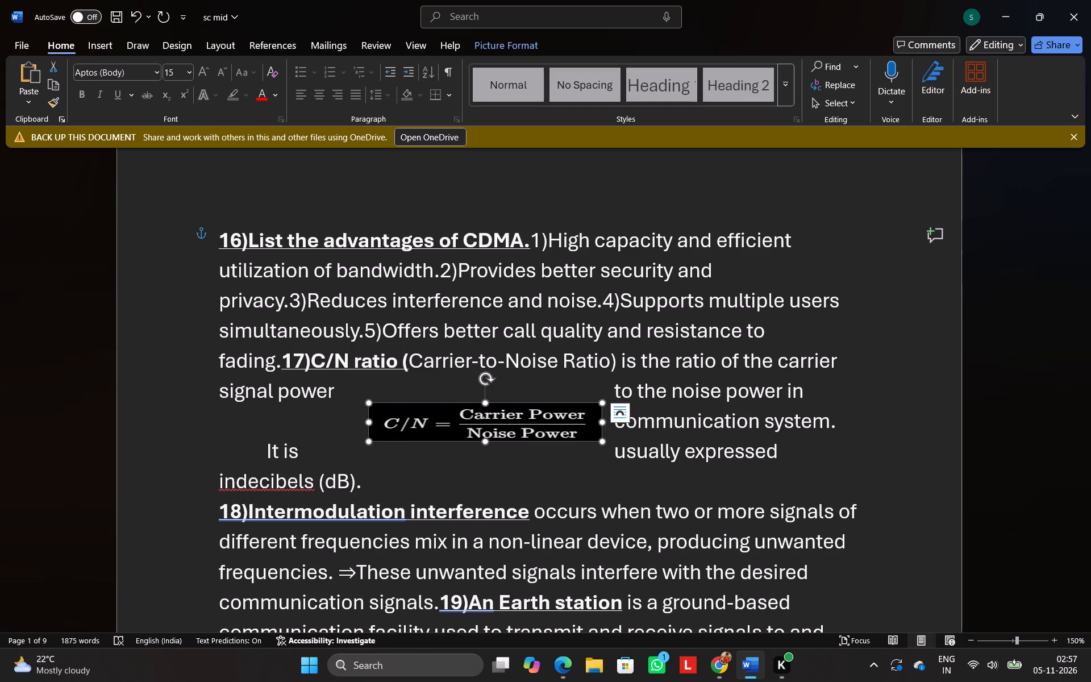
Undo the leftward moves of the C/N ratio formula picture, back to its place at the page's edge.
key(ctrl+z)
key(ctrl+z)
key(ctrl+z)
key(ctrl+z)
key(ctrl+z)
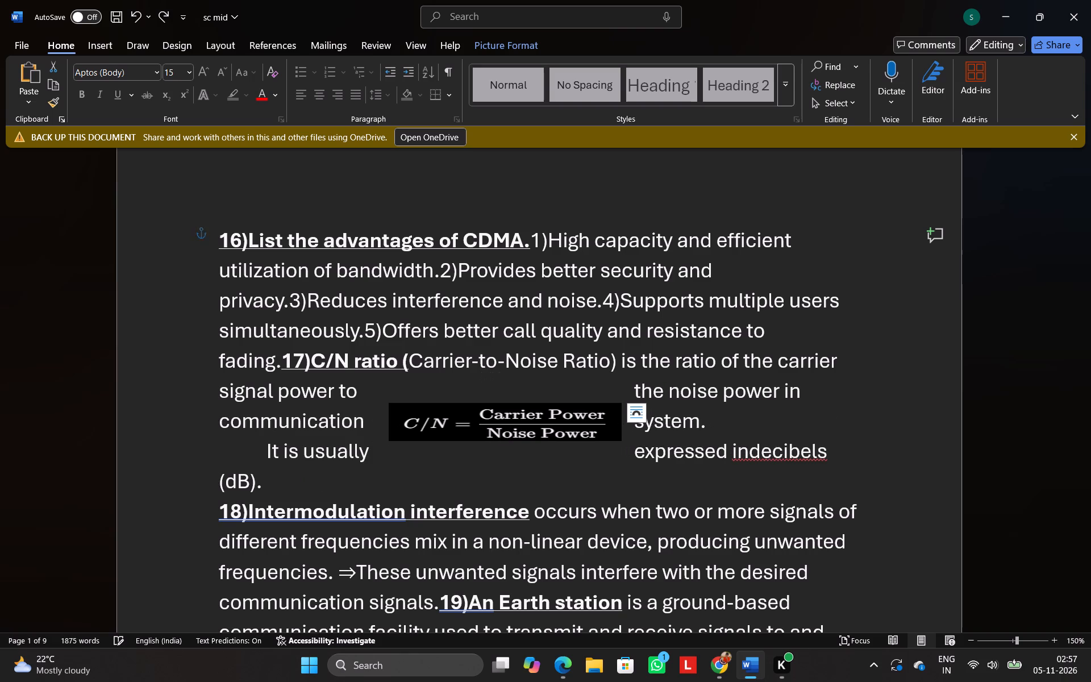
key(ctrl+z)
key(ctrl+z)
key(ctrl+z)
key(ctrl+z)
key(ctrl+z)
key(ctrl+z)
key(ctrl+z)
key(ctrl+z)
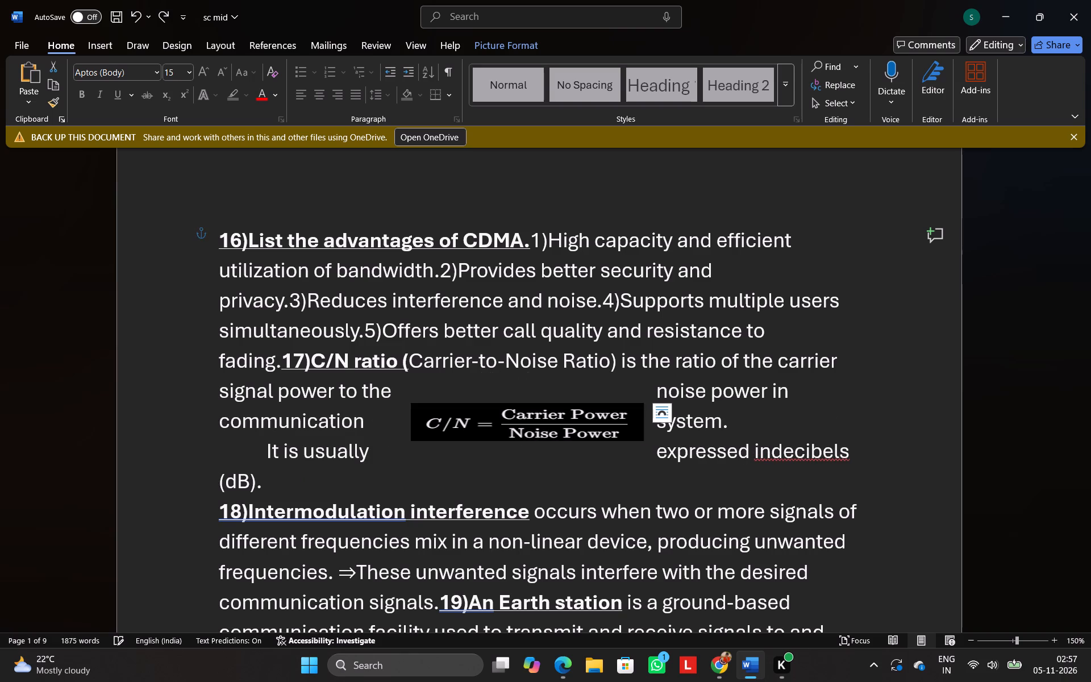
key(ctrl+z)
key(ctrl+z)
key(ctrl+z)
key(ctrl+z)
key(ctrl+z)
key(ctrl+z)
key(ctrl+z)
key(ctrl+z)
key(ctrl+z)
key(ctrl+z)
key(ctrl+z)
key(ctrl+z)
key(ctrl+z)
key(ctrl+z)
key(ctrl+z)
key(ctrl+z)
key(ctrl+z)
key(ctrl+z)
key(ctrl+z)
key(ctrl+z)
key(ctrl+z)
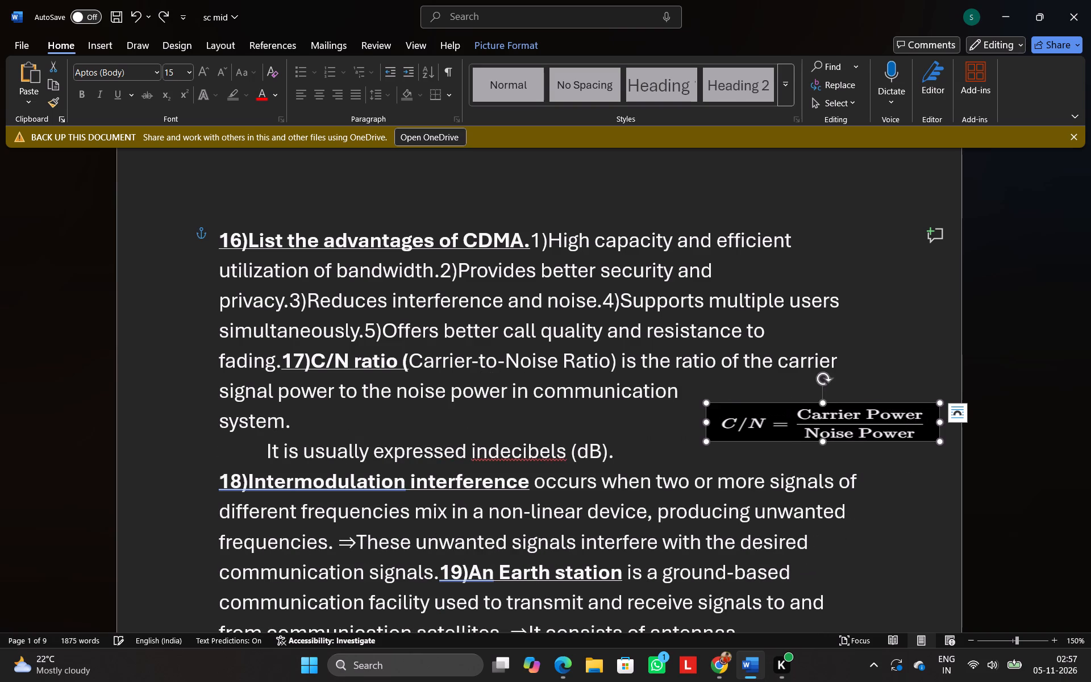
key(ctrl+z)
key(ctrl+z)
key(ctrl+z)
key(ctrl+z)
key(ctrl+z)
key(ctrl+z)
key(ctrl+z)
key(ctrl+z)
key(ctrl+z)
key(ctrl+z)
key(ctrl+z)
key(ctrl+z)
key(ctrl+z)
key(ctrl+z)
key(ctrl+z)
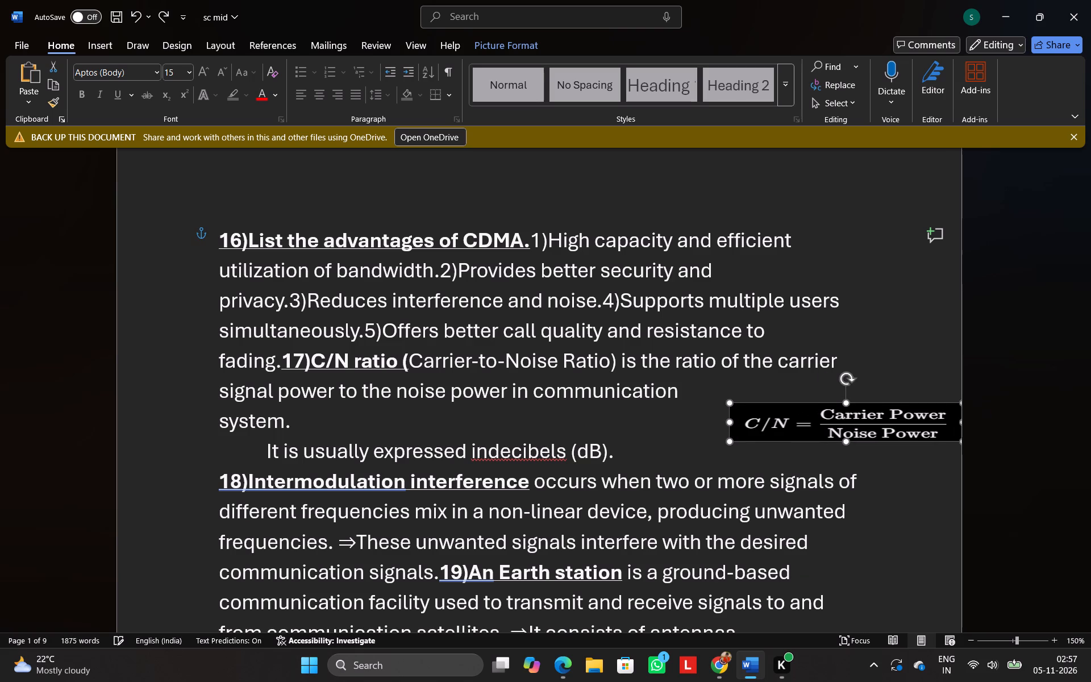
Undo the downward nudge and the rightward nudges of item 17's C/N ratio formula picture, back to beside "Carrier-to-Noise".
key(ctrl+z)
key(ctrl+z)
key(ctrl+z)
key(ctrl+z)
key(ctrl+z)
key(ctrl+z)
key(ctrl+z)
key(ctrl+z)
key(ctrl+z)
key(ctrl+z)
key(ctrl+z)
key(ctrl+z)
key(ctrl+z)
key(ctrl+z)
key(ctrl+z)
key(ctrl+z)
key(ctrl+z)
key(ctrl+z)
key(ctrl+z)
key(ctrl+z)
key(ctrl+z)
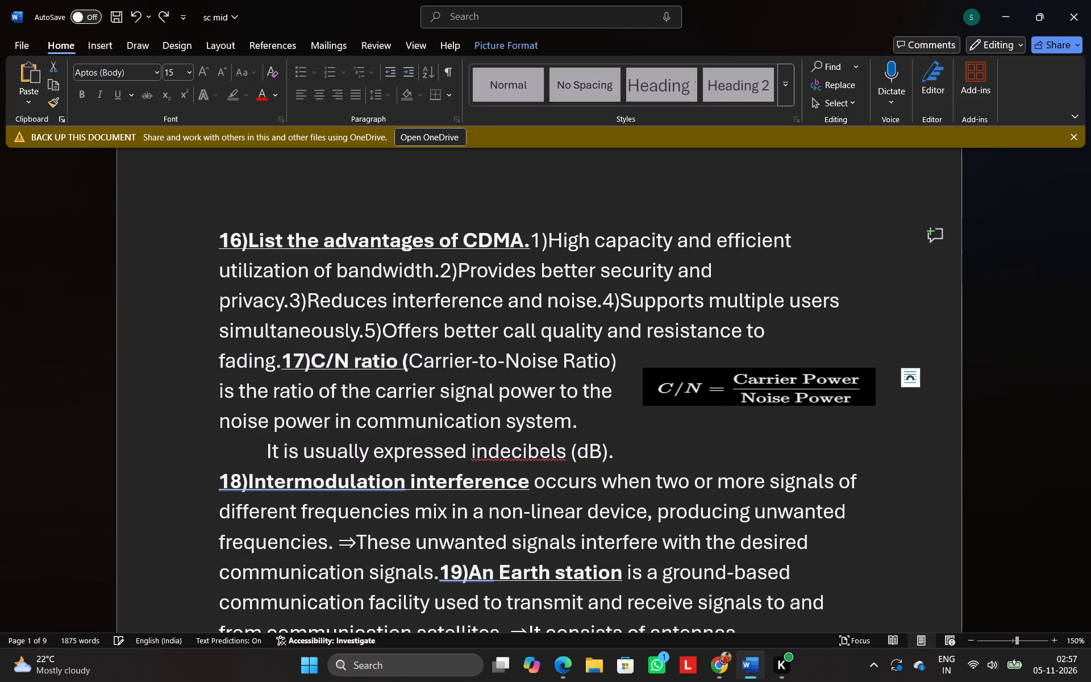
key(ctrl+z)
key(ctrl+z)
key(ctrl+z)
key(ctrl+z)
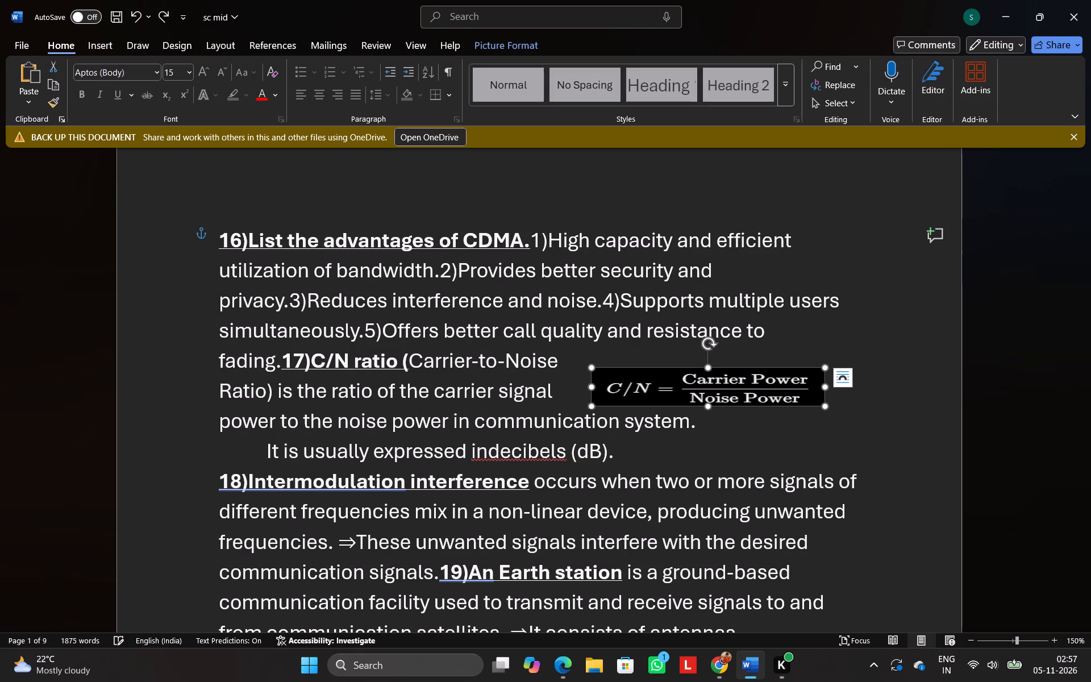
key(ctrl+z)
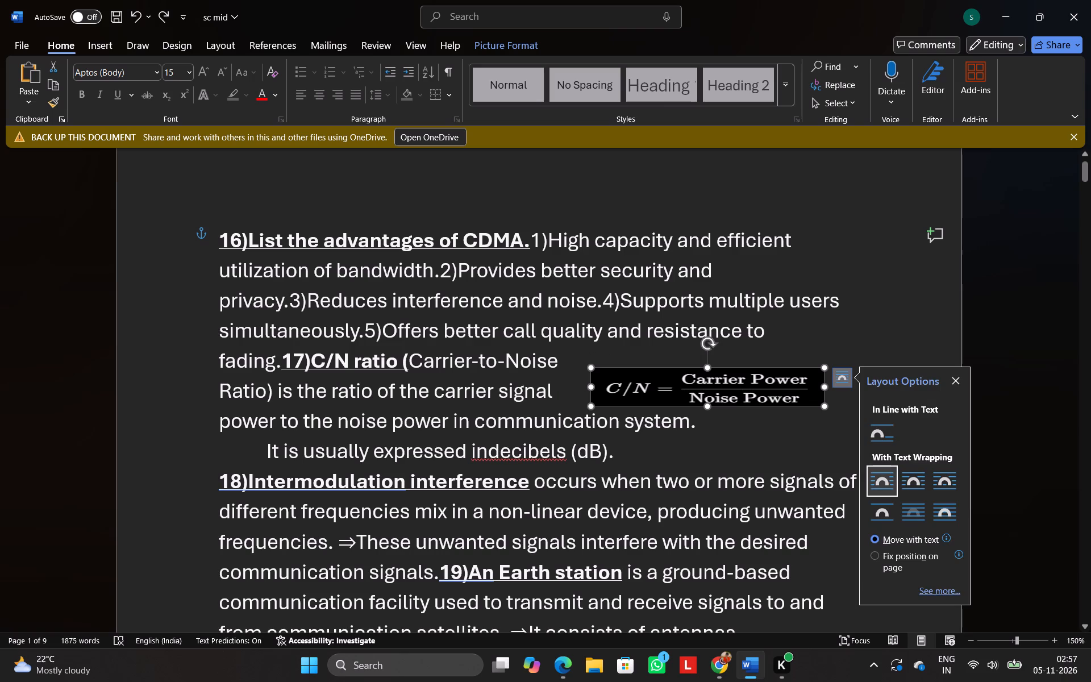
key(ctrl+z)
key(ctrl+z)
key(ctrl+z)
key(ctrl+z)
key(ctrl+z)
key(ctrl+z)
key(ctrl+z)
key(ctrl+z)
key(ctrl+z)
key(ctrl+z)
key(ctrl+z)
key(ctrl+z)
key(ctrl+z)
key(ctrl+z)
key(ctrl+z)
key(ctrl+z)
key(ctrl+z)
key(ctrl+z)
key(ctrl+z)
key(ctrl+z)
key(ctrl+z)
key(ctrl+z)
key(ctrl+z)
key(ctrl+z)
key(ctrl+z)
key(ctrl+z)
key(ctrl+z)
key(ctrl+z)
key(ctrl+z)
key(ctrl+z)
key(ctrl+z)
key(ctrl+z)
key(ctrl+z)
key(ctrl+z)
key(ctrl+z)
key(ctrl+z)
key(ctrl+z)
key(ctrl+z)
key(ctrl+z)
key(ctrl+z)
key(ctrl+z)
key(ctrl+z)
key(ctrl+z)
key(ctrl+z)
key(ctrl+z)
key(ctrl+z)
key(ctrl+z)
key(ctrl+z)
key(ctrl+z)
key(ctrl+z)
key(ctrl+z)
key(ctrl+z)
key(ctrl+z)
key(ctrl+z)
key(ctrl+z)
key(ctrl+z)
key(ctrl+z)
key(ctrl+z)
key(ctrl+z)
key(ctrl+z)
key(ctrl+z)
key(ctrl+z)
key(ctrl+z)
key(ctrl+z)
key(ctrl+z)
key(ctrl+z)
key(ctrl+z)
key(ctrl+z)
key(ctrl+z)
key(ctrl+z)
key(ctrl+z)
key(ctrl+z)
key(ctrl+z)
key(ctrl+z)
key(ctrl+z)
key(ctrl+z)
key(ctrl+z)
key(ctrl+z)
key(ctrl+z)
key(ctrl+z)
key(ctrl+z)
Dismiss the picture's layout options and undo more of the earlier rightward nudges of item 17's C/N ratio formula picture.
ctrl+click(839, 336)
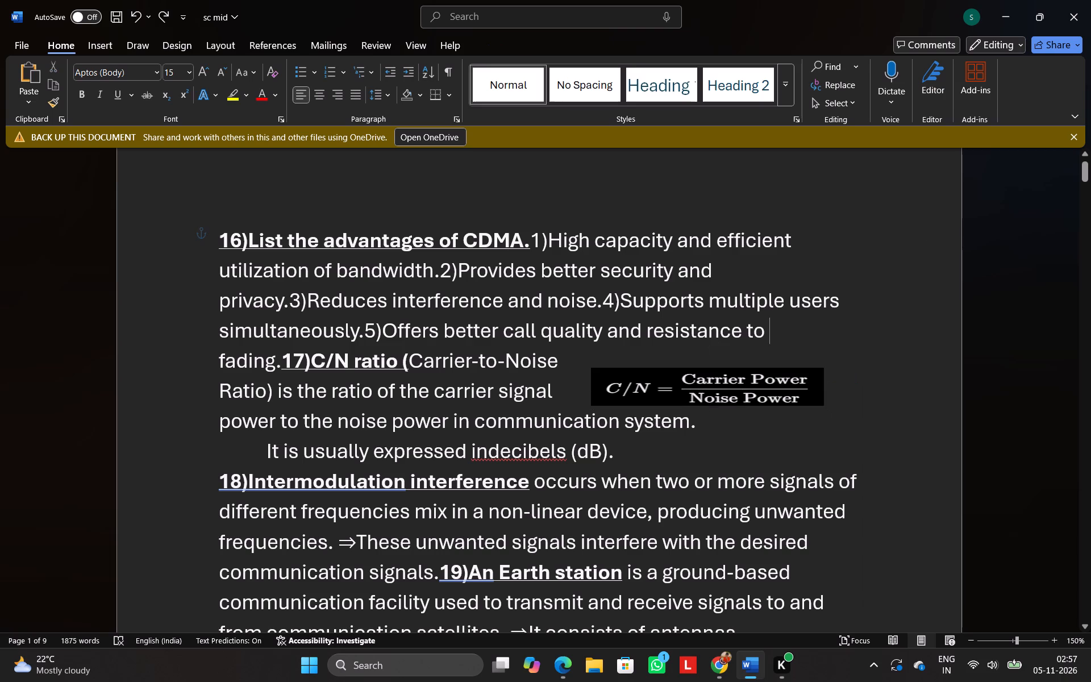
key(ctrl+z)
key(ctrl+z)
key(ctrl+z)
key(ctrl+z)
key(ctrl+z)
key(ctrl+z)
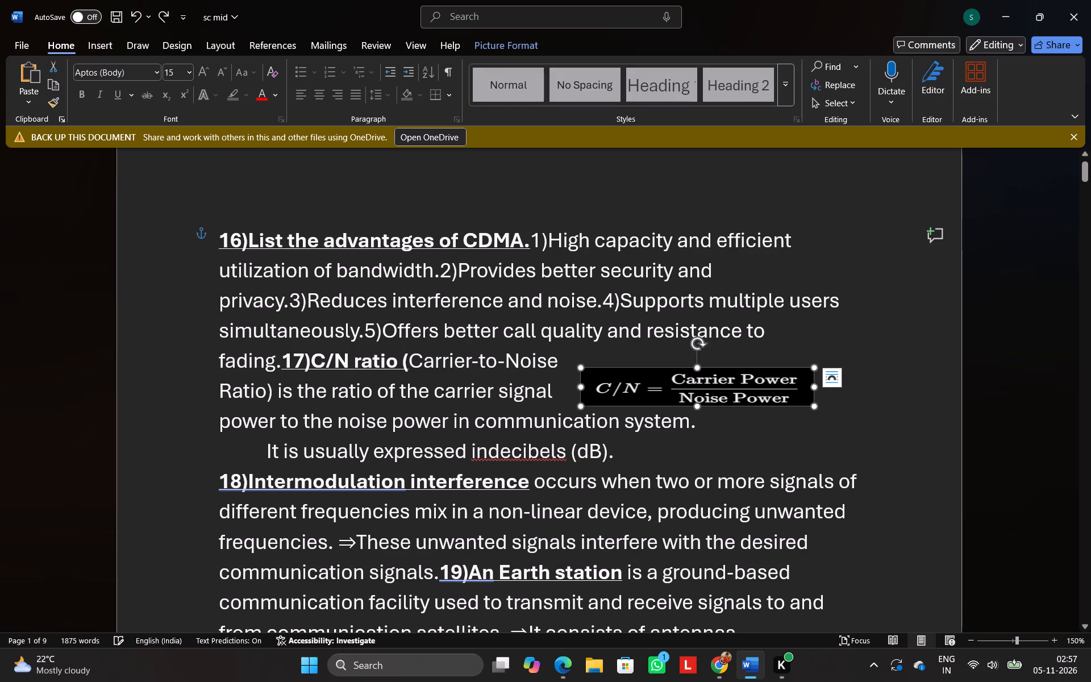
key(ctrl+z)
key(ctrl+z)
key(ctrl+z)
key(ctrl+z)
key(ctrl+z)
key(ctrl+z)
key(ctrl+z)
key(ctrl+z)
key(ctrl+z)
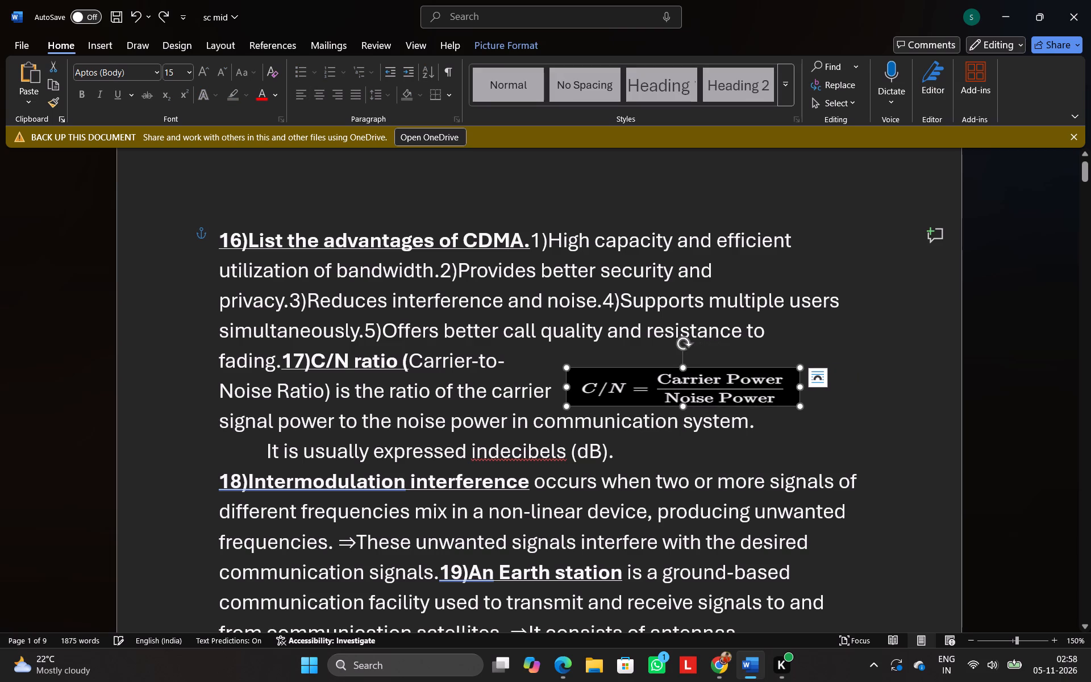
key(ctrl+z)
key(ctrl+z)
key(ctrl+z)
key(ctrl+z)
key(ctrl+z)
key(ctrl+z)
key(ctrl+z)
key(ctrl+z)
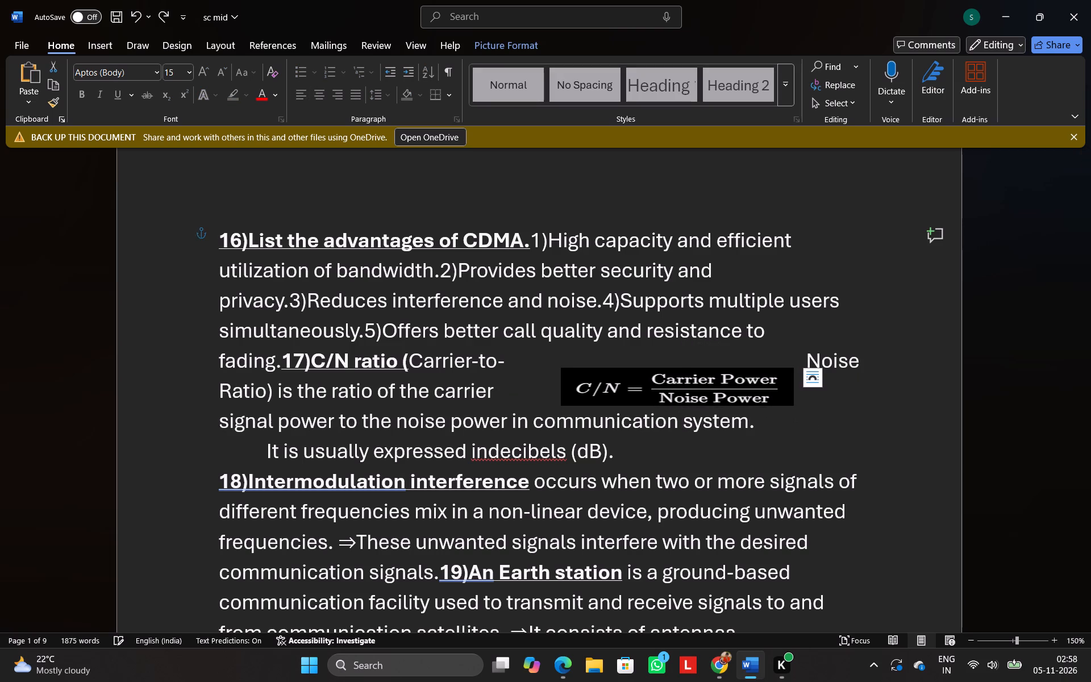
Undo the remaining C/N ratio picture moves and the notes' font size increase, back to the 14-point text.
key(ctrl+z)
key(ctrl+z)
key(ctrl+z)
key(ctrl+z)
key(ctrl+z)
key(ctrl+z)
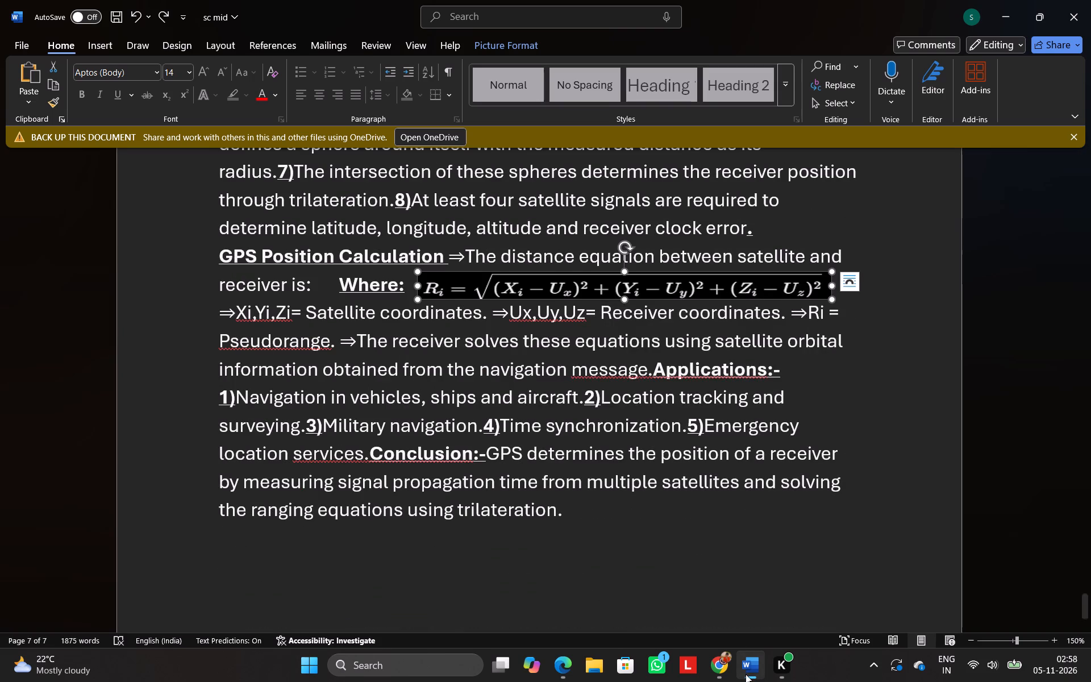
Switch to Chrome to view the exported sc mid.pdf.
click(722, 660)
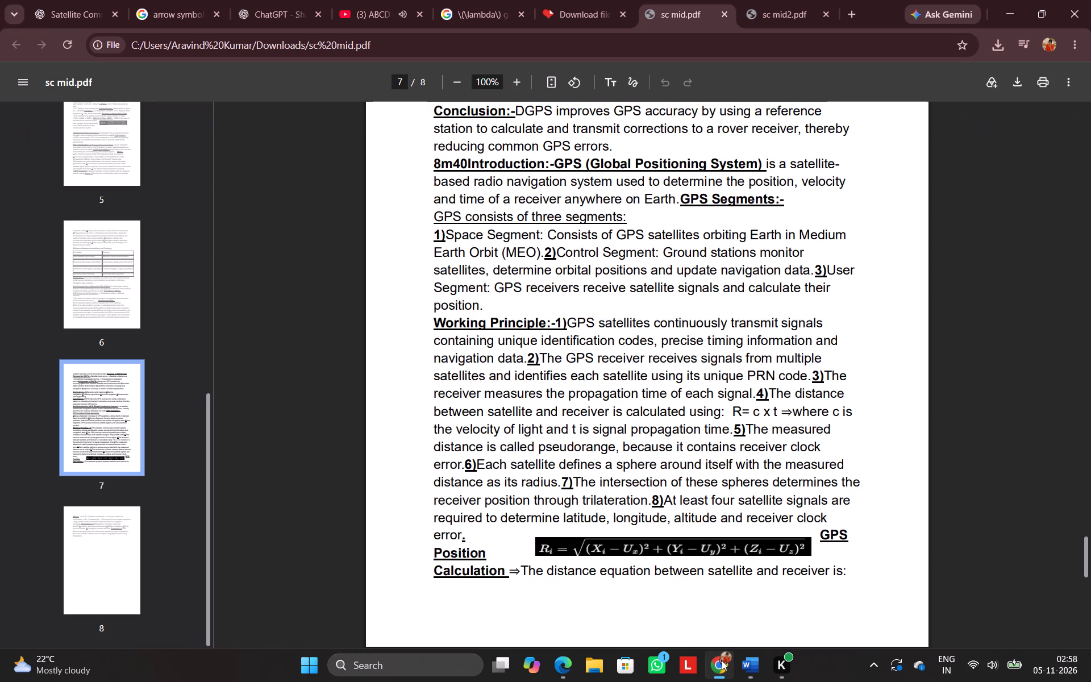
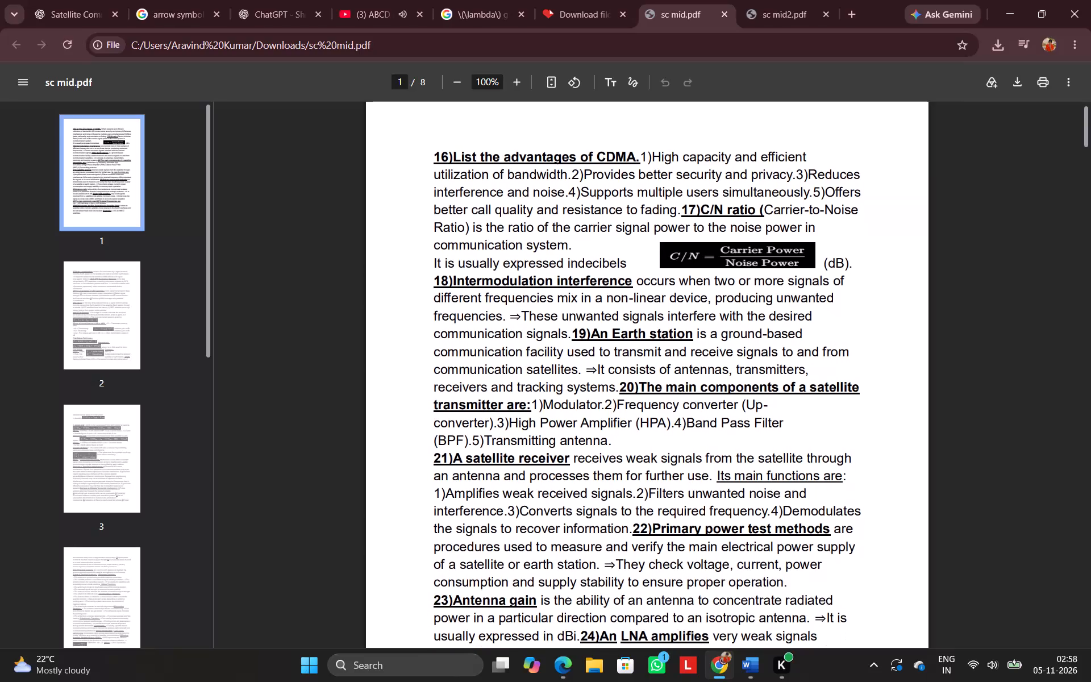
Review the text flow of items 16 to 26 and item 17's C/N ratio formula placement on page 1 of sc mid.pdf.
scroll(722, 434, down, 2)
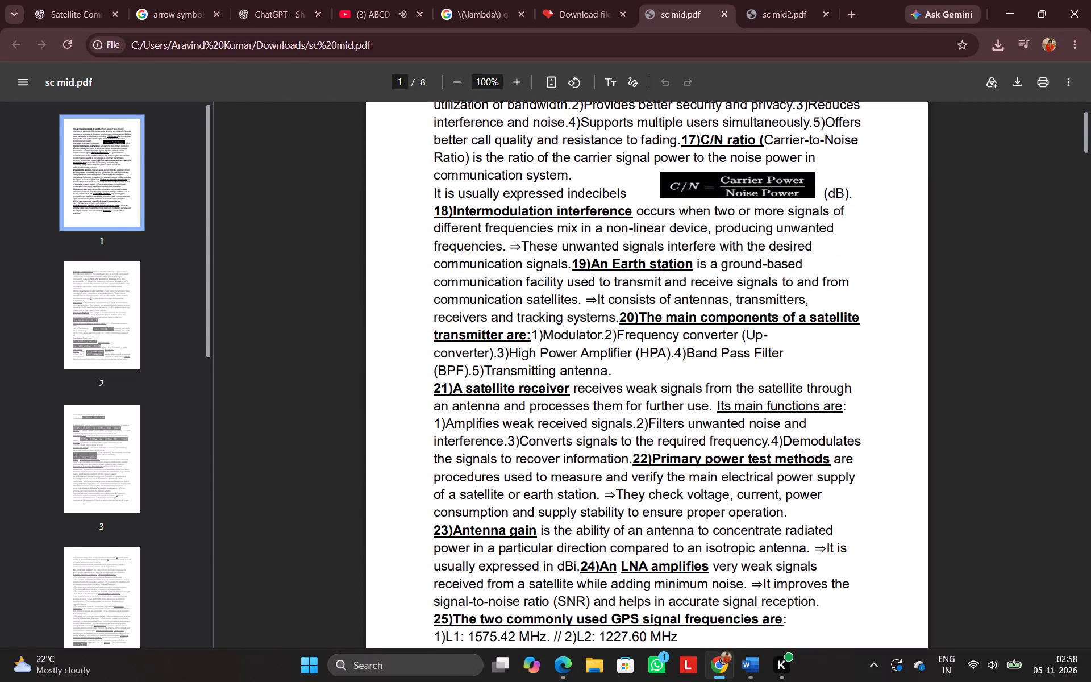
scroll(722, 434, down, 3)
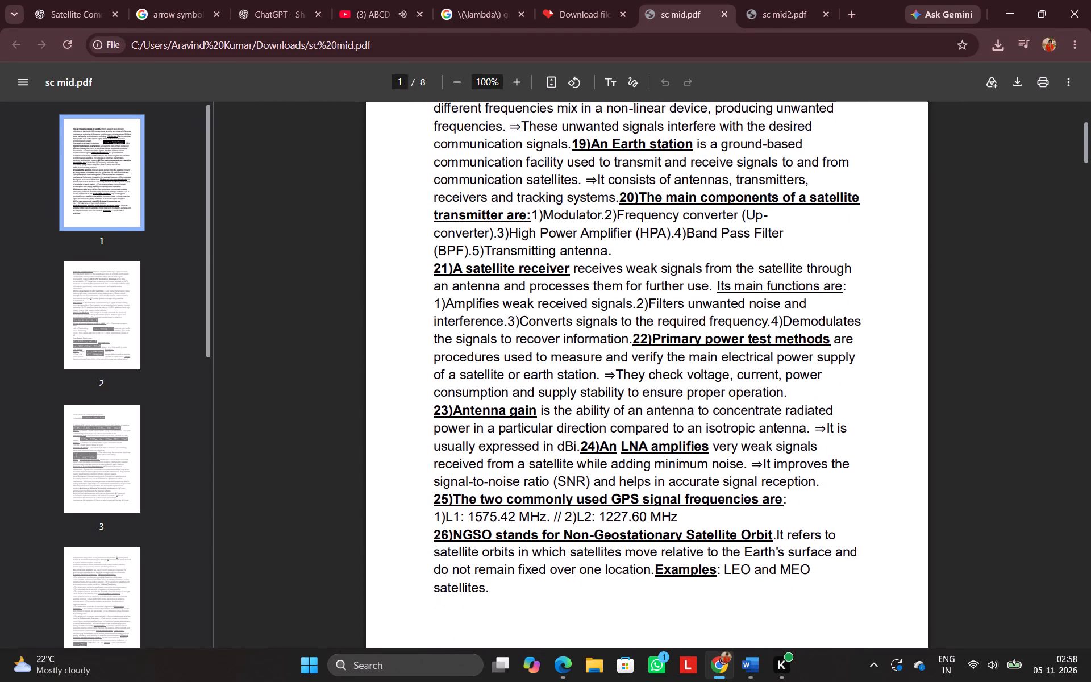
scroll(722, 434, down, 2)
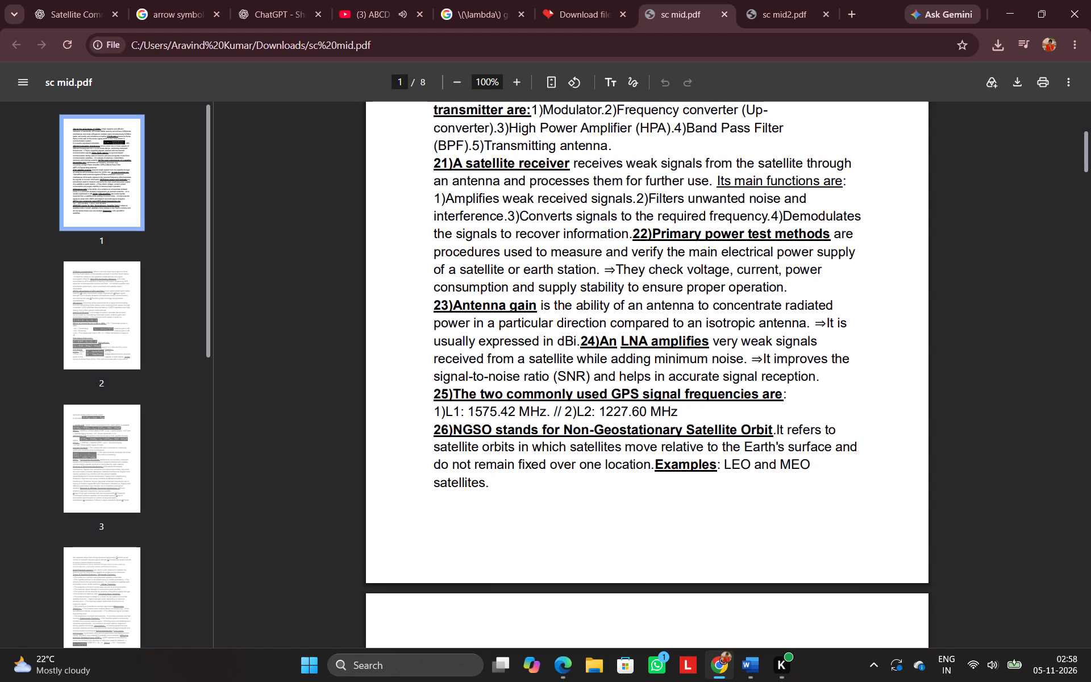
scroll(722, 434, down, 1)
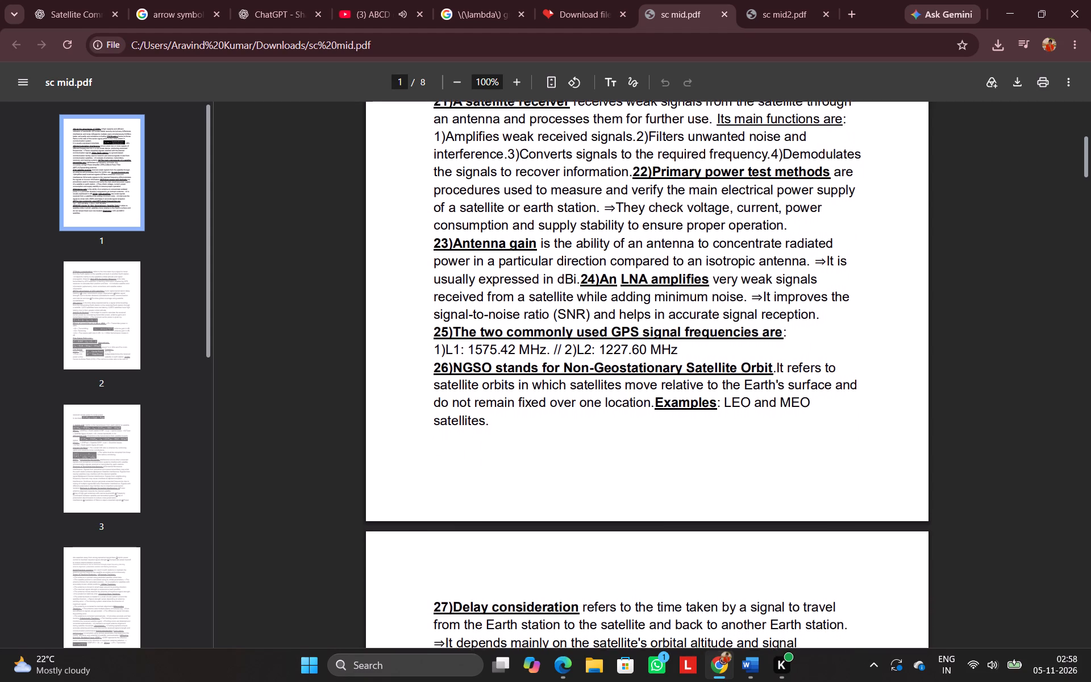
scroll(722, 434, down, 5)
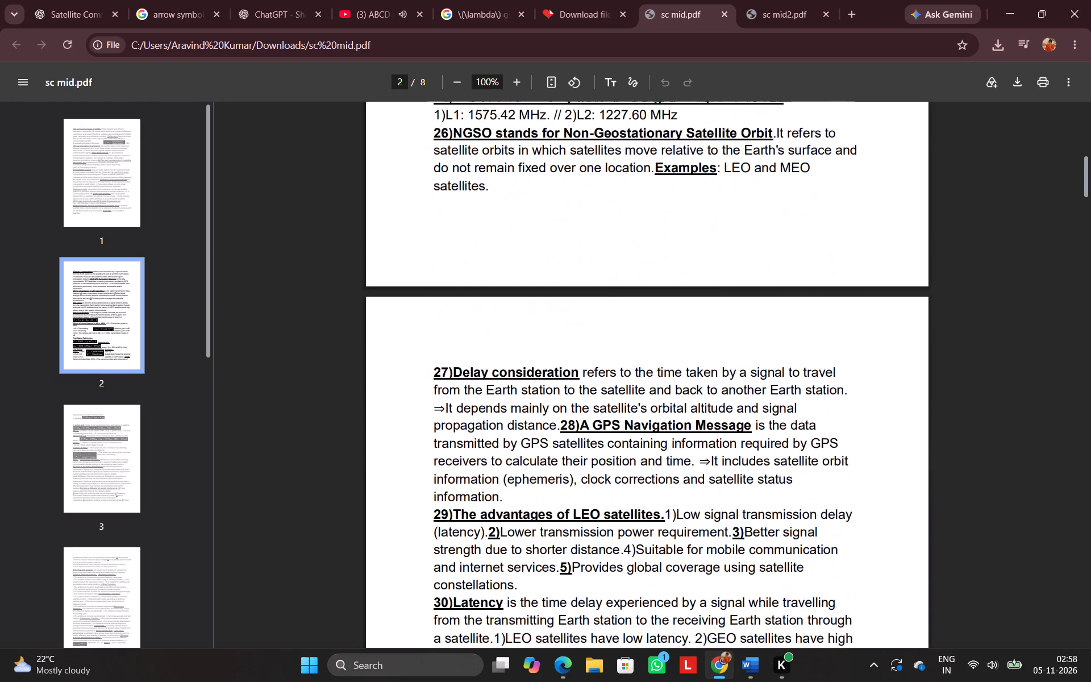
Check how the formula pictures sit against the text in the link budget and C/N ratio sections on pages 2 and 3.
scroll(722, 434, down, 5)
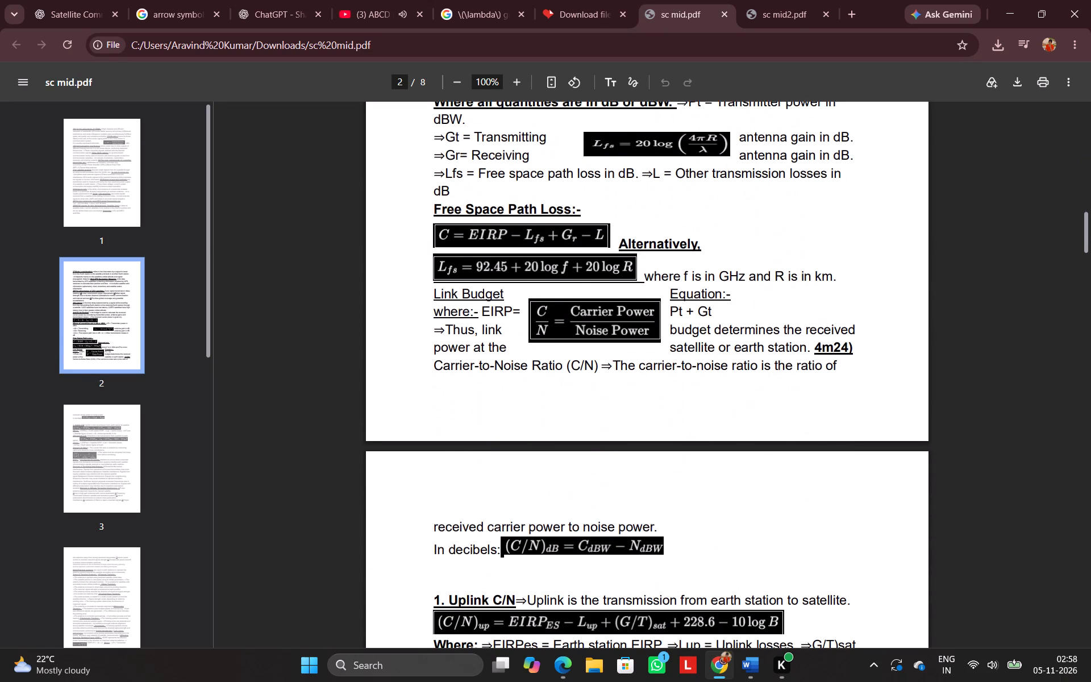
scroll(722, 434, up, 1)
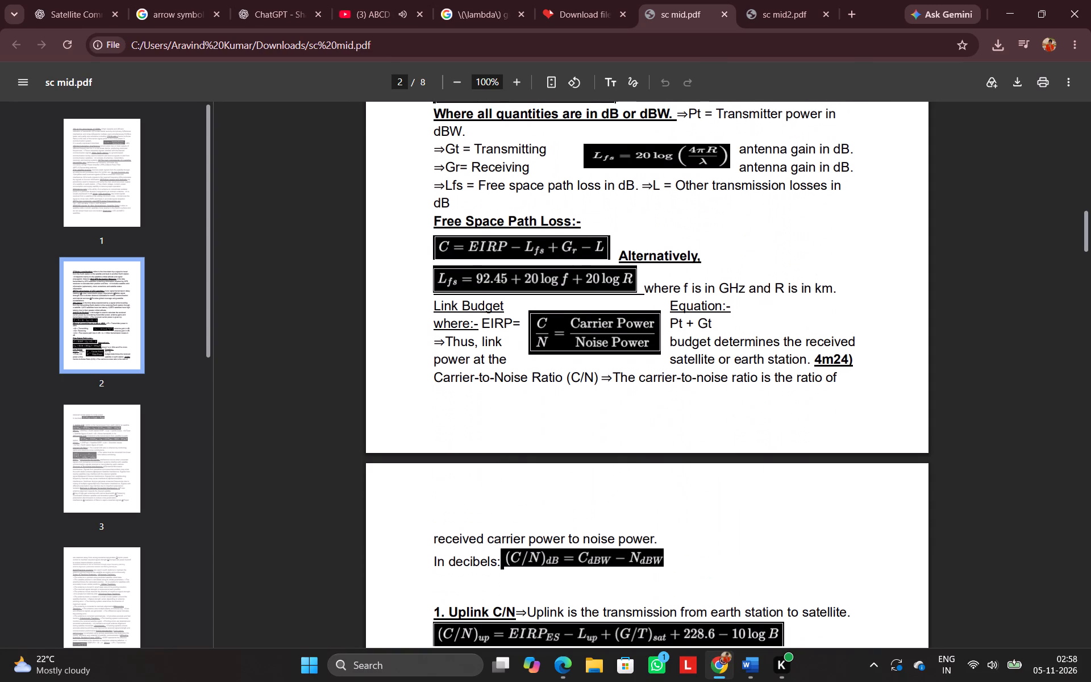
scroll(722, 434, down, 4)
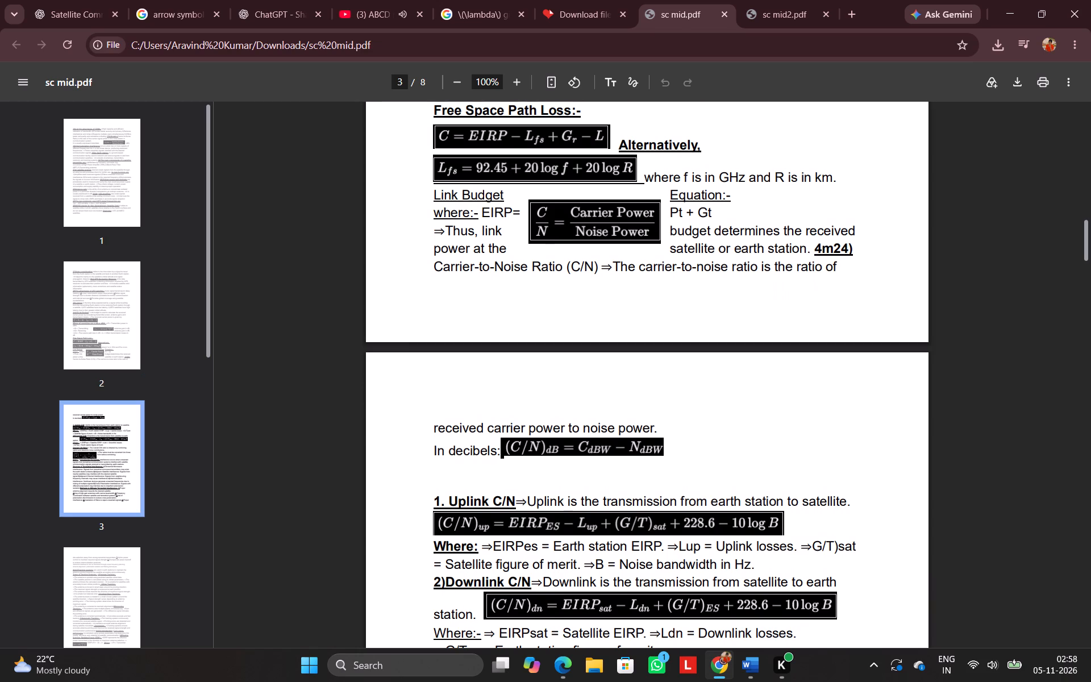
scroll(722, 434, down, 3)
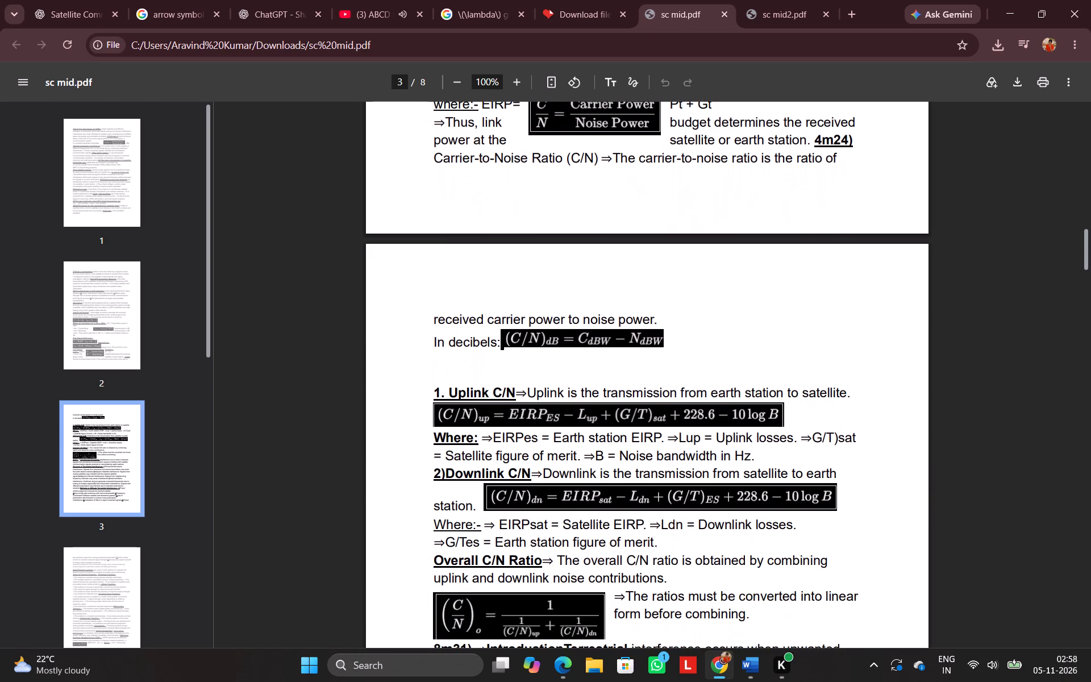
scroll(722, 434, down, 3)
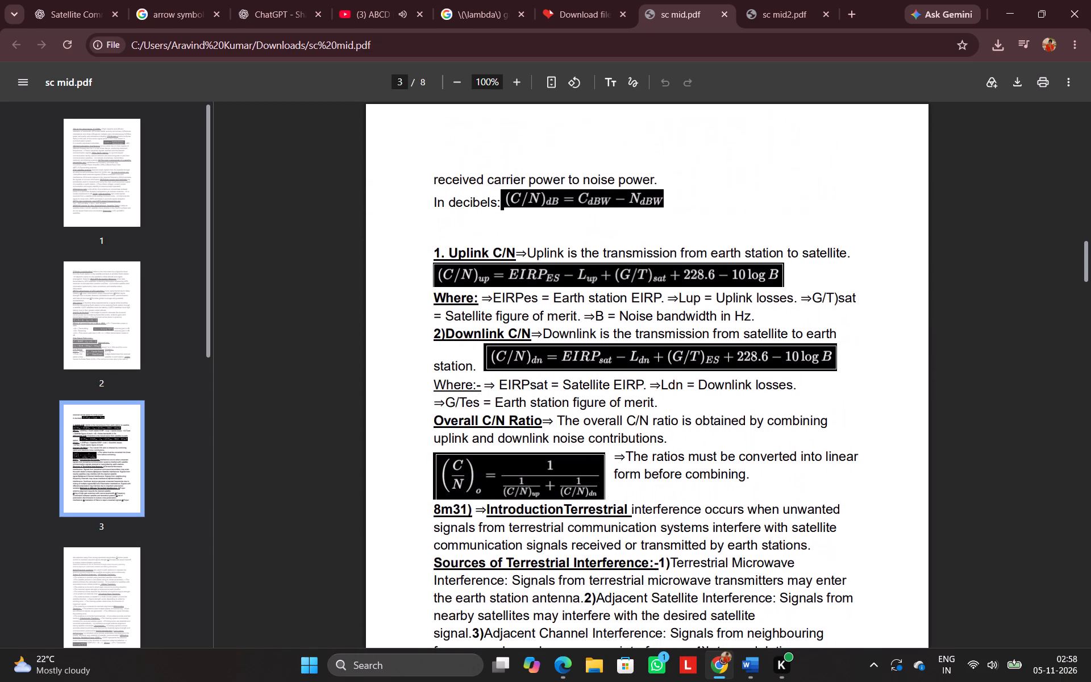
scroll(722, 434, down, 2)
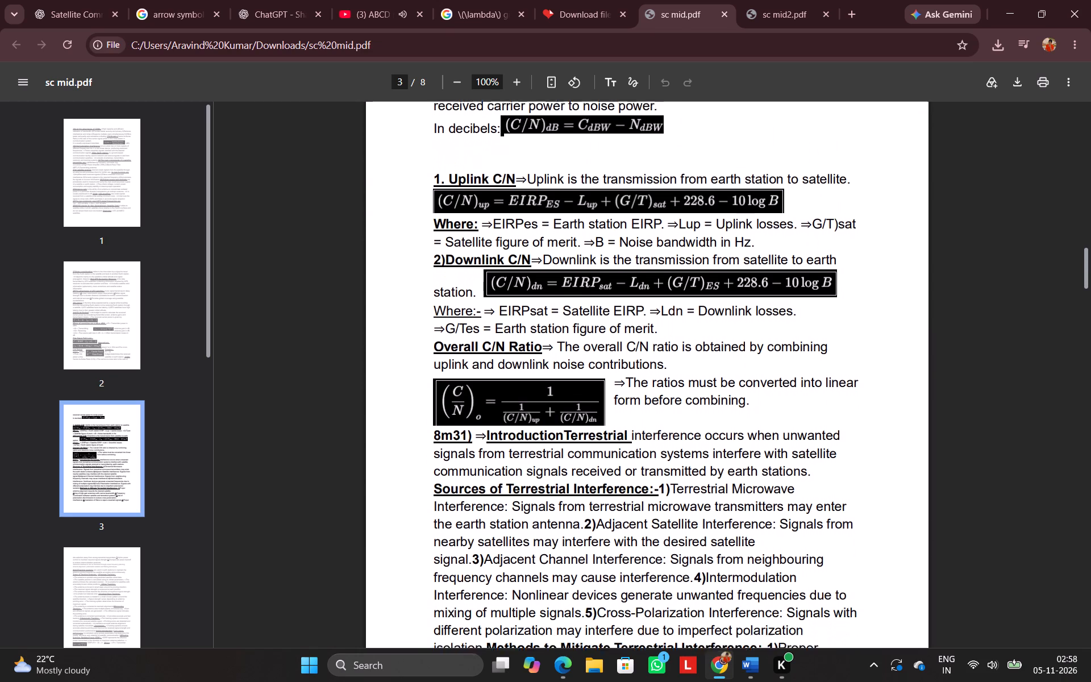
Review the terrestrial interference and tracking systems answers, 8m31 and 8m32, and the antenna gain formula's placement at the end of page 4.
scroll(722, 434, down, 3)
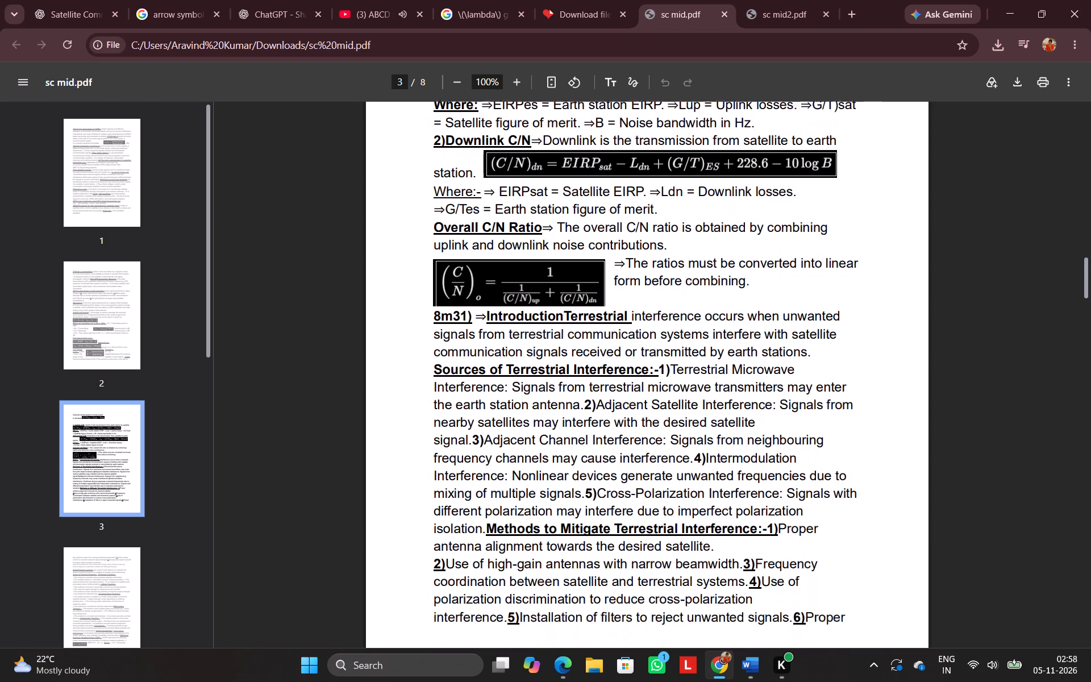
scroll(722, 434, down, 5)
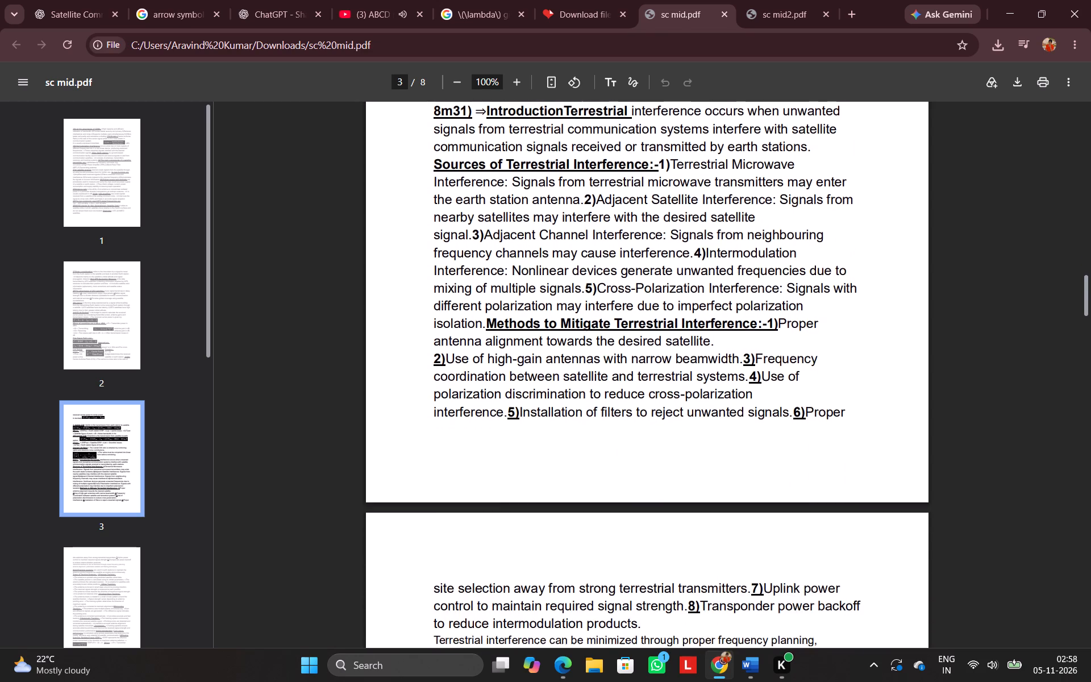
scroll(722, 434, down, 2)
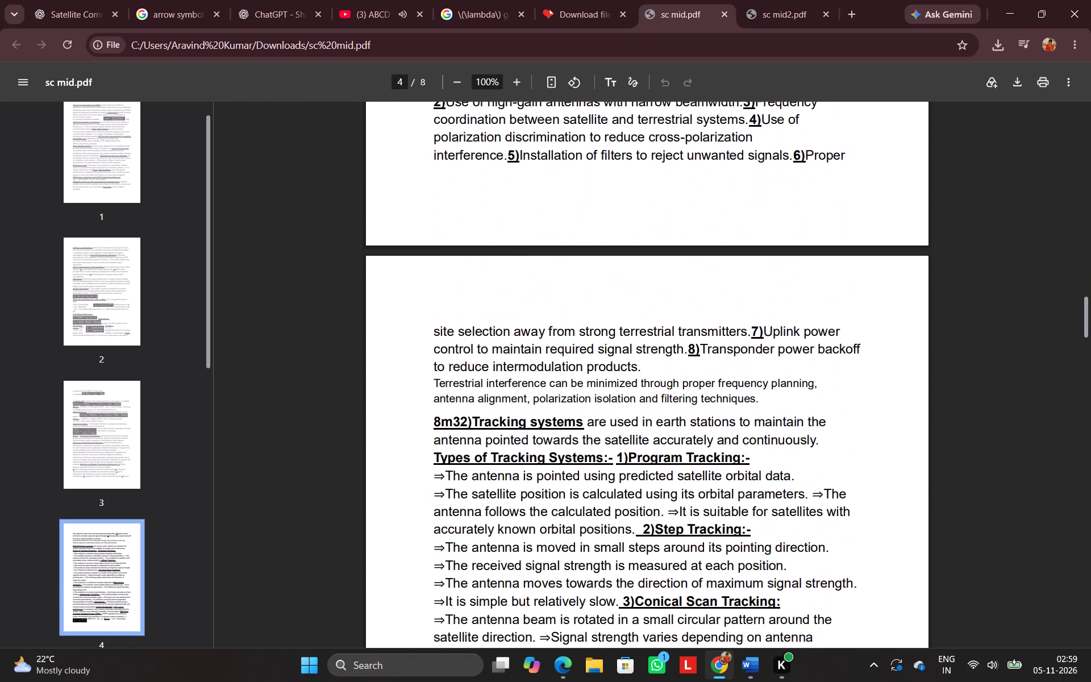
scroll(722, 434, down, 5)
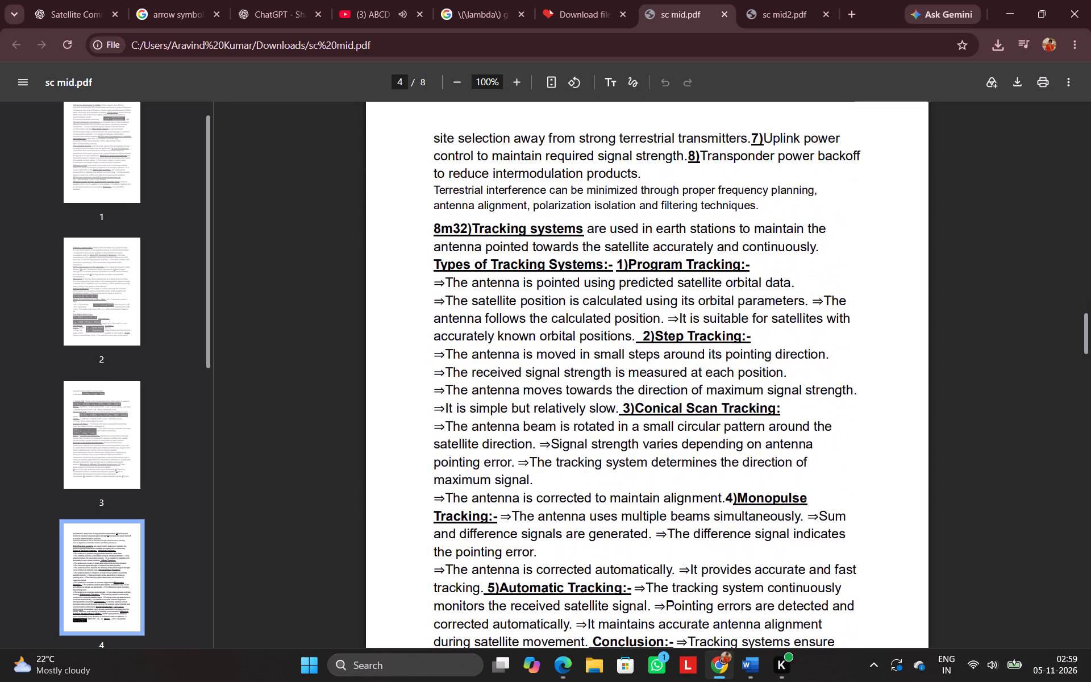
scroll(722, 434, down, 3)
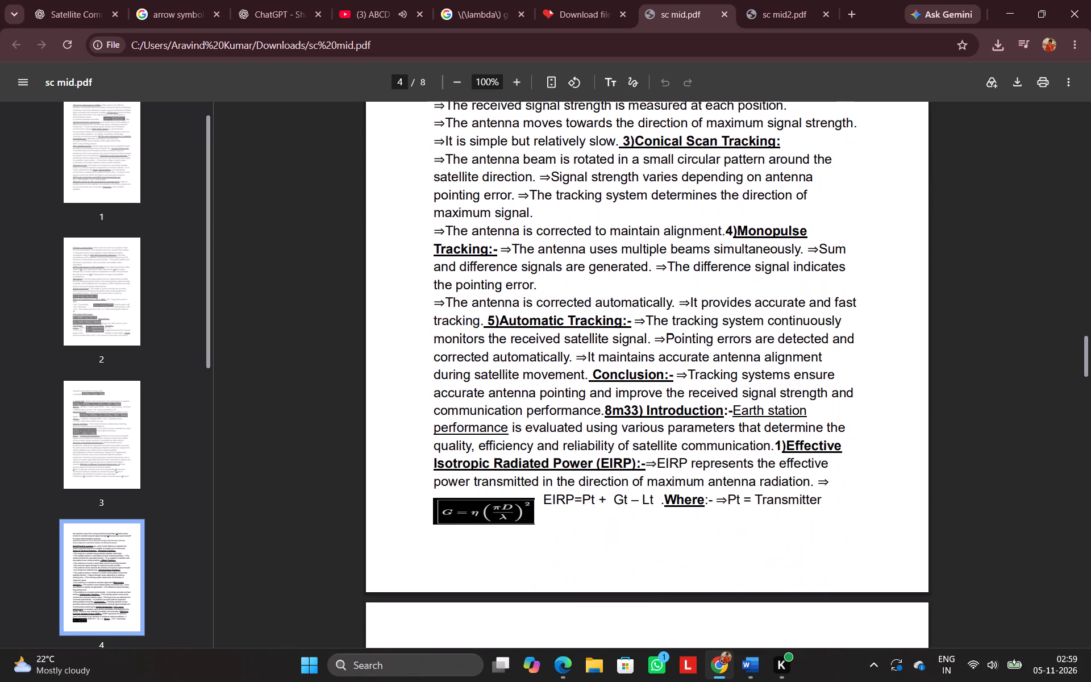
scroll(722, 434, down, 4)
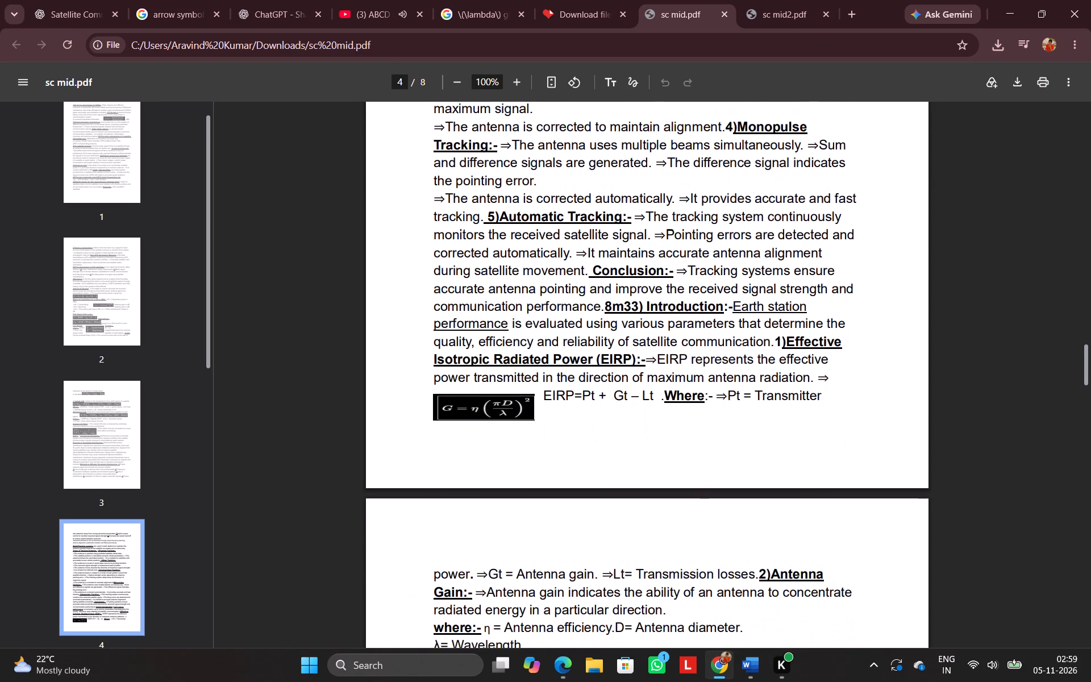
scroll(722, 434, down, 2)
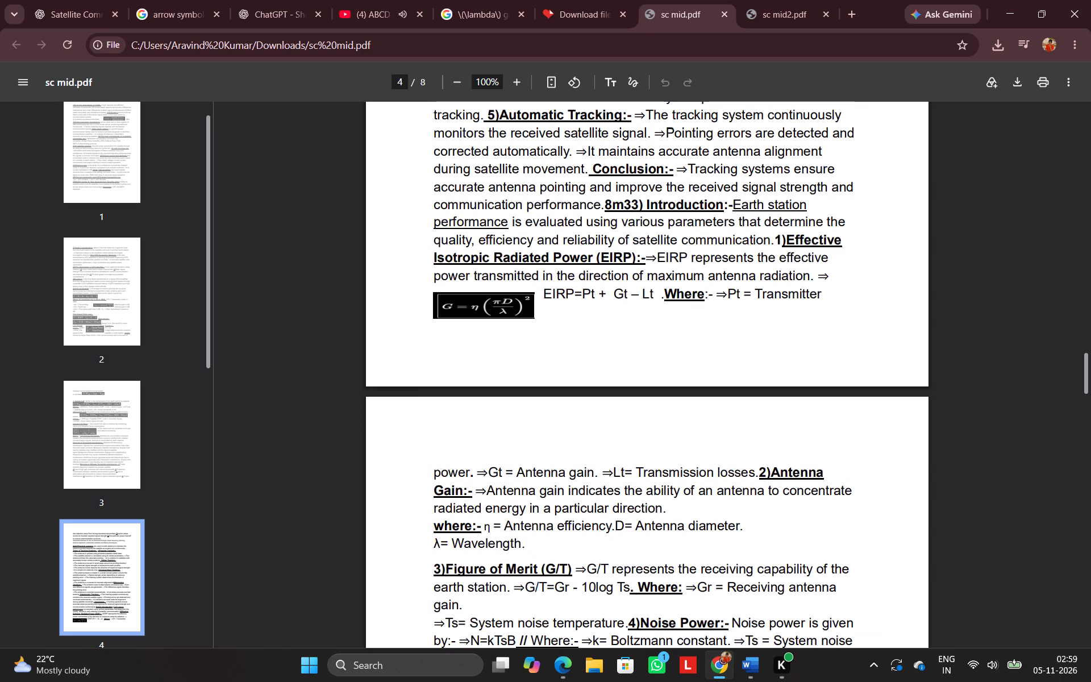
Examine page 5's earth station parameters, the Bit Error Rate formula's placement and the GPS acquisition answer 8m41.
scroll(722, 434, down, 5)
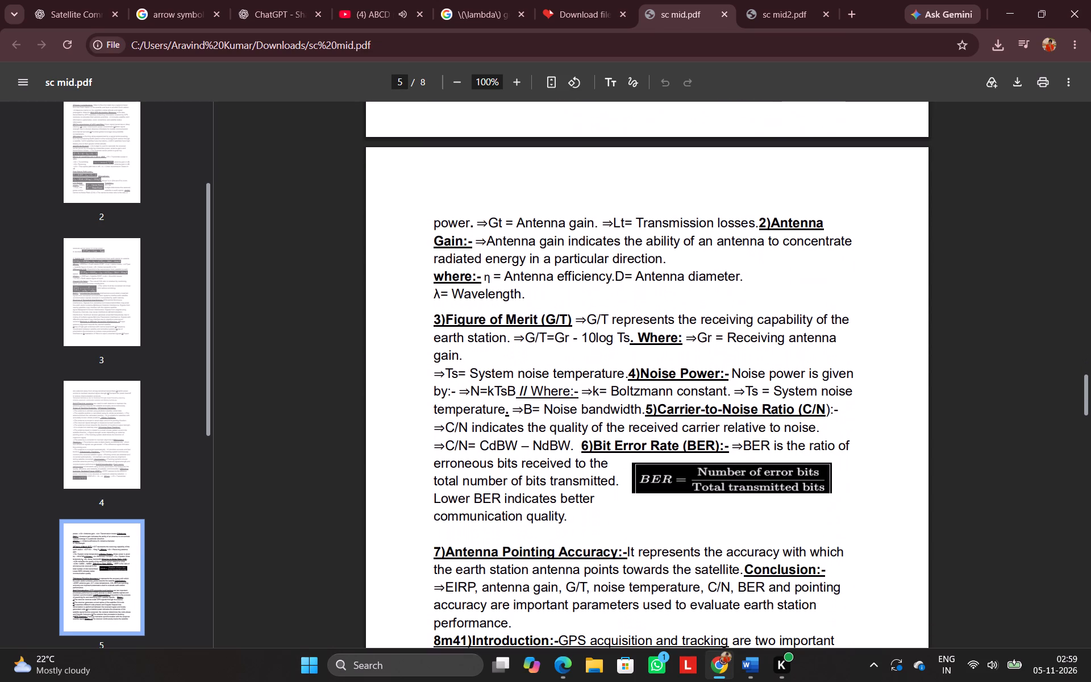
scroll(722, 434, down, 2)
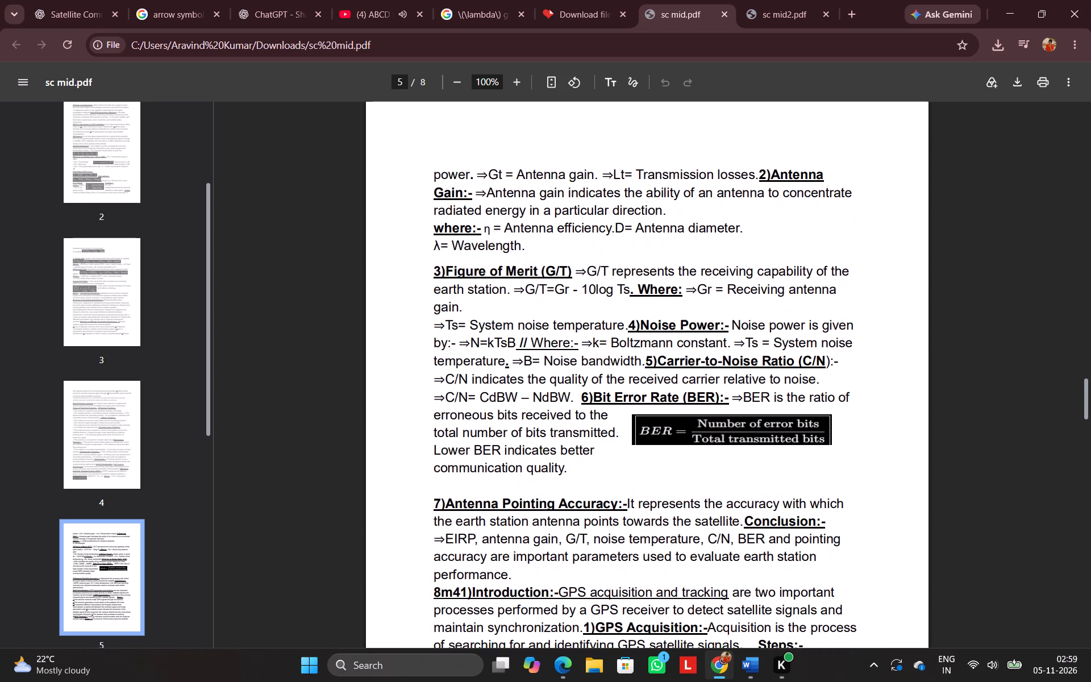
scroll(722, 434, down, 3)
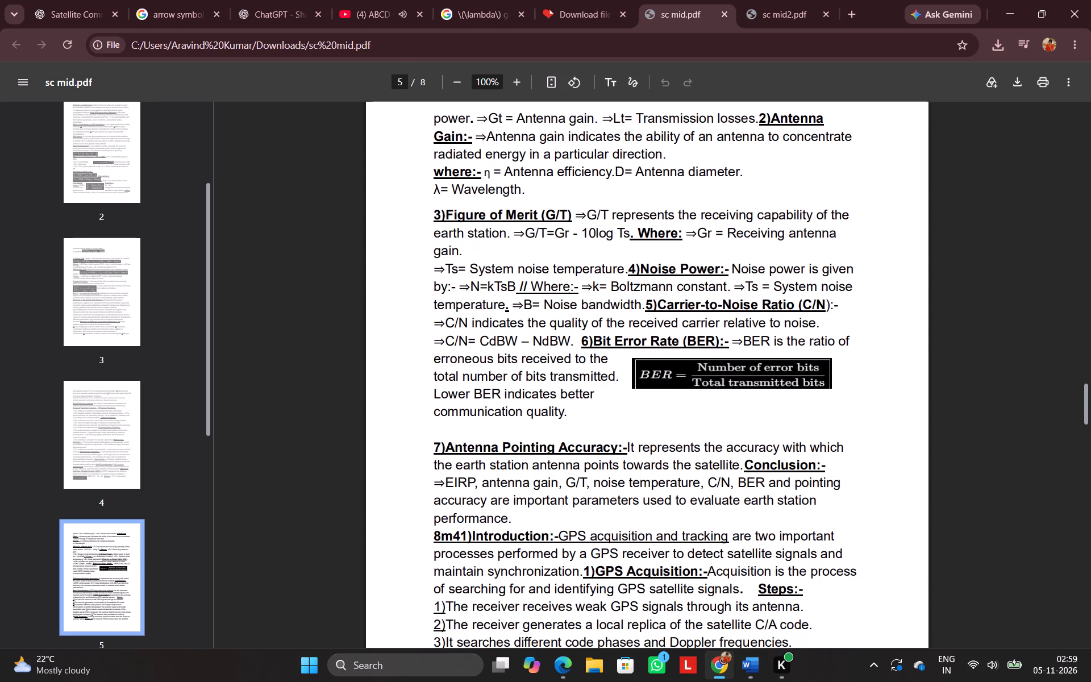
scroll(722, 434, down, 1)
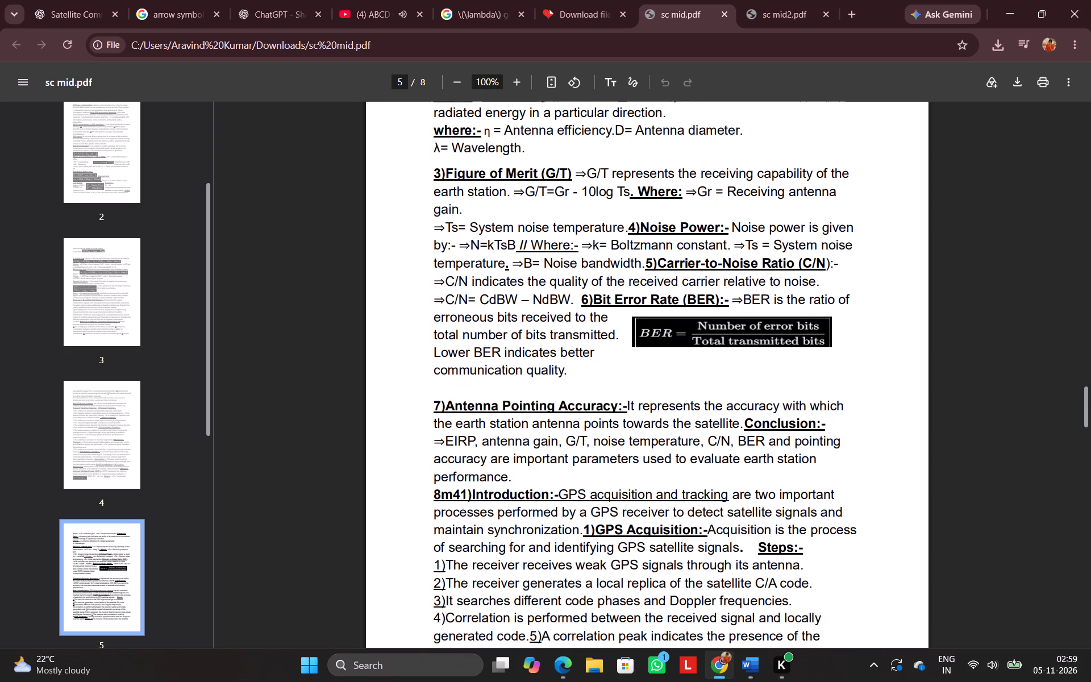
scroll(722, 434, down, 2)
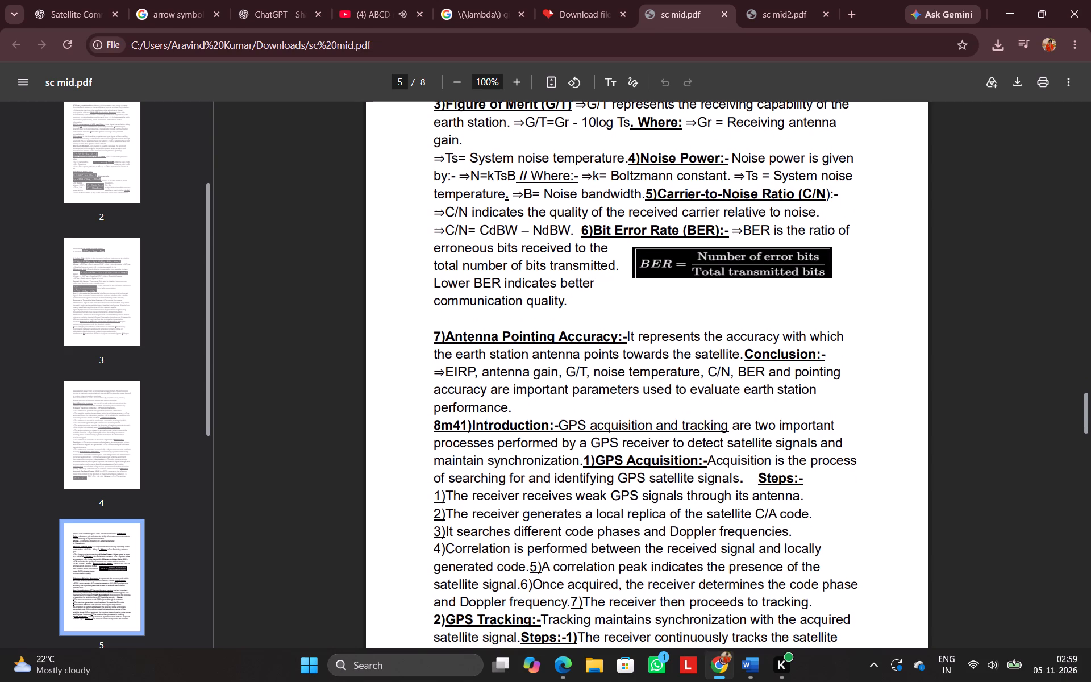
scroll(722, 434, down, 2)
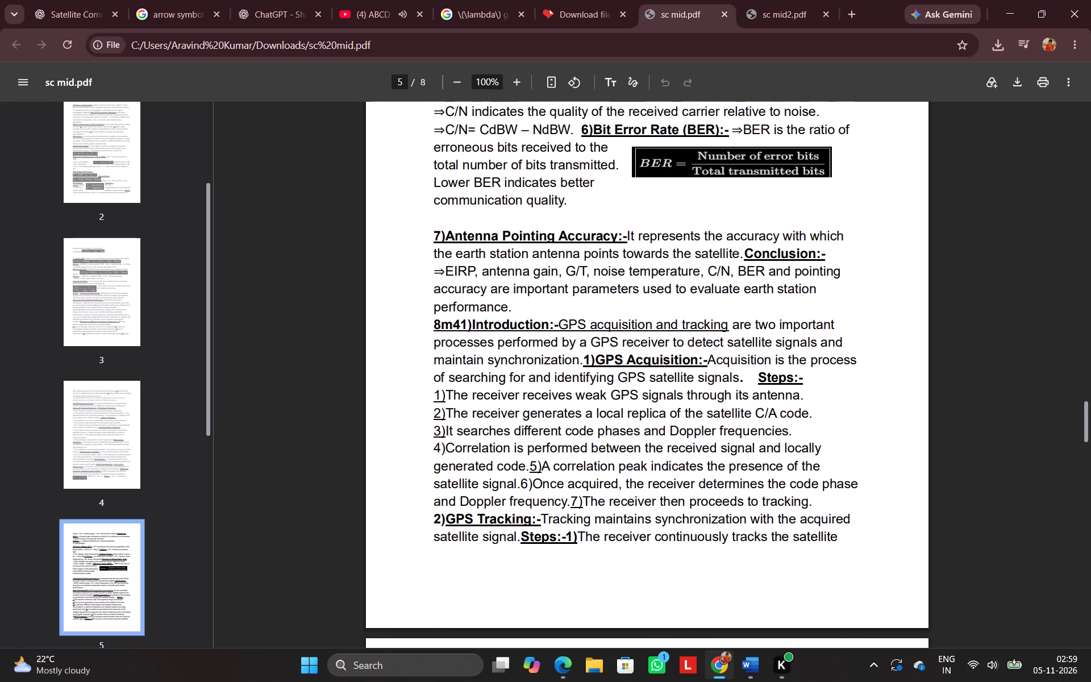
scroll(722, 434, down, 3)
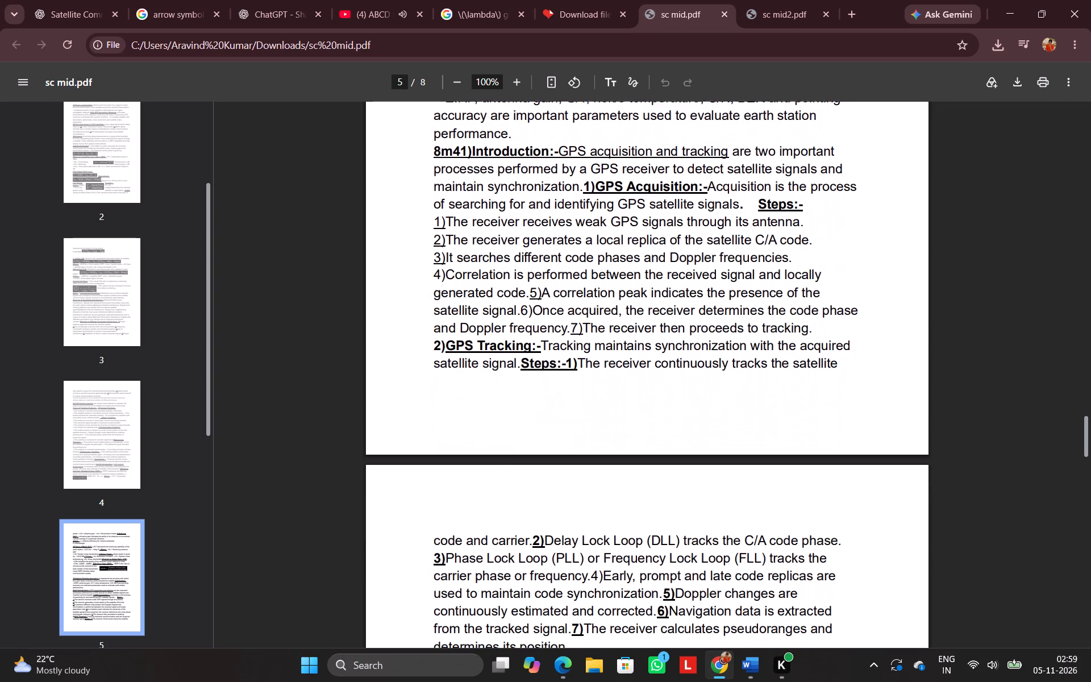
Review the GPS tracking steps and the Difference Between Acquisition and Tracking table on page 6.
scroll(722, 434, down, 3)
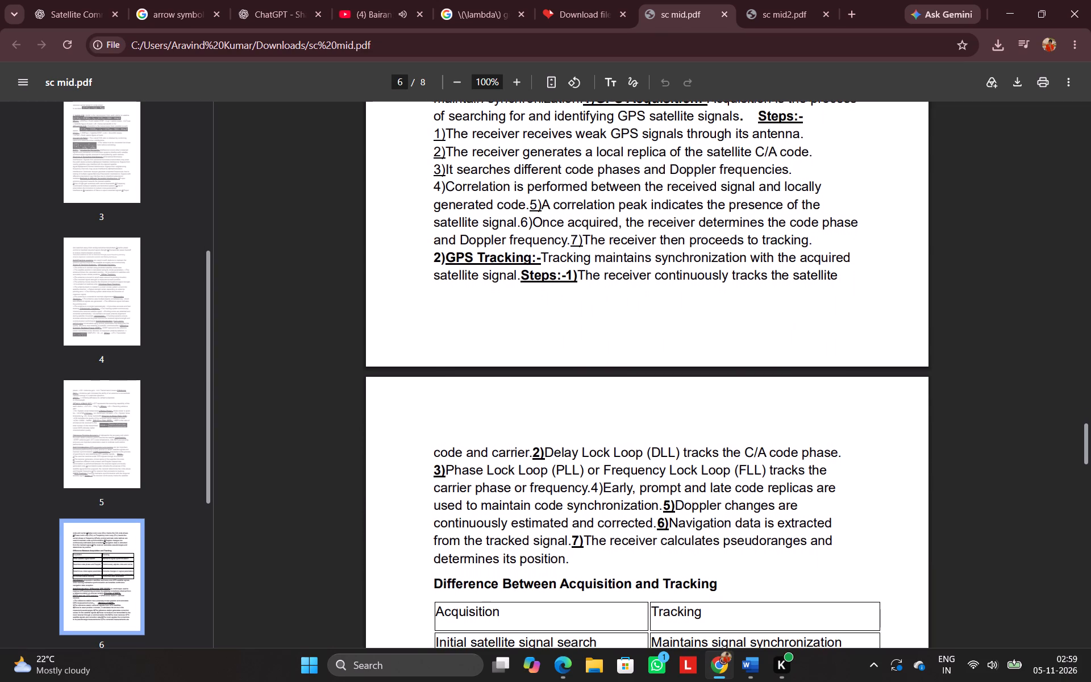
scroll(722, 434, down, 2)
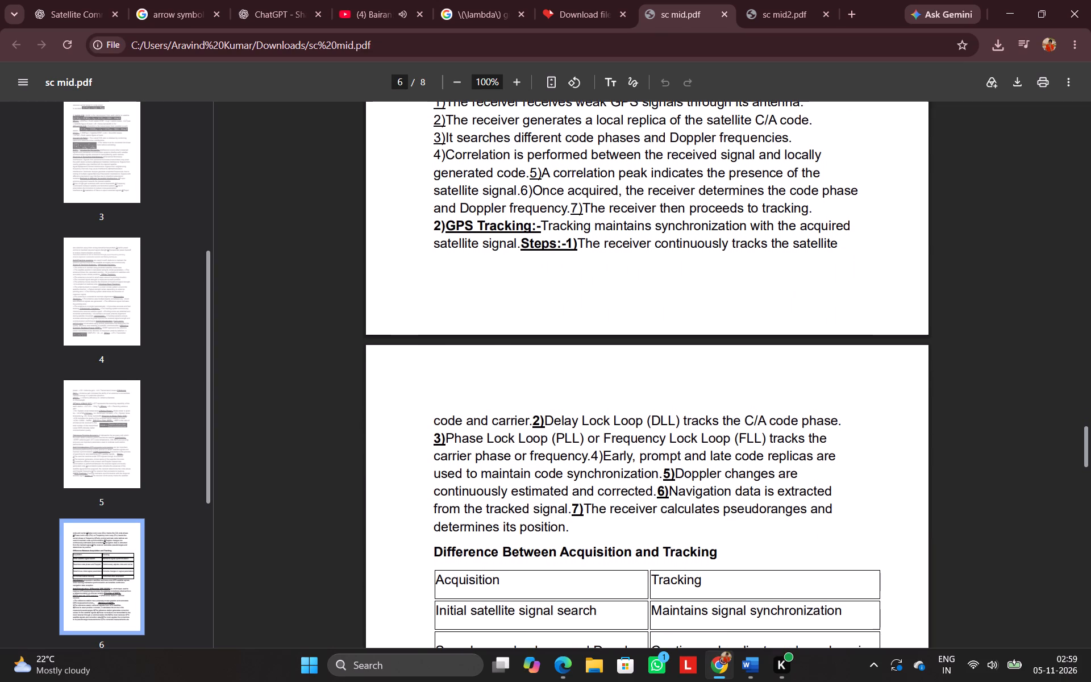
scroll(722, 434, down, 1)
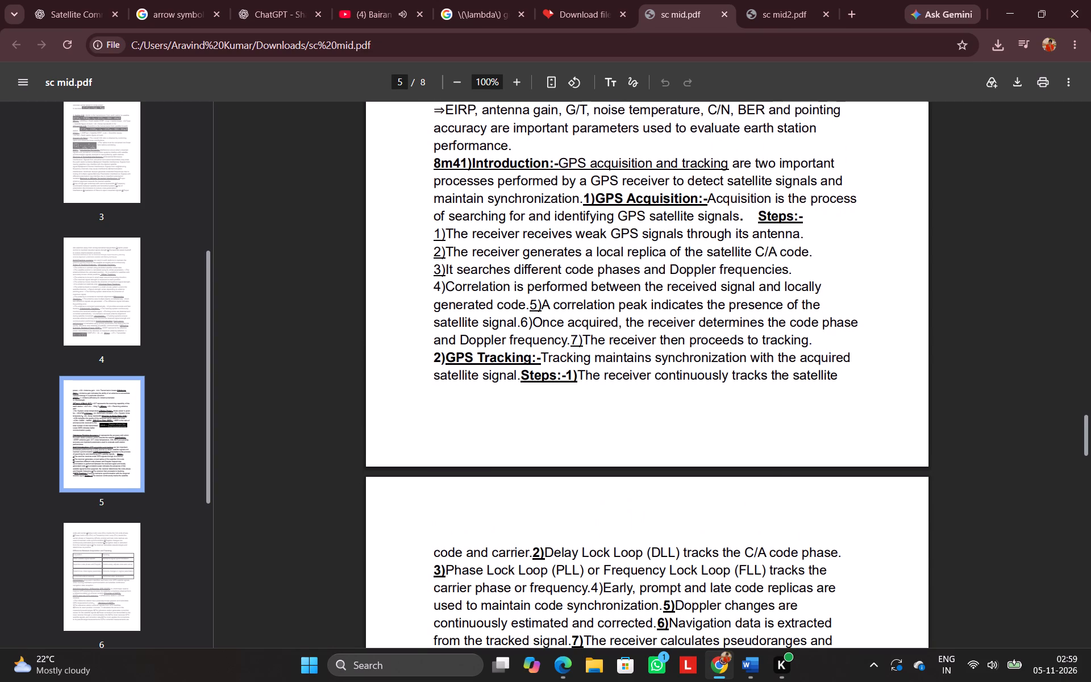
scroll(722, 434, down, 2)
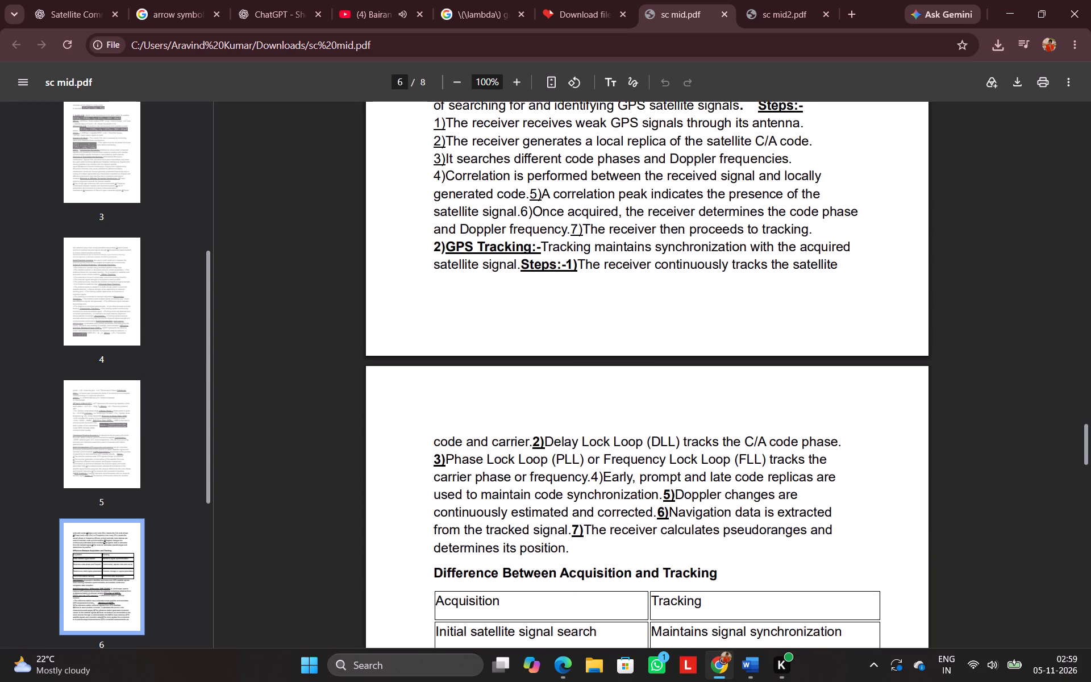
scroll(722, 434, down, 2)
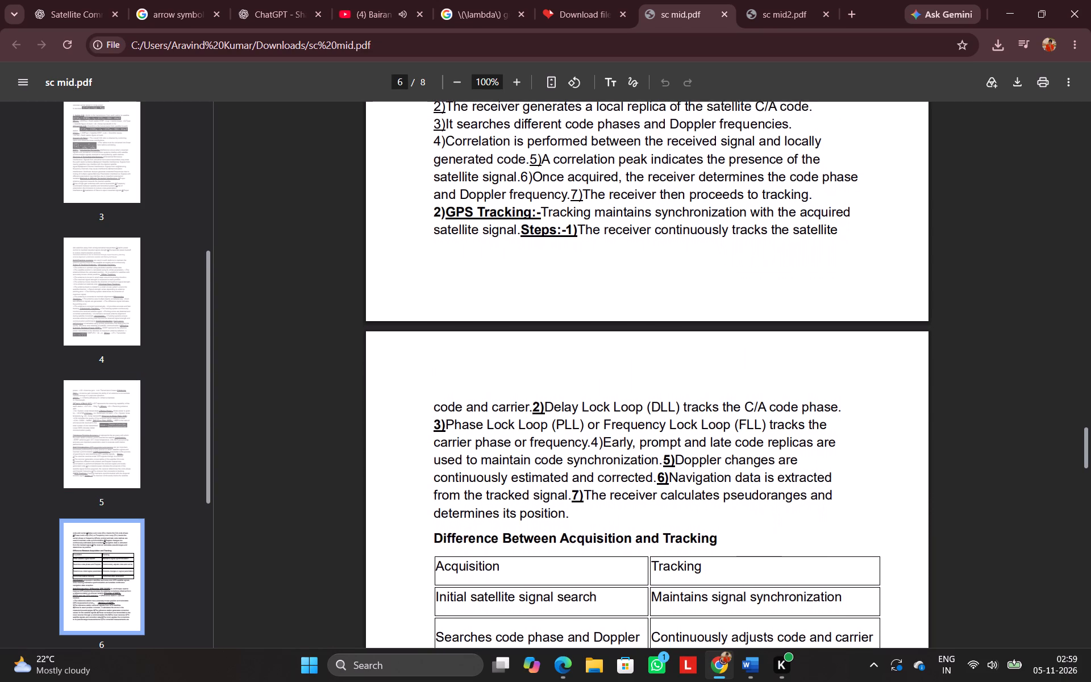
scroll(722, 434, down, 5)
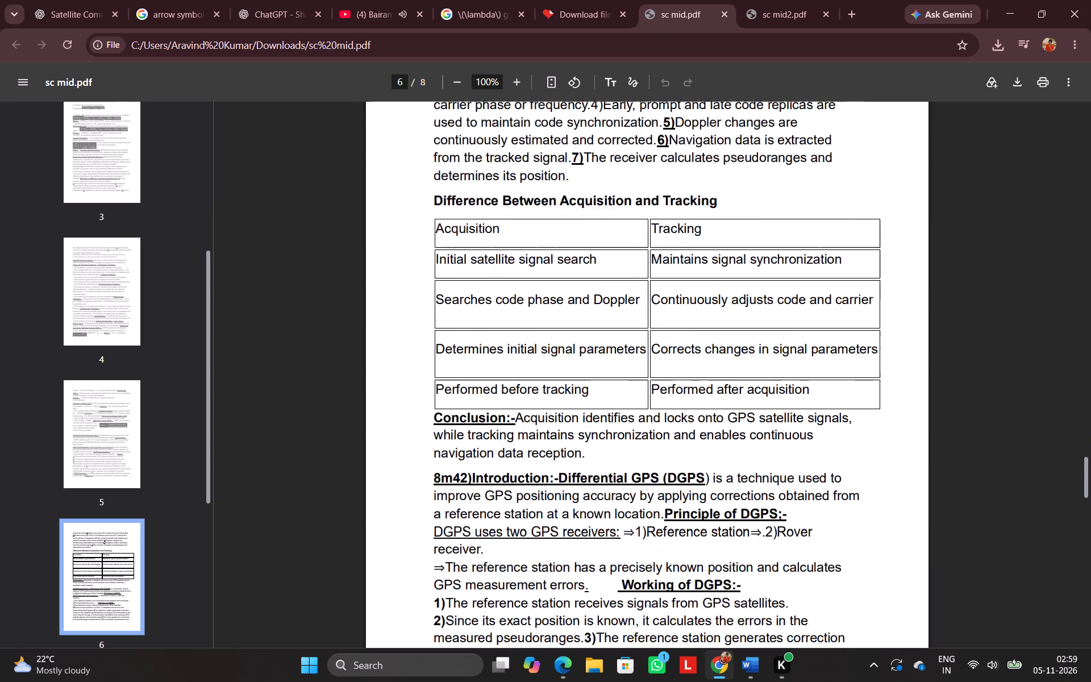
Review the DGPS and GPS answers, 8m42 and 8m40, and the satellite-to-receiver distance formula's placement at the end of page 7.
scroll(722, 434, down, 5)
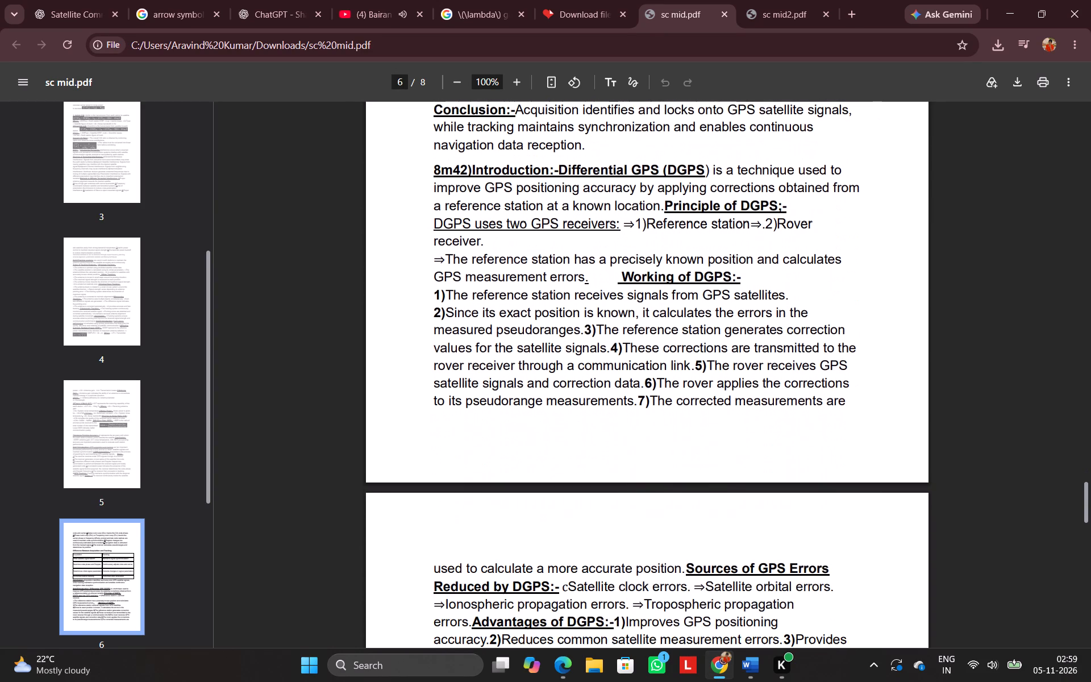
scroll(722, 434, down, 7)
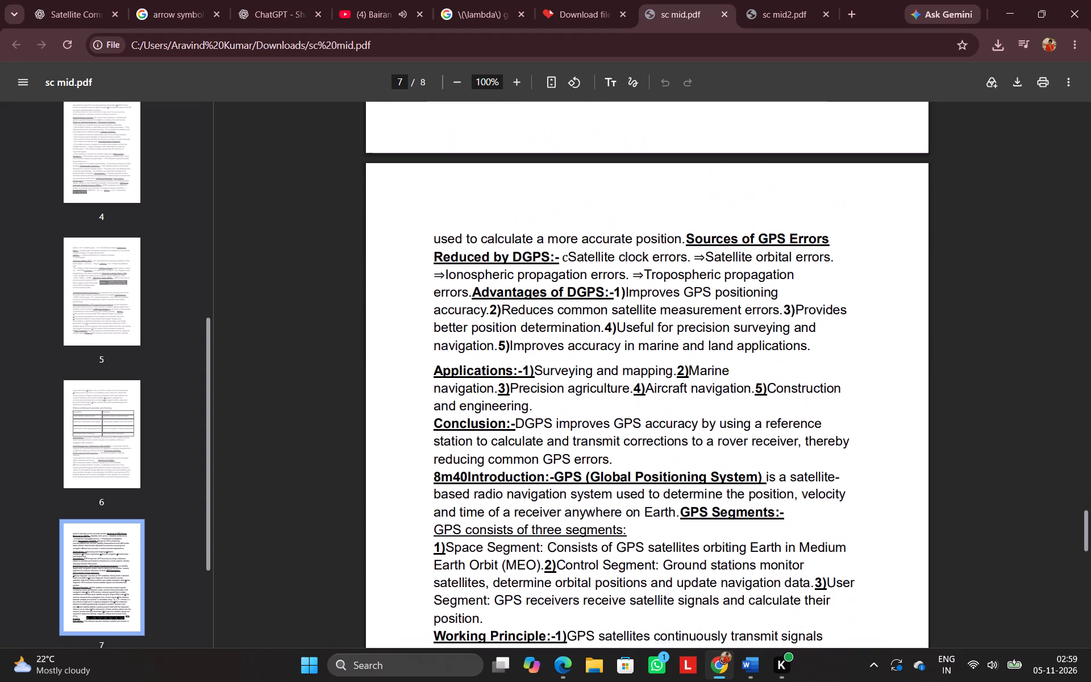
scroll(722, 434, down, 5)
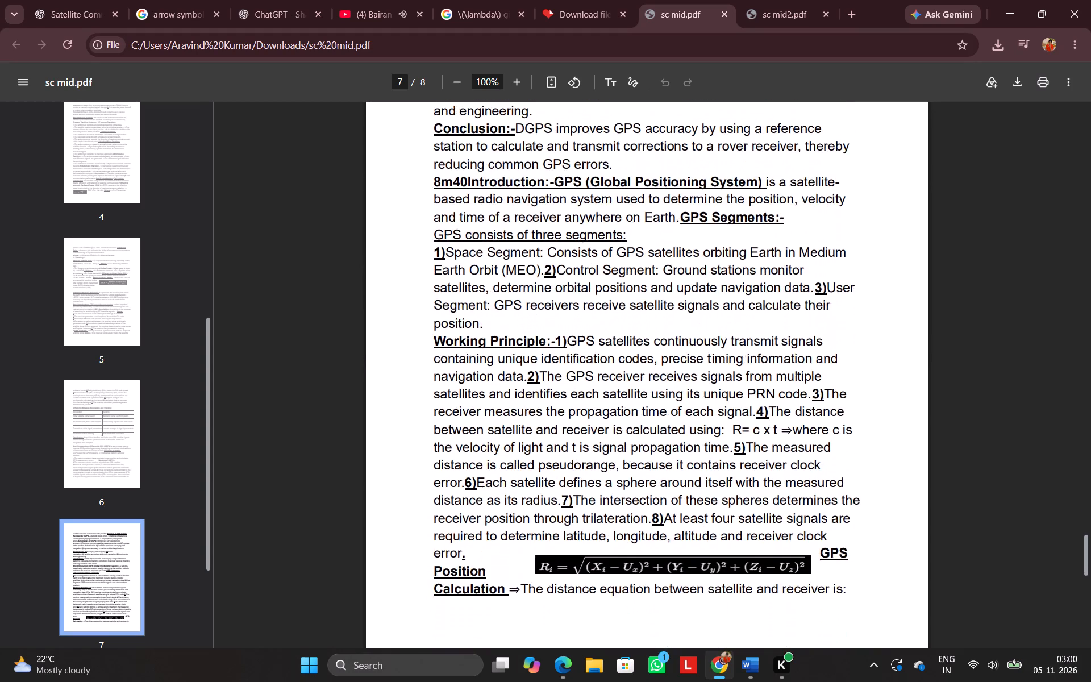
scroll(722, 434, down, 2)
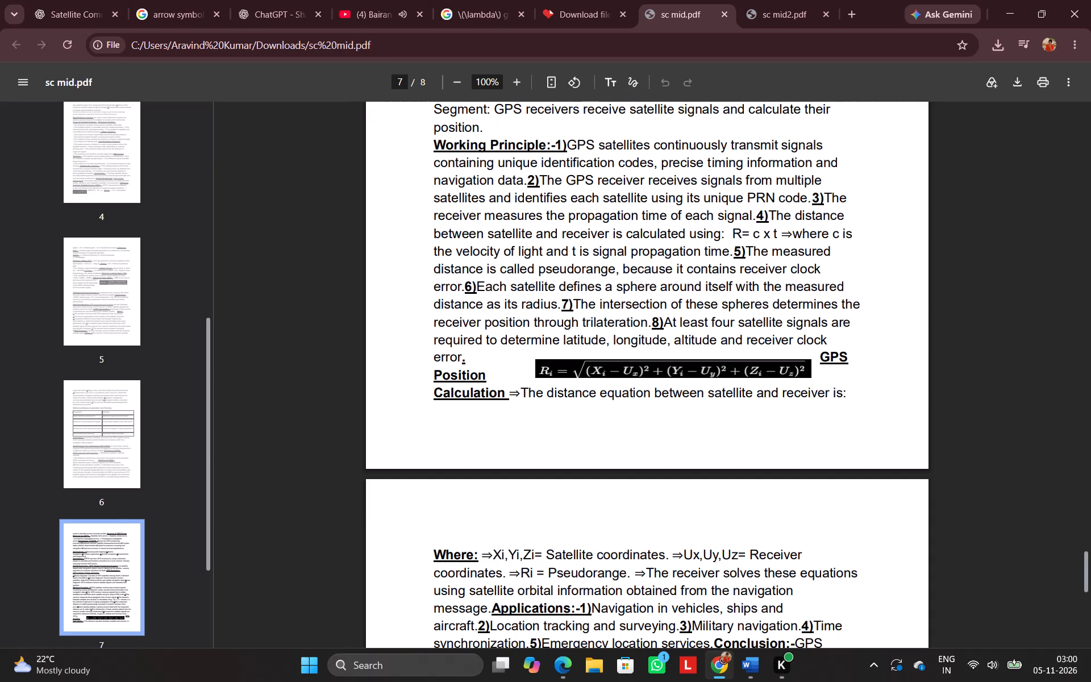
Review the end of page 7 and page 8's GPS coordinates, applications and conclusion text in sc mid.pdf, and return to page 1.
scroll(722, 434, down, 1)
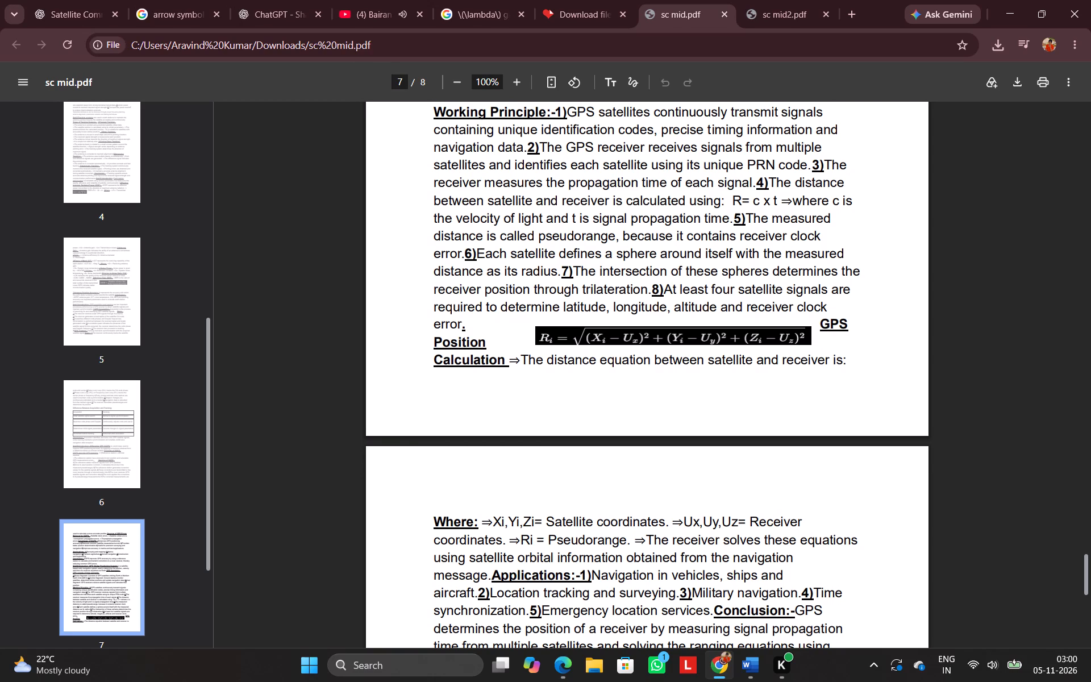
scroll(722, 434, down, 2)
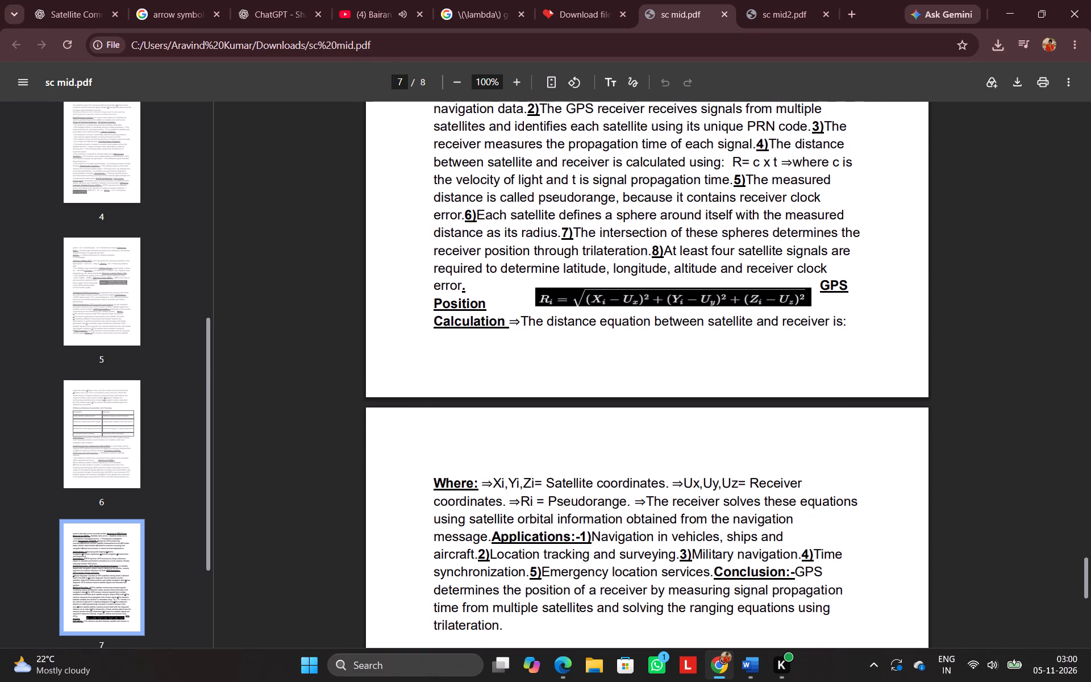
scroll(722, 434, down, 3)
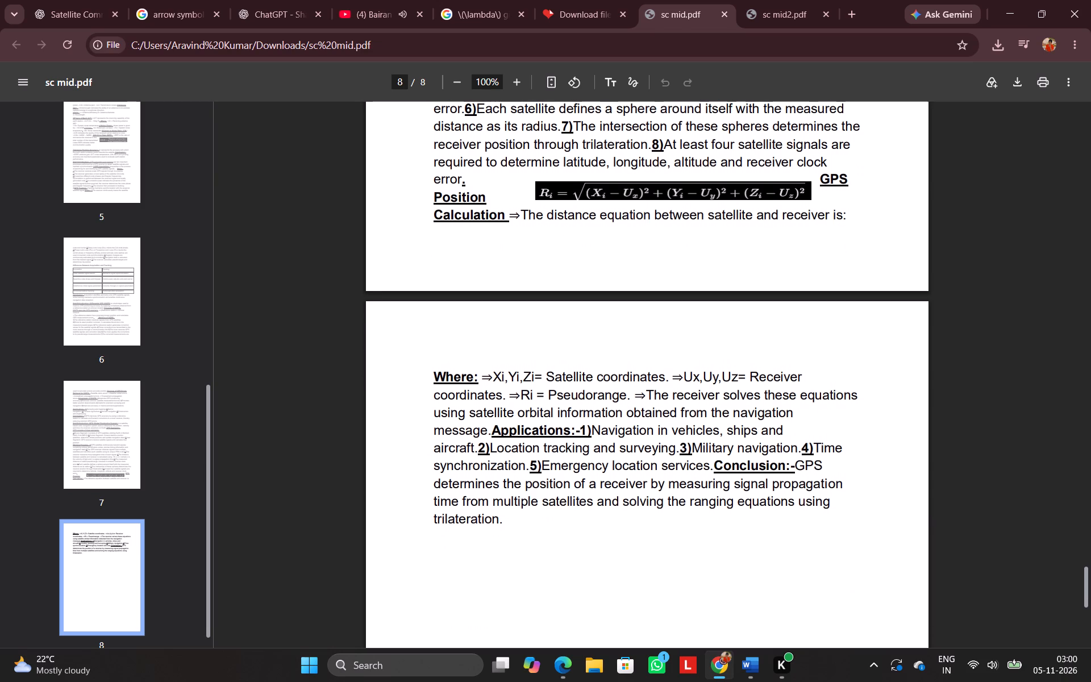
scroll(722, 434, down, 9)
scroll(722, 434, up, 4)
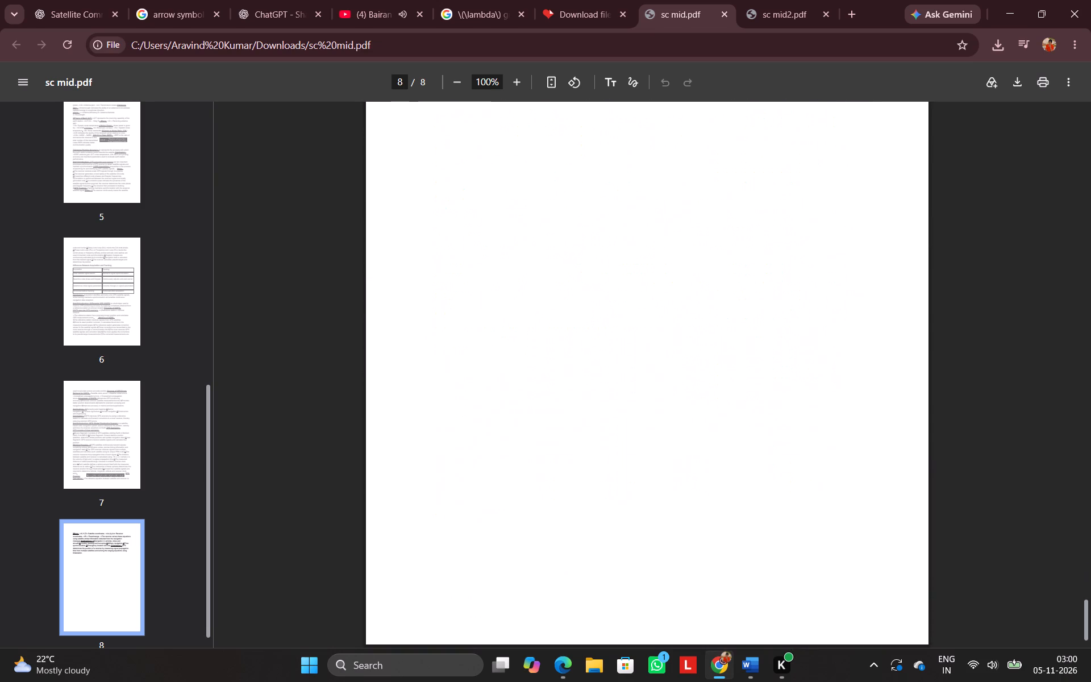
scroll(722, 434, up, 6)
scroll(722, 434, up, 20)
scroll(722, 434, up, 8)
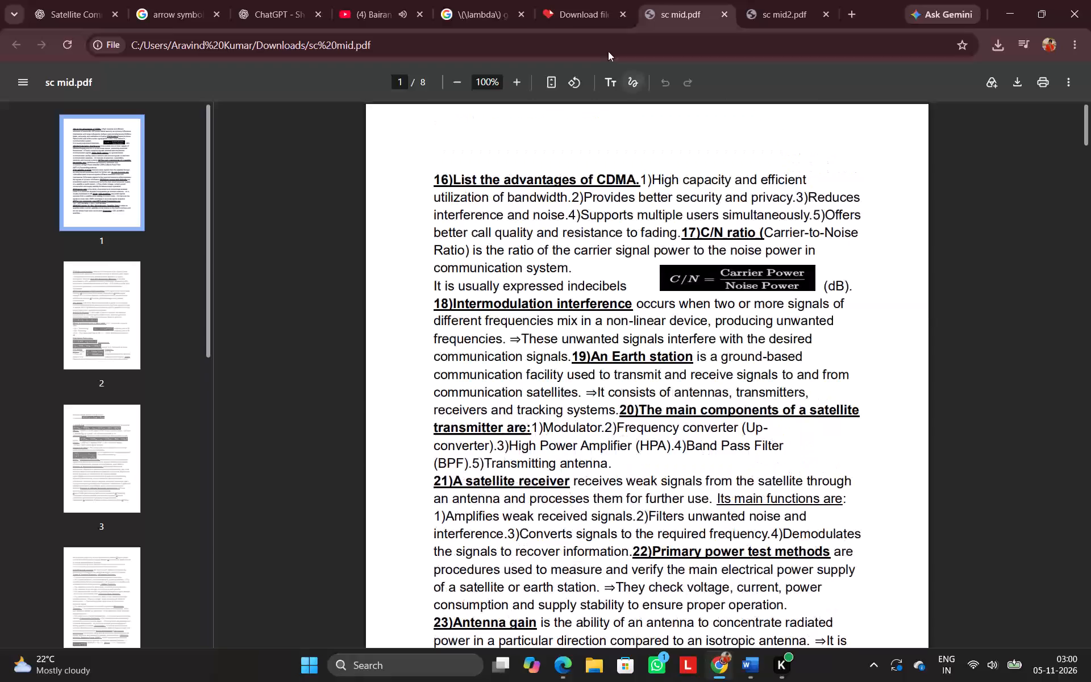
Examine sc mid2.pdf for the antenna gain and Bit Error Rate formula placement on pages 4 and 5, and its final page.
click(760, 5)
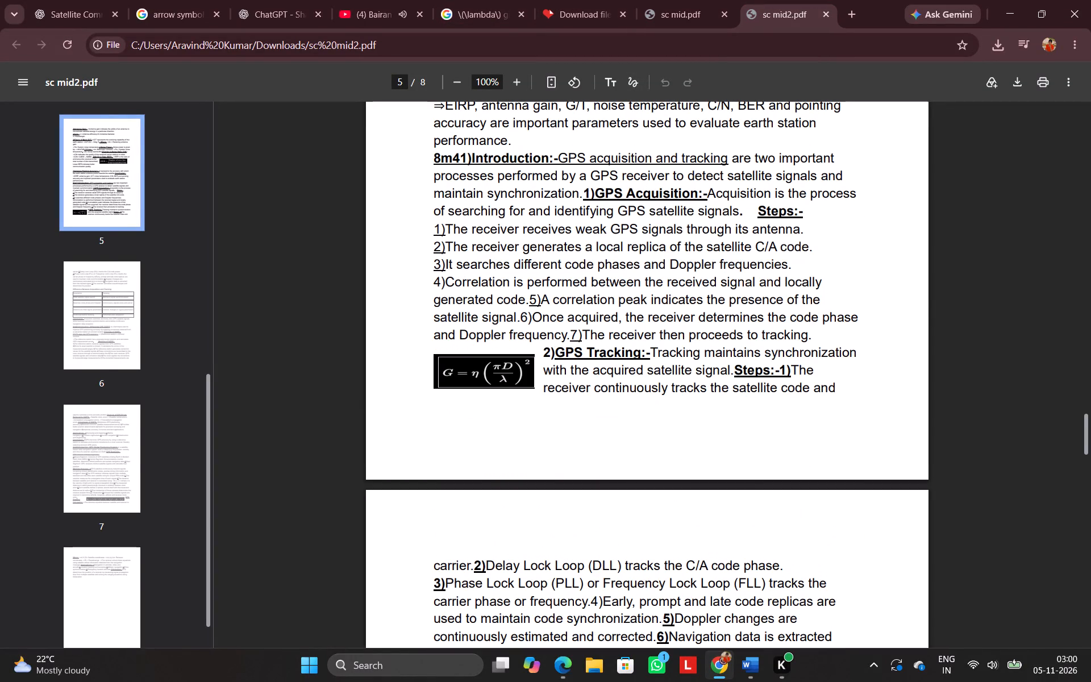
scroll(597, 359, up, 2)
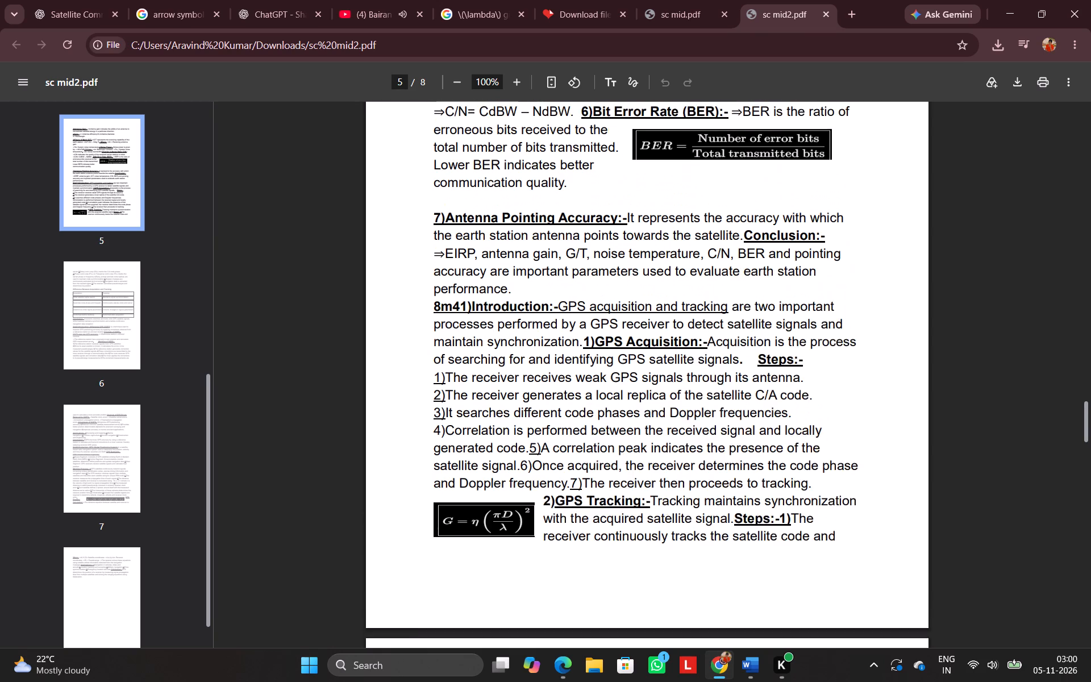
scroll(597, 359, up, 8)
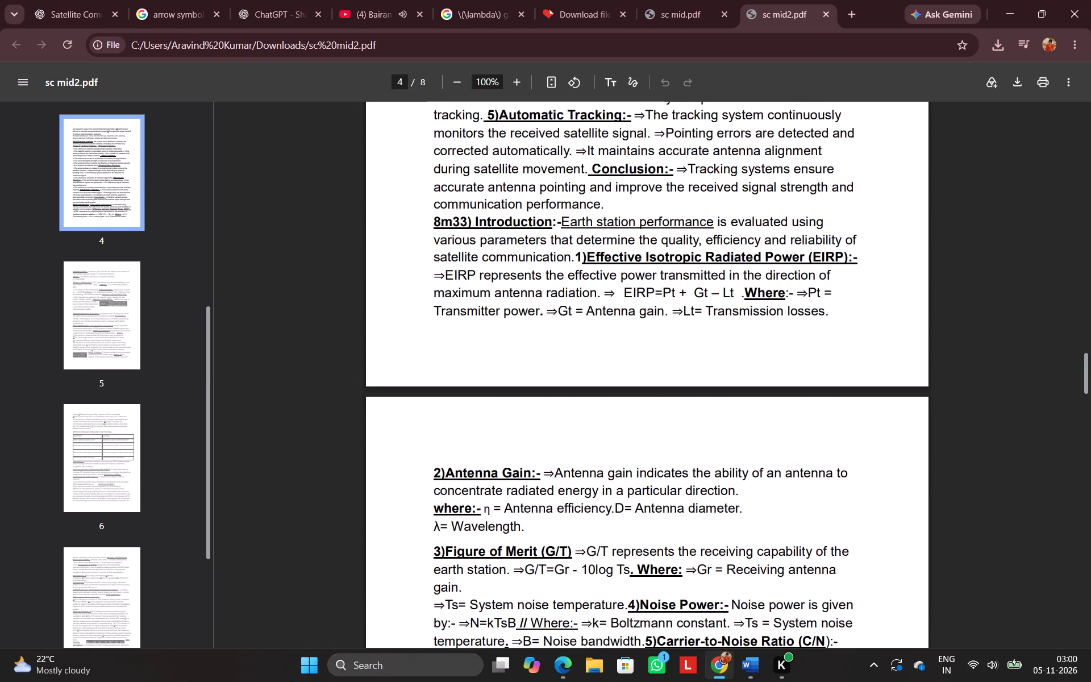
scroll(597, 359, down, 18)
scroll(597, 359, up, 2)
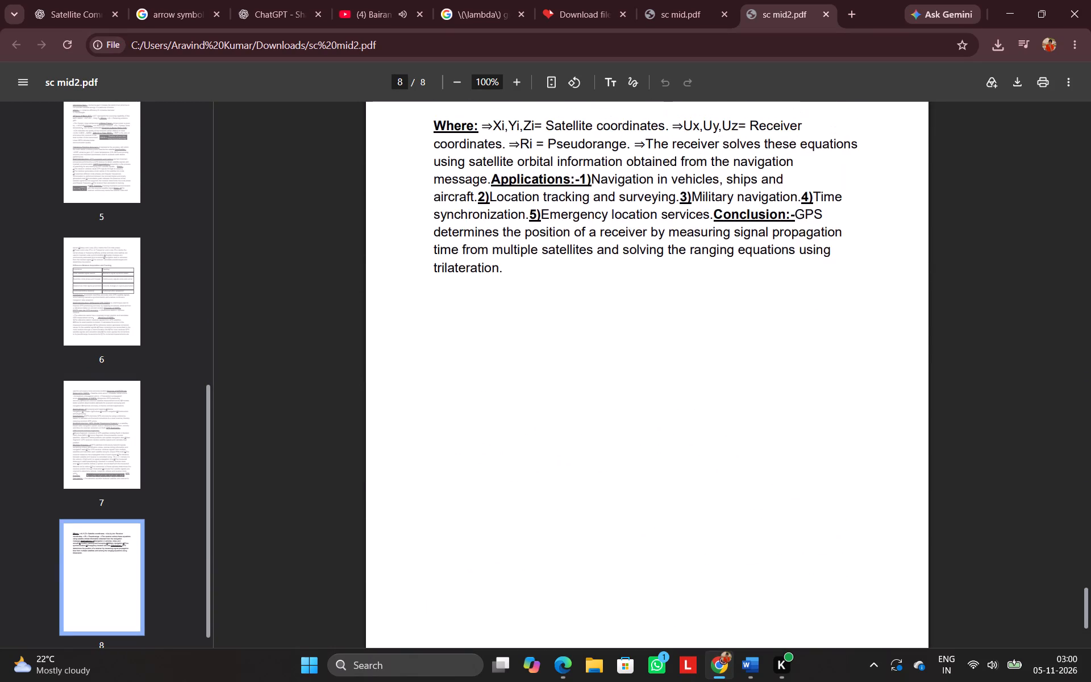
scroll(597, 359, up, 2)
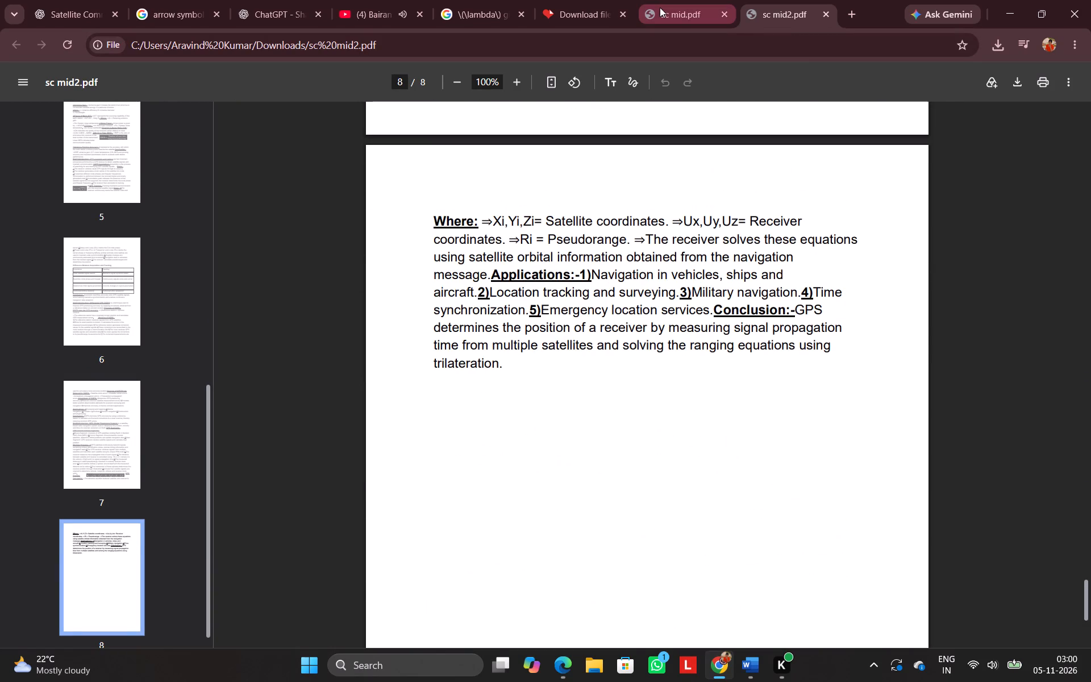
Compare the closing pages of sc mid.pdf and sc mid2.pdf, including the satellite-to-receiver distance formula's placement on page 7.
click(660, 7)
scroll(611, 357, down, 19)
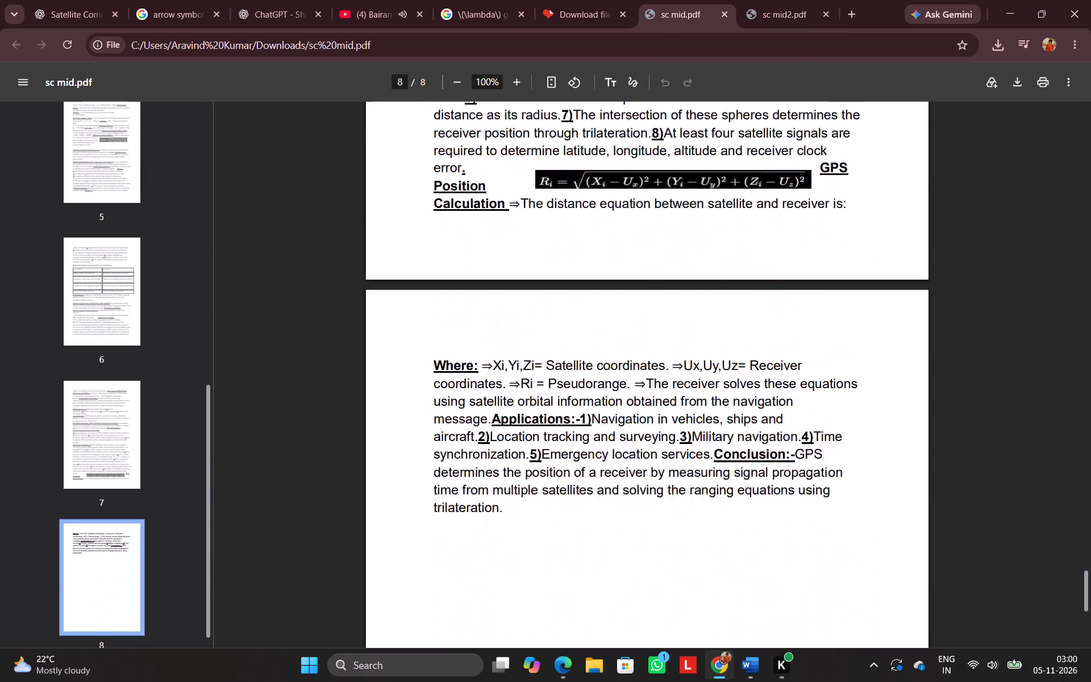
scroll(611, 357, down, 4)
scroll(611, 357, up, 6)
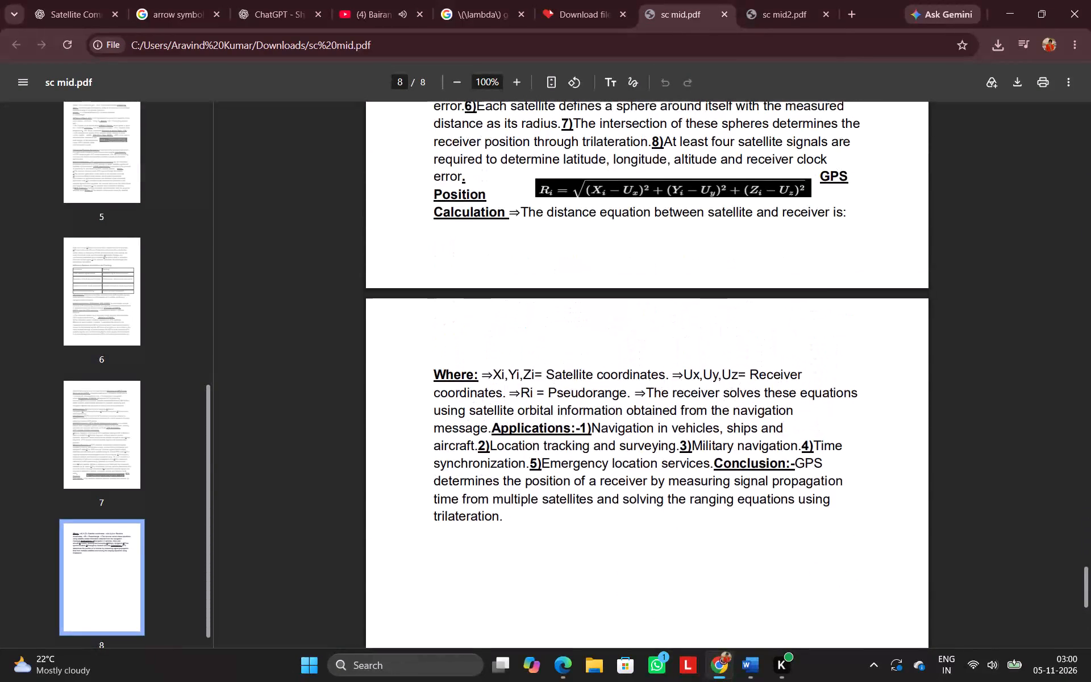
scroll(611, 357, up, 3)
click(760, 0)
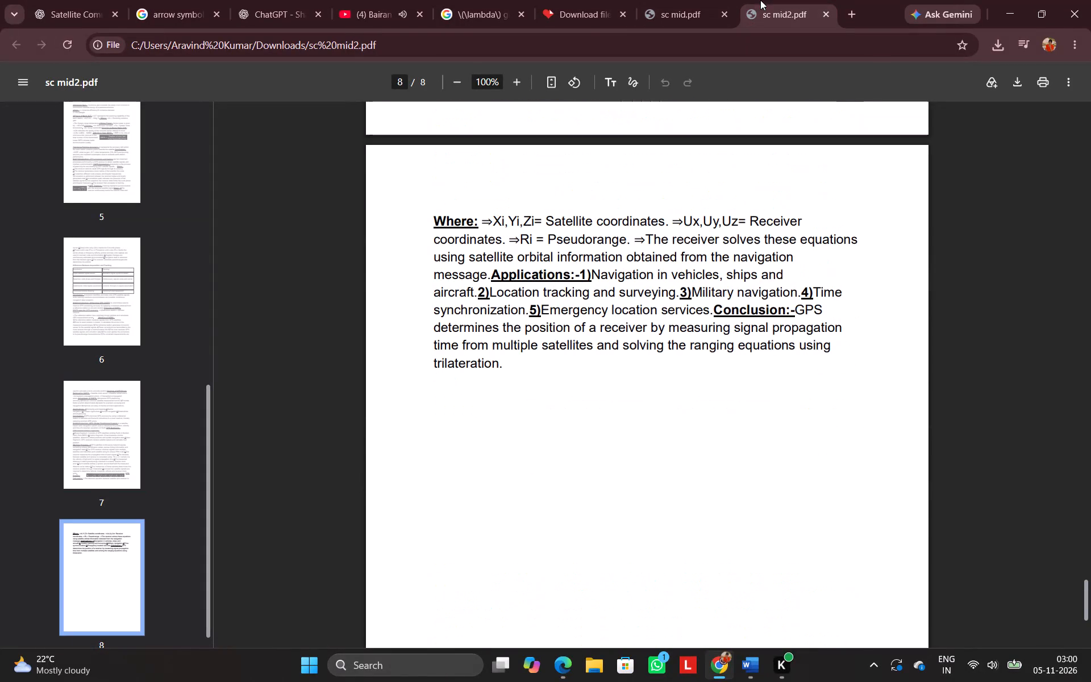
scroll(669, 369, up, 3)
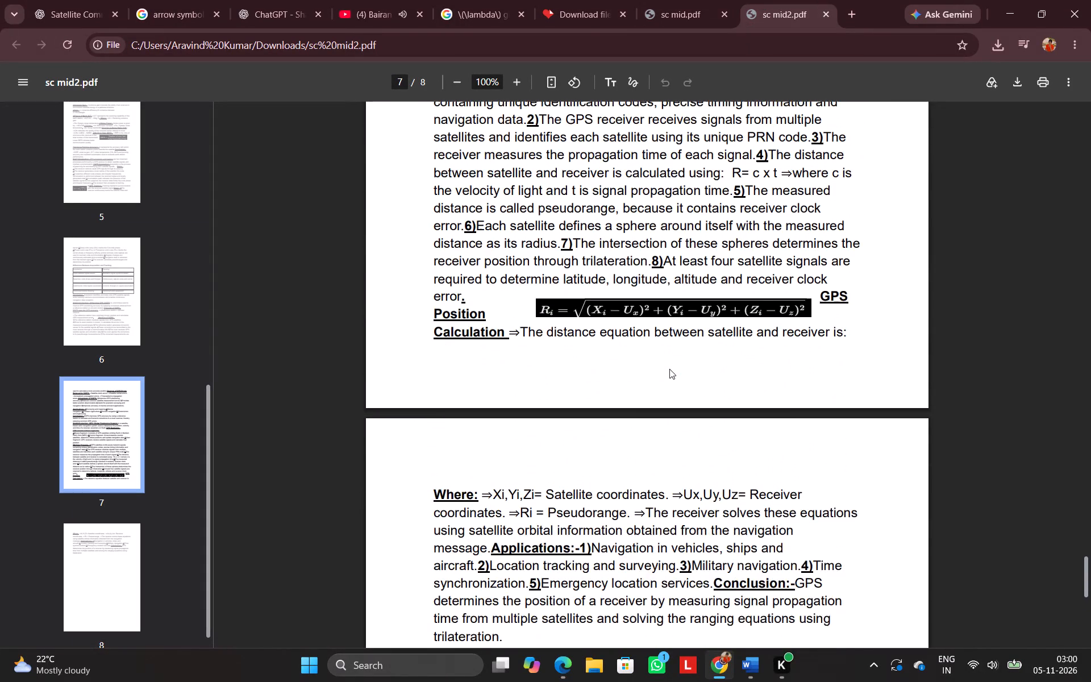
scroll(669, 369, up, 7)
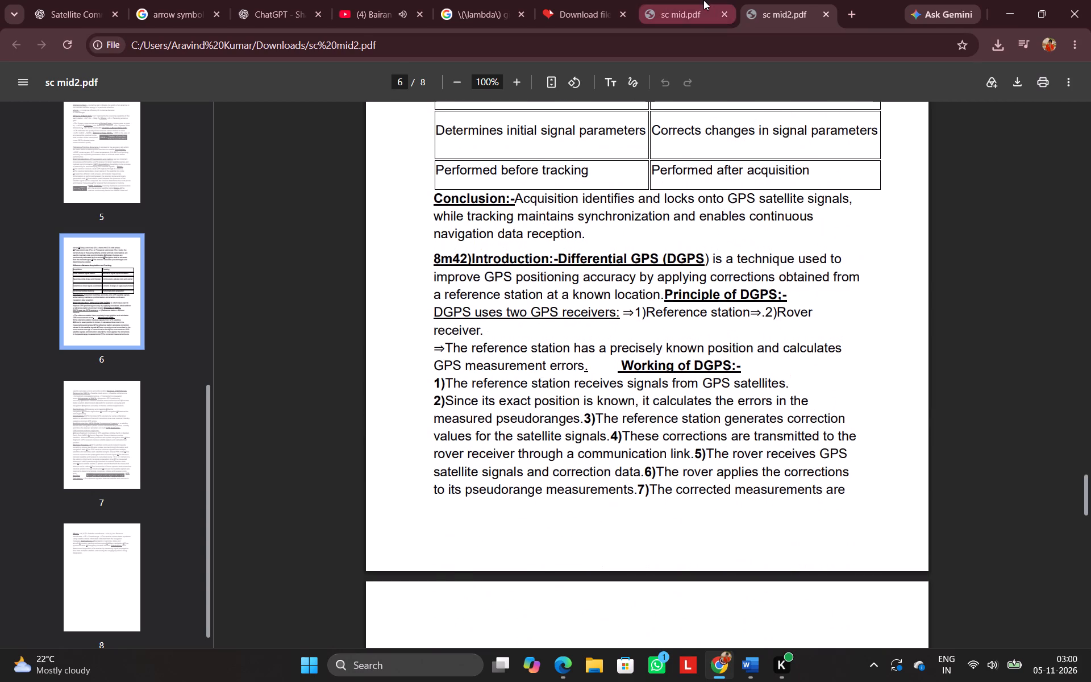
click(703, 0)
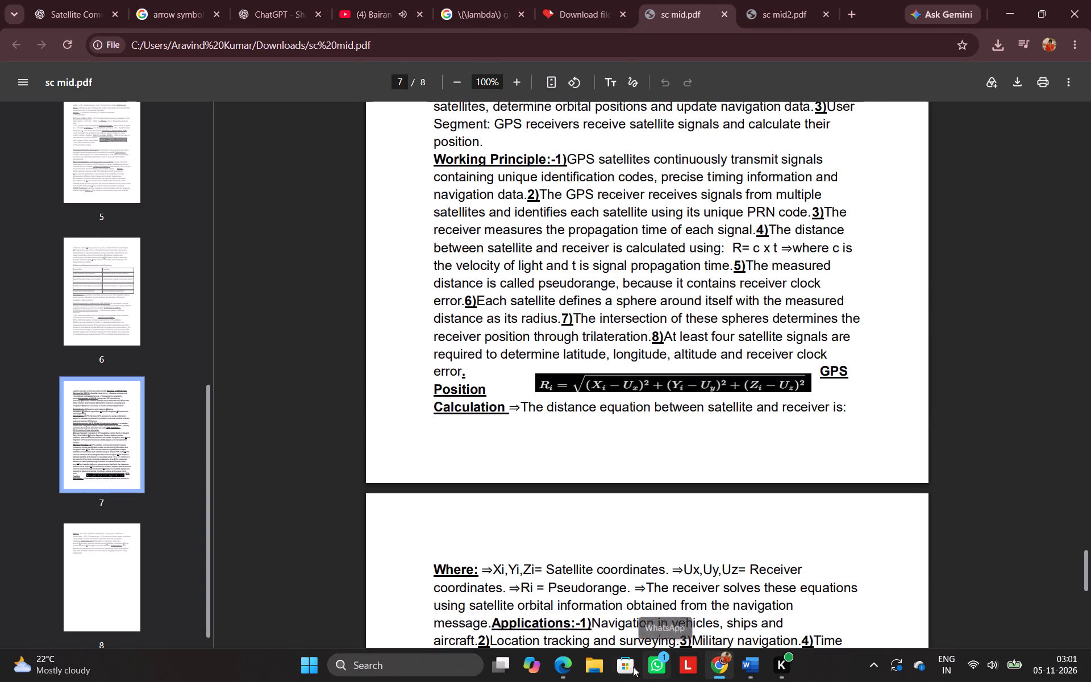
Switch to File Explorer and bring up the file actions for the sc mid PDF in the Downloads folder.
click(598, 658)
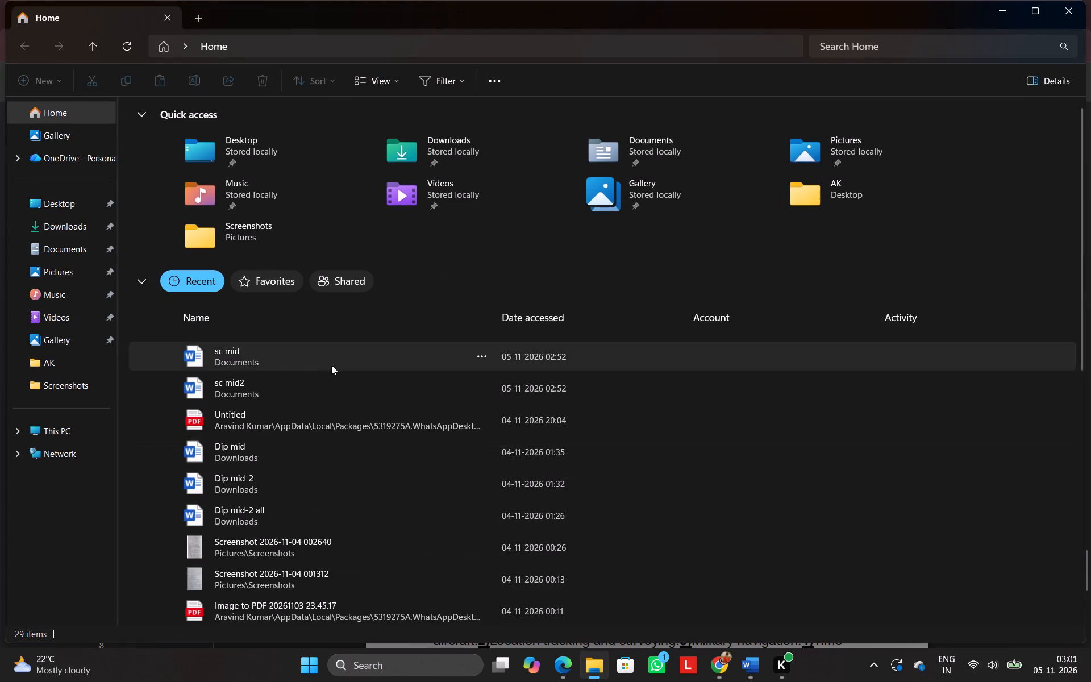
right_click(306, 354)
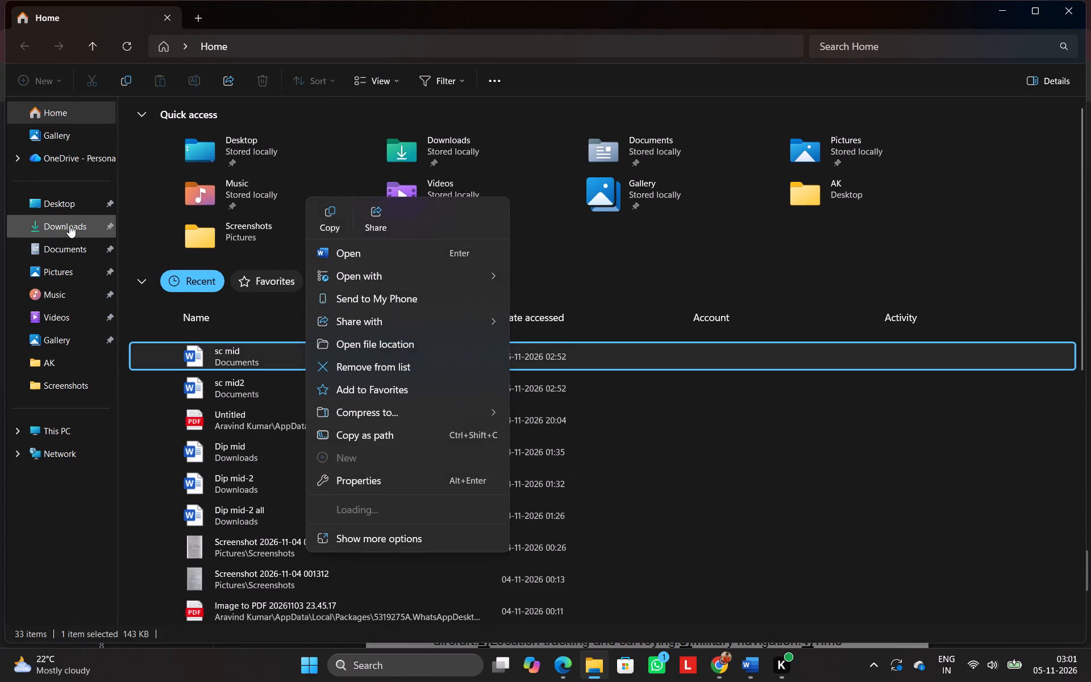
click(72, 227)
right_click(198, 149)
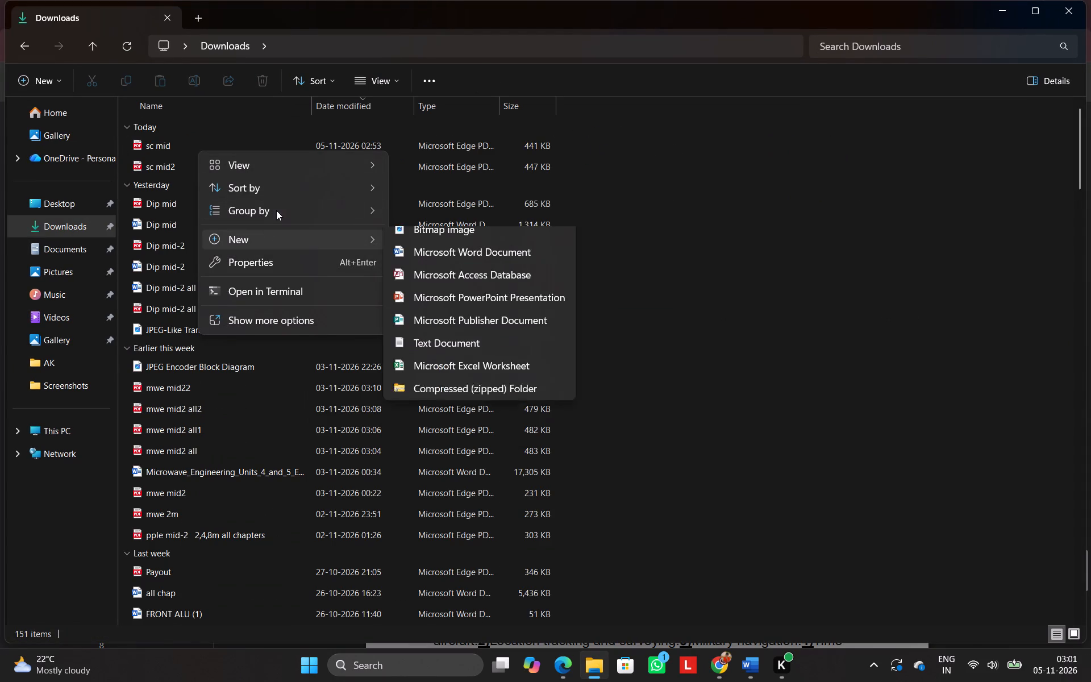
right_click(189, 139)
right_click(176, 145)
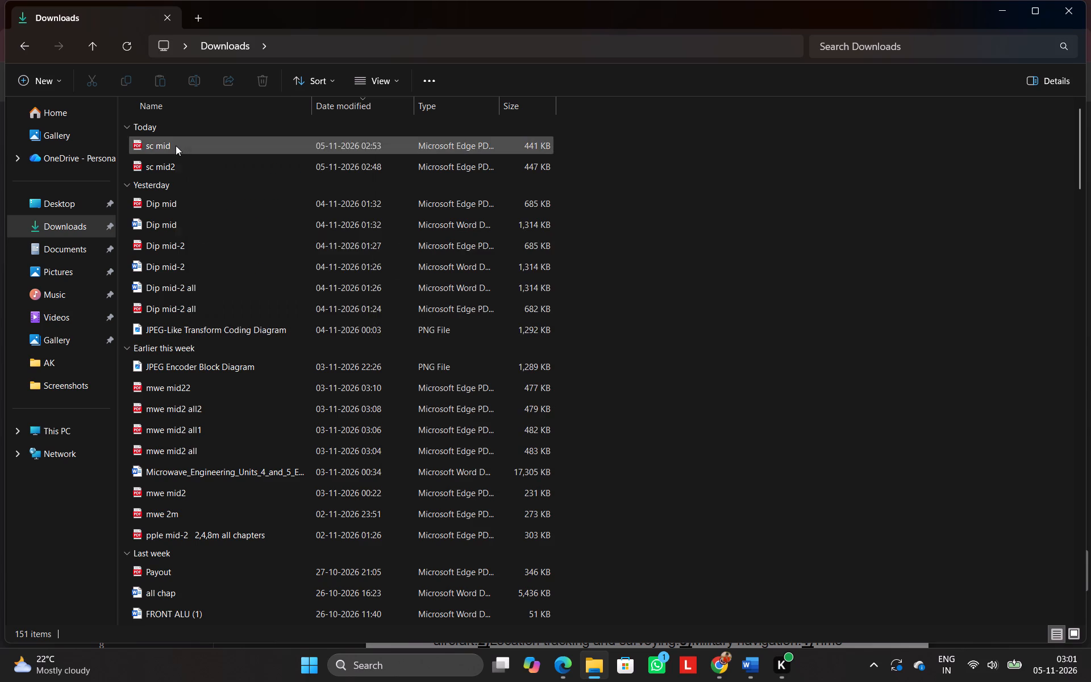
click(243, 139)
right_click(243, 139)
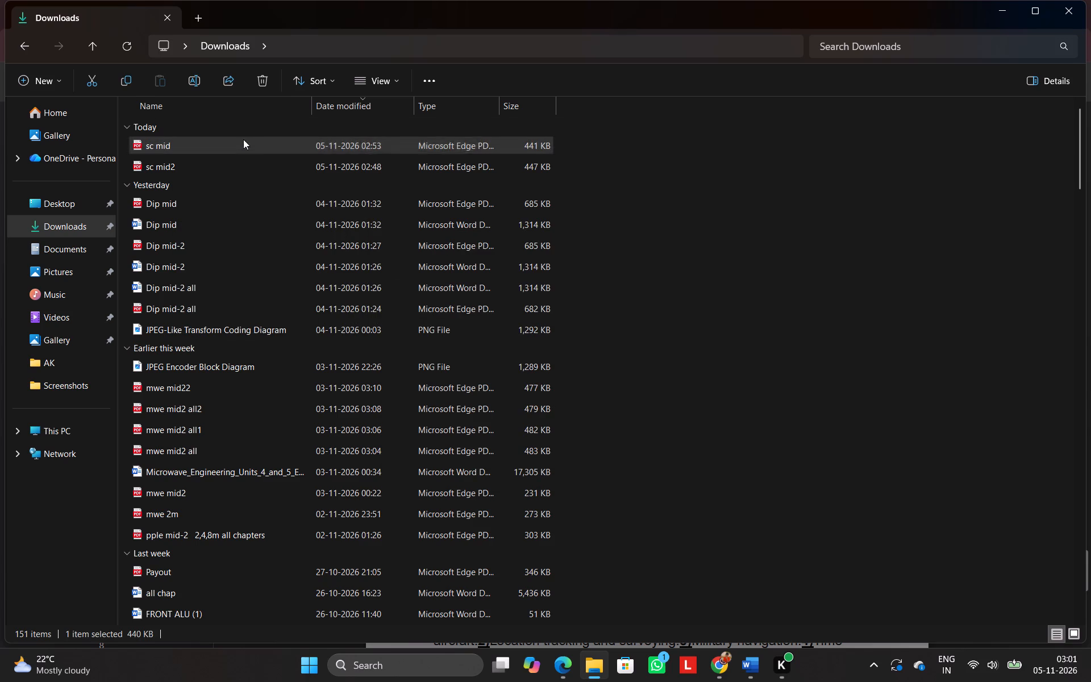
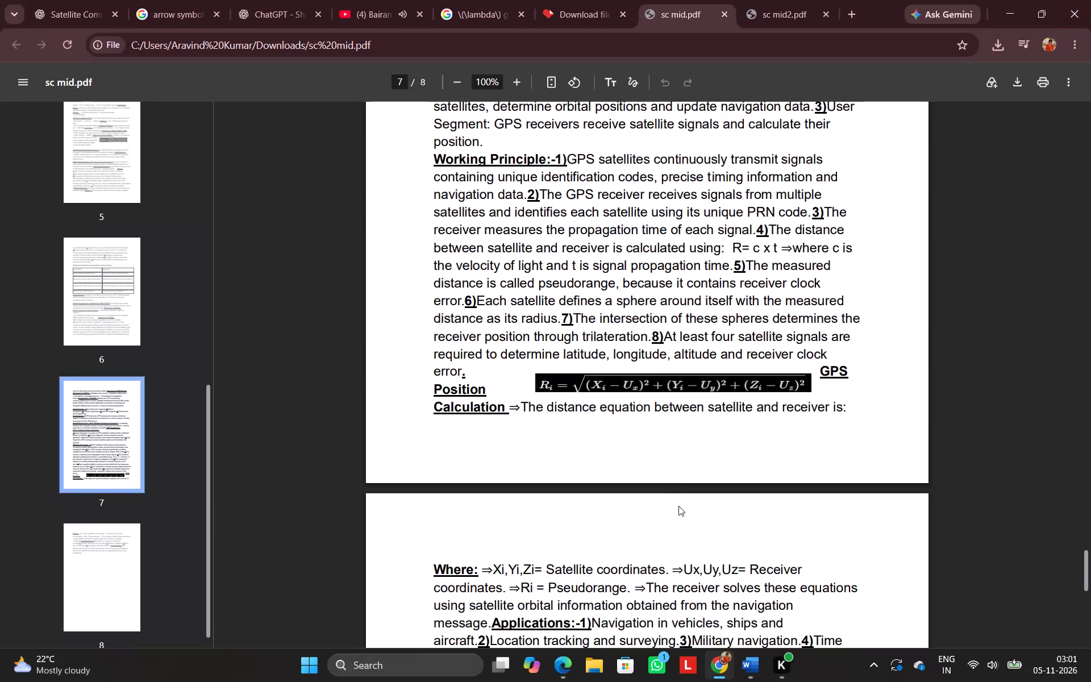
Switch to Microsoft Edge and close the window showing the Untitled.pdf question list.
click(574, 664)
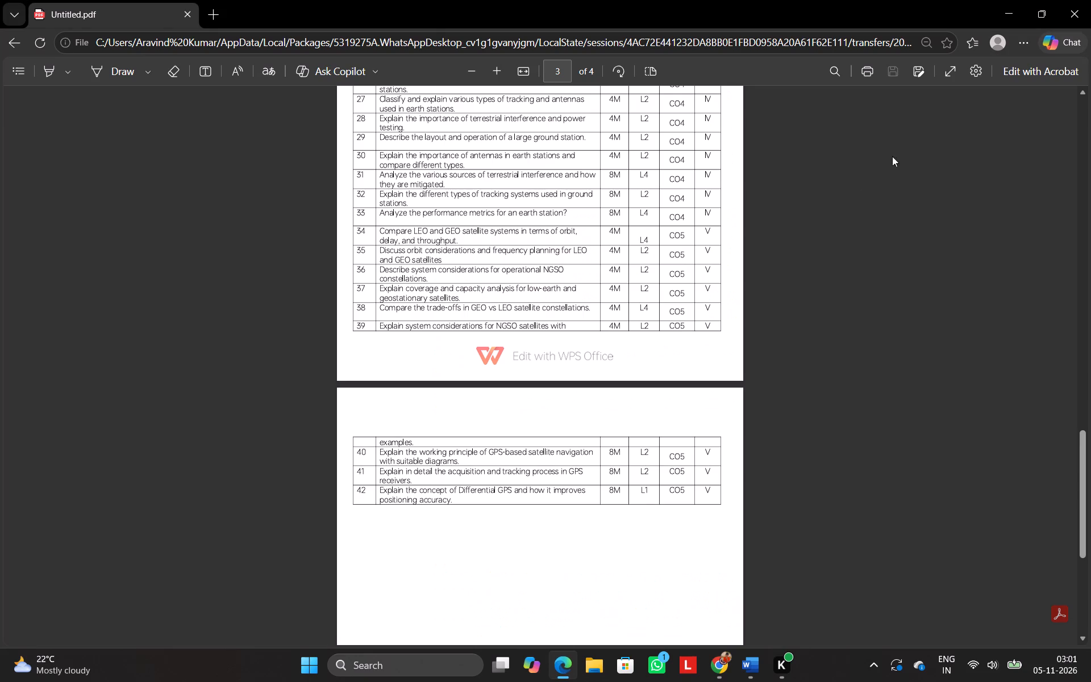
click(1071, 10)
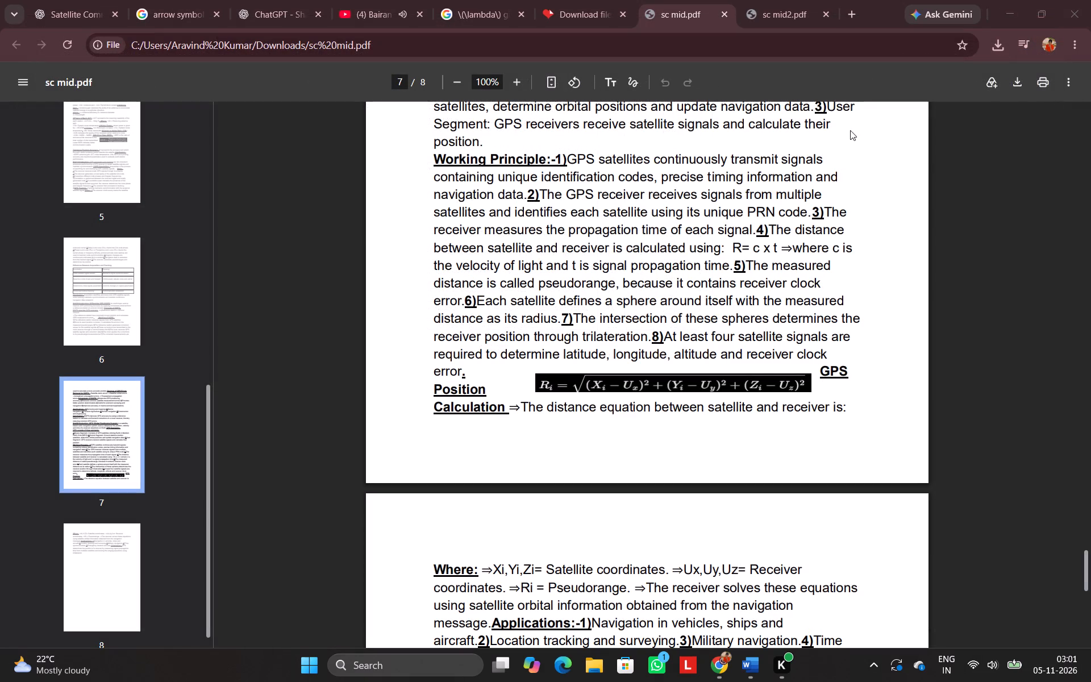
Close every Chrome tab, including both sc mid PDFs, the iLovePDF download page, Google searches, ChatGPT pages and YouTube, ending the browser session.
click(826, 14)
click(826, 14)
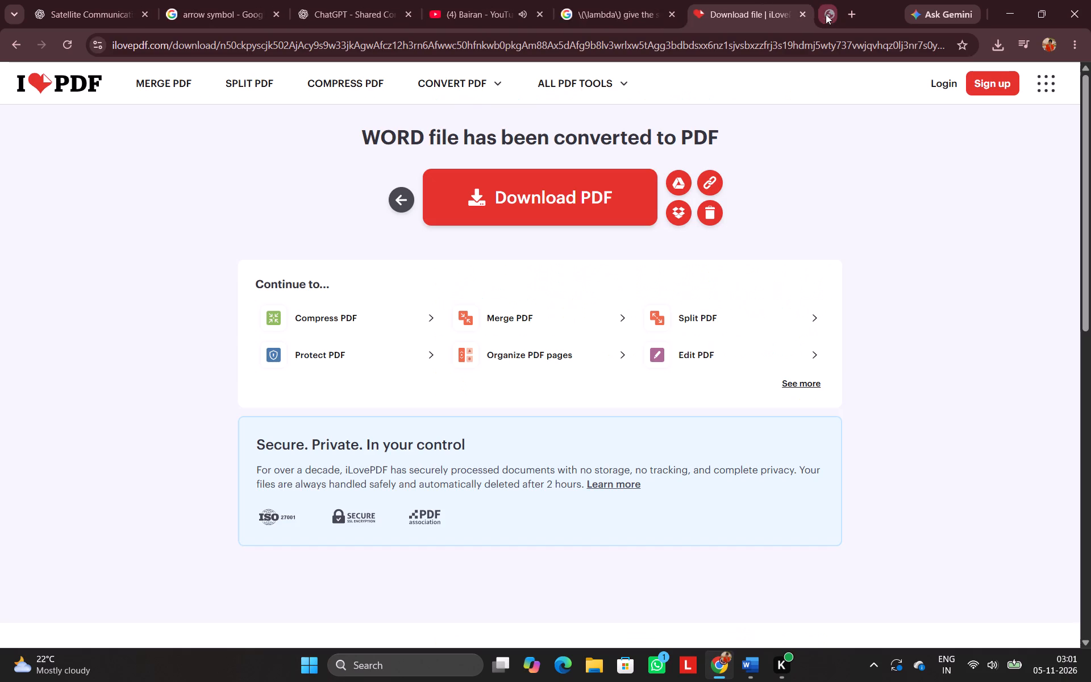
click(826, 14)
click(826, 14)
click(826, 14)
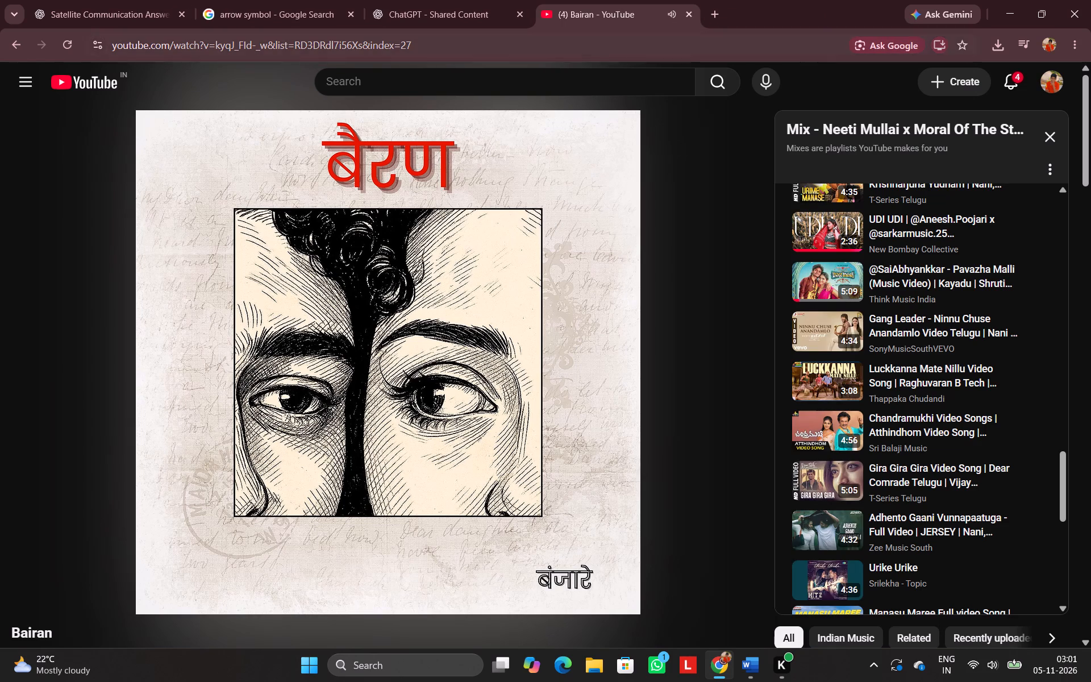
click(522, 15)
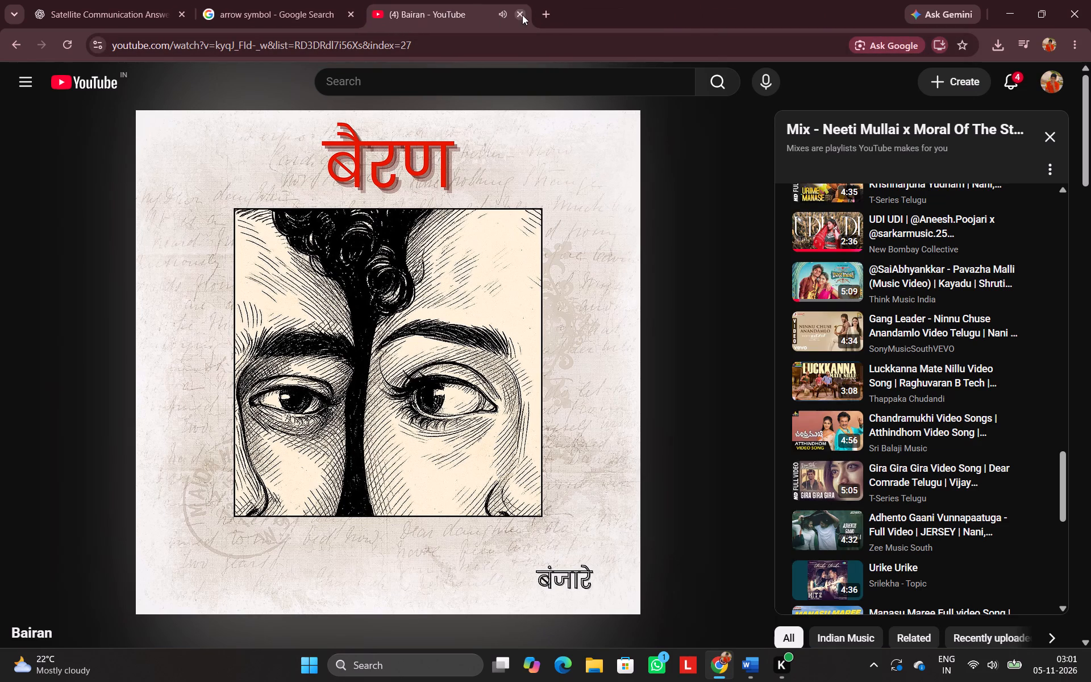
click(358, 15)
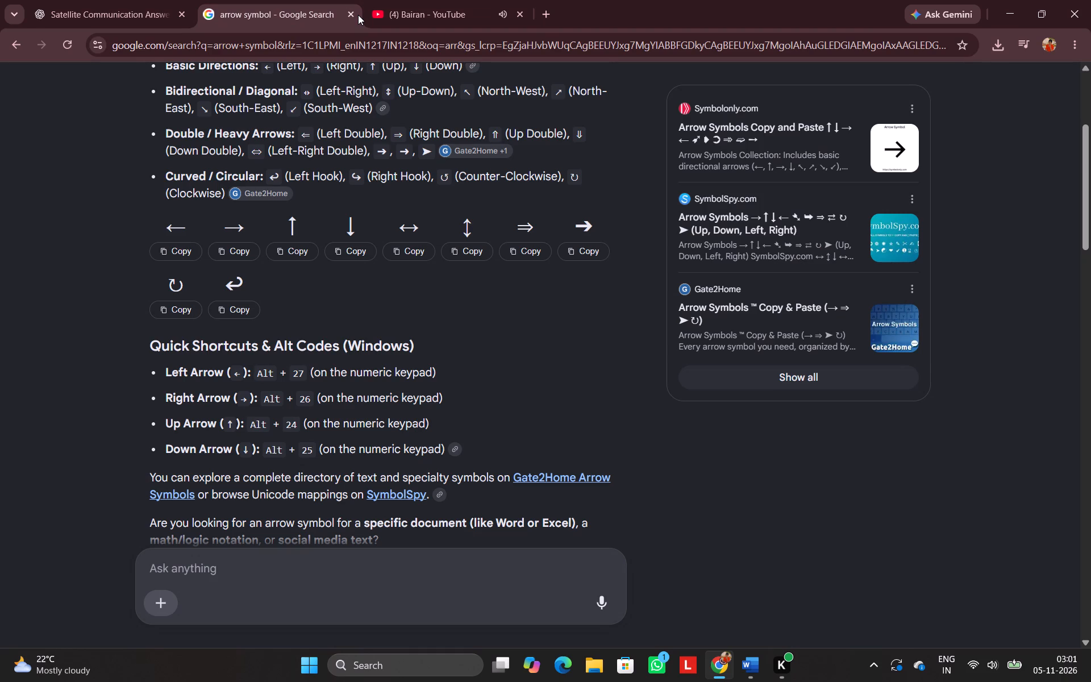
click(347, 13)
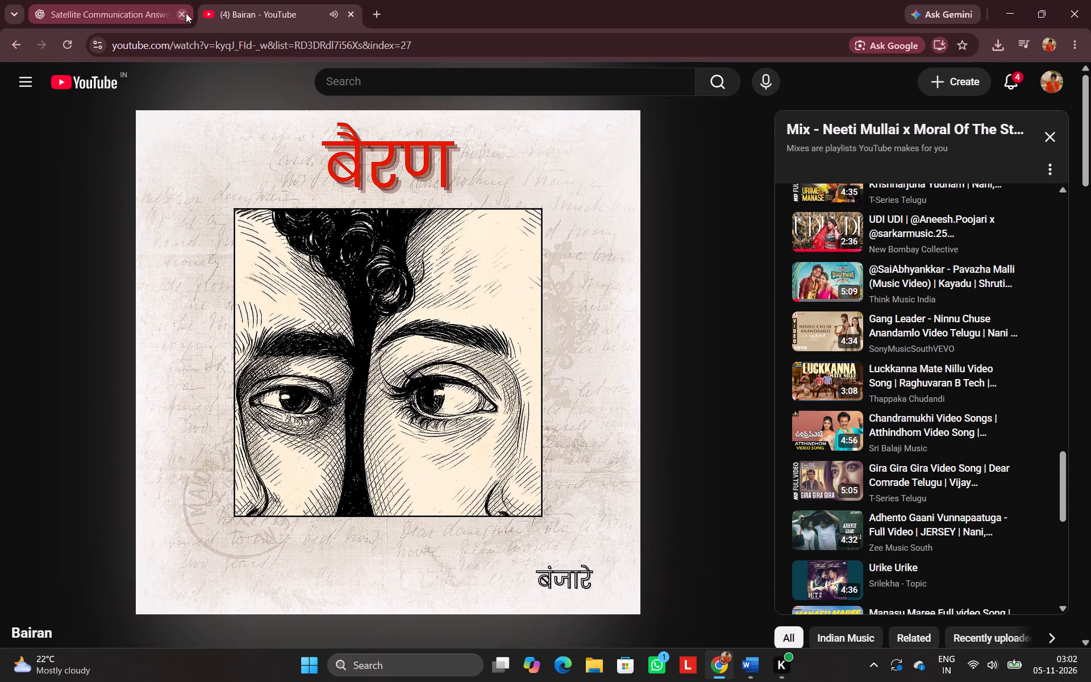
click(186, 13)
click(186, 13)
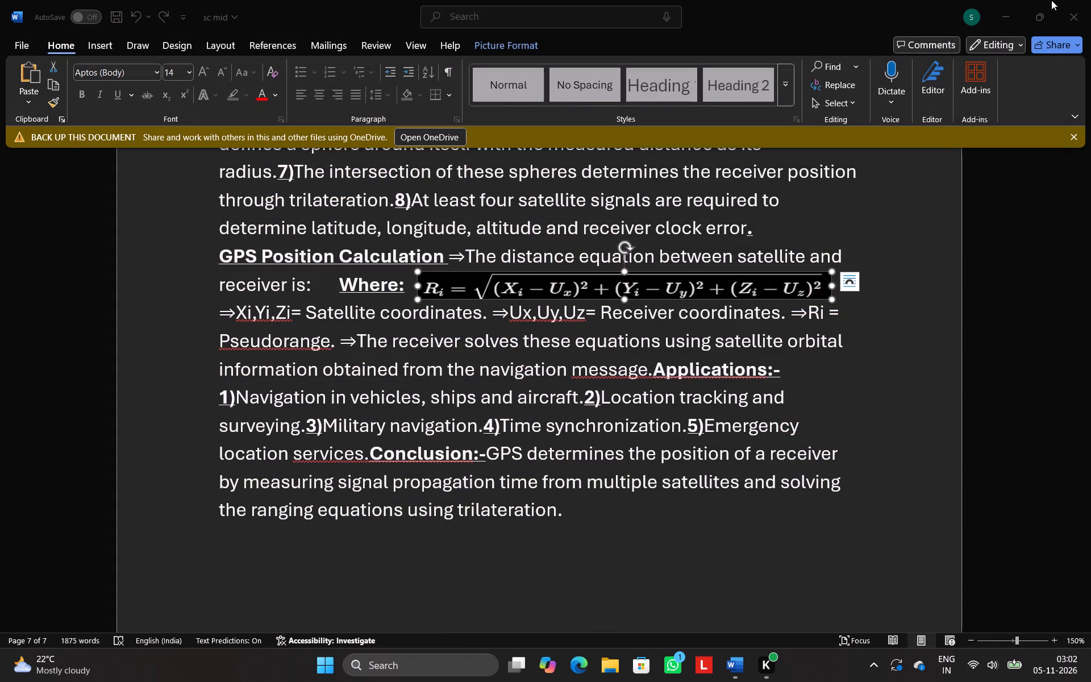
Close the sc mid document in Word.
click(1067, 2)
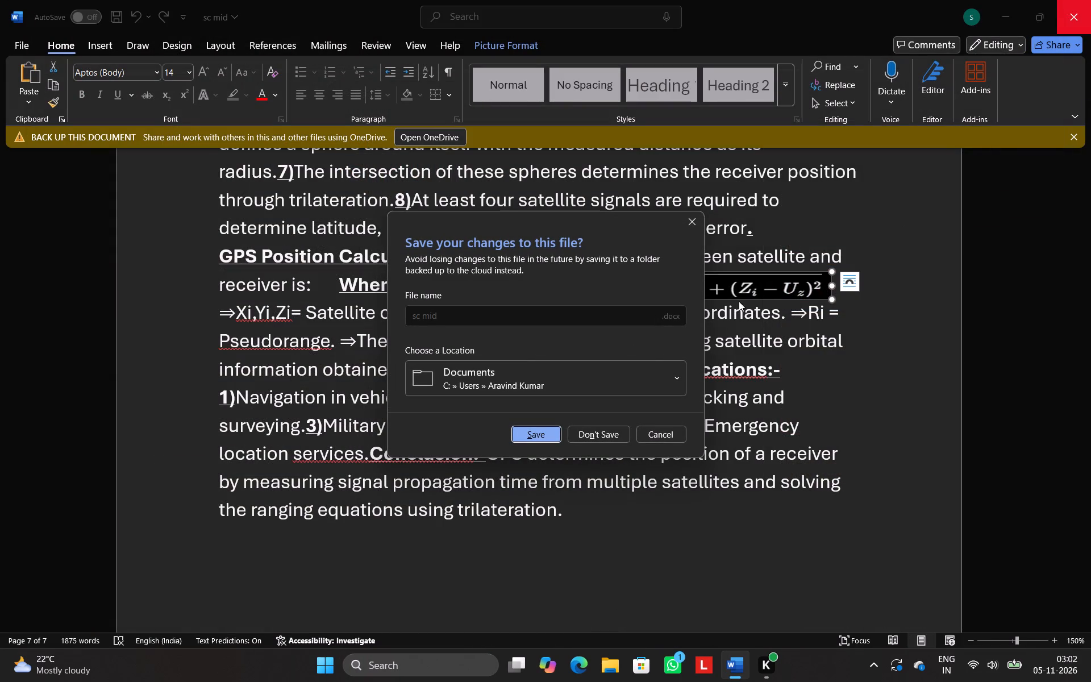